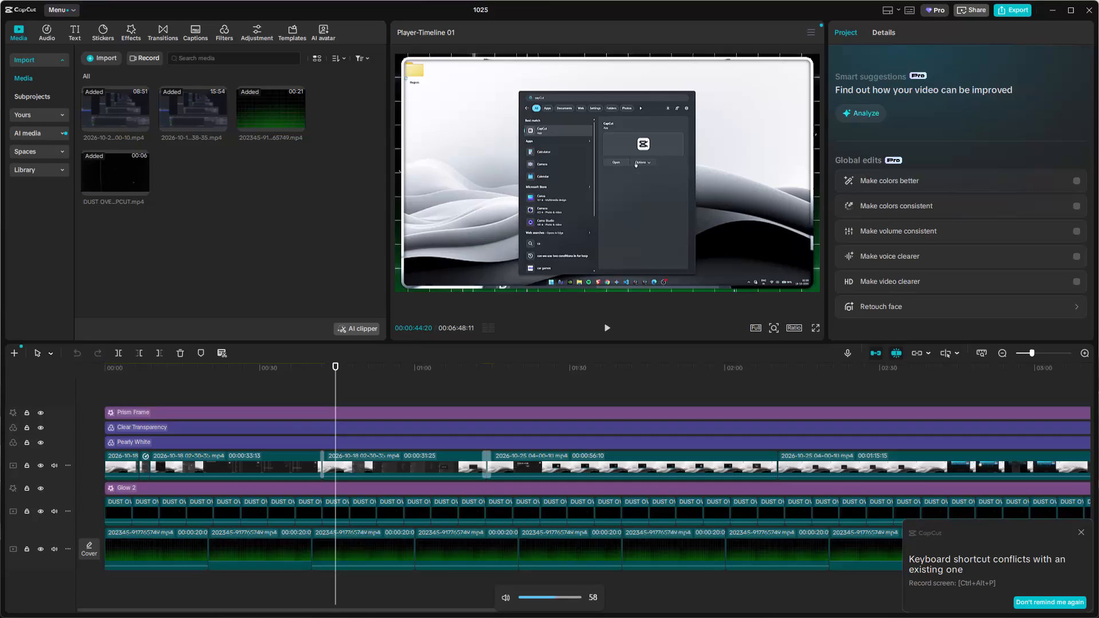
Dismiss the notification about the conflicting screen-recording shortcut.
left_click(1082, 537)
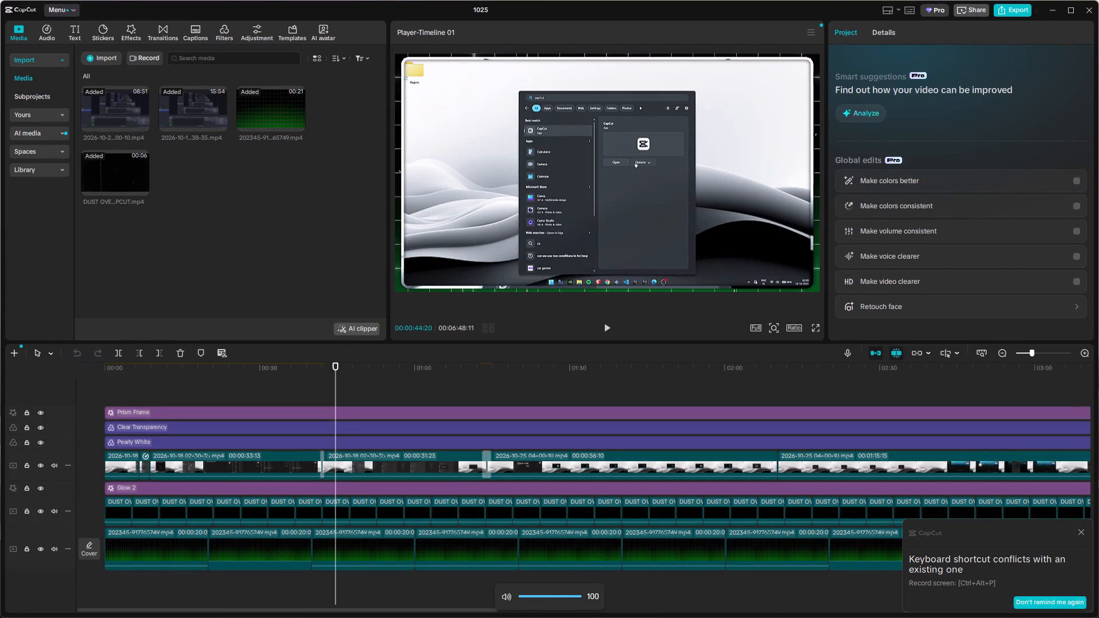
left_click(1082, 530)
Return to the start of the timeline and play the opening seconds to review the first screen-recording clip.
left_click(568, 383)
left_click_drag(568, 383, 109, 399)
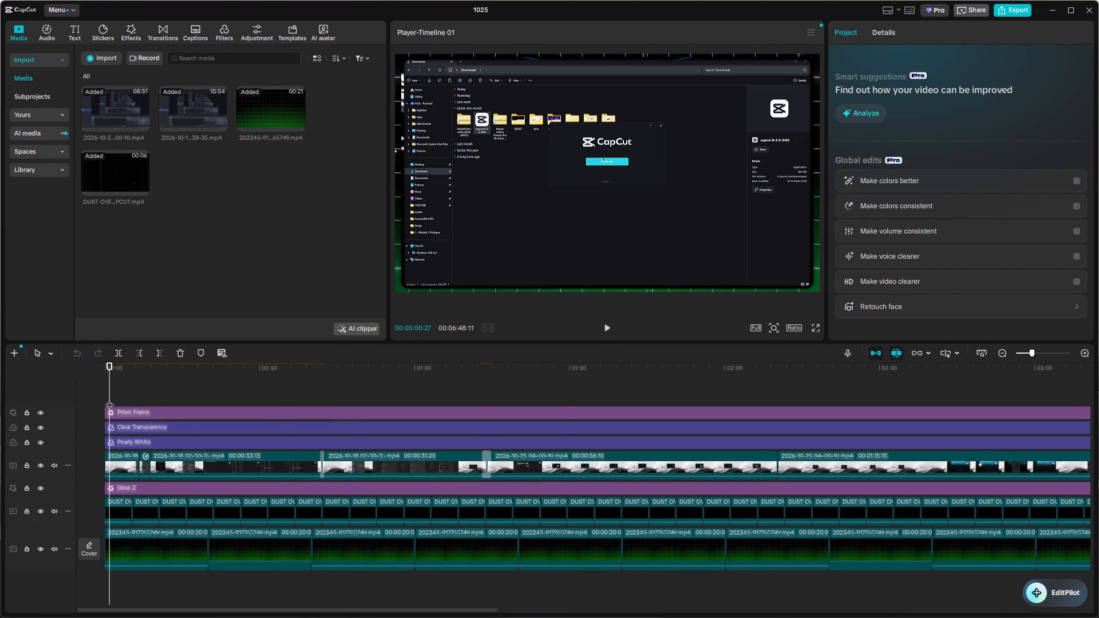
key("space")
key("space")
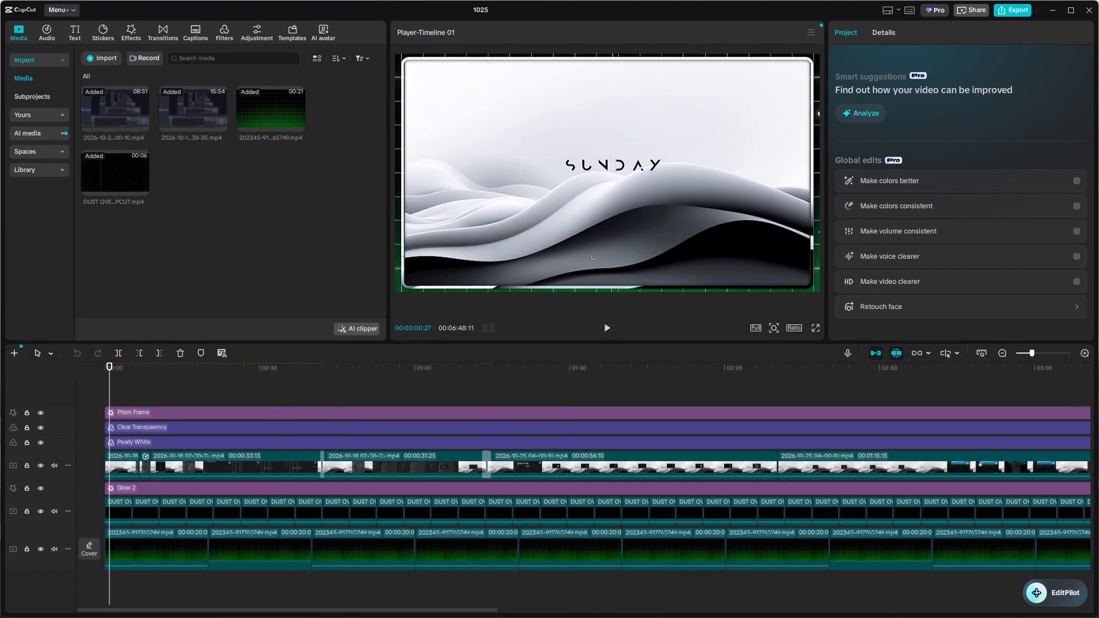
double_click(294, 387)
left_click_drag(294, 387, 114, 417)
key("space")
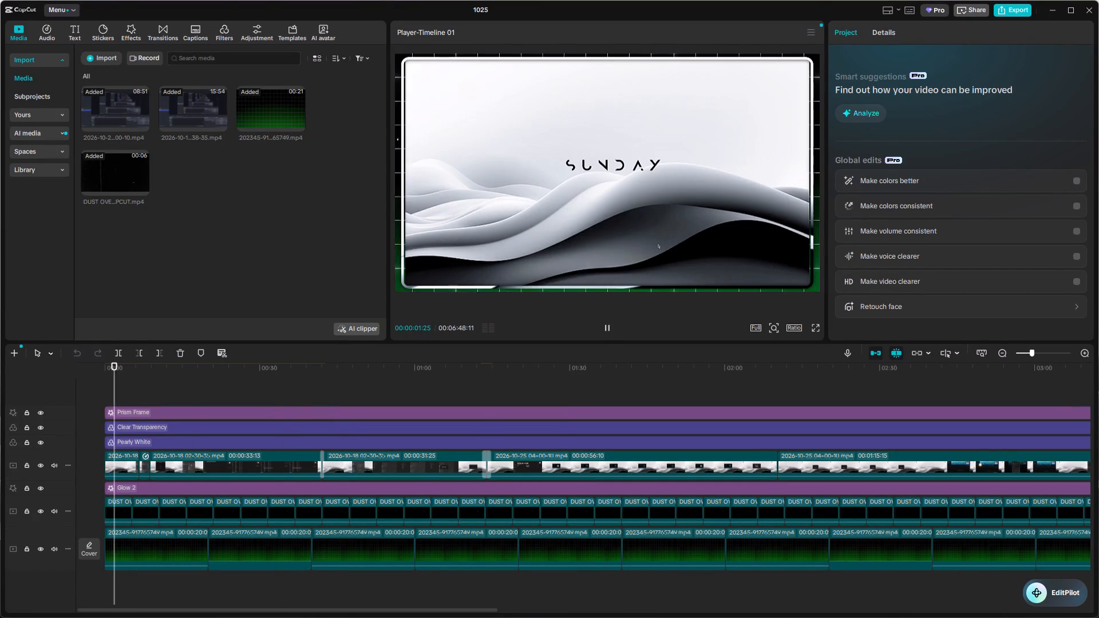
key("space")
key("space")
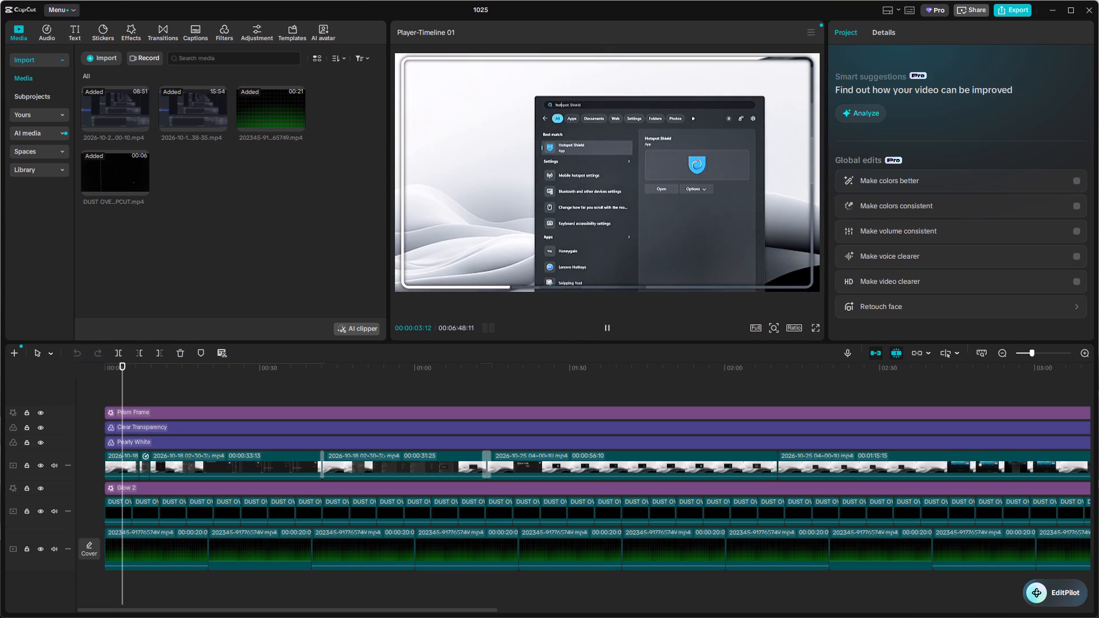
scroll(414, 496, "left", 1)
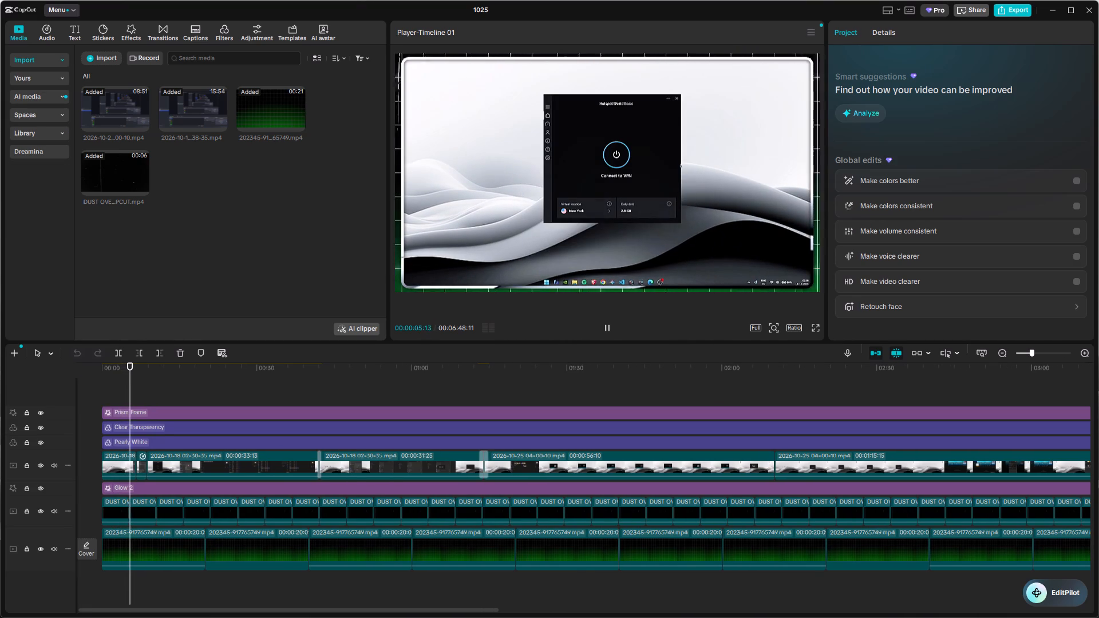
Review the cut between the first two main-track clips near 0:07, and scrub ahead to about 0:40 on the timeline.
double_click(337, 391)
left_click_drag(337, 391, 307, 404)
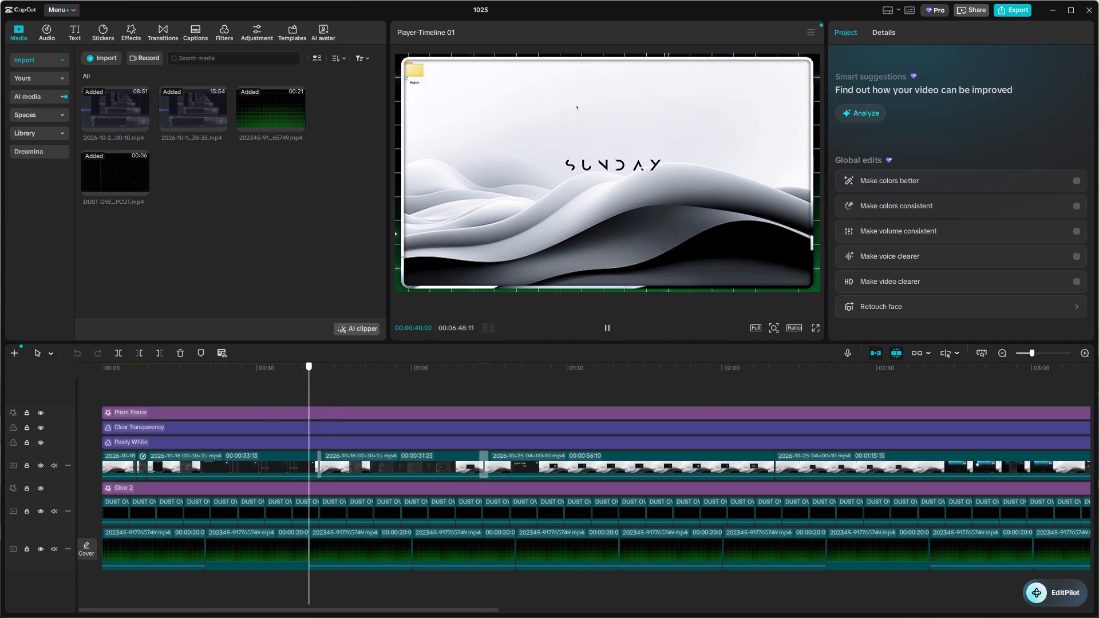
left_click_drag(307, 404, 141, 507)
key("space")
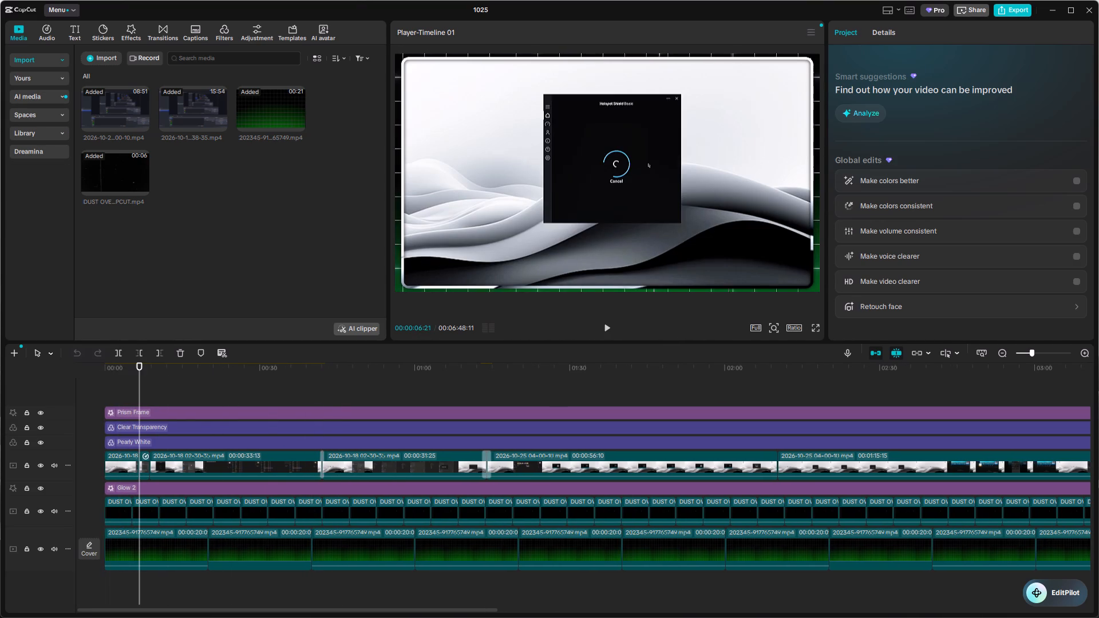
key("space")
double_click(285, 388)
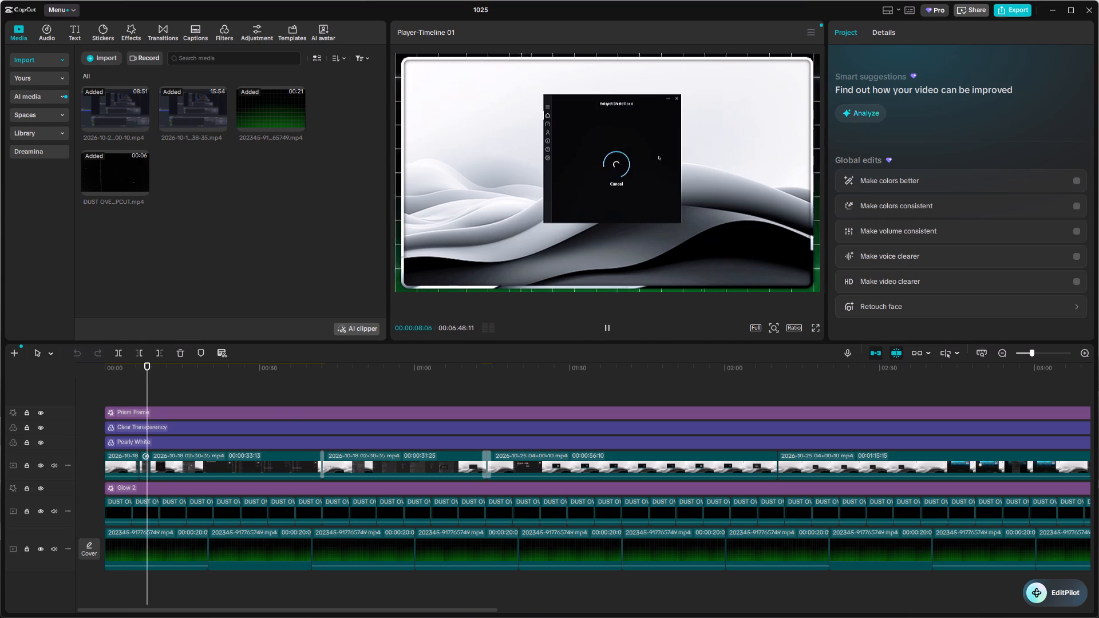
left_click_drag(285, 388, 163, 399)
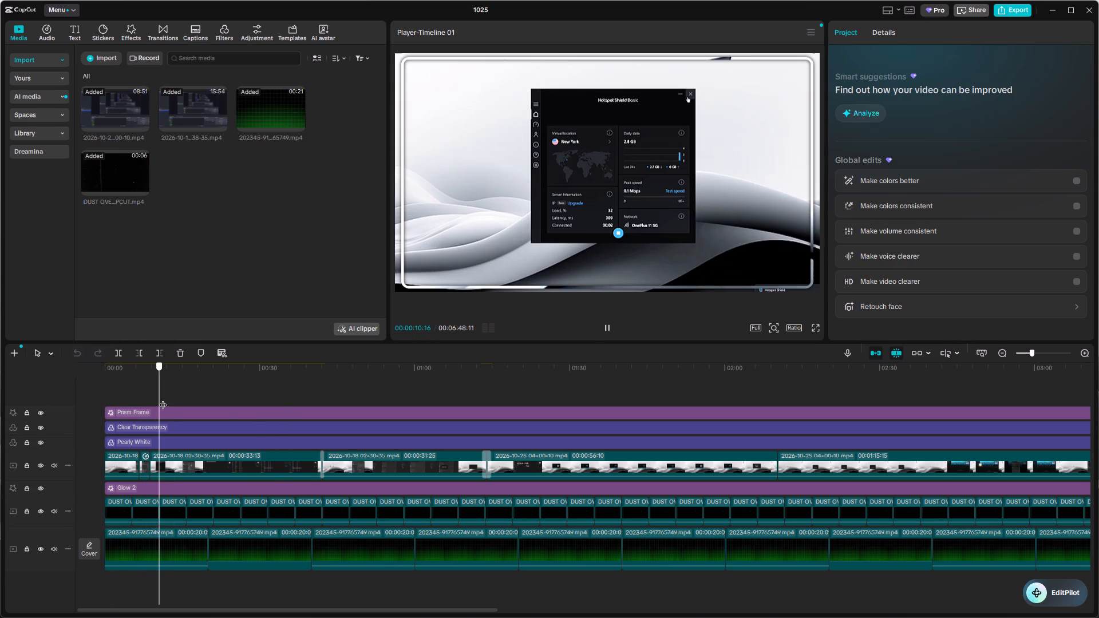
left_click(208, 398)
left_click_drag(208, 398, 145, 443)
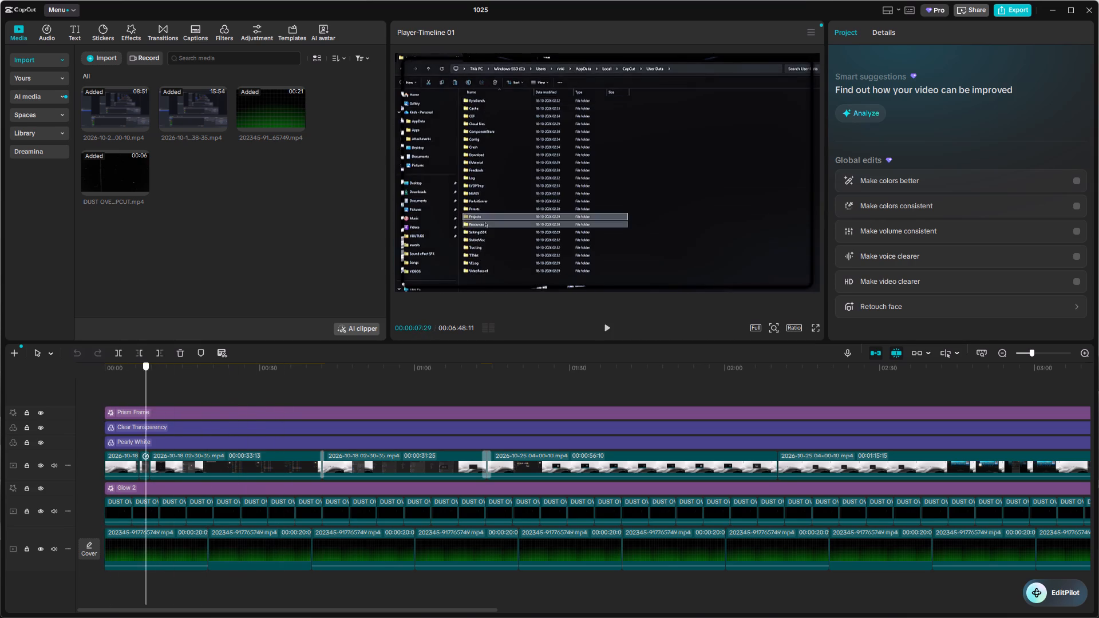
left_click_drag(145, 443, 314, 485)
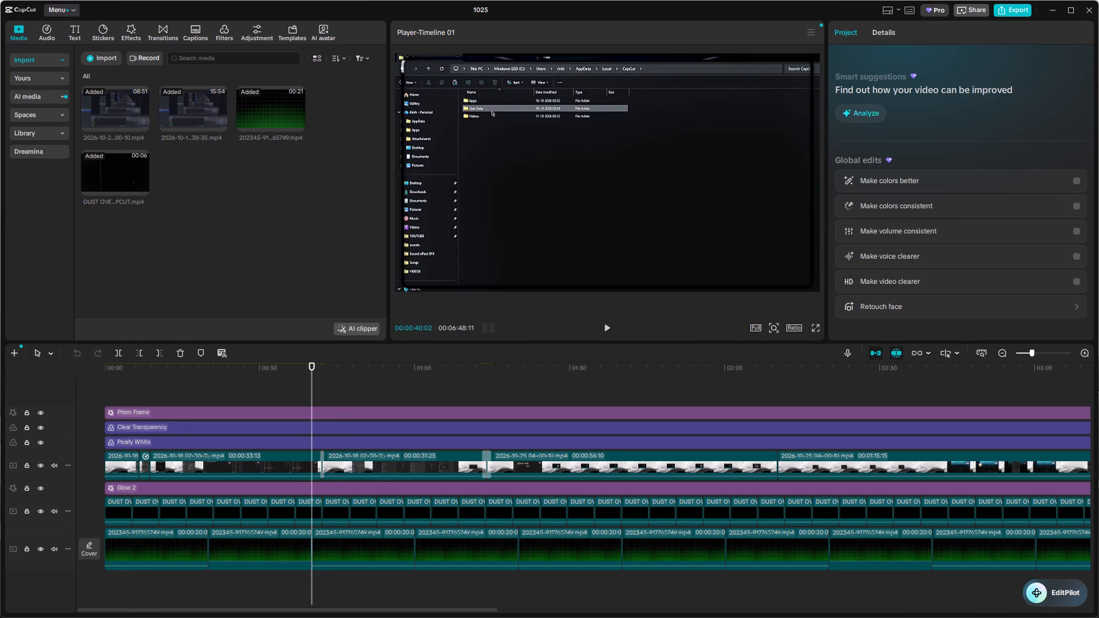
Select the 31:25, 56:10 and 33:13 main-track clips in turn to inspect their keyframes.
left_click(379, 453)
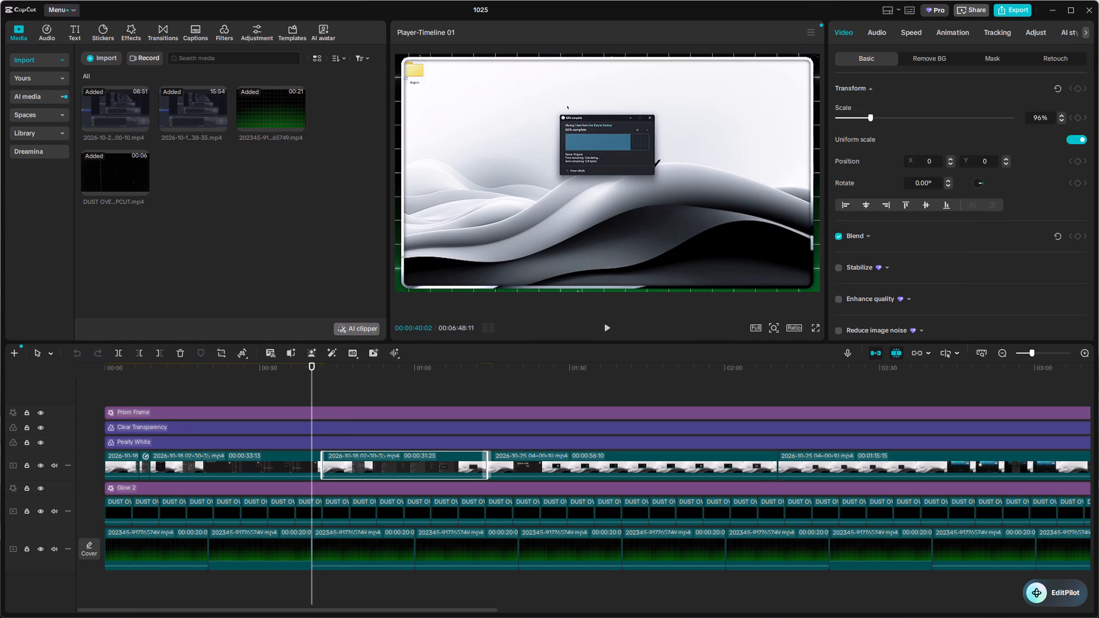
key("alt+k")
left_click(544, 468)
key("alt+k")
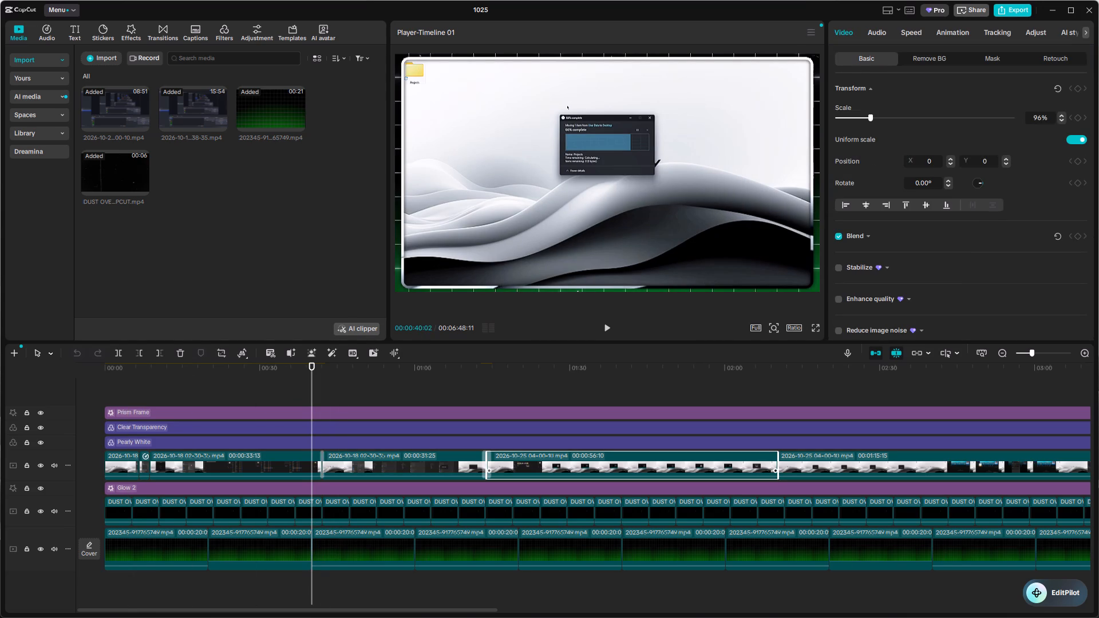
left_click(222, 460)
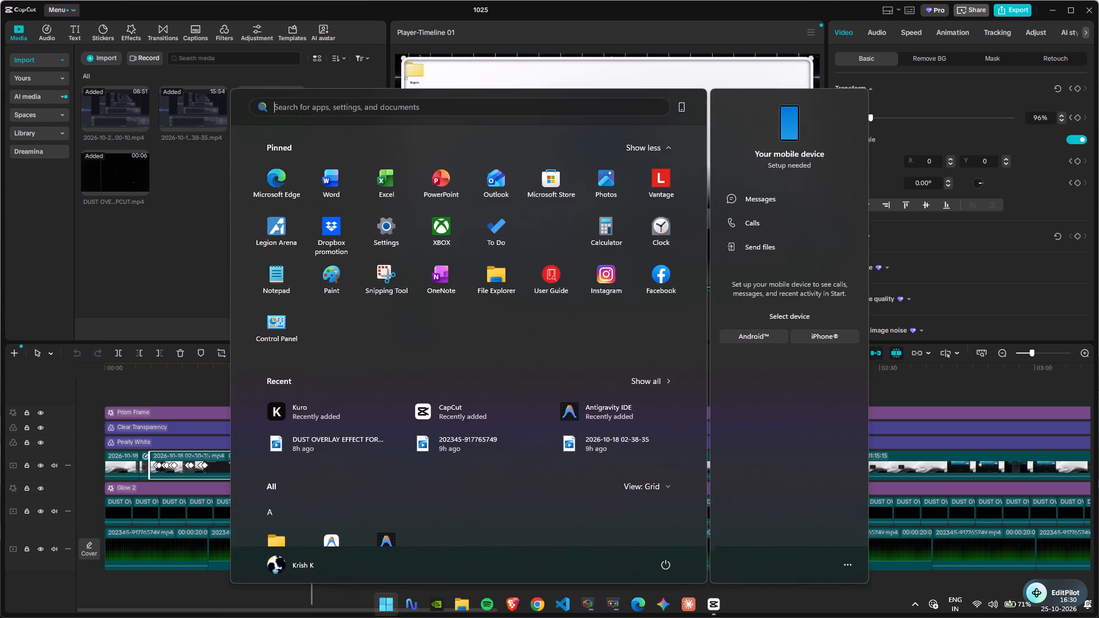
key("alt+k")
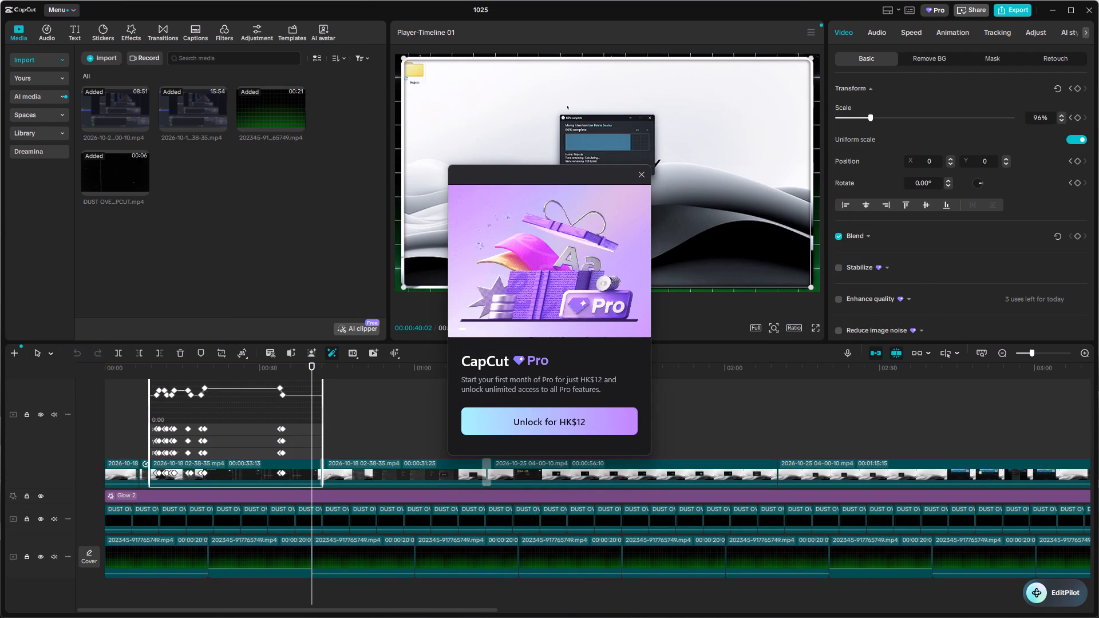
Dismiss the CapCut Pro offer and return the playhead to the start of the timeline.
left_click(637, 172)
scroll(275, 462, "right", 6)
scroll(275, 462, "up", 3)
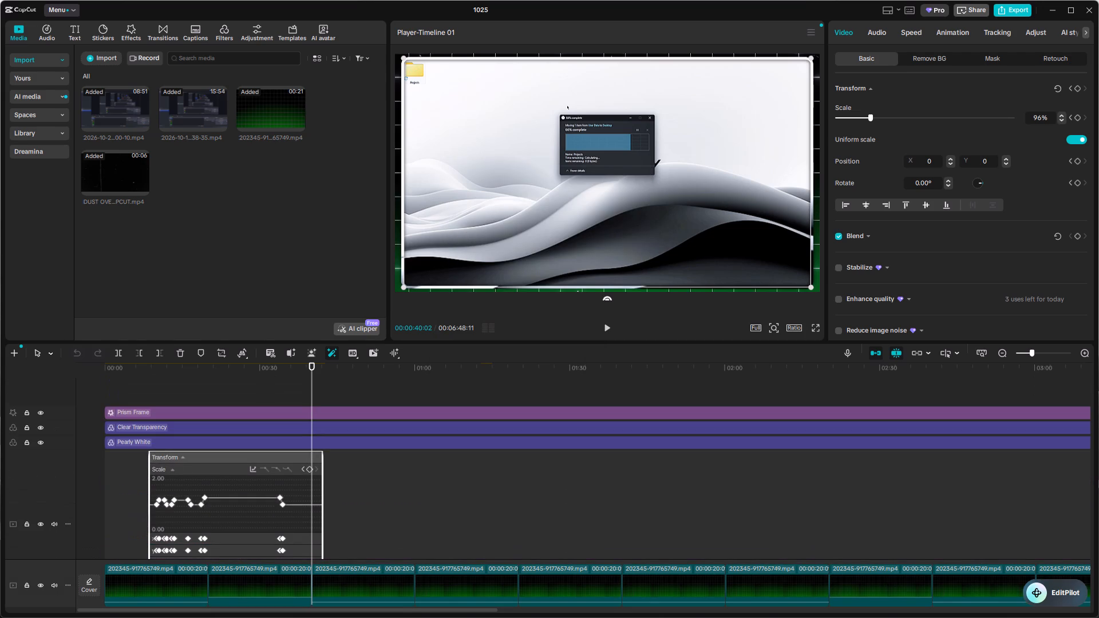
left_click_drag(315, 390, 41, 460)
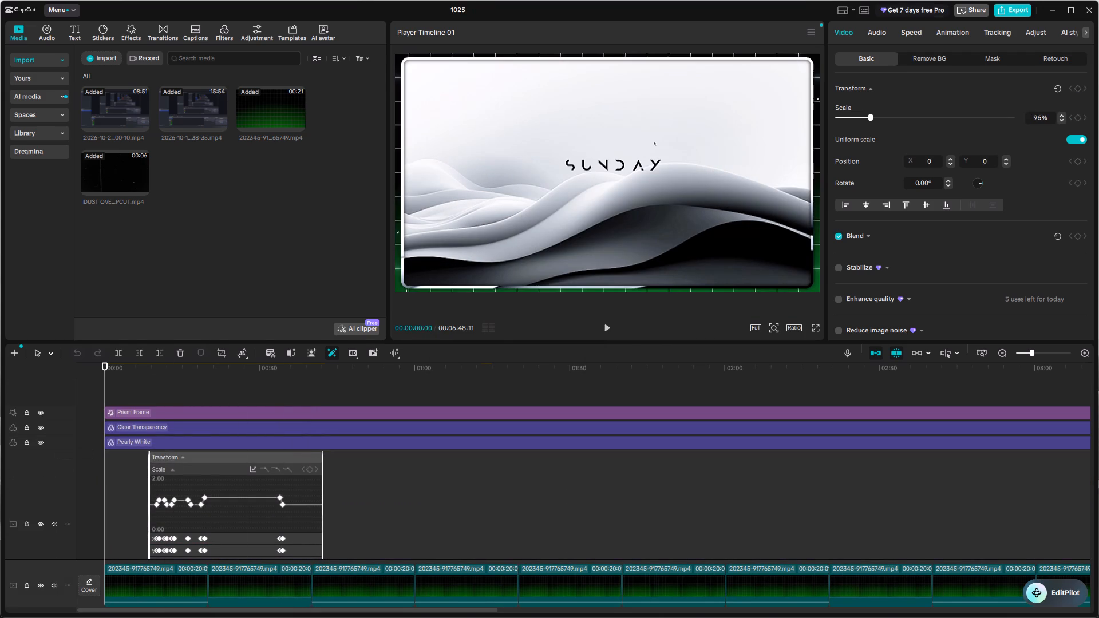
Check the system's list of Bluetooth devices, and close it.
left_click(1018, 615)
left_click(1005, 389)
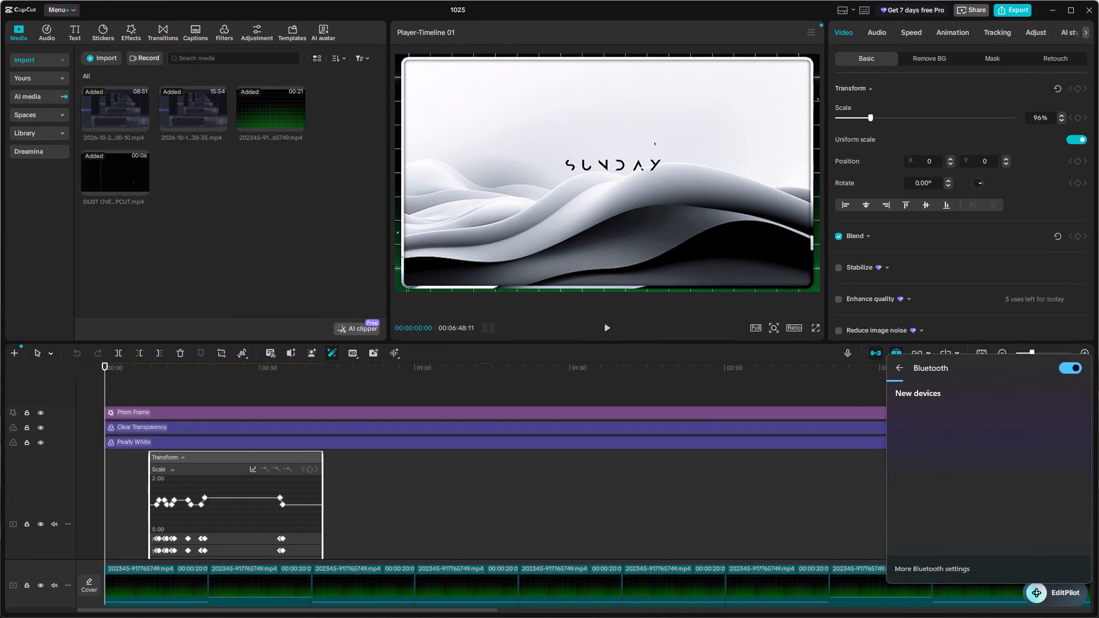
double_click(422, 488)
Play the opening seconds from the start of the timeline, with the main-track clips shown enlarged.
left_click_drag(422, 488, 1, 506)
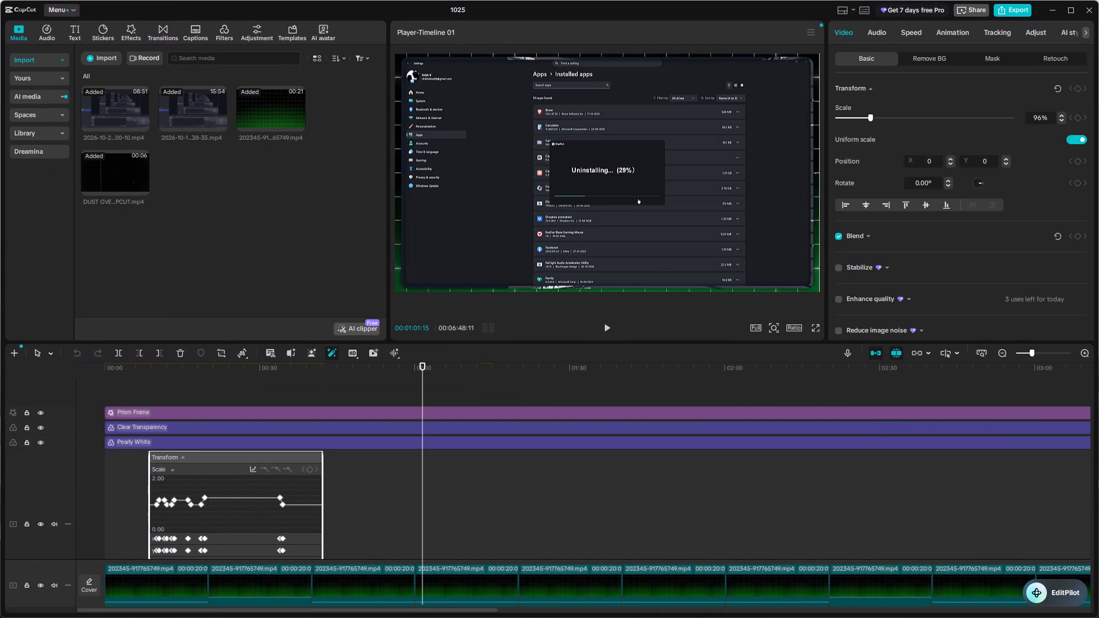
left_click(131, 374)
left_click_drag(131, 374, 88, 386)
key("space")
scroll(296, 512, "up", 3, "ctrl")
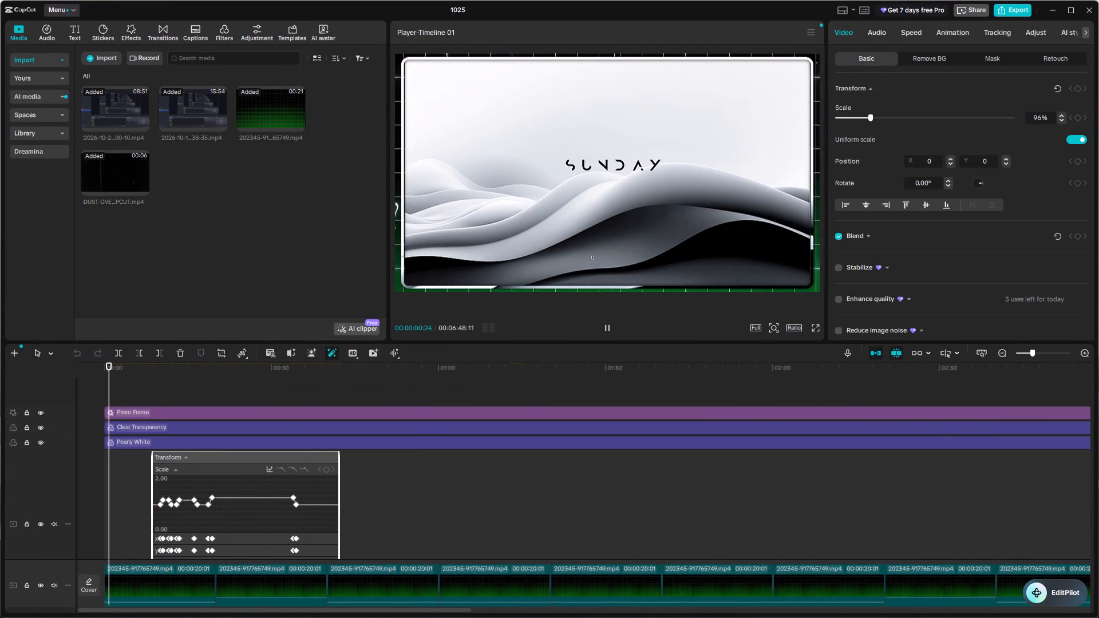
scroll(296, 512, "up", 3, "ctrl")
scroll(296, 512, "down", 1)
scroll(436, 510, "down", 3)
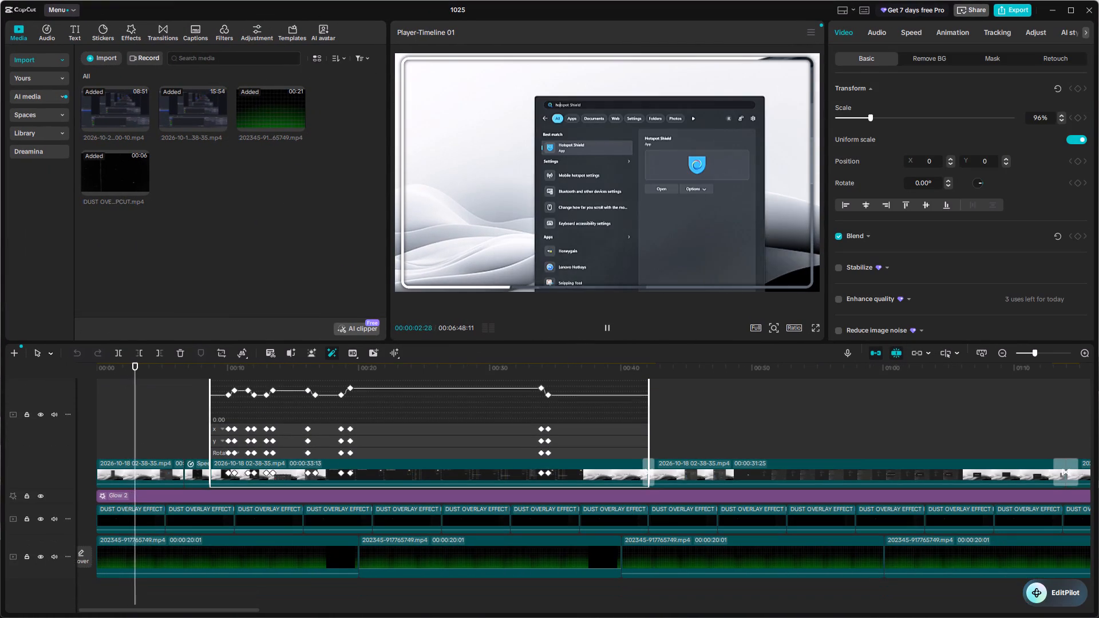
Stop the playback, deselect the 33:13 main-track clip and place the playhead at about 0:05.
left_click(175, 424)
left_click_drag(175, 424, 200, 441)
double_click(200, 441)
left_click_drag(200, 441, 164, 410)
double_click(164, 410)
Start a media import and browse the YOUTUBE Songs folder for a music track.
left_click(100, 56)
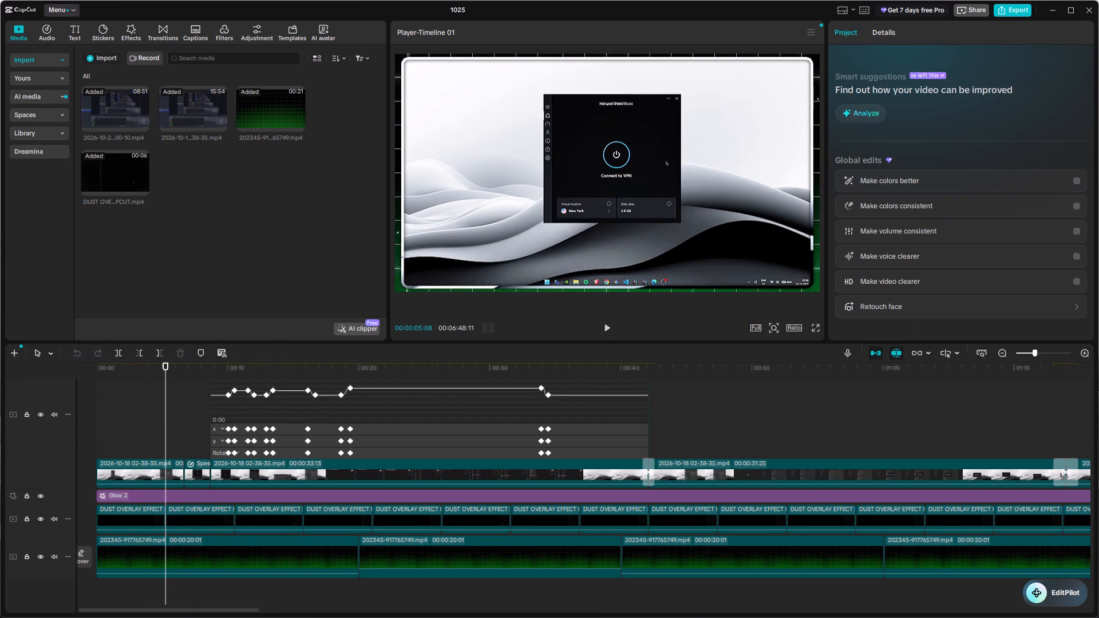
scroll(228, 219, "down", 4)
left_click(66, 139)
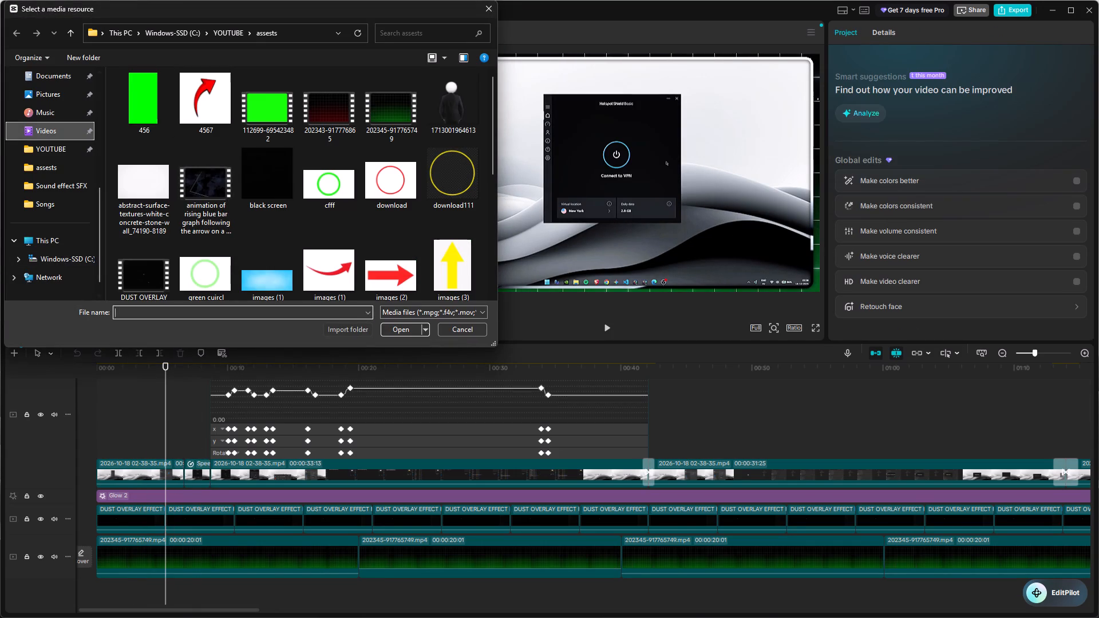
left_click(58, 199)
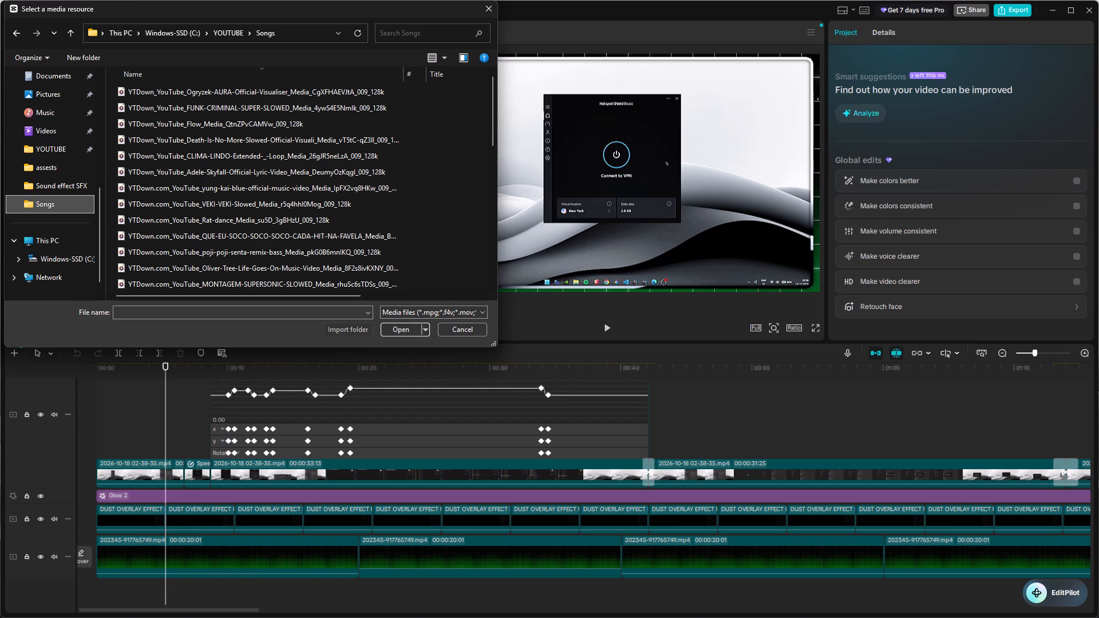
left_click_drag(493, 105, 494, 131)
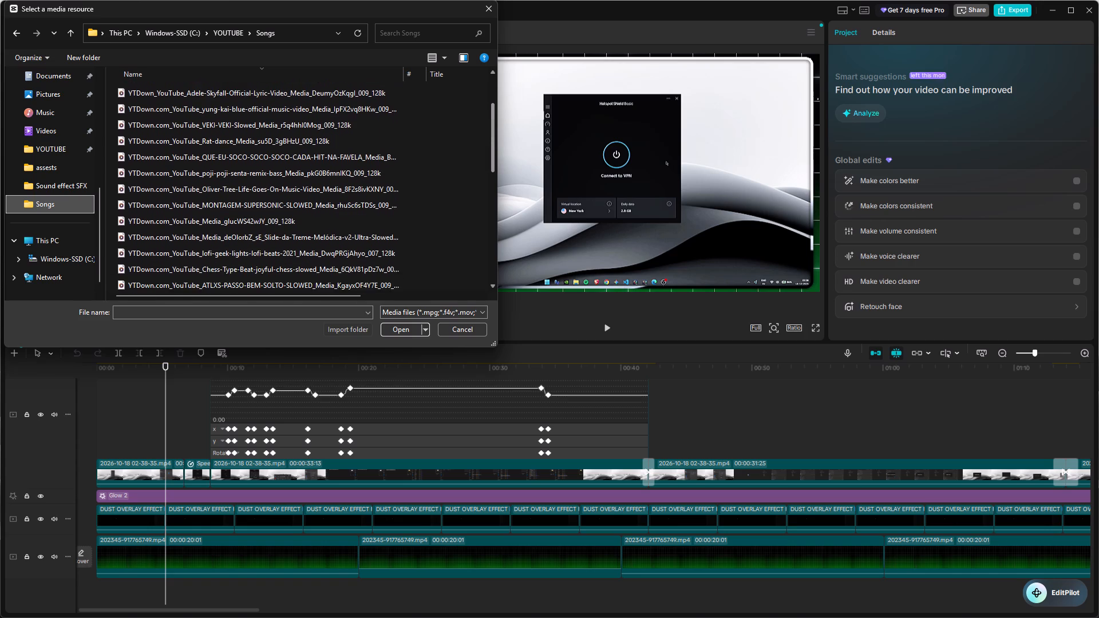
Import the song Julius-Dreisig-SnapYT.App from the YOUTUBE Songs folder into the project media.
left_click_drag(494, 131, 494, 143)
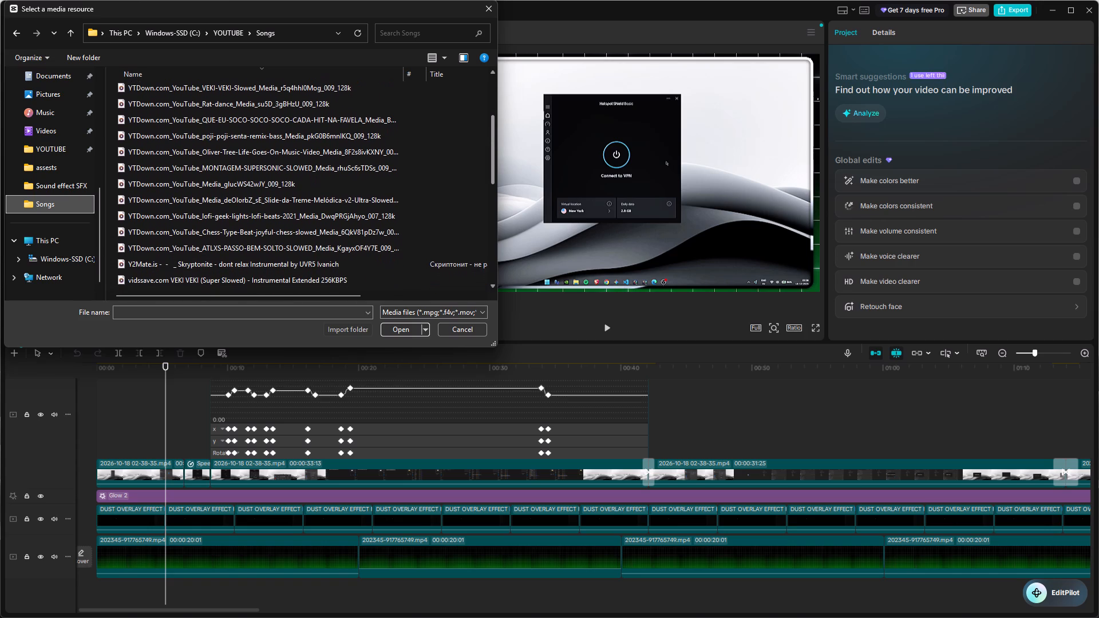
left_click_drag(494, 143, 493, 171)
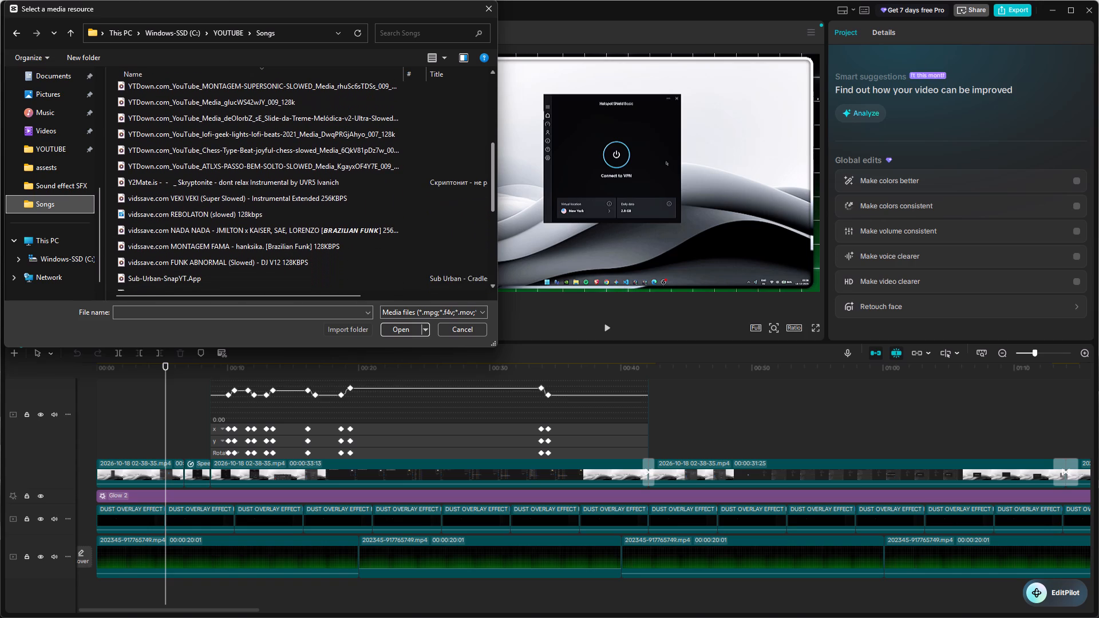
left_click_drag(493, 171, 493, 172)
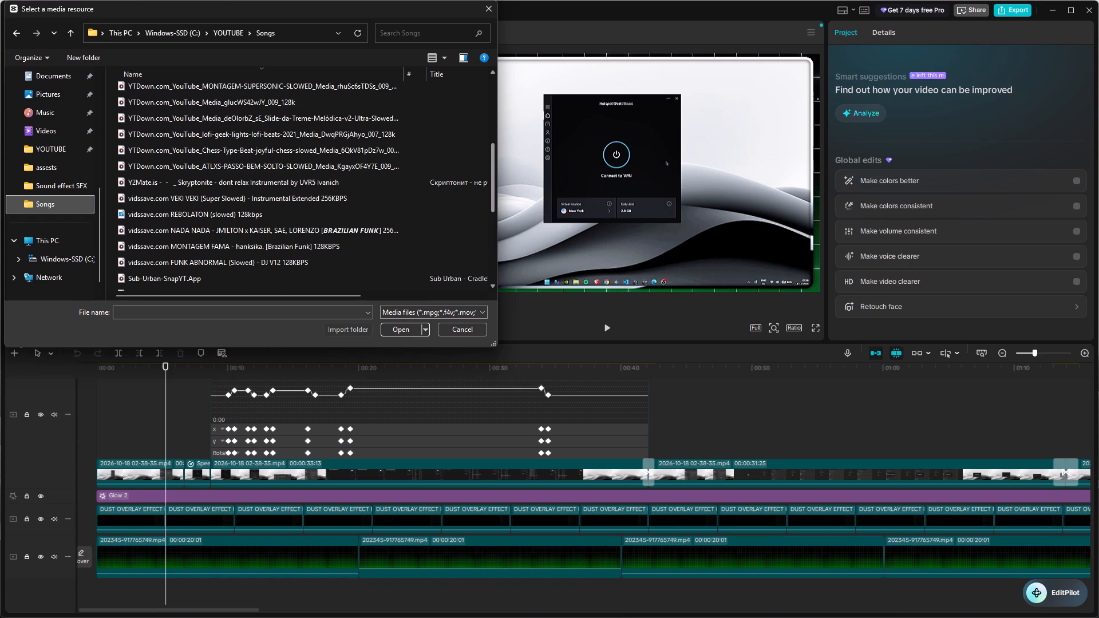
left_click_drag(493, 172, 507, 215)
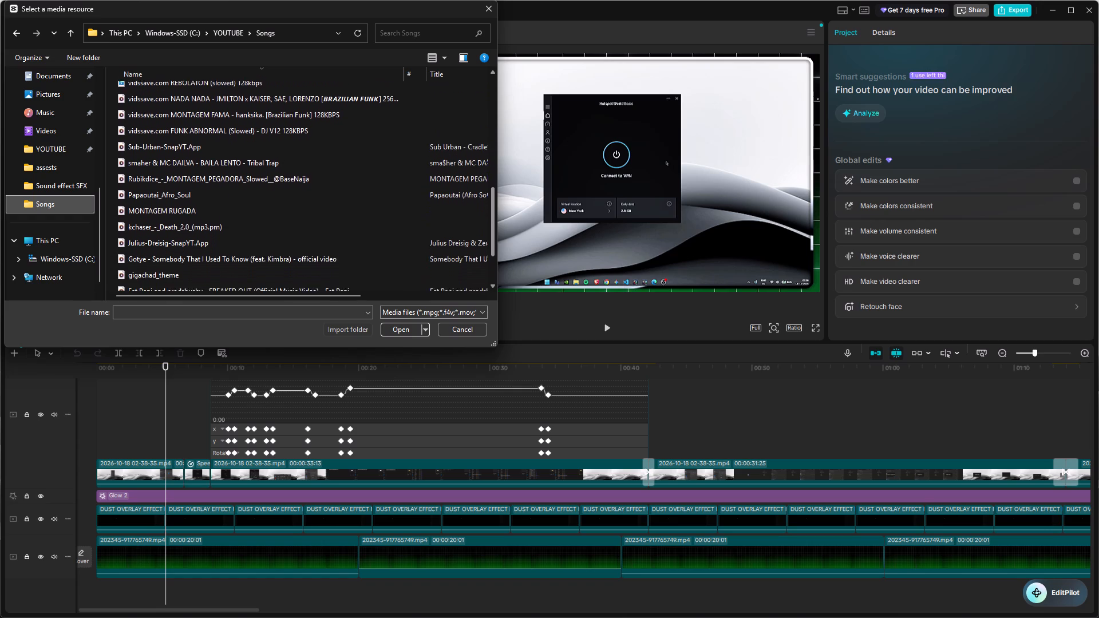
left_click_drag(507, 215, 508, 264)
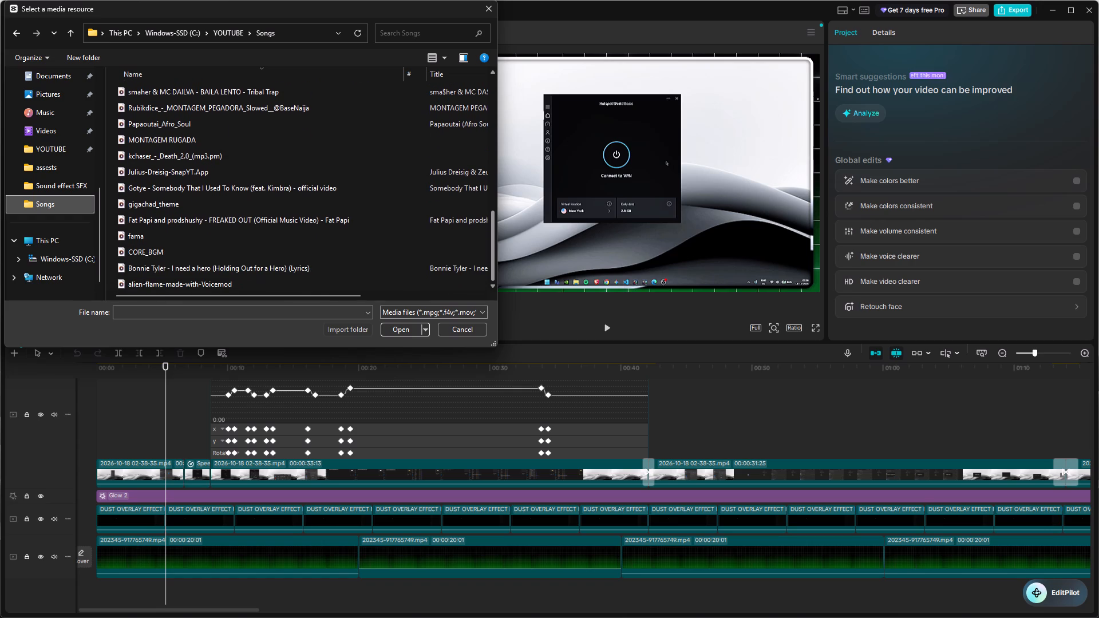
left_click_drag(508, 264, 533, 157)
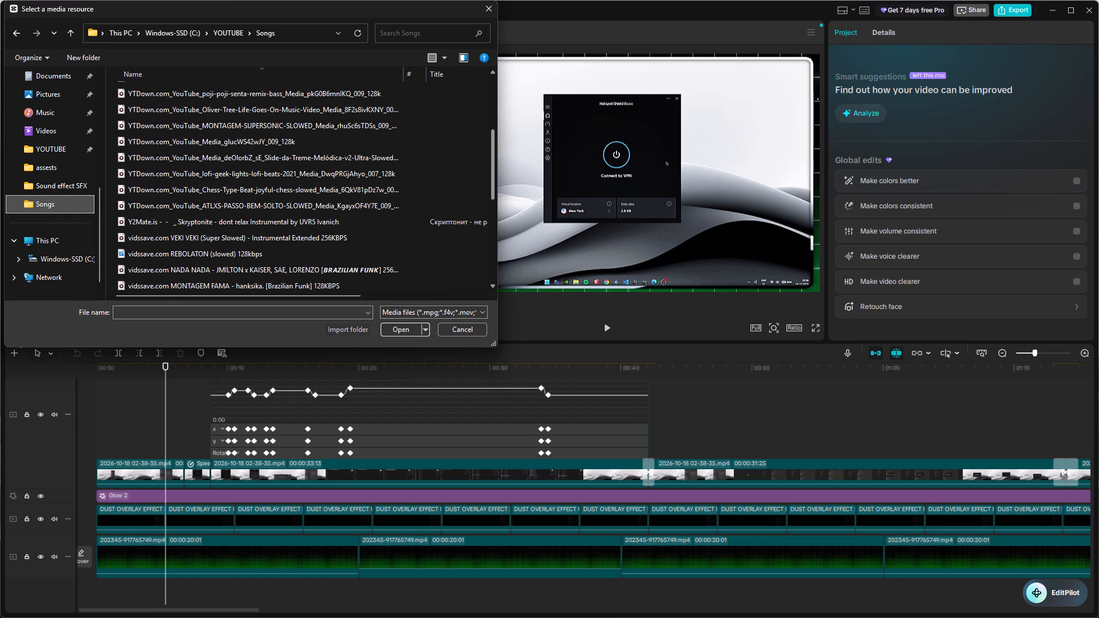
left_click_drag(533, 157, 522, 204)
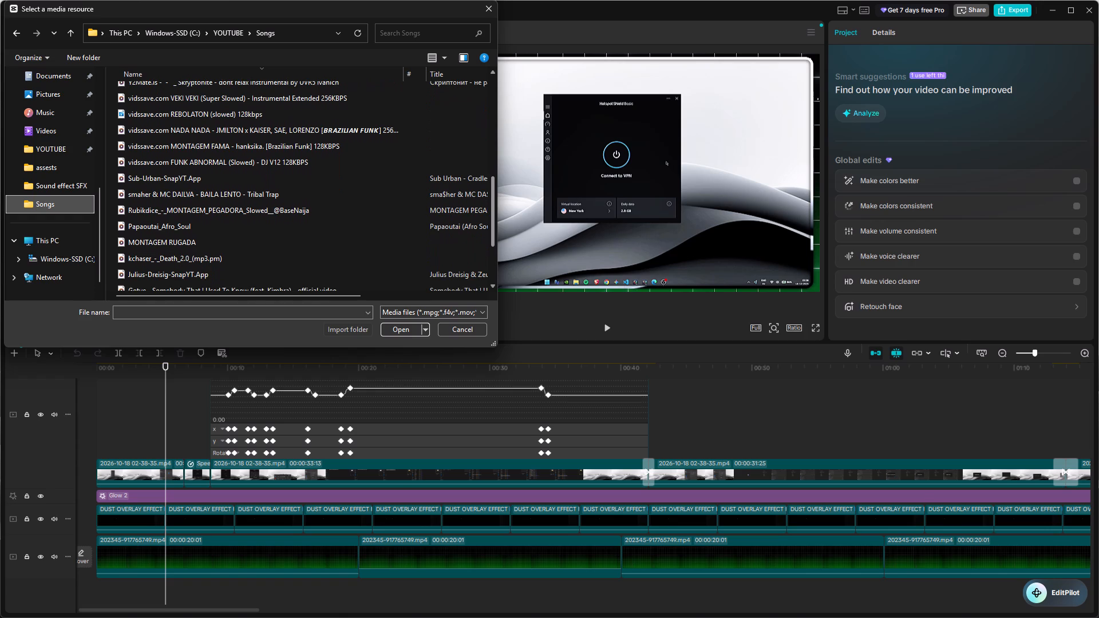
left_click_drag(522, 204, 518, 222)
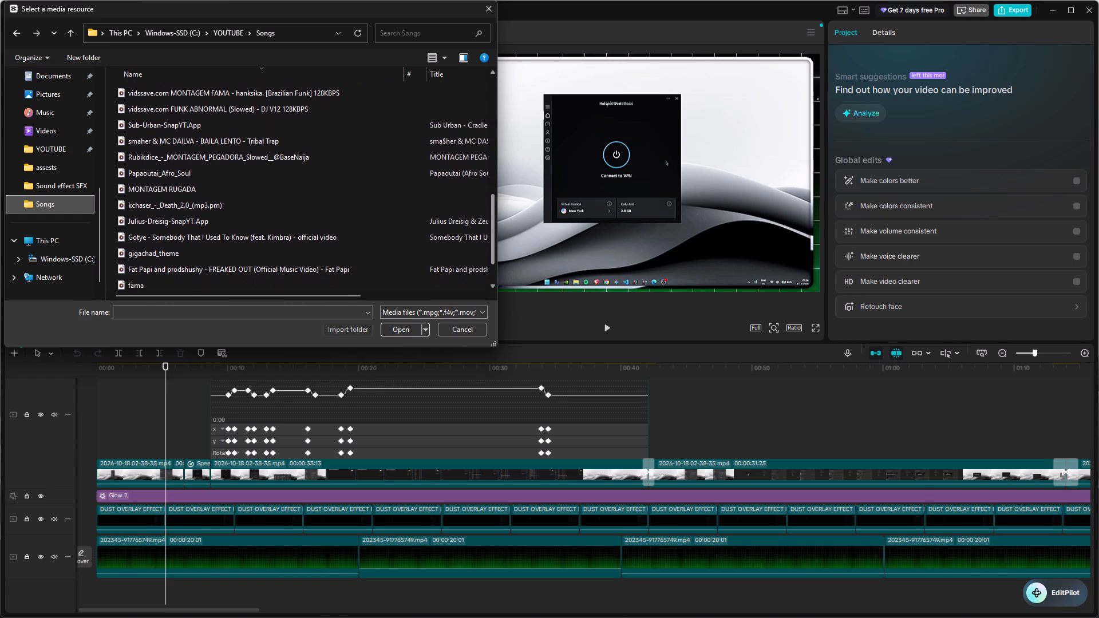
left_click_drag(518, 222, 517, 225)
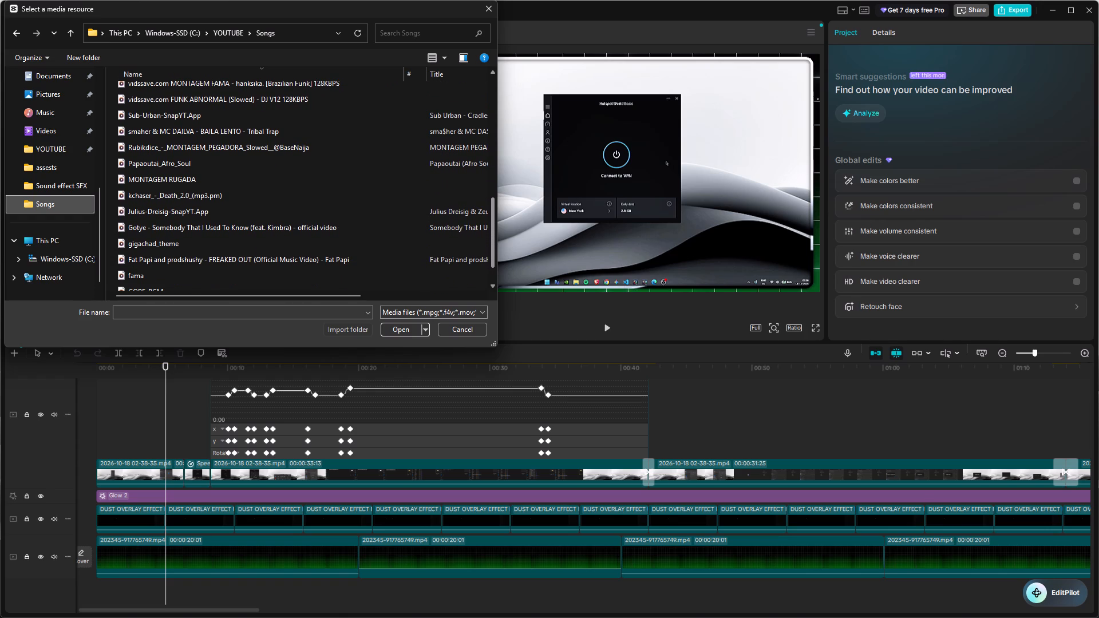
left_click_drag(517, 225, 515, 308)
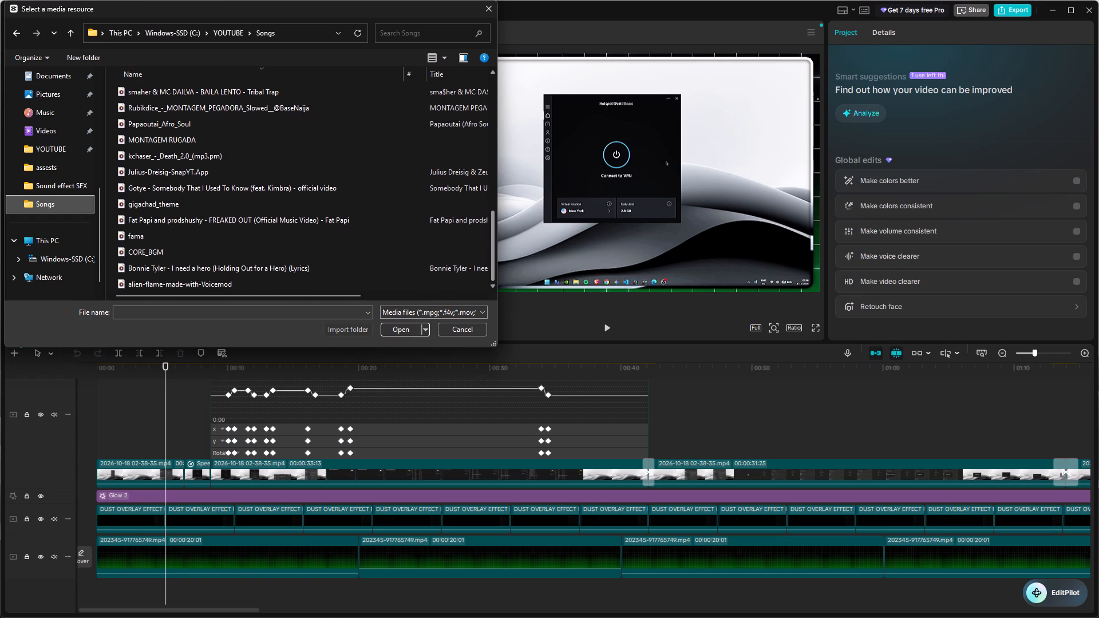
left_click_drag(515, 308, 526, 244)
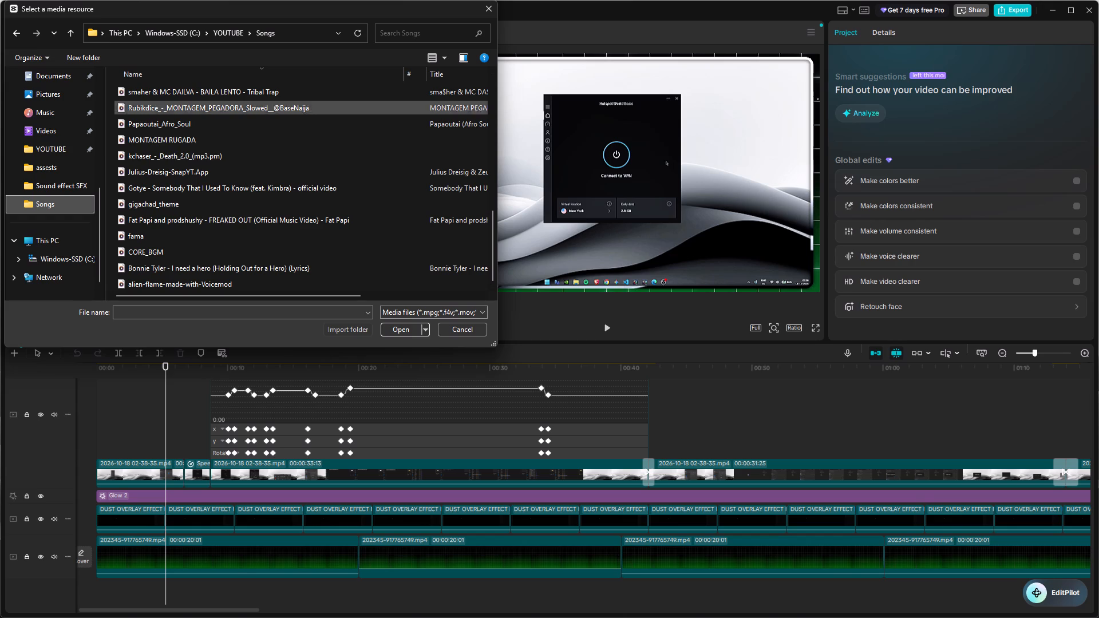
left_click(235, 173)
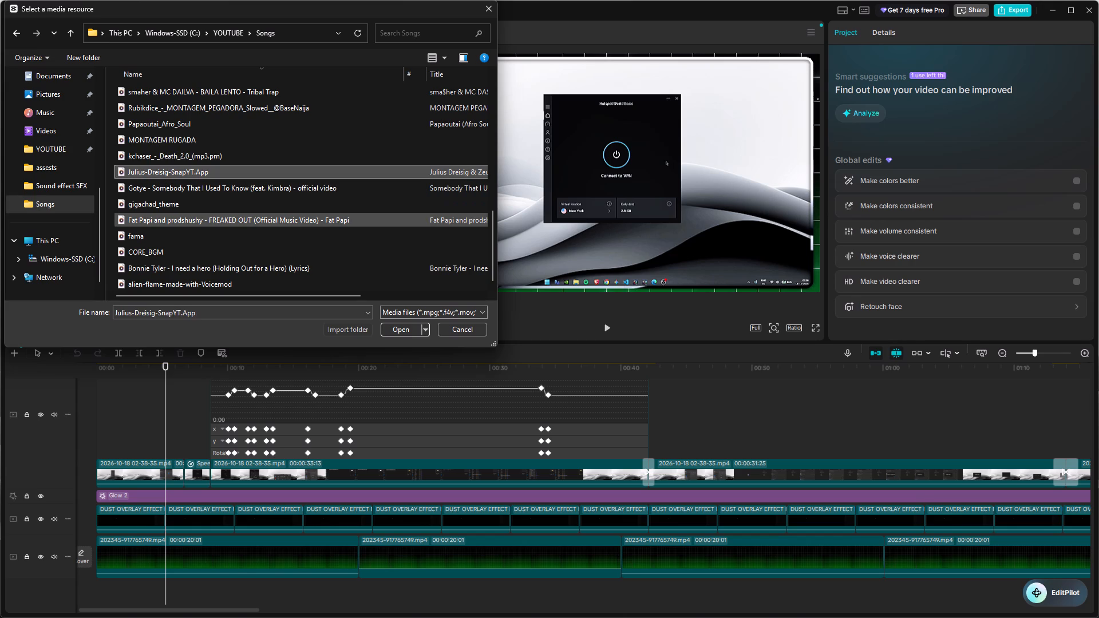
key("Return")
Play a preview of the imported Julius-Dreisig song in the media library.
left_click(150, 176)
double_click(189, 179)
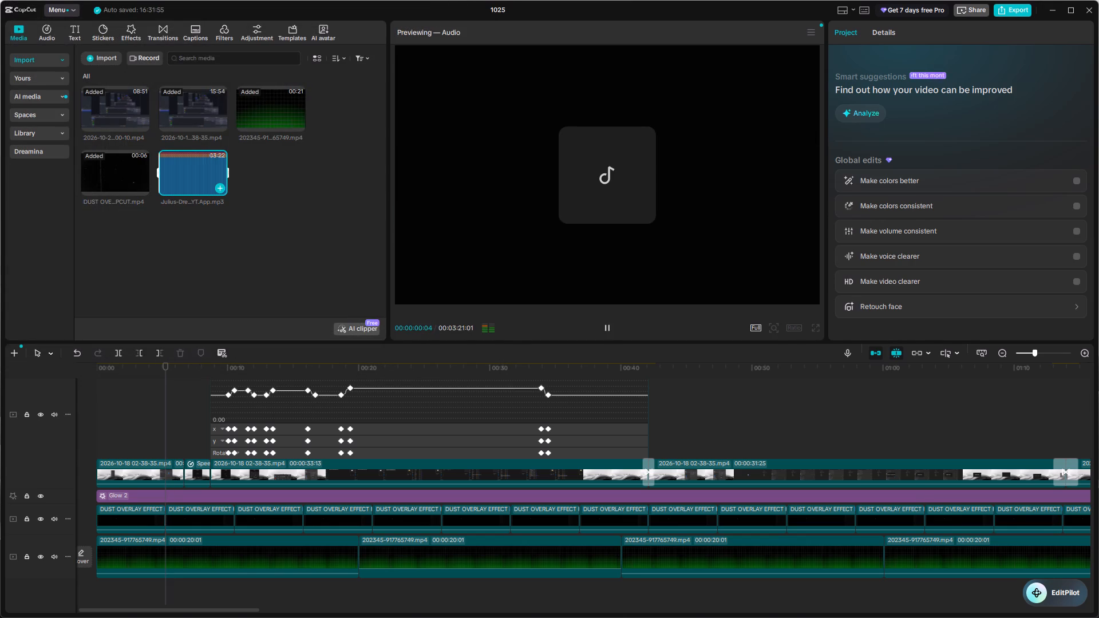
key("space")
key("space")
left_click(189, 179)
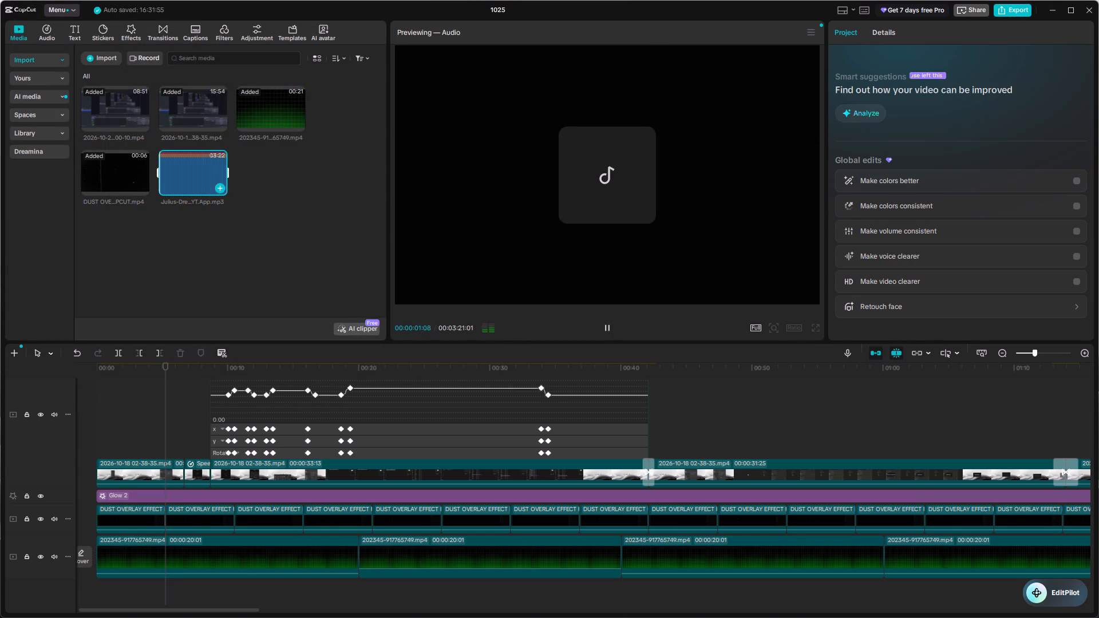
double_click(190, 184)
key("space")
key("space")
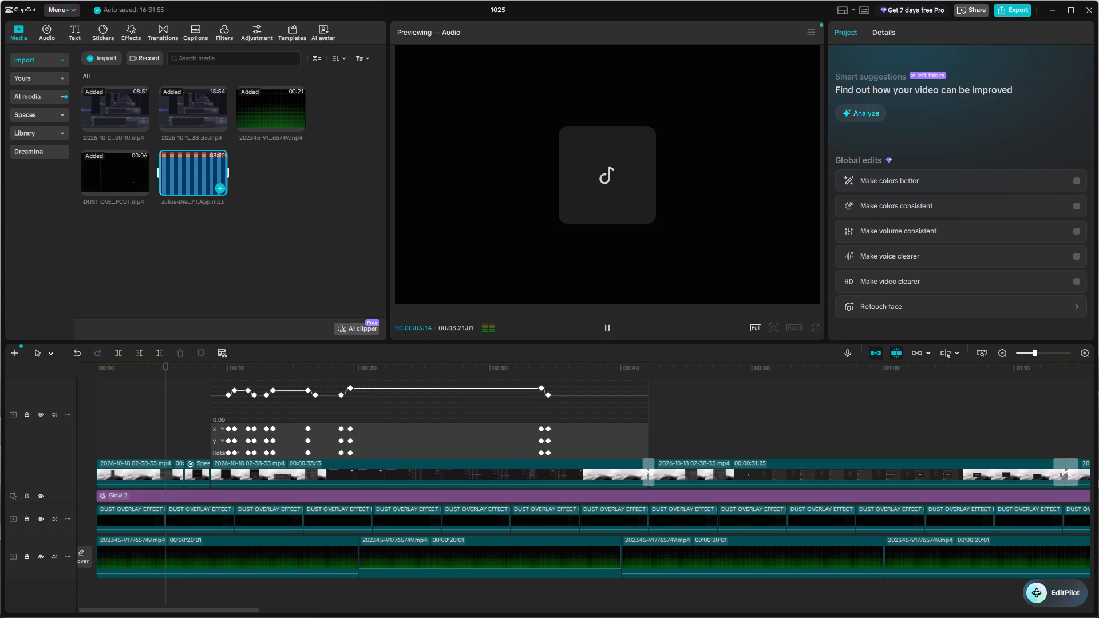
Add the Julius-Dreisig song to the start of the timeline on an audio track below the video tracks.
left_click_drag(190, 184, 65, 592)
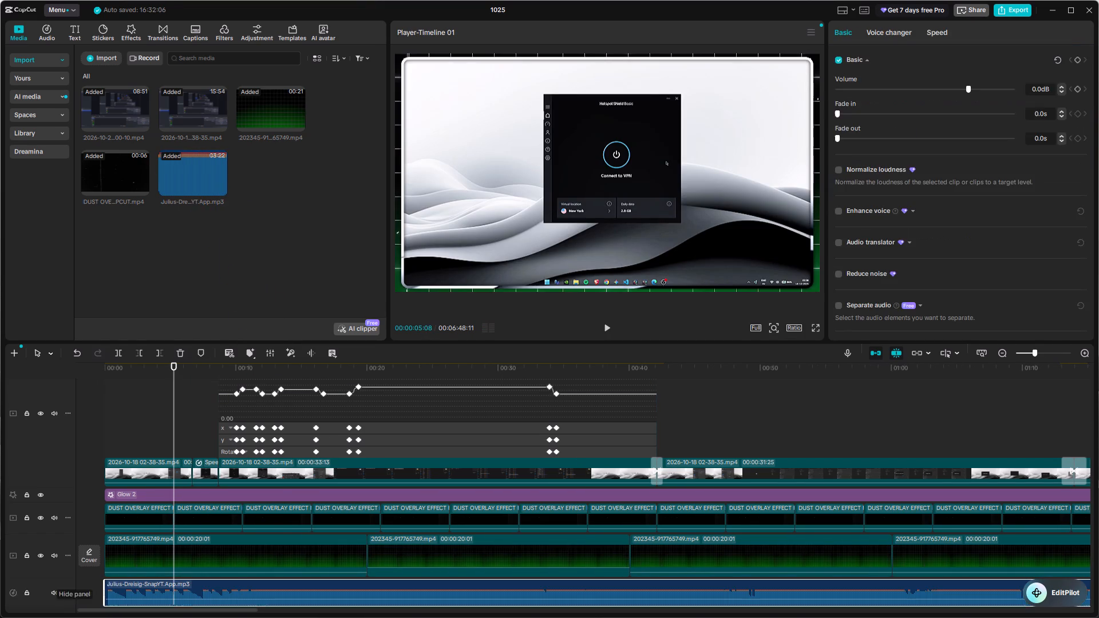
Scrub through the first nine seconds of the timeline and start playback to review the opening with the added song.
left_click(204, 410)
left_click_drag(204, 410, 67, 483)
left_click(129, 443)
left_click_drag(129, 443, 39, 482)
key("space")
left_click(128, 433)
left_click_drag(128, 433, 114, 436)
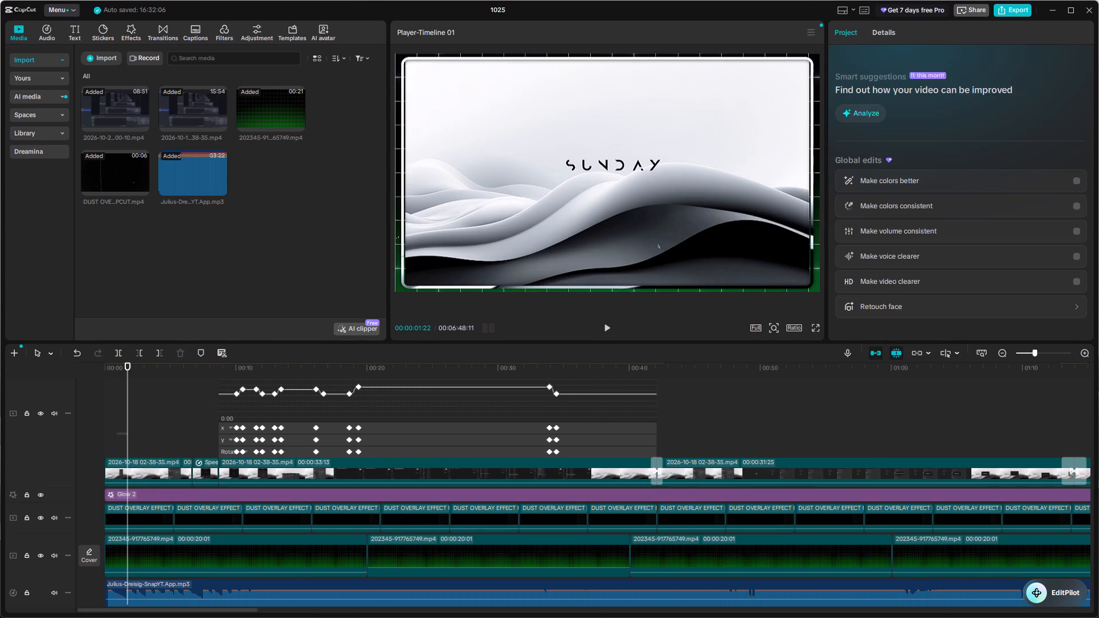
left_click_drag(114, 436, 49, 452)
double_click(149, 410)
left_click_drag(149, 410, 97, 435)
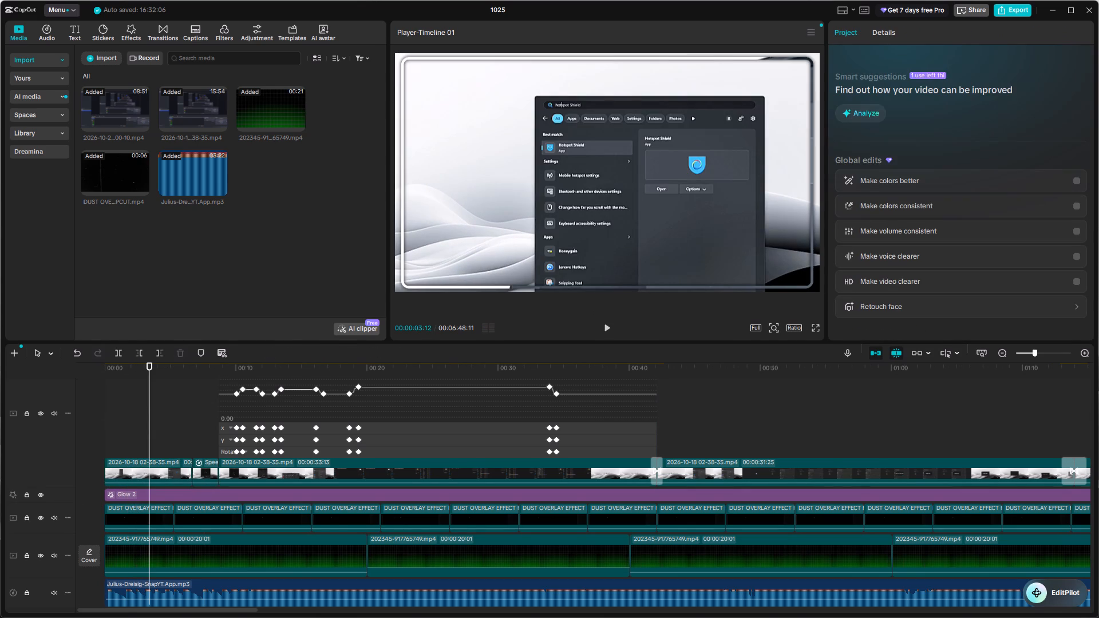
left_click(153, 375)
left_click_drag(153, 375, 220, 423)
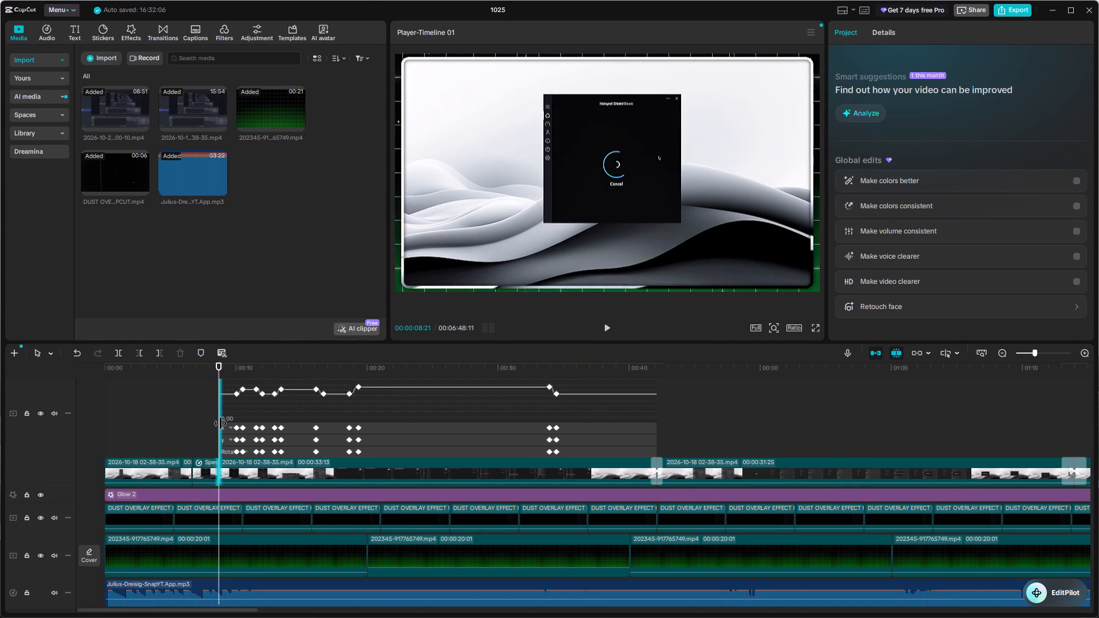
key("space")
Collapse the expanded keyframe lanes of the 00:00:33:13 screen-recording clip on the main video track.
left_click(269, 468)
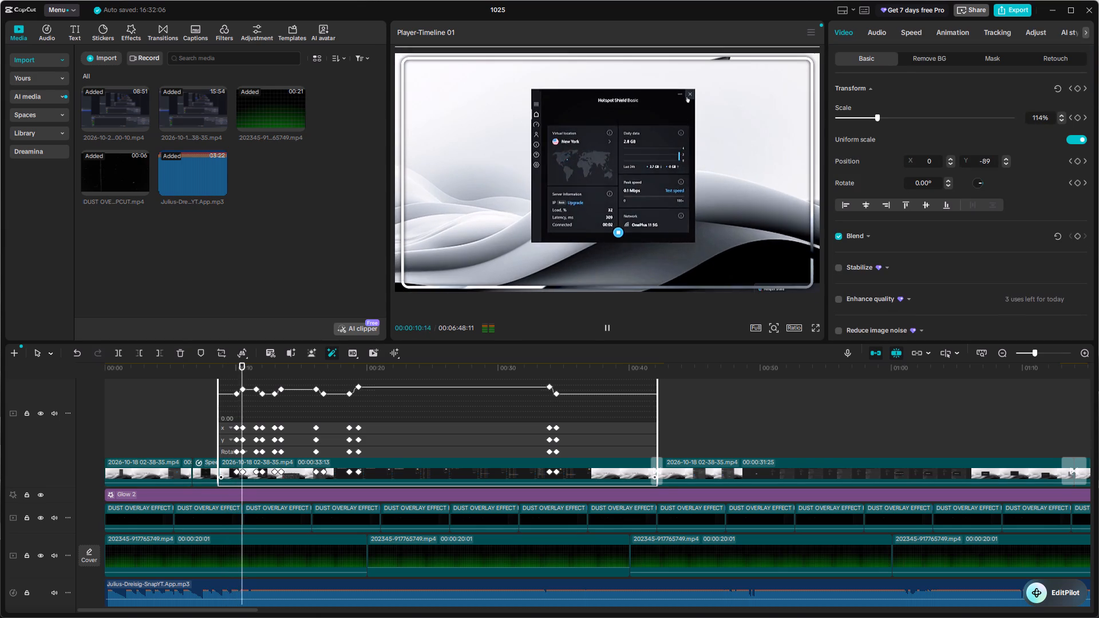
key("alt+k")
Review the playback of the 00:00:33:13 clip up to about 27 seconds, including a replayed part in full-screen preview.
scroll(525, 435, "left", 1)
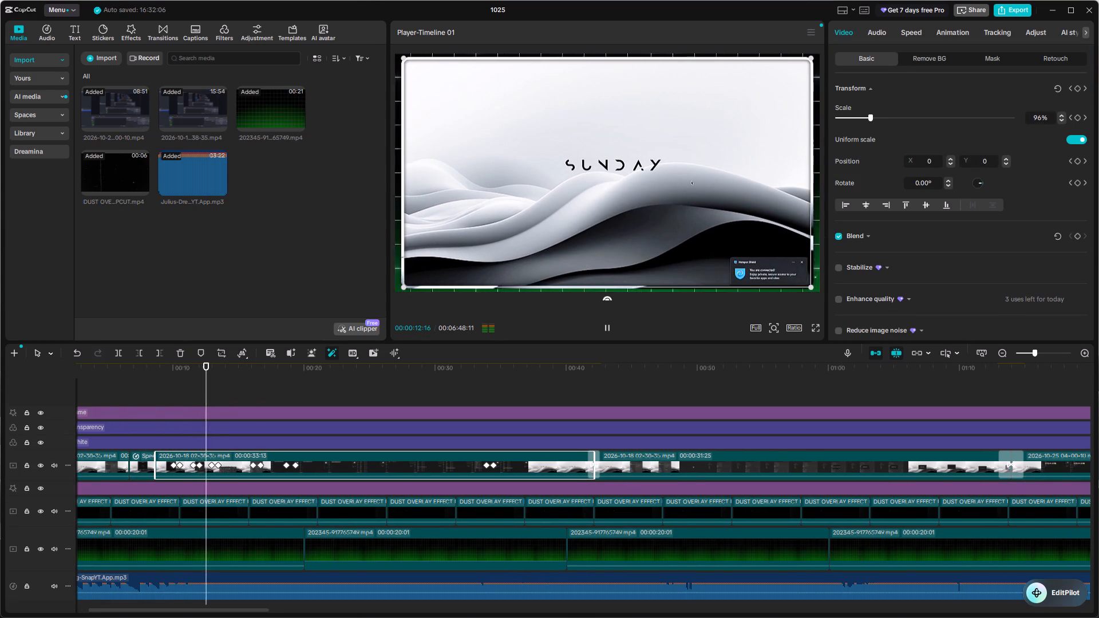
scroll(525, 435, "up", 7, "ctrl")
scroll(525, 435, "up", 1)
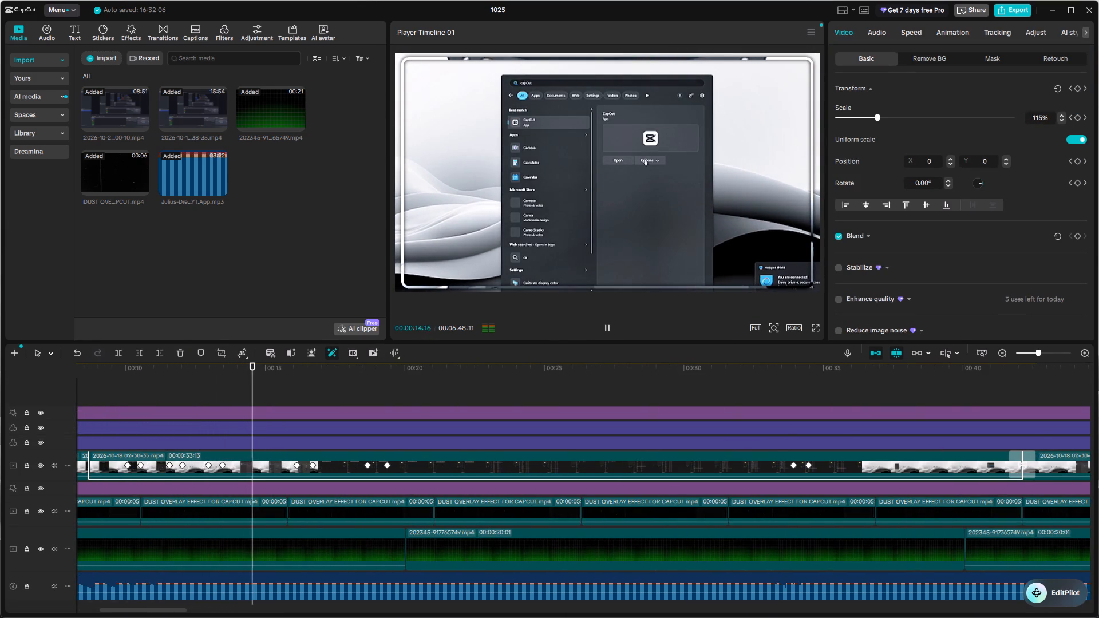
scroll(525, 435, "down", 3, "ctrl")
scroll(485, 541, "left", 1)
scroll(485, 541, "down", 1, "ctrl")
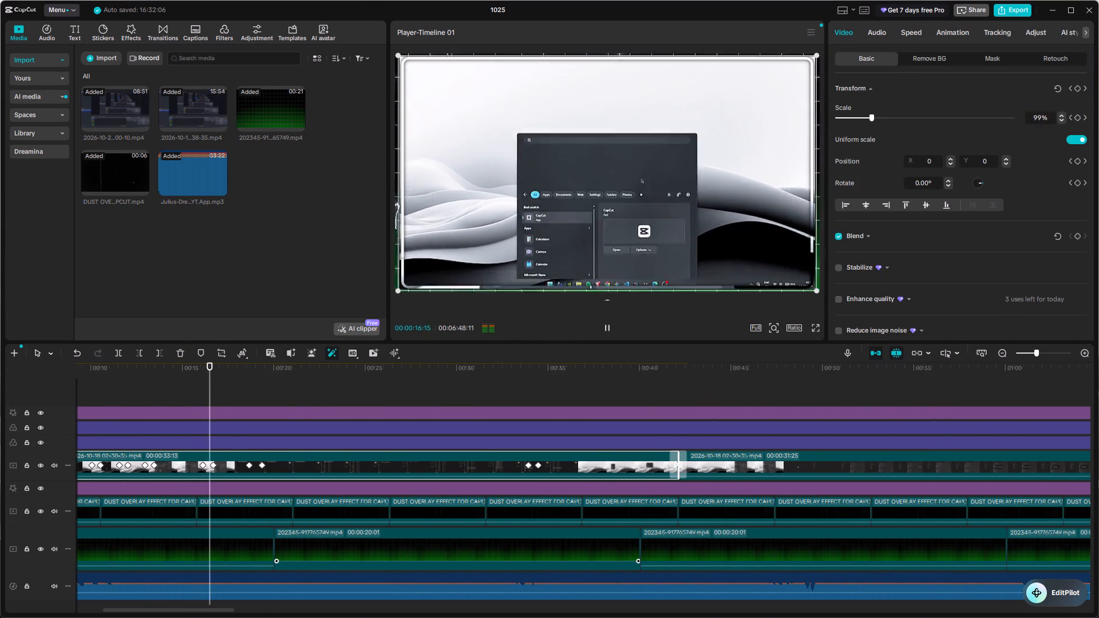
scroll(485, 541, "down", 3, "ctrl")
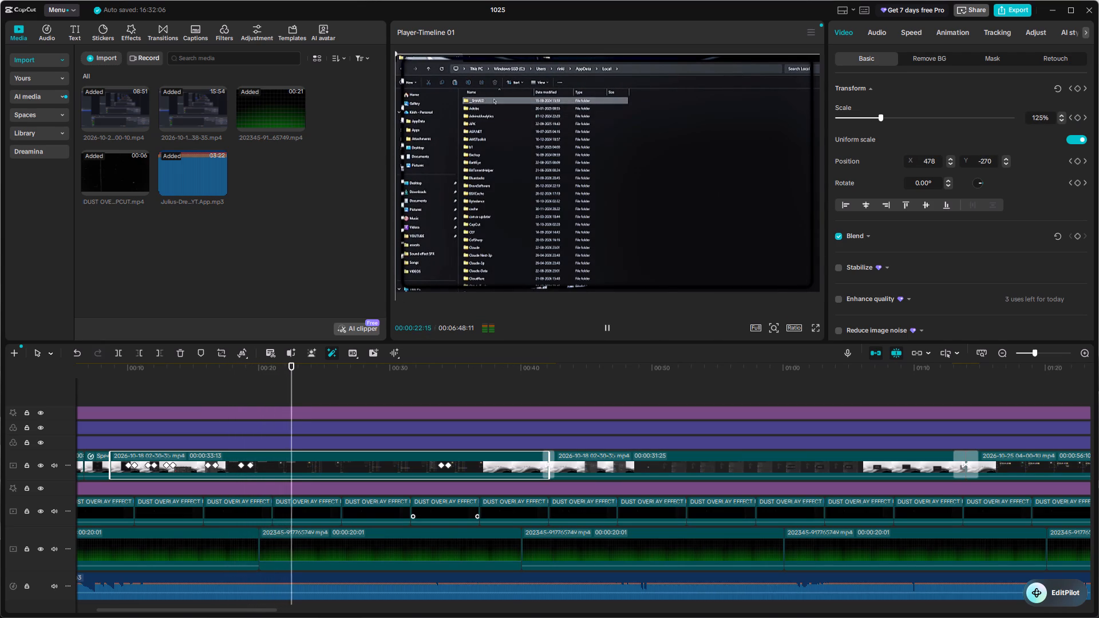
left_click(817, 328)
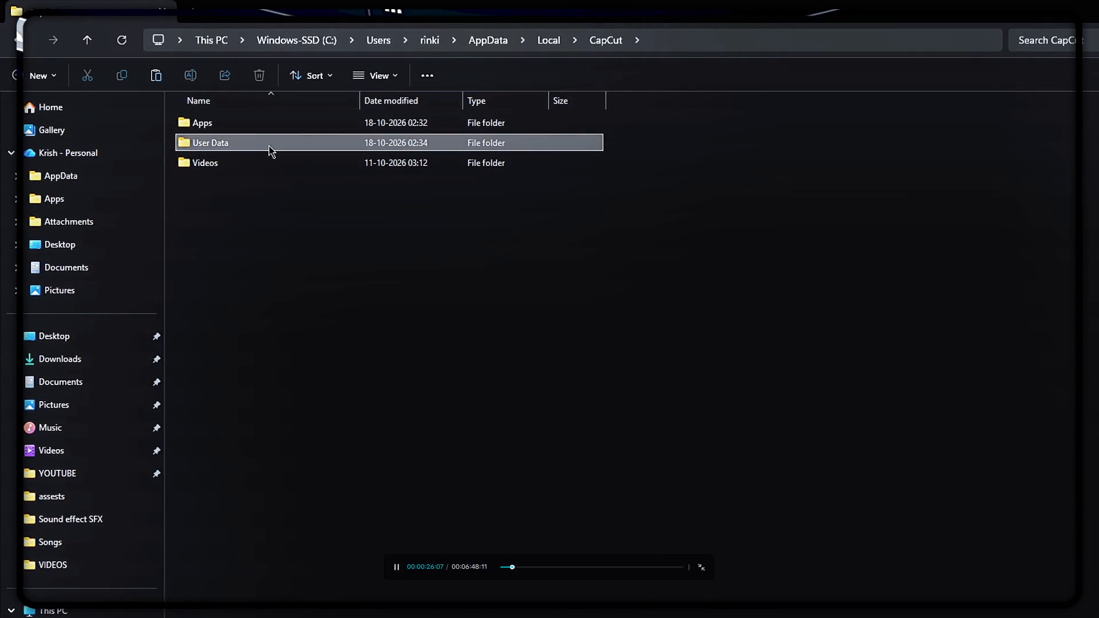
left_click(507, 567)
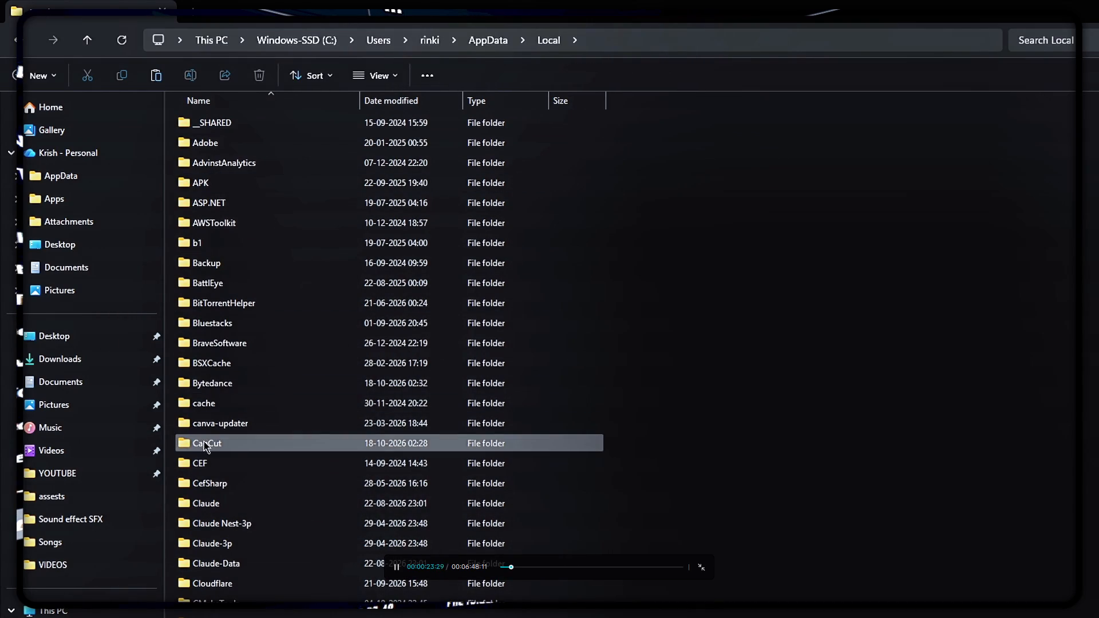
key("Escape")
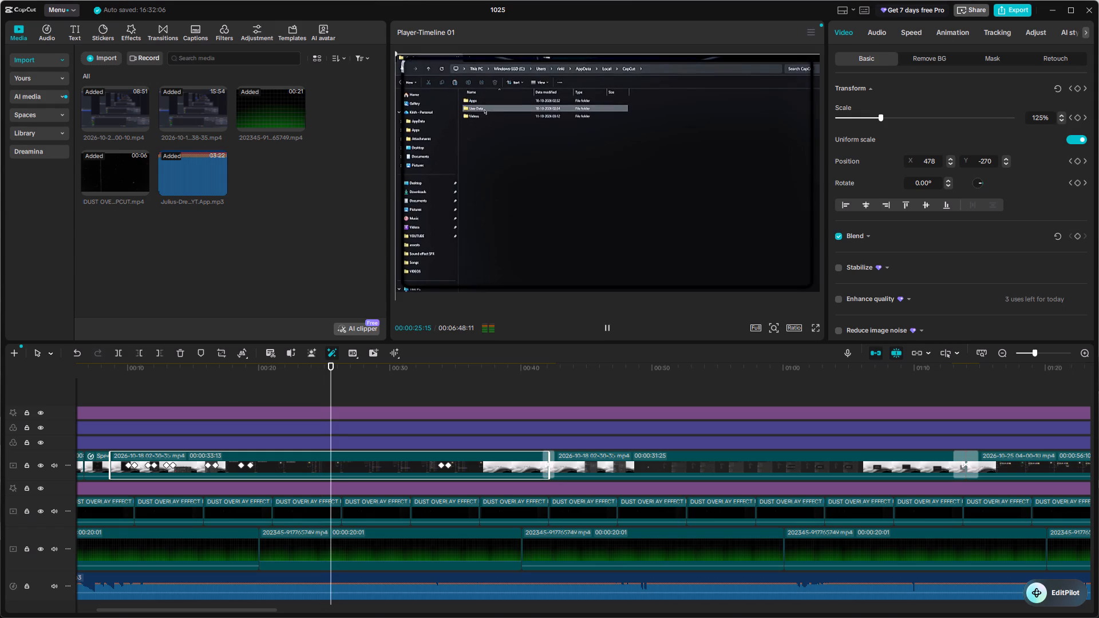
scroll(473, 492, "right", 1)
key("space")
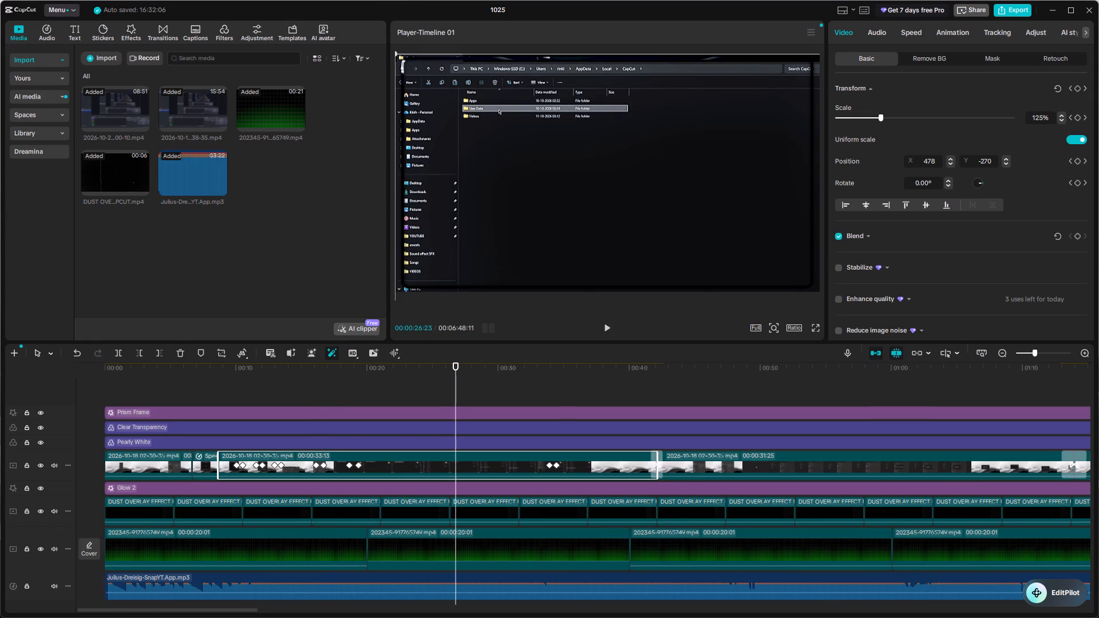
Set the intensity of the Clear Transparency filter to 21.
left_click(458, 433)
left_click(887, 96)
left_click(880, 102)
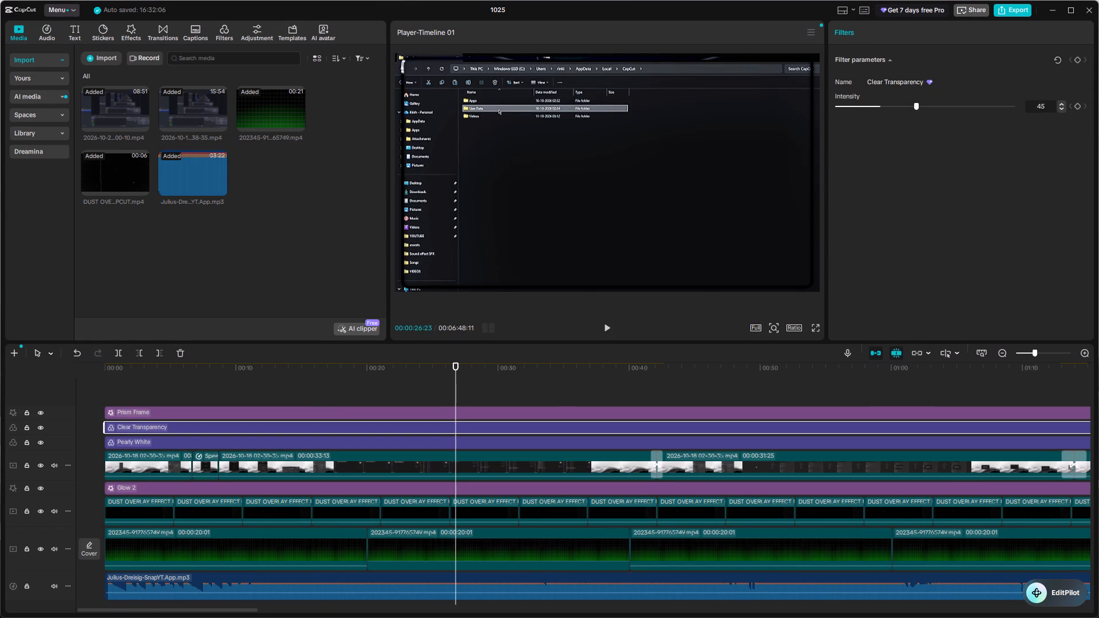
left_click(880, 102)
left_click_drag(880, 102, 875, 105)
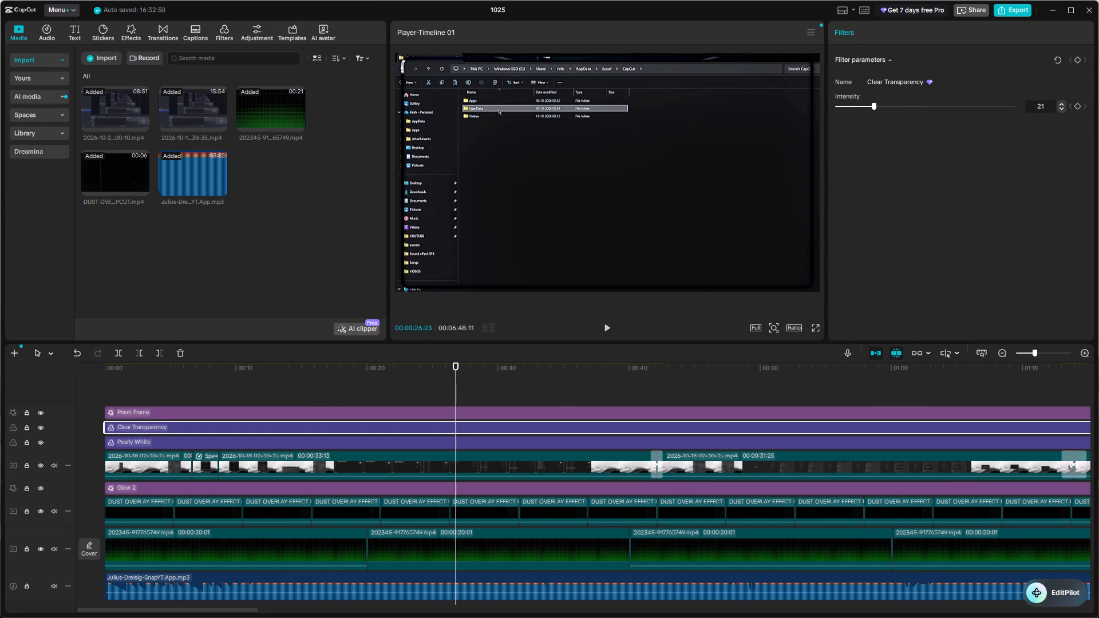
Play a short stretch from about 27 seconds in full-screen preview to check the adjusted filter look.
left_click(810, 323)
left_click(812, 326)
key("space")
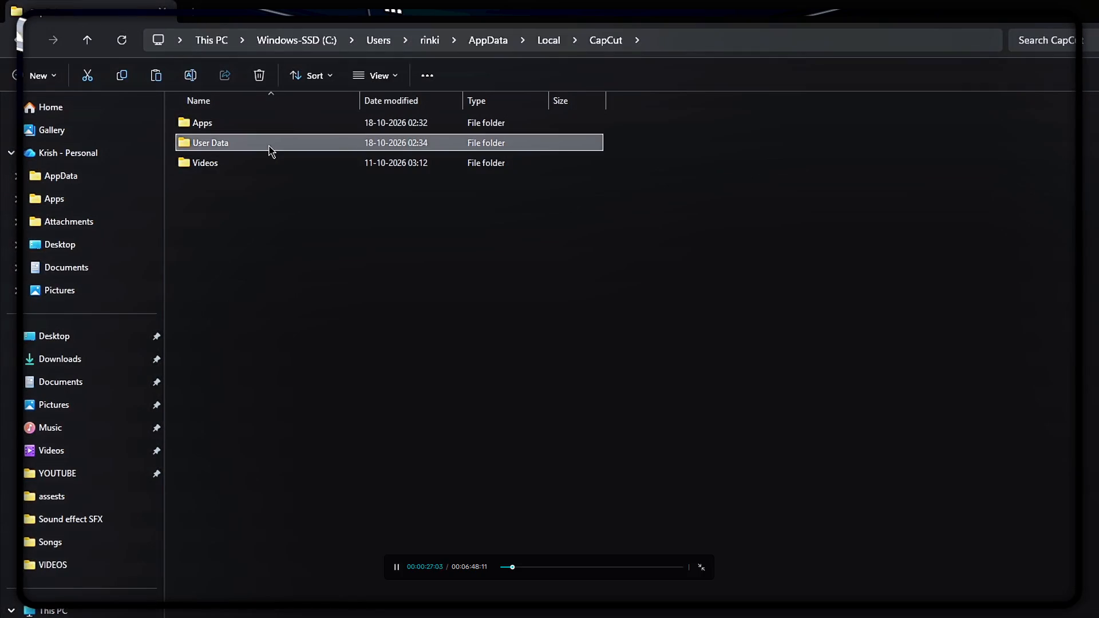
key("Escape")
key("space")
Set the Pearly White filter's intensity to 16.
left_click(694, 442)
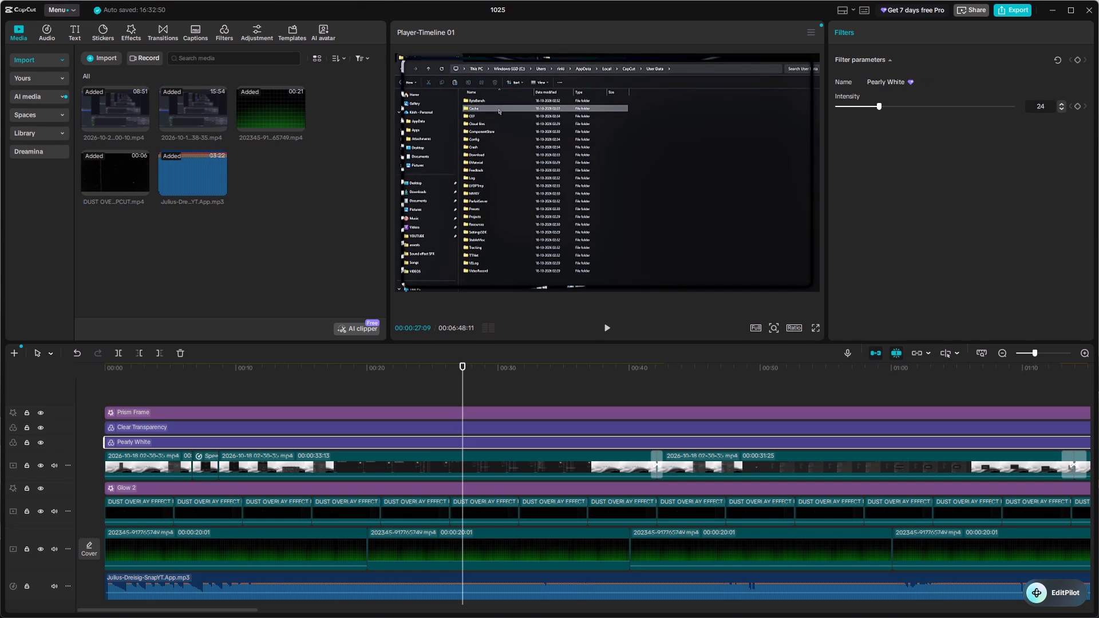
left_click(866, 106)
Inspect the Prism Frame effect's settings and play the edit full screen from 00:00:27:09, stopping at about 00:00:30.
left_click(660, 414)
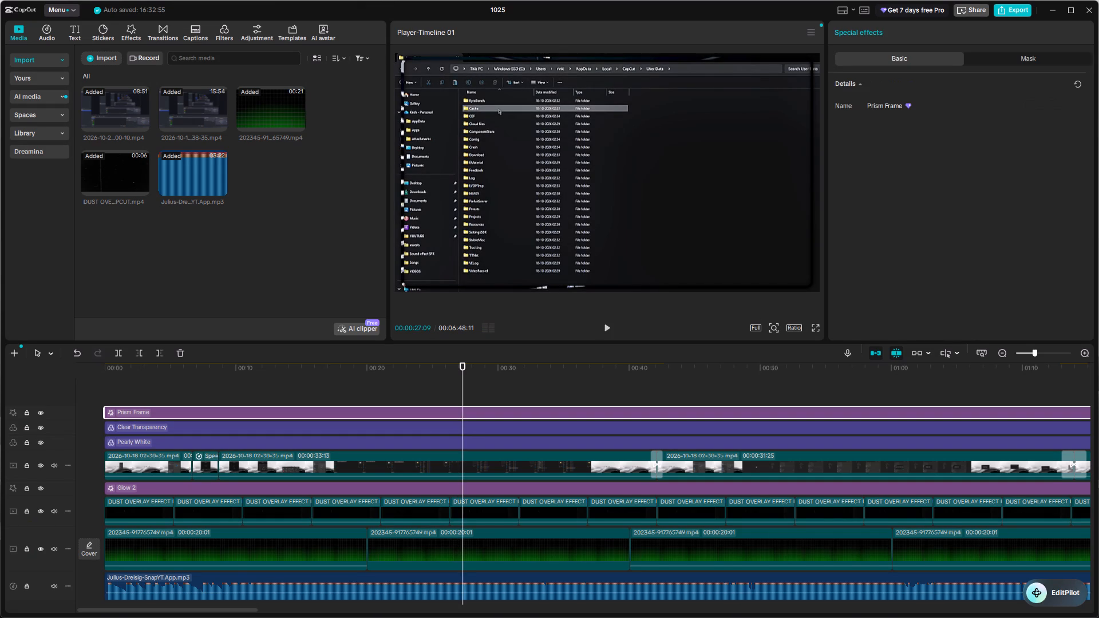
left_click(812, 323)
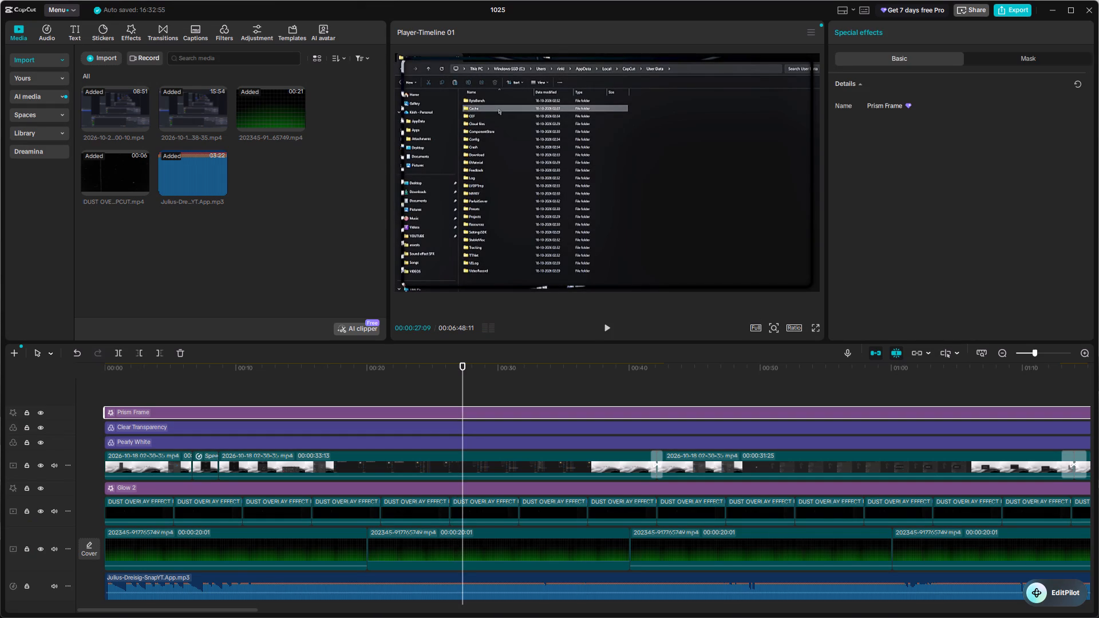
left_click(817, 336)
left_click(817, 335)
left_click(816, 330)
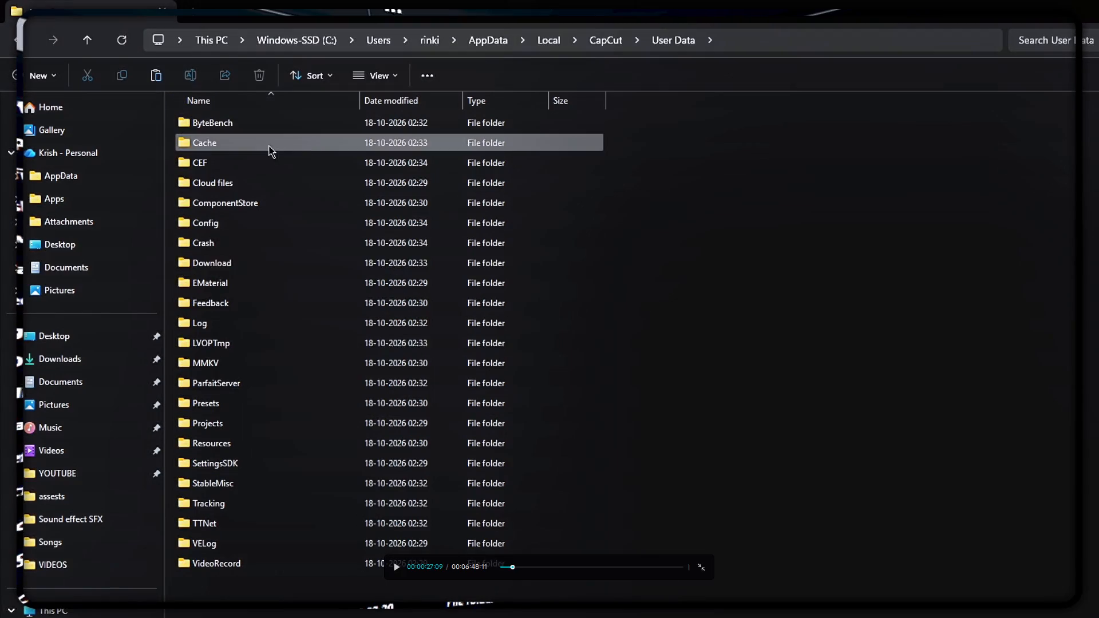
key("space")
key("Escape")
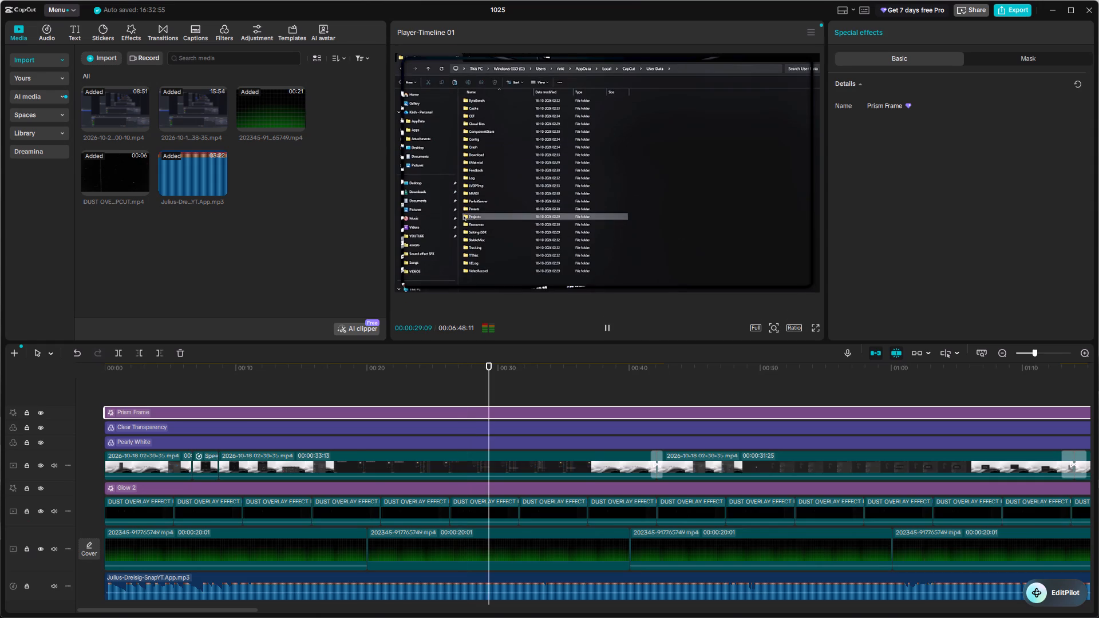
scroll(773, 462, "down", 4, "ctrl")
key("space")
Turn off Auto adjust in the colour adjustments of the 00:00:33:13 screen-recording clip.
scroll(773, 462, "down", 7, "ctrl")
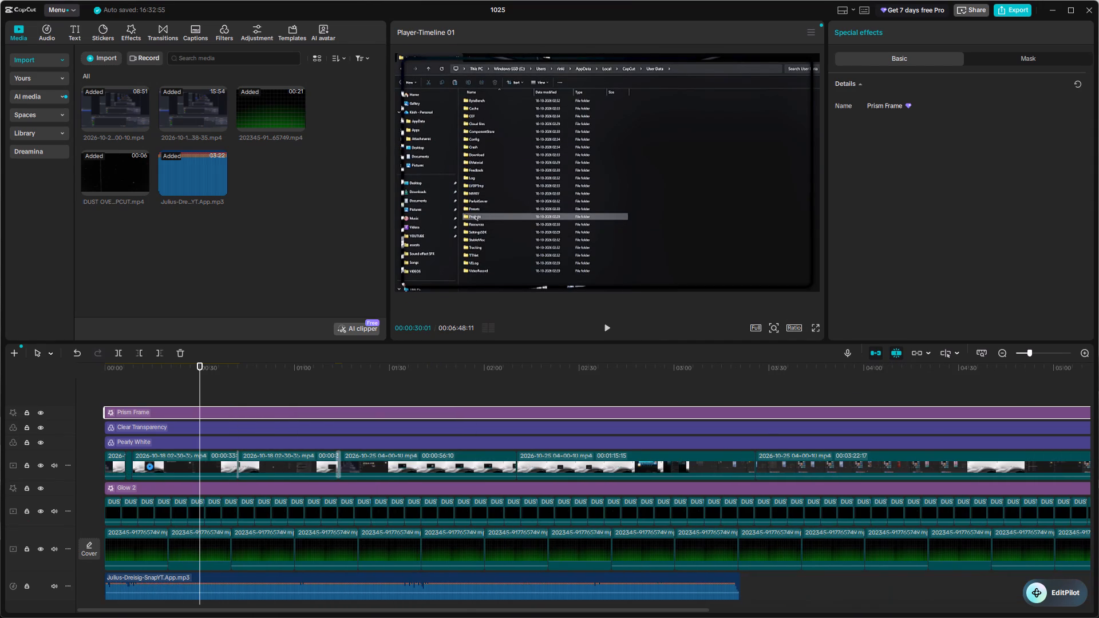
scroll(506, 494, "right", 6)
scroll(506, 494, "up", 8, "ctrl")
scroll(506, 494, "down", 4)
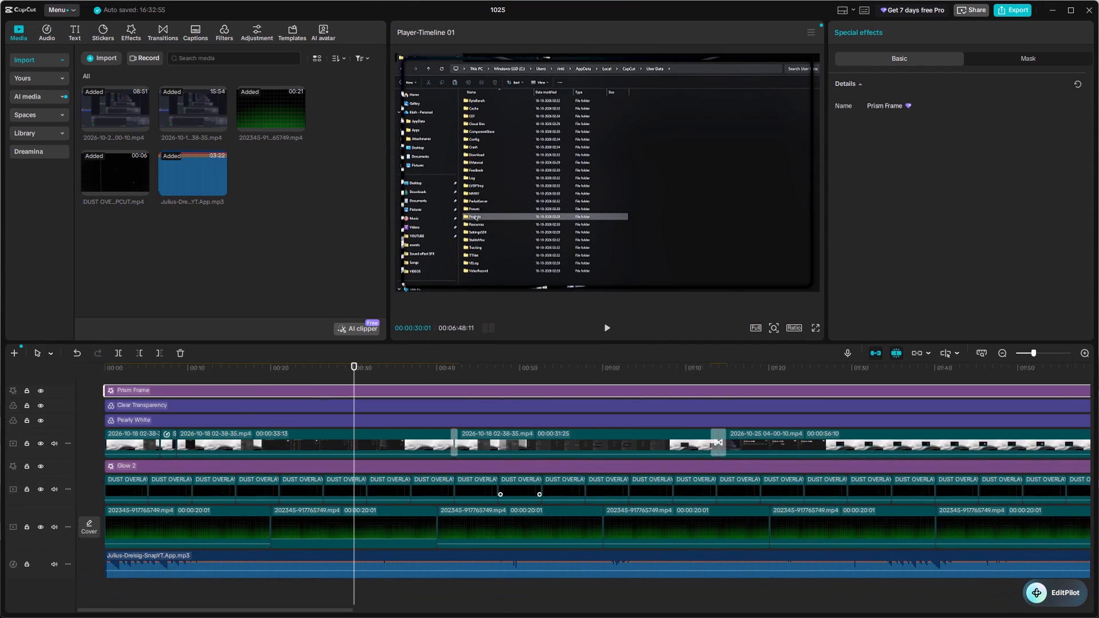
scroll(506, 494, "up", 2)
left_click(360, 463)
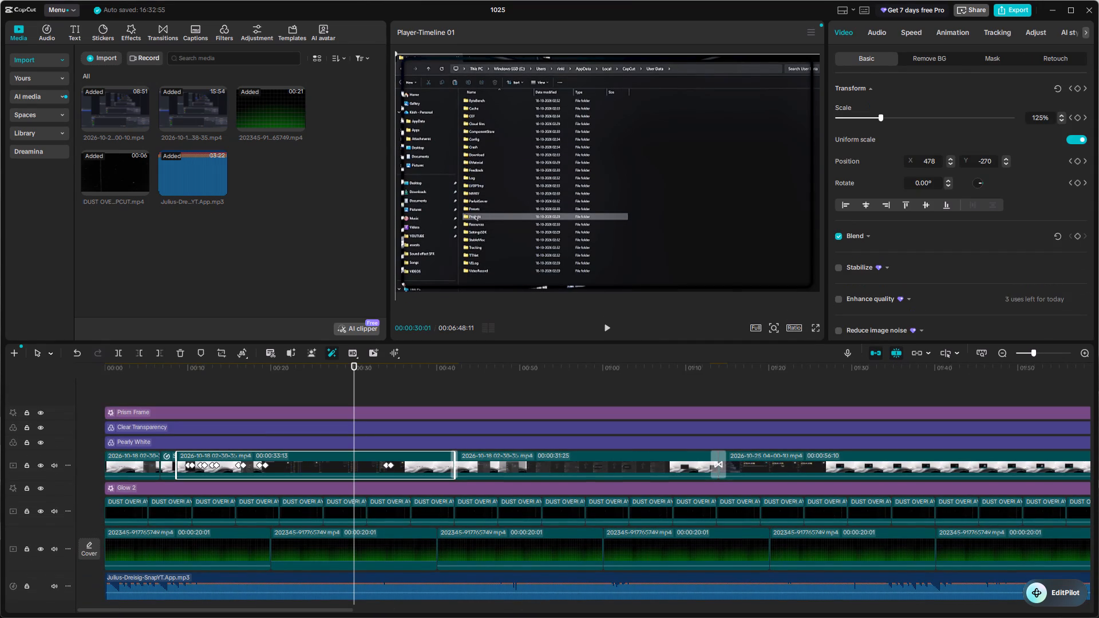
left_click(884, 27)
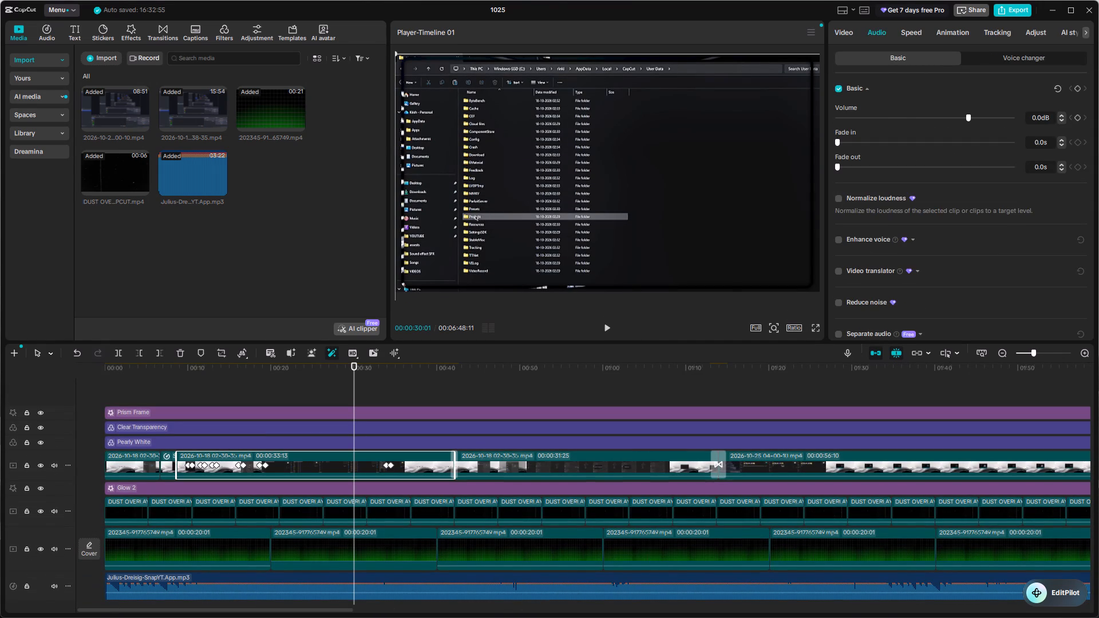
left_click(1037, 27)
scroll(928, 208, "down", 2)
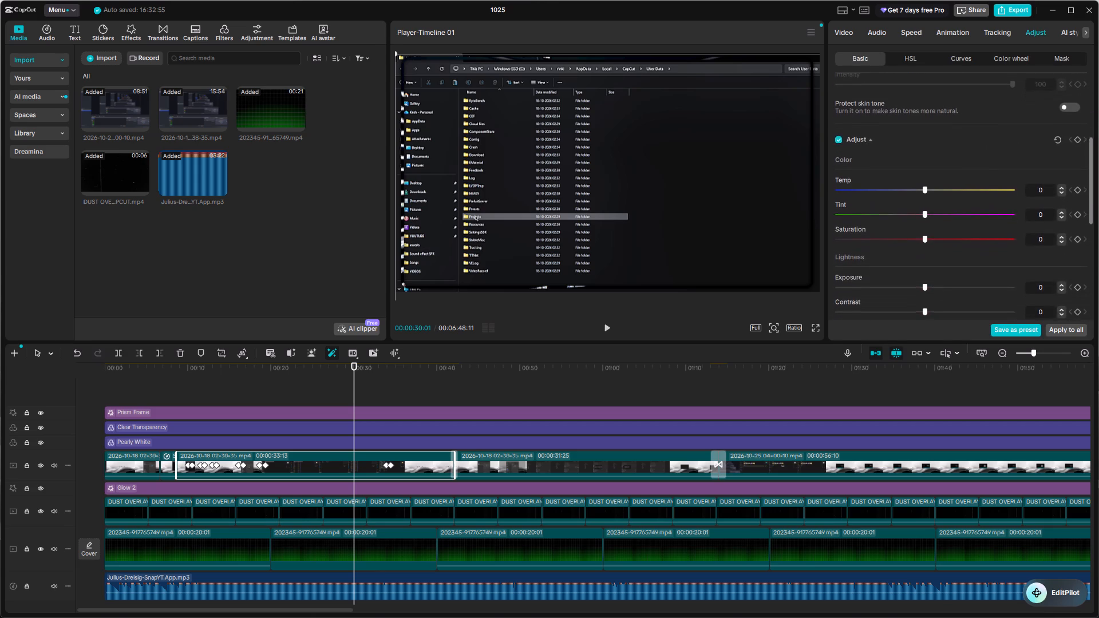
scroll(947, 153, "up", 7)
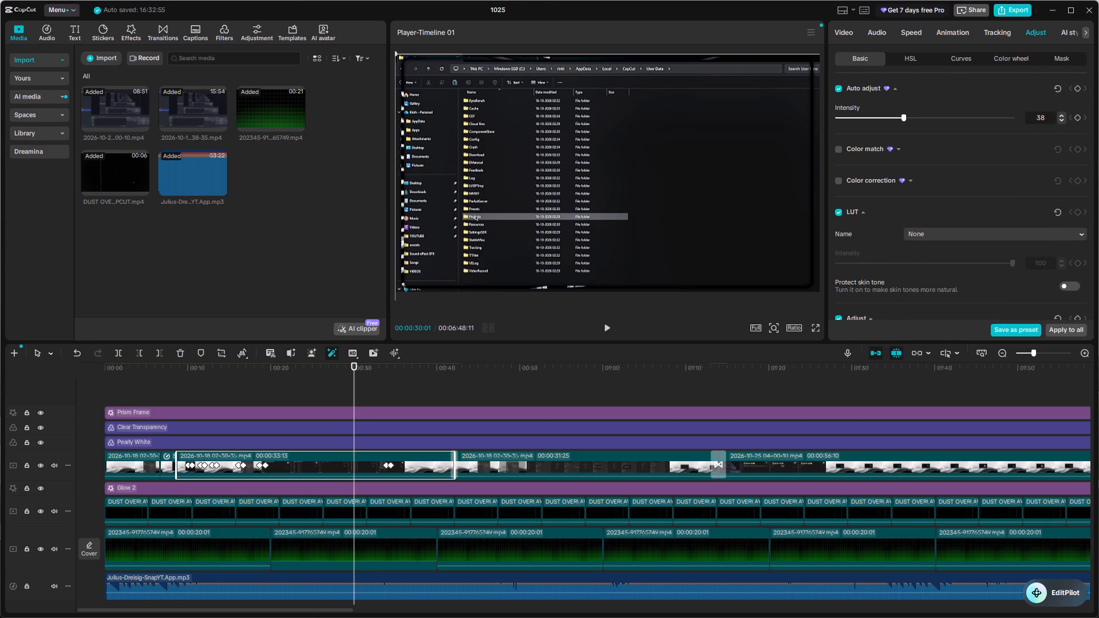
left_click(844, 90)
left_click(836, 88)
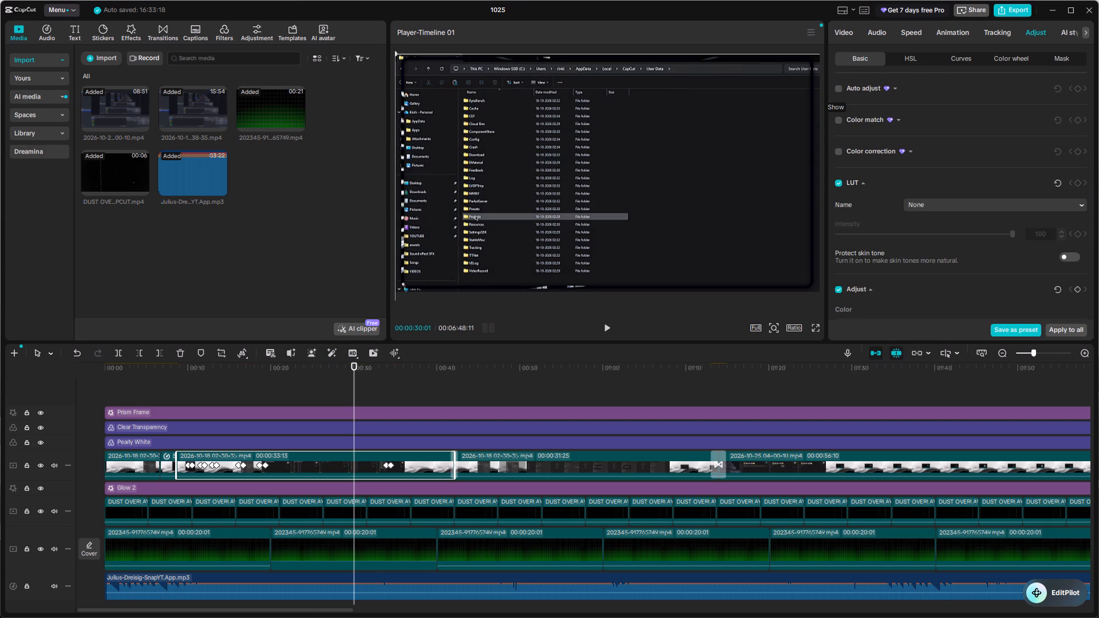
Play the edit full screen from 00:00:30:01, stopping at about 00:00:31.
scroll(942, 240, "down", 1)
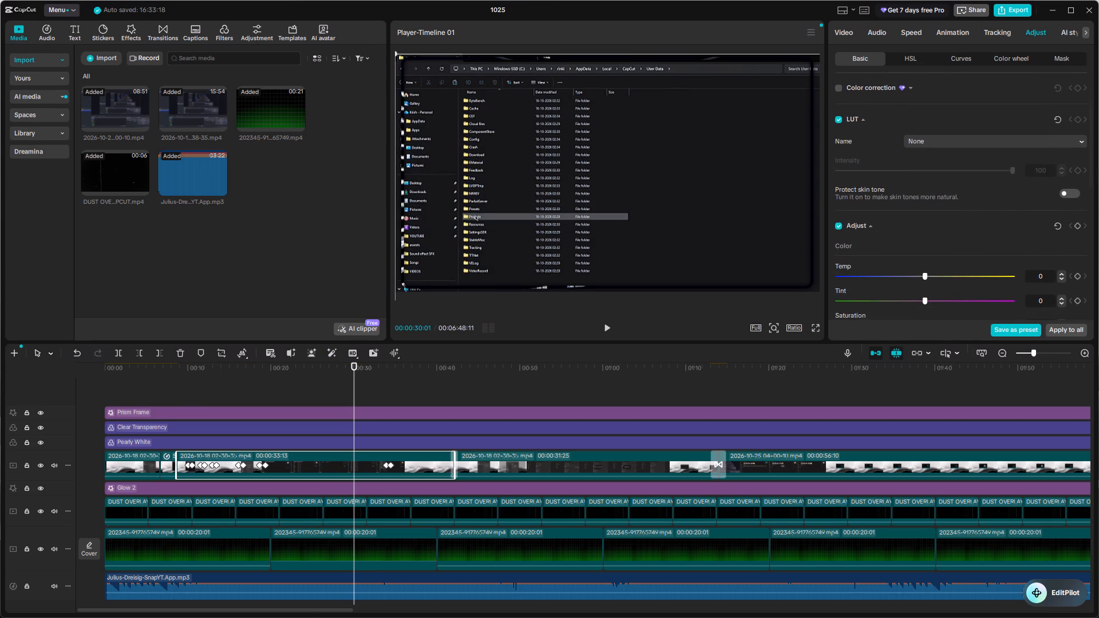
left_click(815, 327)
key("space")
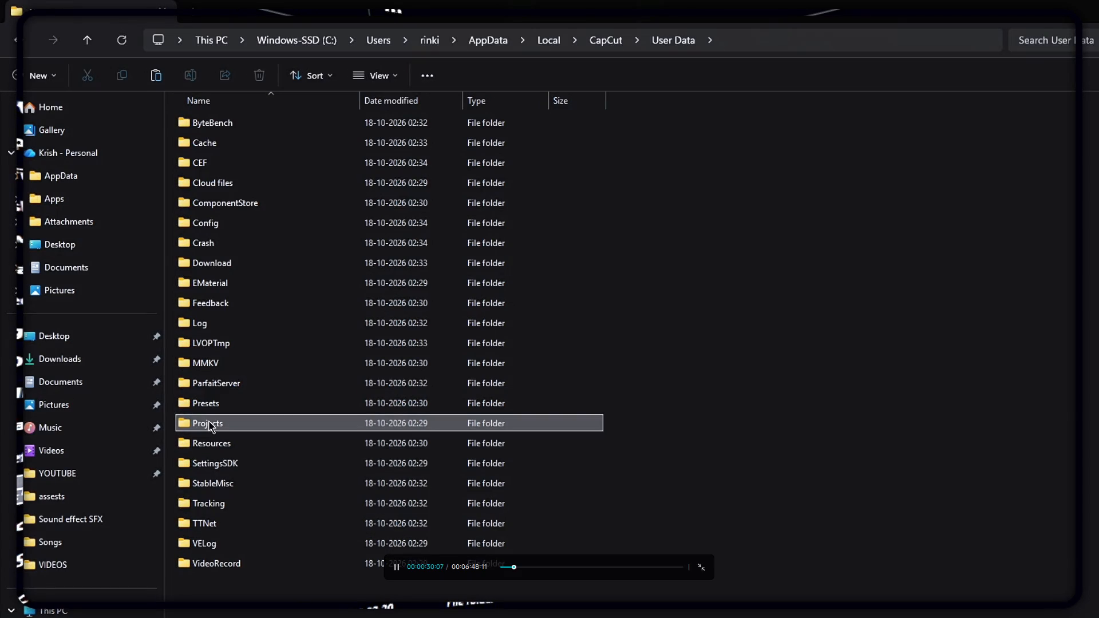
key("Escape")
key("space")
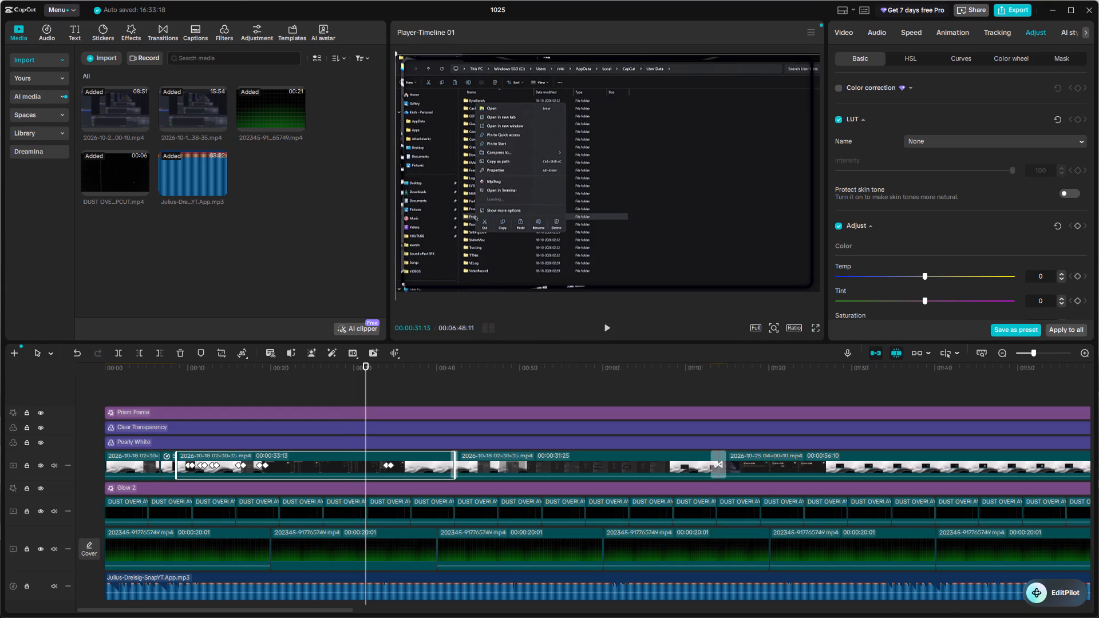
Set the Clear Transparency filter's intensity to 36, previewing the frame at 00:00:38:04.
left_click(421, 435)
left_click(438, 426)
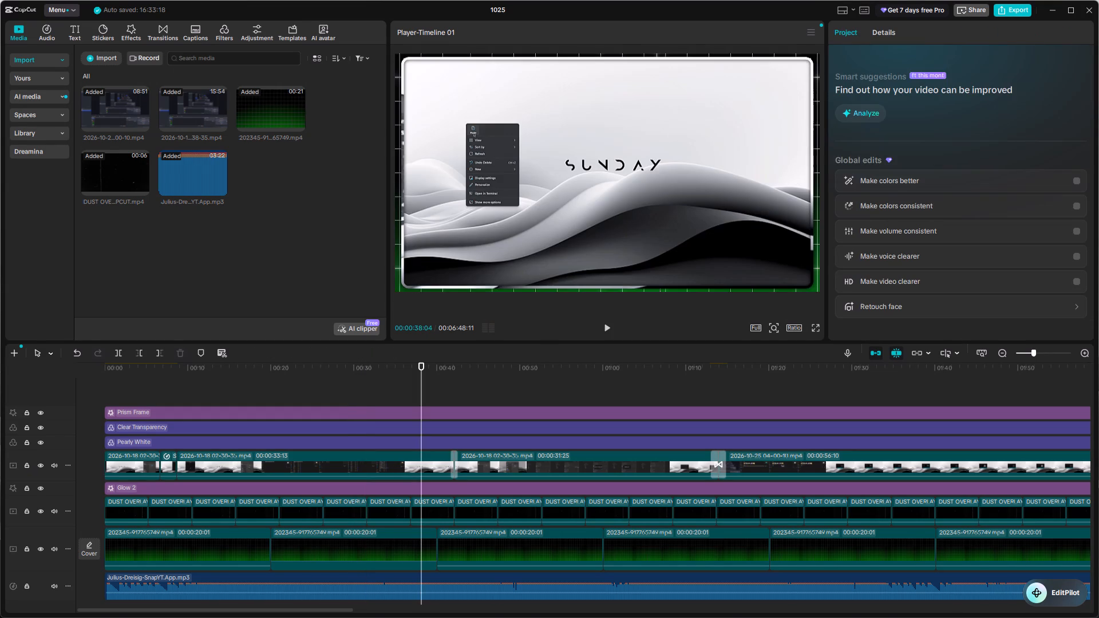
left_click_drag(885, 105, 900, 110)
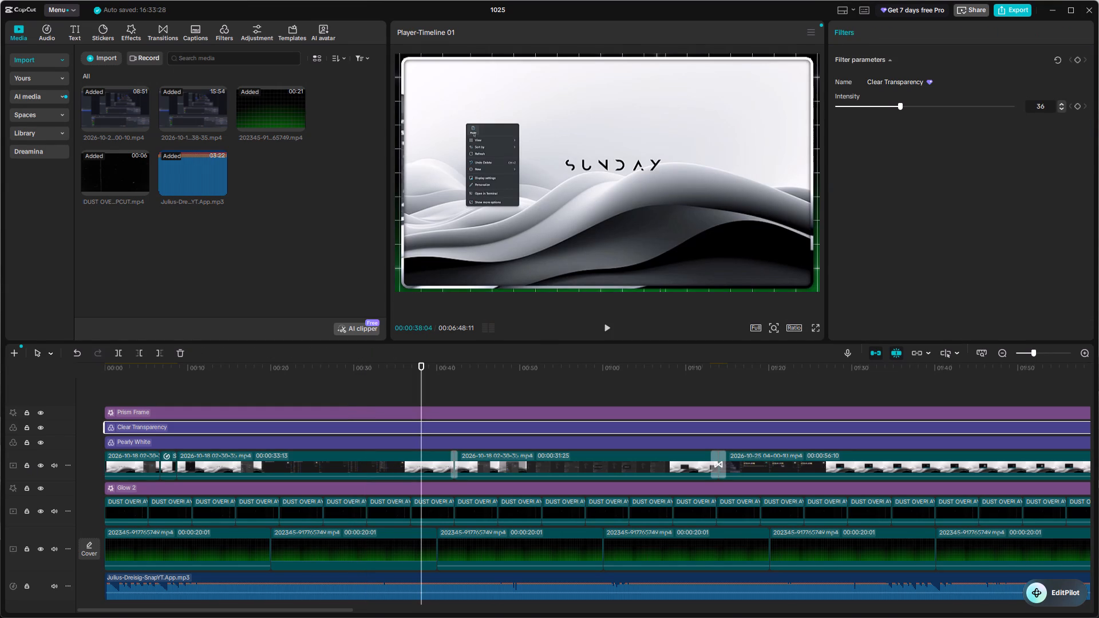
Set the Pearly White filter's intensity to 28.
left_click(410, 441)
left_click(885, 109)
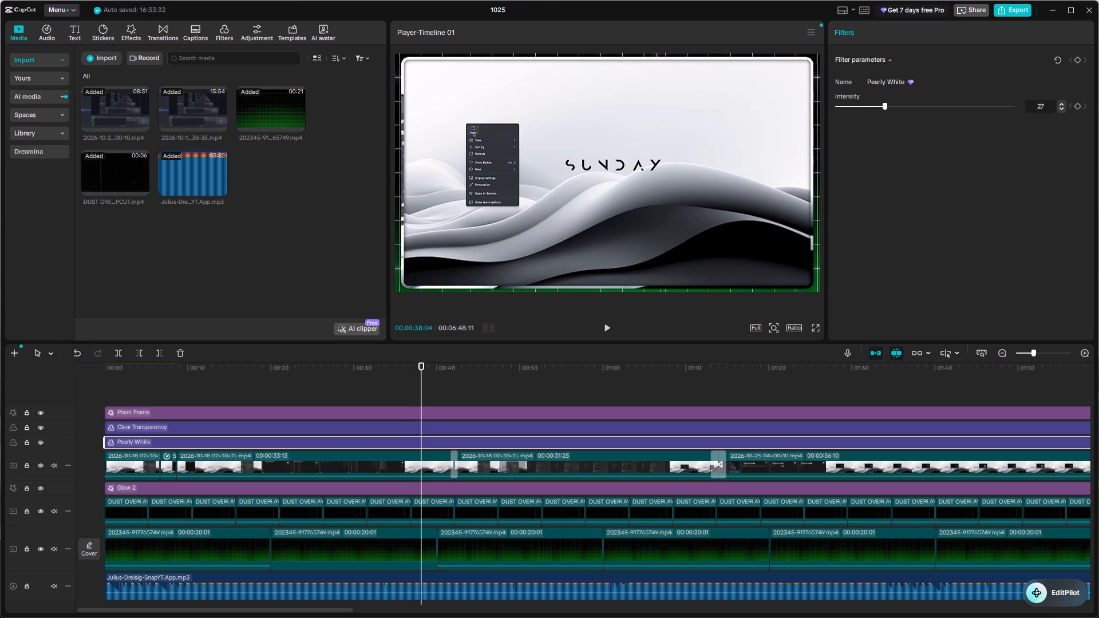
left_click(887, 106)
Play the edit full screen from 00:00:38:04 to check the filters, stopping at about 00:00:46.
left_click(810, 326)
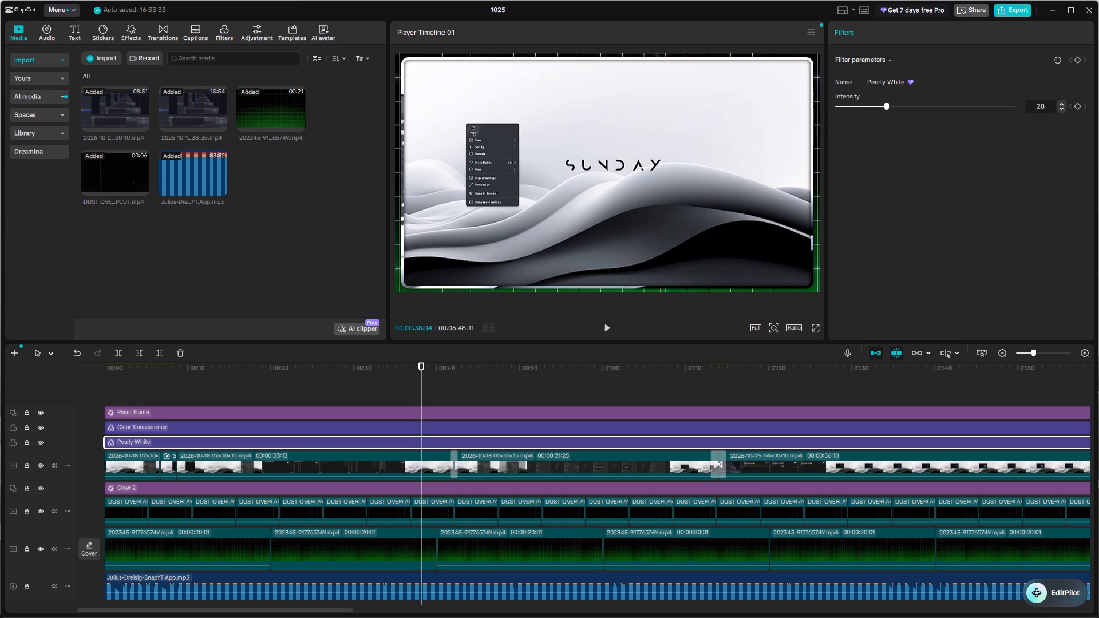
left_click(819, 330)
key("space")
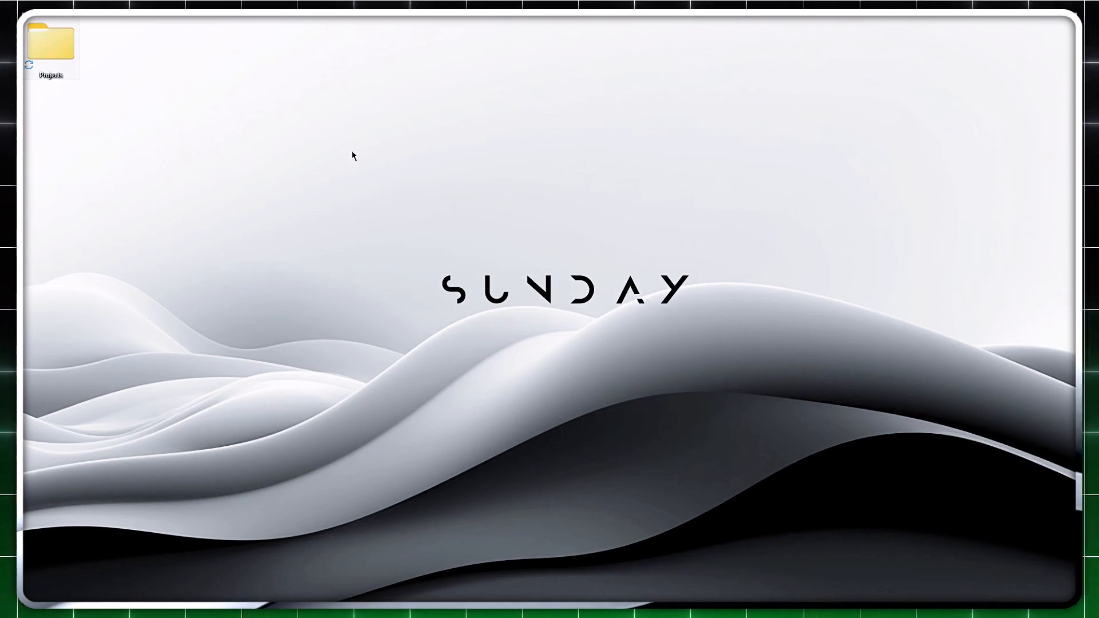
scroll(564, 506, "down", 2, "ctrl")
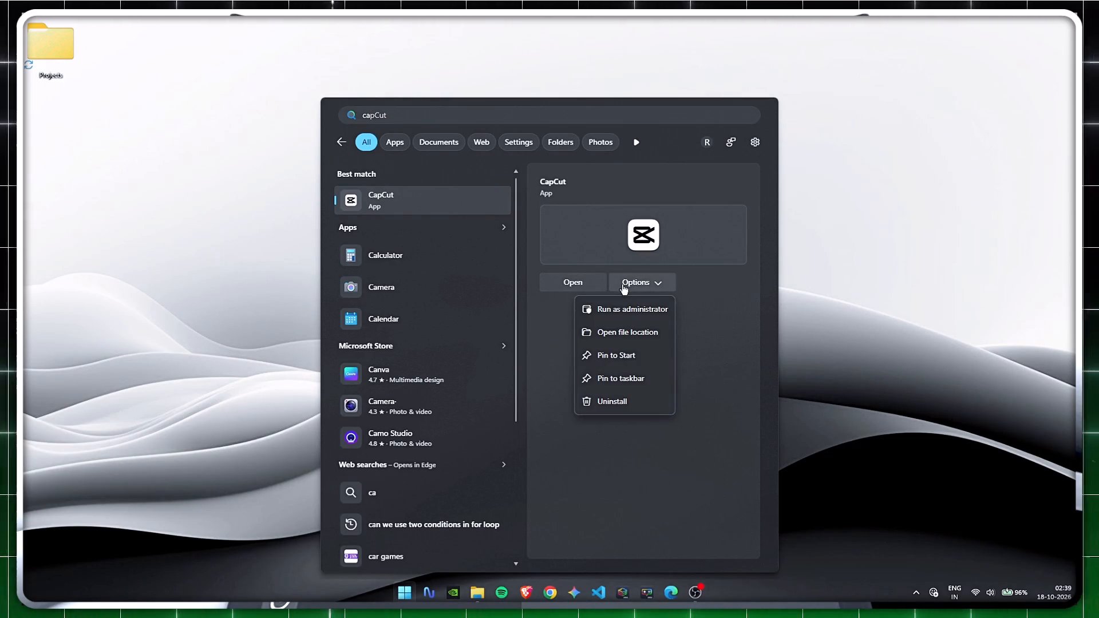
key("Escape")
scroll(503, 586, "down", 5, "ctrl")
scroll(677, 446, "down", 3, "ctrl")
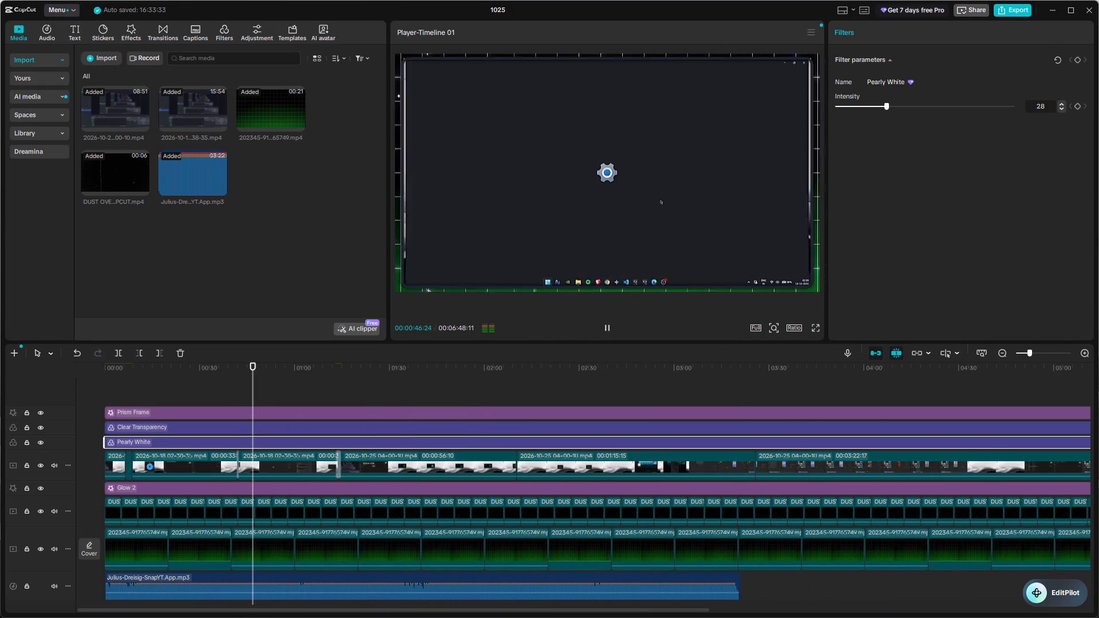
key("space")
Set the saturation to 50 for the third green grid background clip, the one at 00:00:46.
scroll(677, 446, "down", 3, "ctrl")
left_click(237, 549)
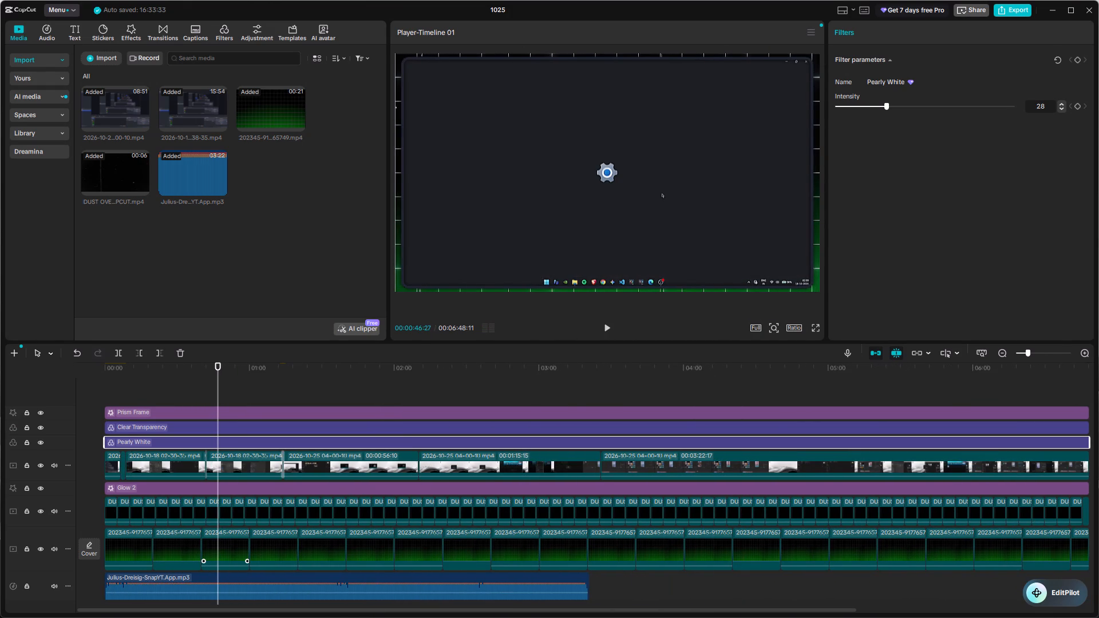
left_click(880, 42)
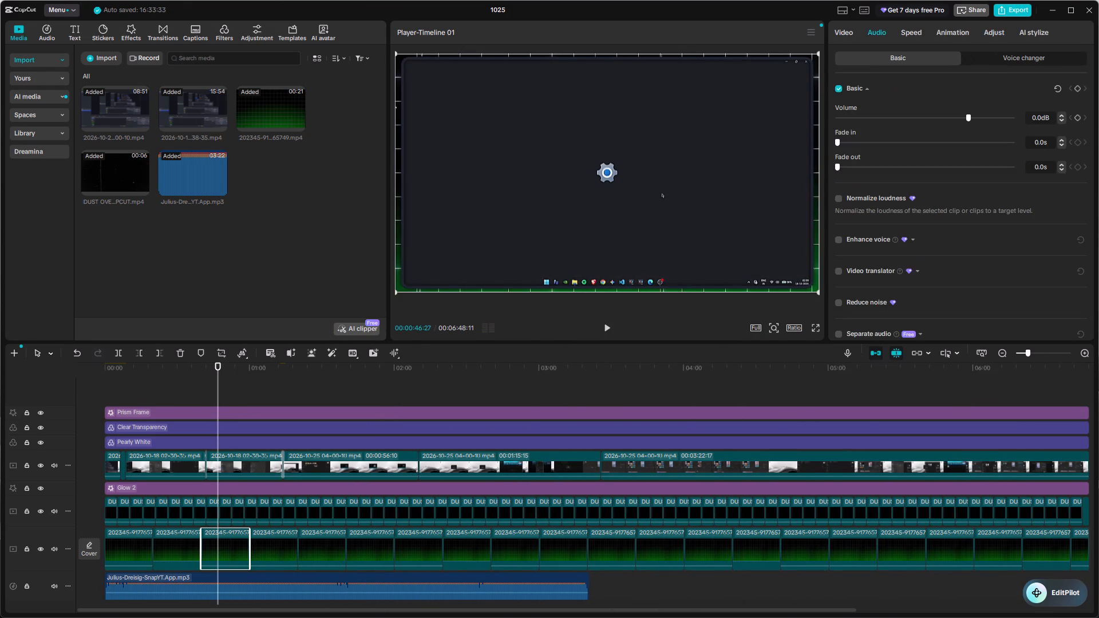
left_click(989, 31)
scroll(952, 177, "down", 3)
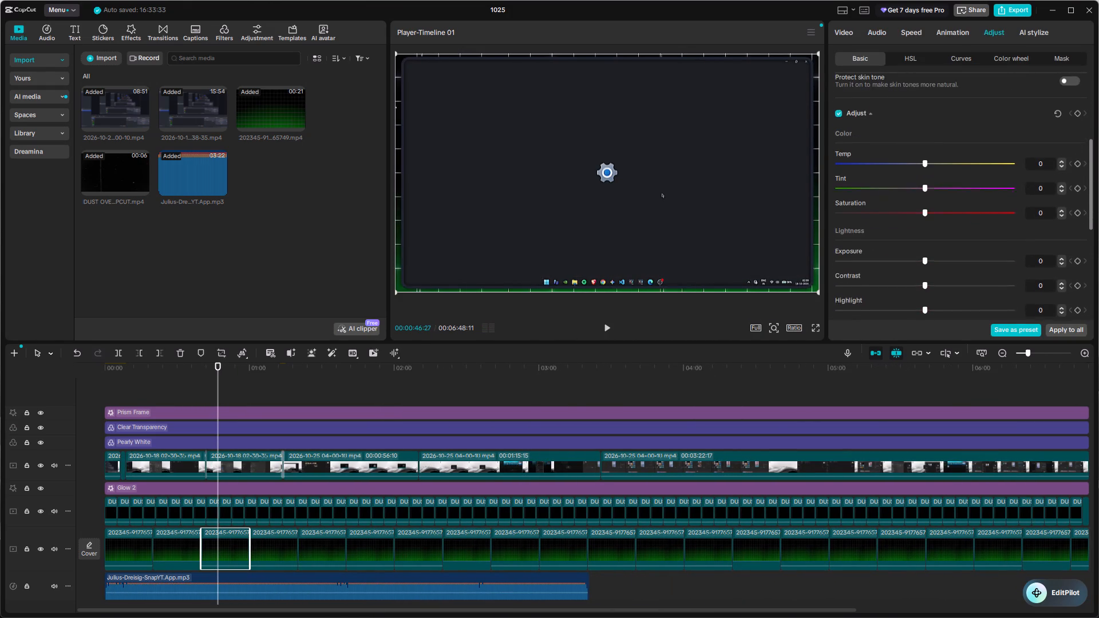
left_click_drag(929, 206, 1043, 228)
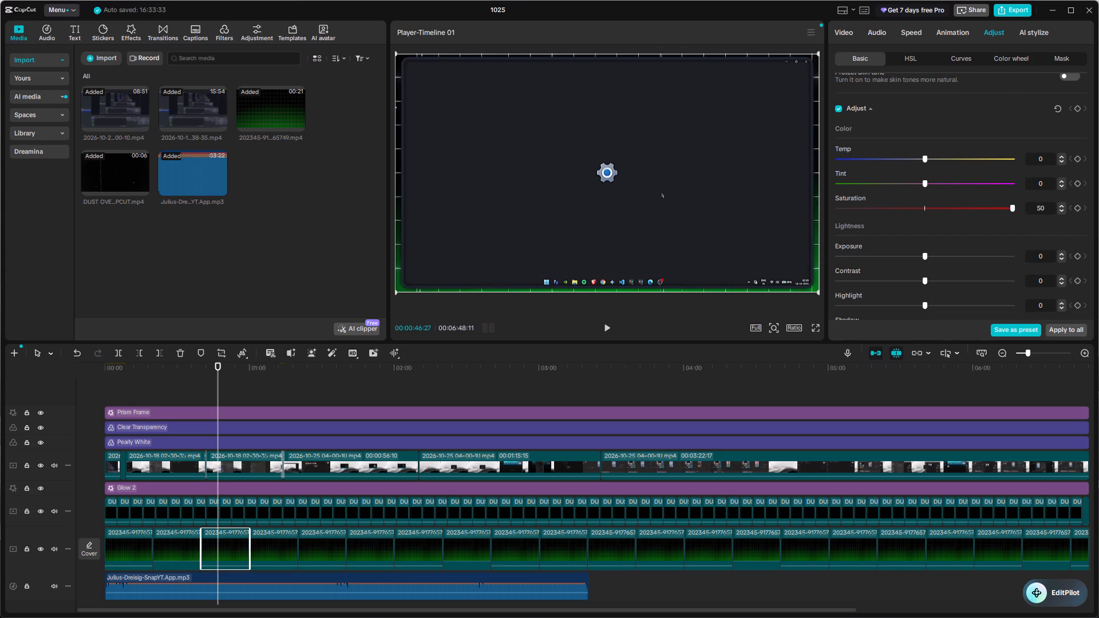
left_click_drag(1043, 228, 1098, 250)
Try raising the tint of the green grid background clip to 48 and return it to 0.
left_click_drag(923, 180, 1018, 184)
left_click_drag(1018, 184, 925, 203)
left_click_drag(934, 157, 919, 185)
Set the exposure of the selected green grid background clip to 15, keeping its contrast at 0.
scroll(919, 185, "down", 2)
left_click_drag(939, 151, 989, 151)
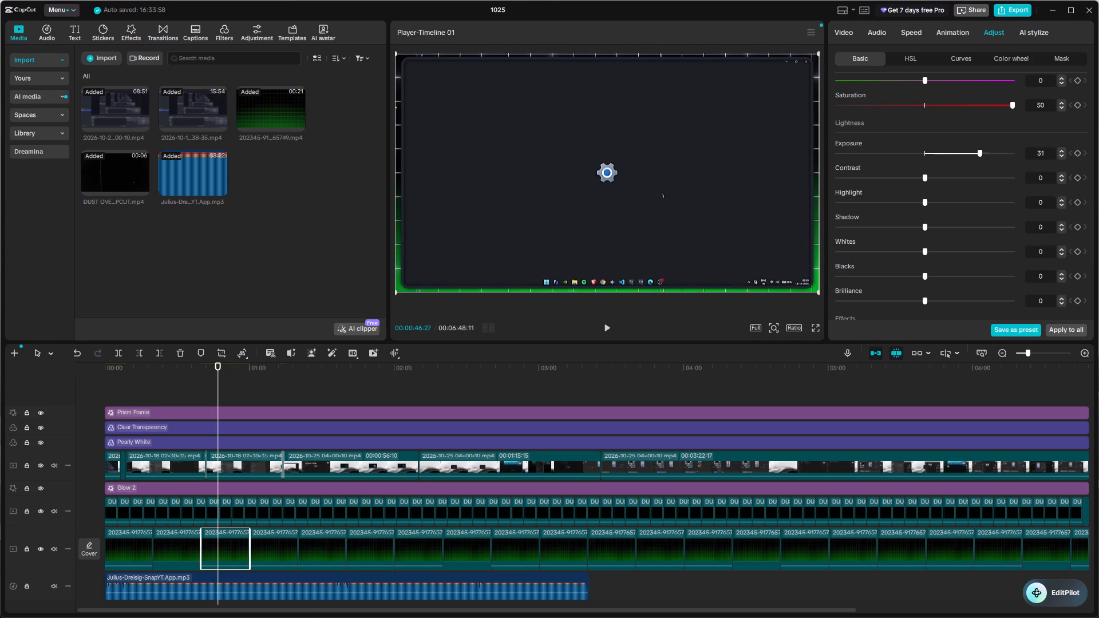
left_click_drag(989, 151, 927, 182)
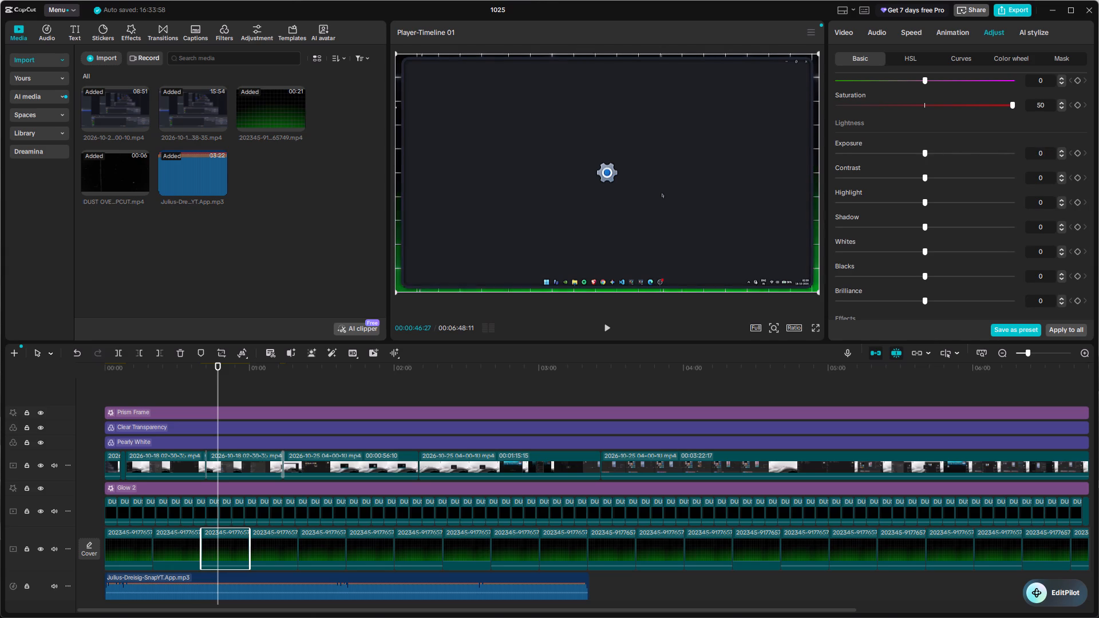
left_click_drag(927, 182, 950, 186)
left_click_drag(927, 180, 927, 210)
left_click_drag(927, 210, 925, 210)
Select all the green grid background clips on their track and set their saturation to 50.
scroll(926, 211, "up", 2)
scroll(926, 211, "down", 1, "ctrl")
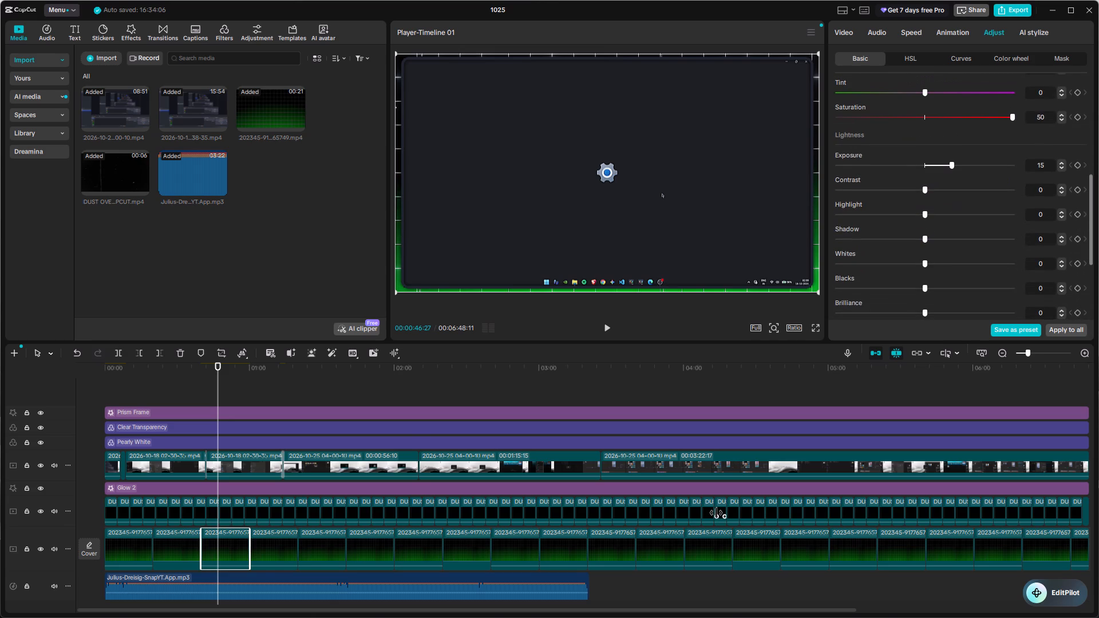
scroll(716, 513, "down", 4, "ctrl")
left_click_drag(772, 538, 99, 537)
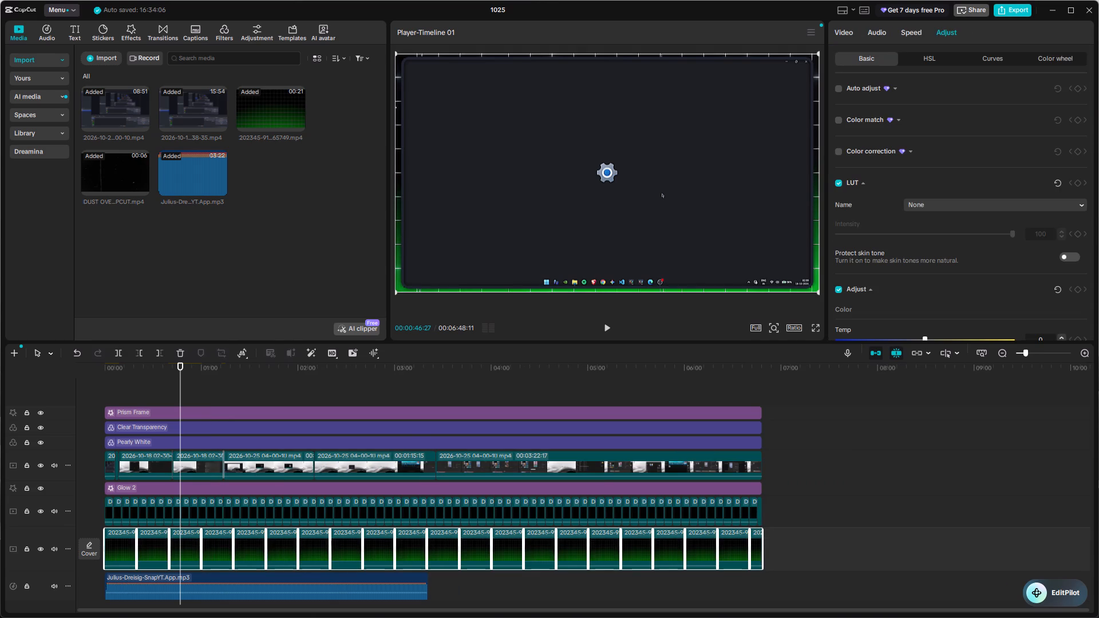
scroll(948, 195, "down", 3)
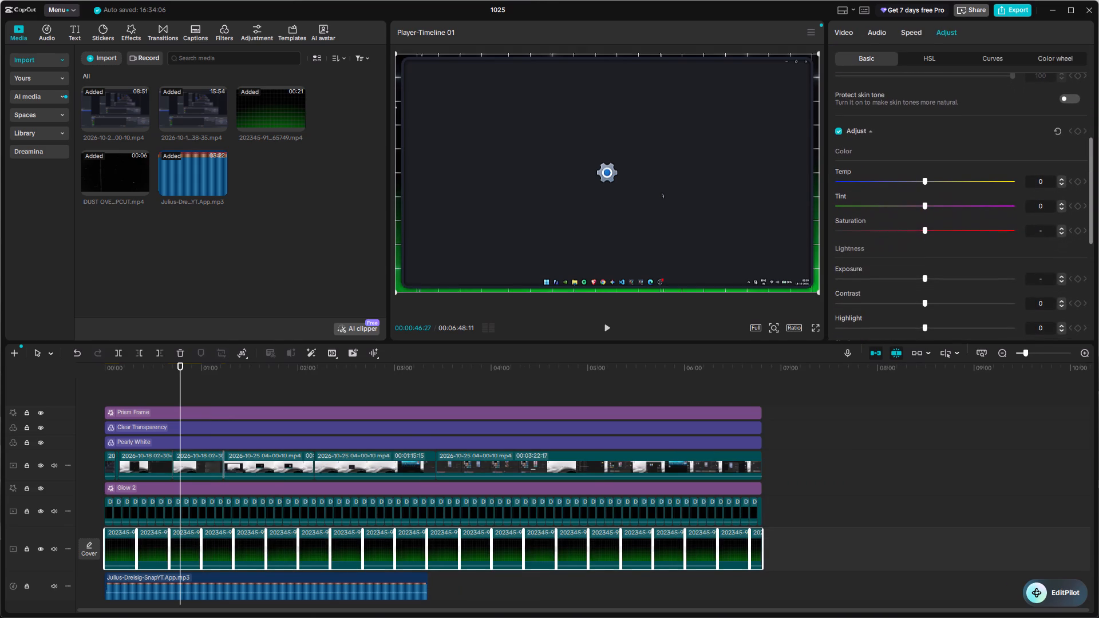
left_click_drag(932, 235, 1098, 231)
Set the exposure of all the selected green grid background clips to 15.
scroll(927, 287, "down", 1)
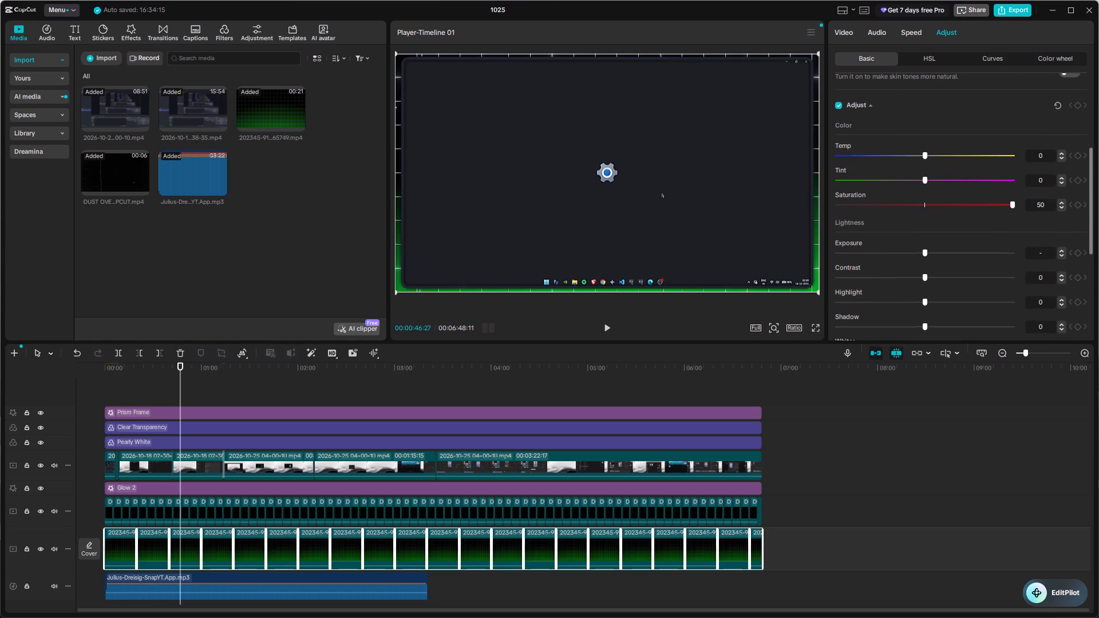
left_click(1047, 252)
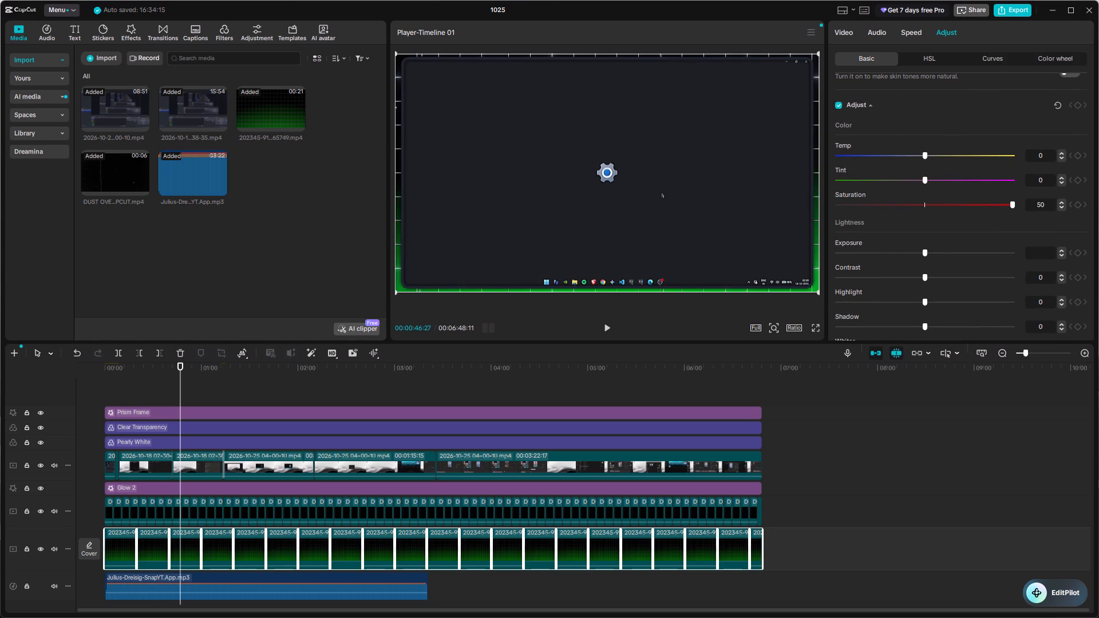
type("+15")
key("Return")
Play the video from the start and review the opening screen-recording section against the adjusted green grid background.
double_click(433, 401)
left_click_drag(433, 401, 74, 445)
key("space")
scroll(329, 457, "up", 13, "ctrl")
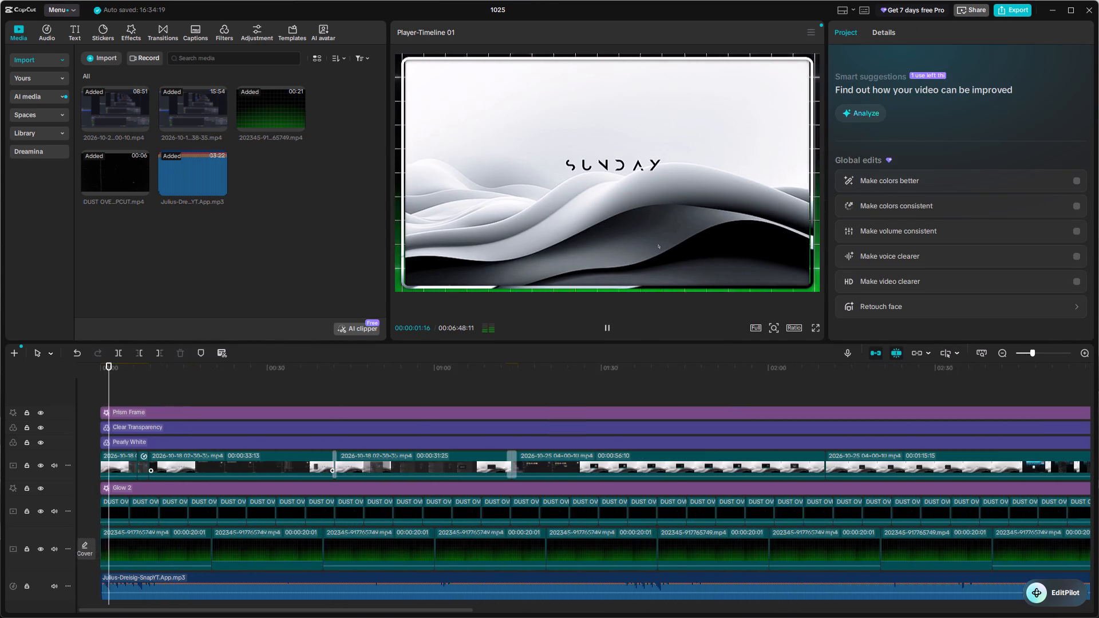
scroll(329, 457, "left", 1)
scroll(279, 394, "down", 3, "ctrl")
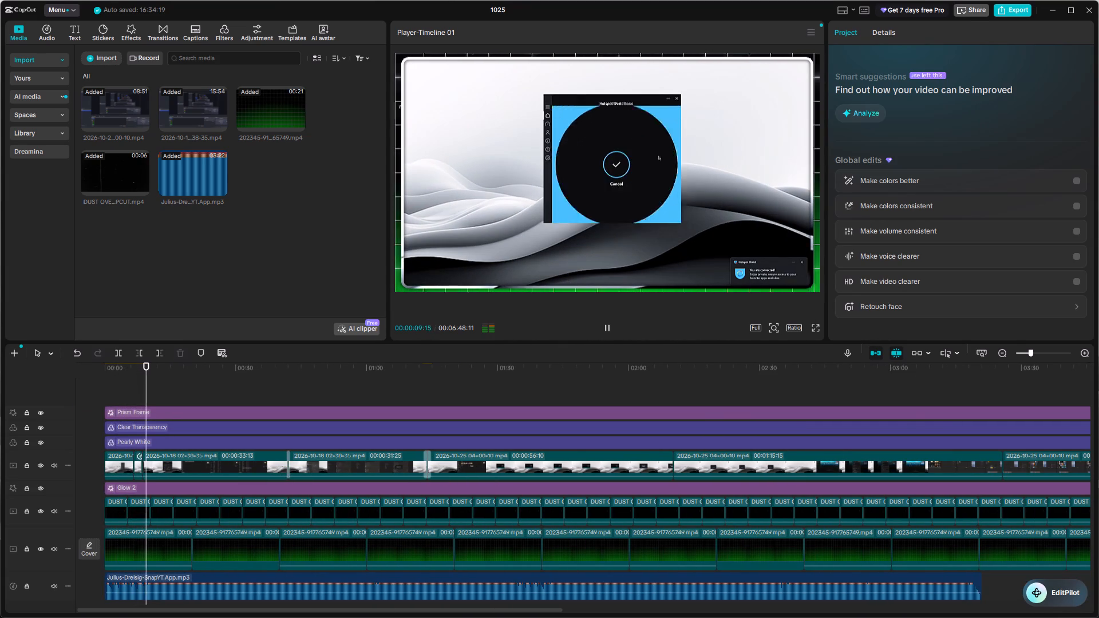
scroll(259, 395, "up", 7, "ctrl")
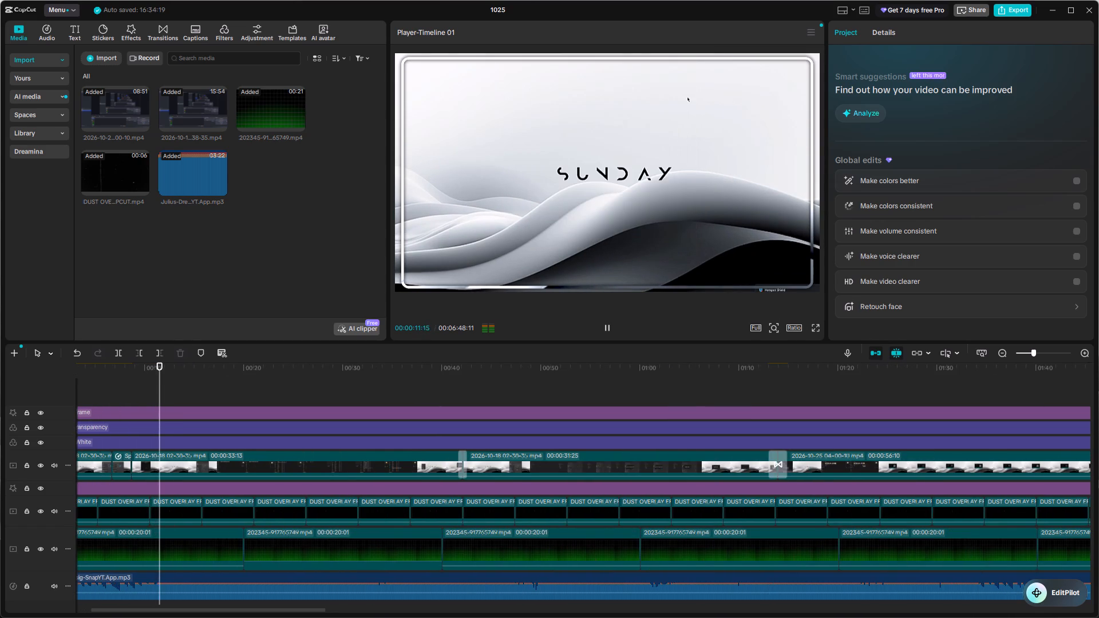
scroll(259, 395, "up", 1, "ctrl")
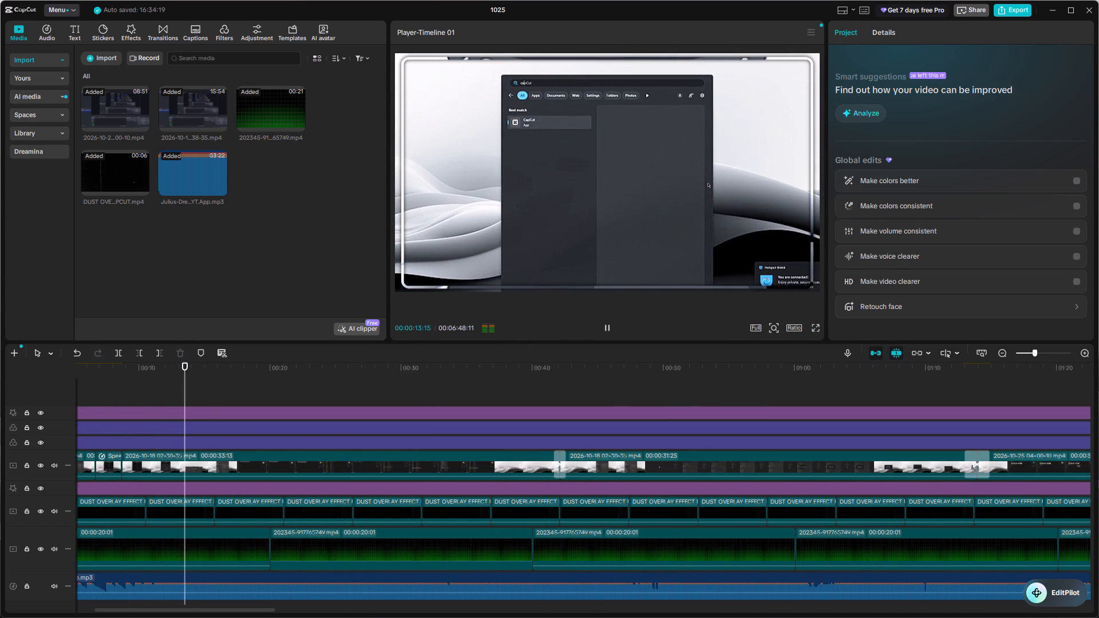
scroll(352, 394, "up", 2, "ctrl")
scroll(352, 394, "left", 1)
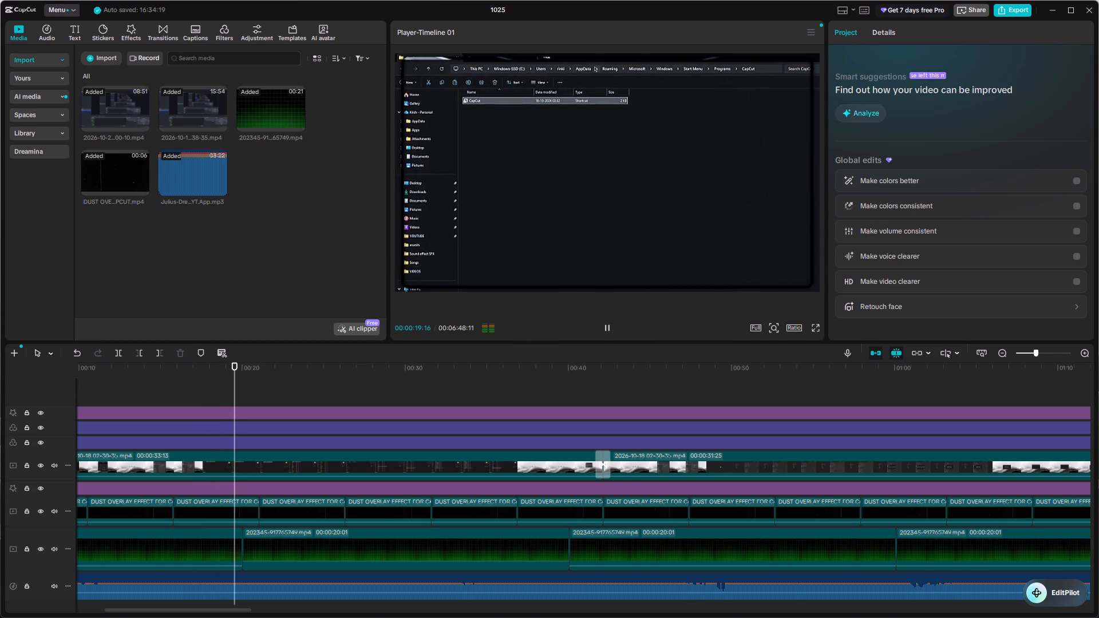
scroll(447, 481, "down", 2, "ctrl")
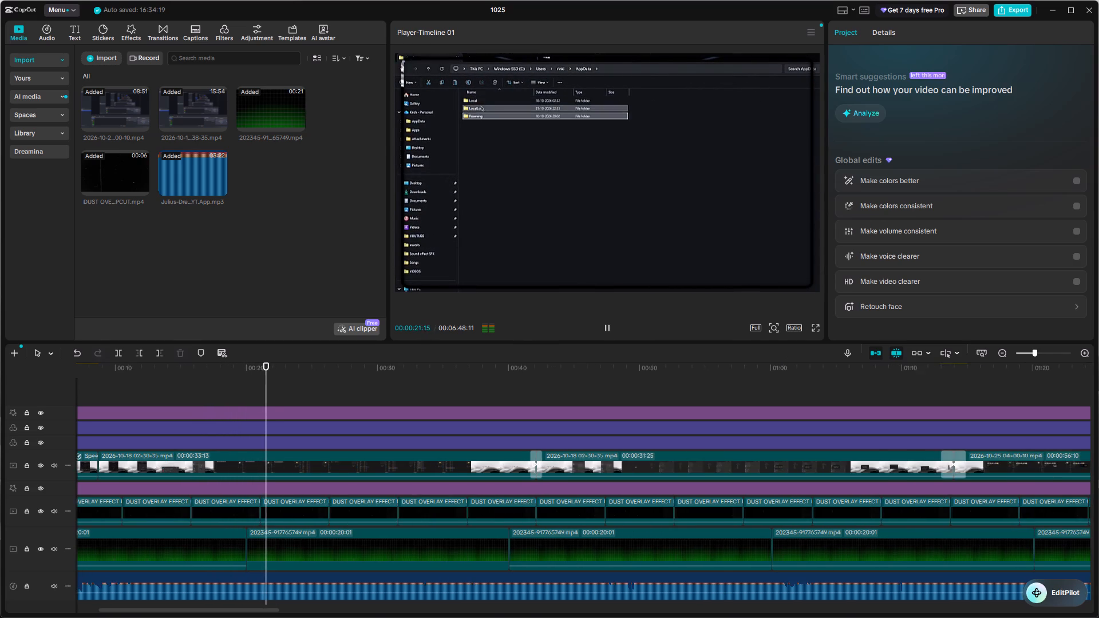
scroll(447, 481, "down", 1, "ctrl")
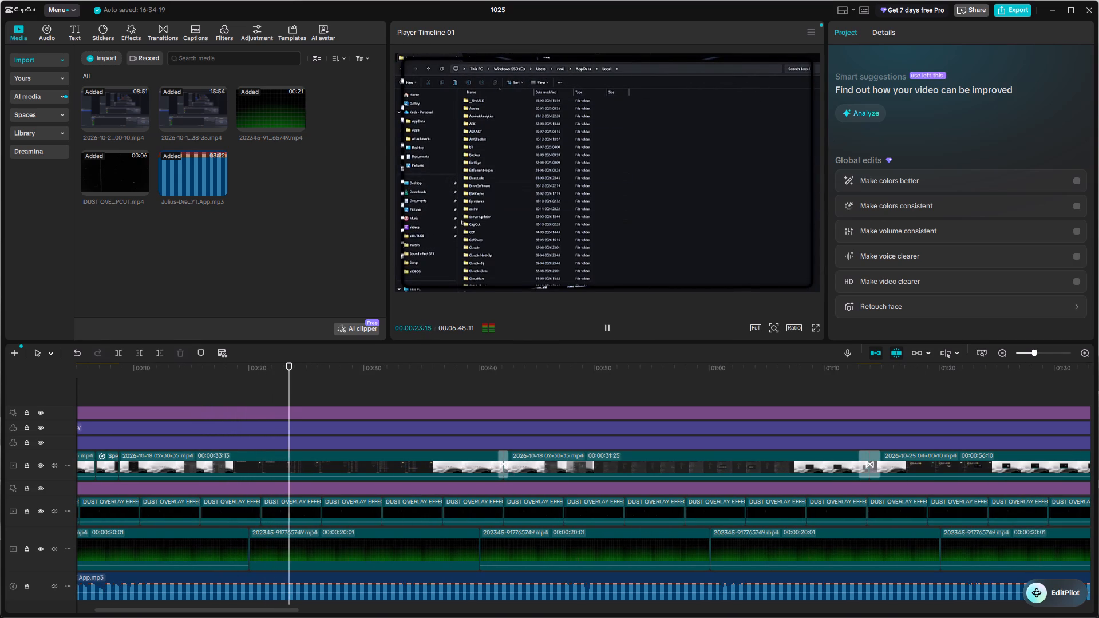
scroll(447, 481, "down", 2, "ctrl")
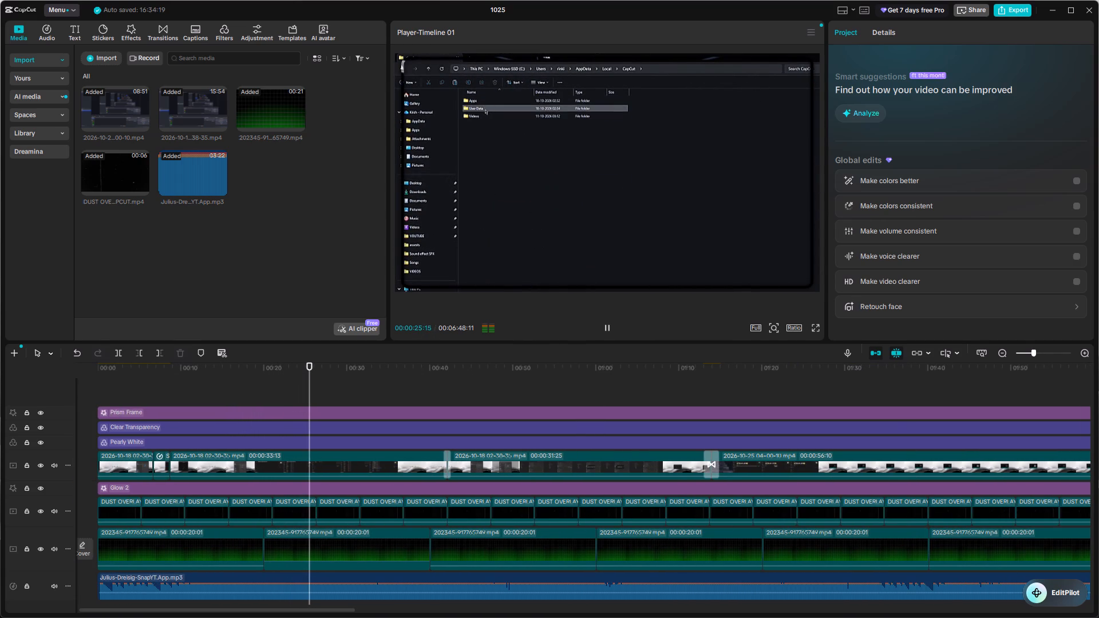
scroll(437, 470, "down", 1)
scroll(437, 470, "left", 1)
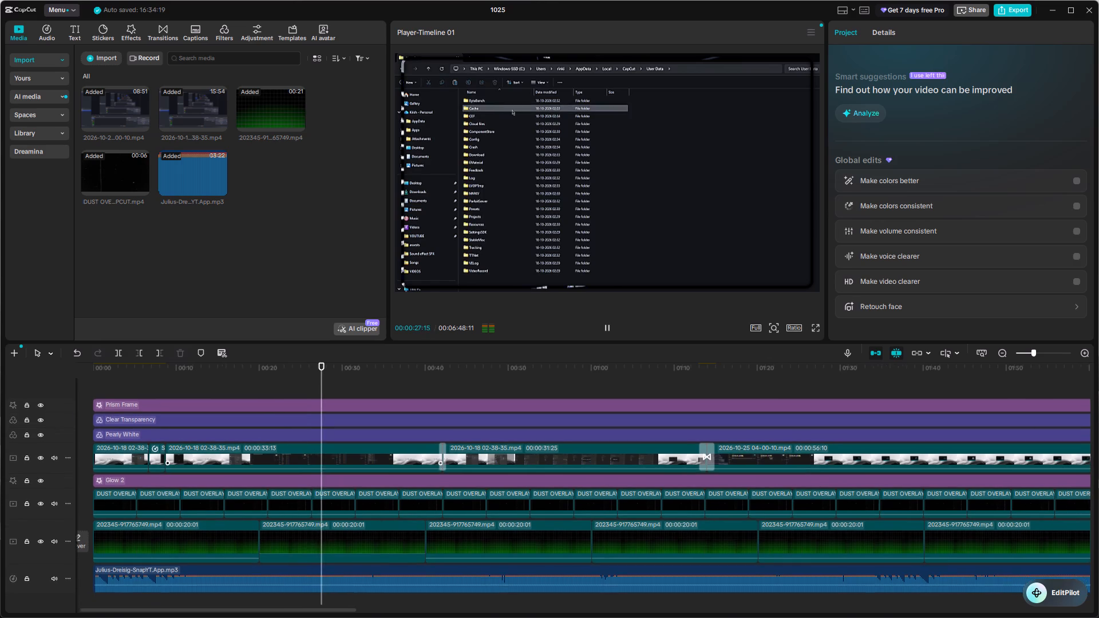
scroll(437, 470, "left", 1)
scroll(329, 427, "right", 1)
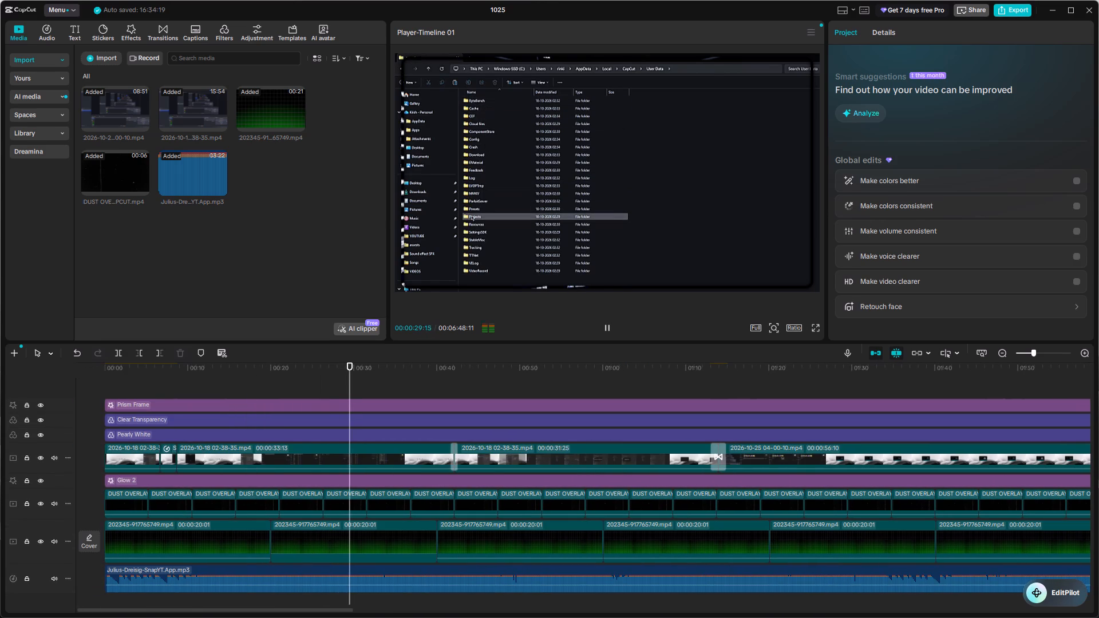
Scrub between about 00:27 and 00:30, and replay the folder-browsing part of the screen recording.
left_click(246, 390)
left_click_drag(246, 390, 336, 407)
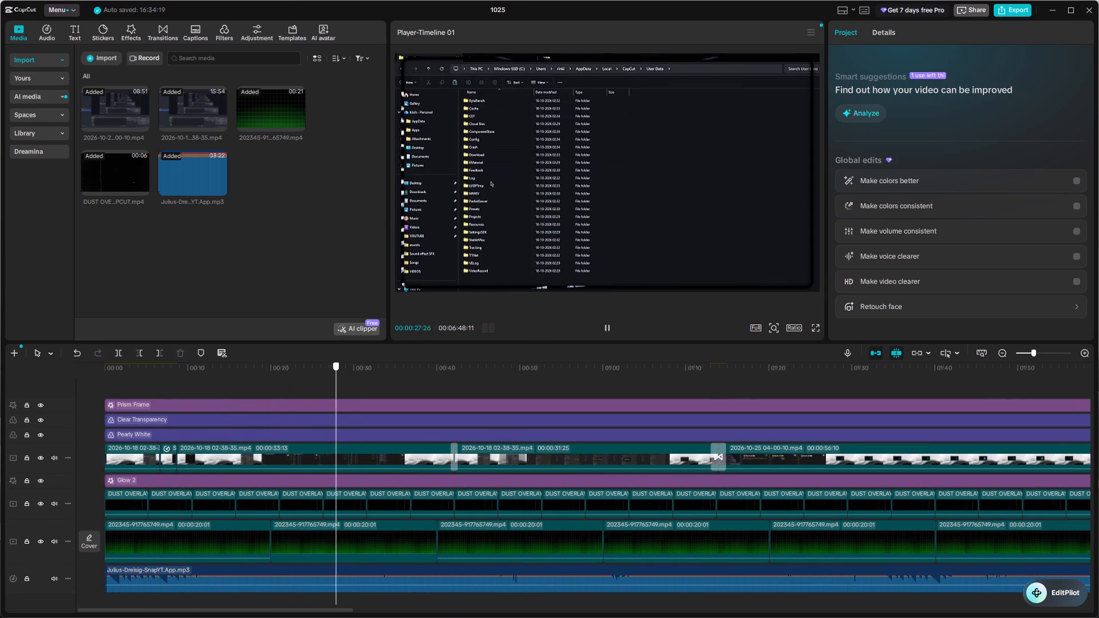
left_click_drag(336, 407, 356, 410)
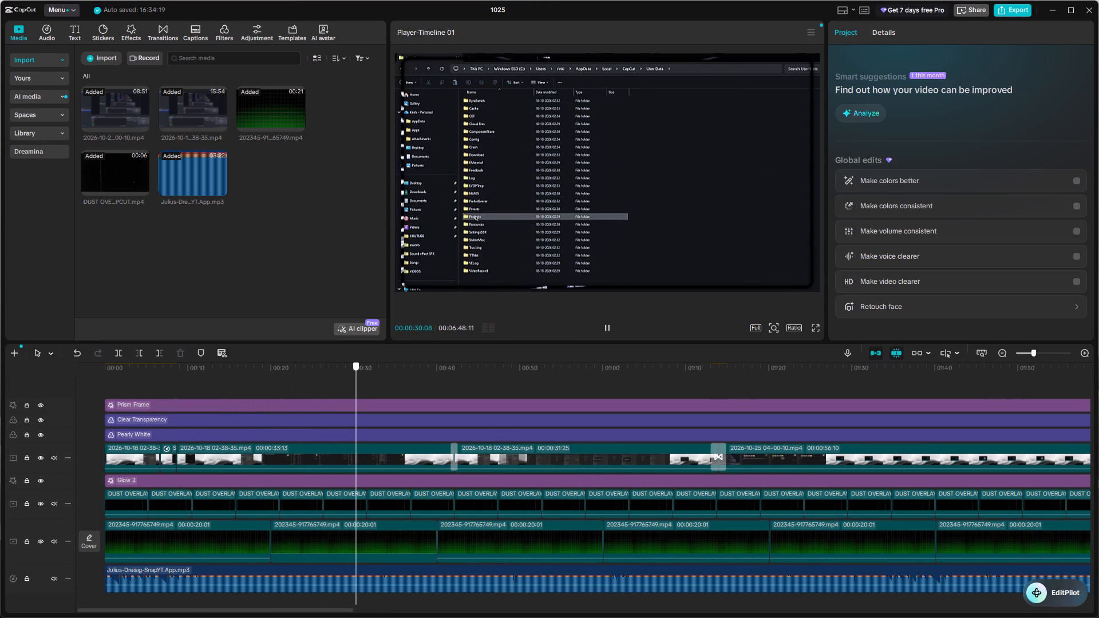
left_click_drag(356, 410, 334, 422)
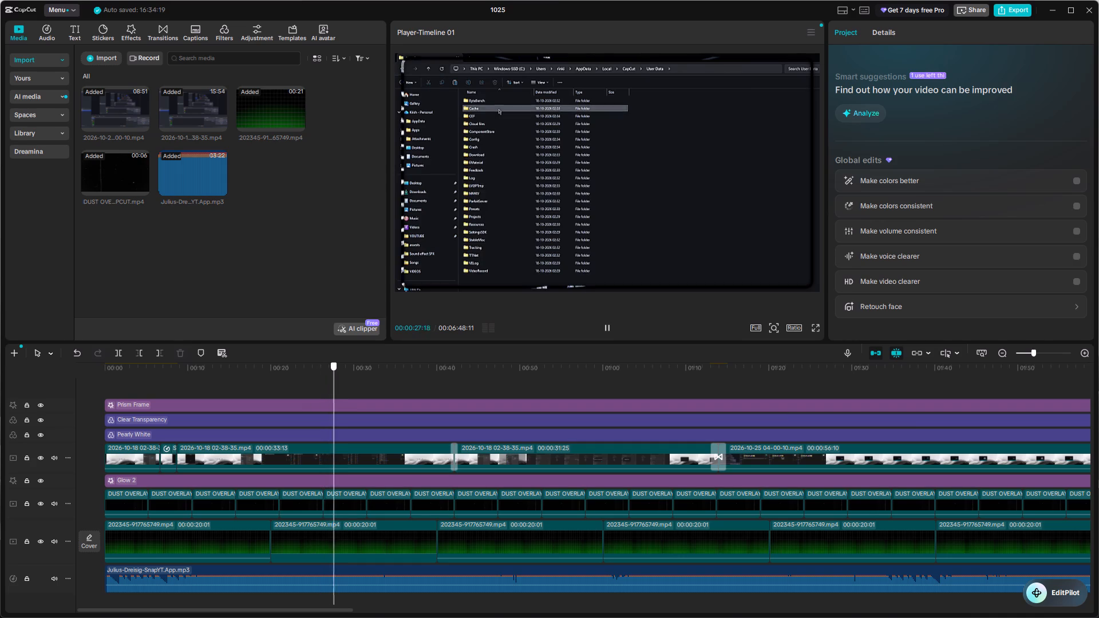
left_click_drag(334, 422, 339, 422)
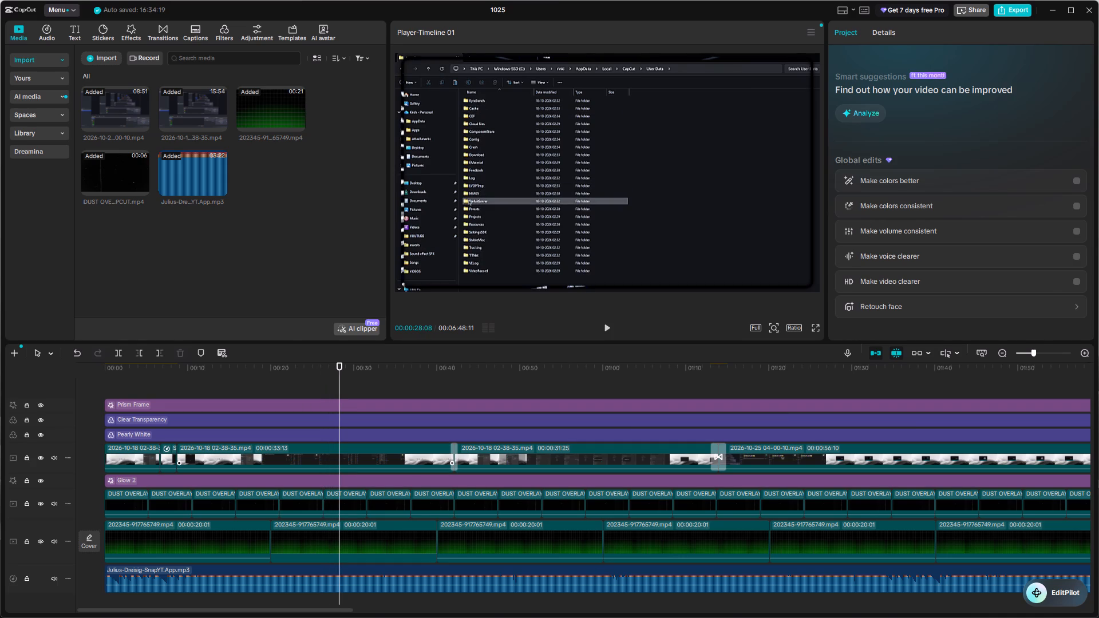
left_click(332, 450)
scroll(332, 450, "up", 5, "ctrl")
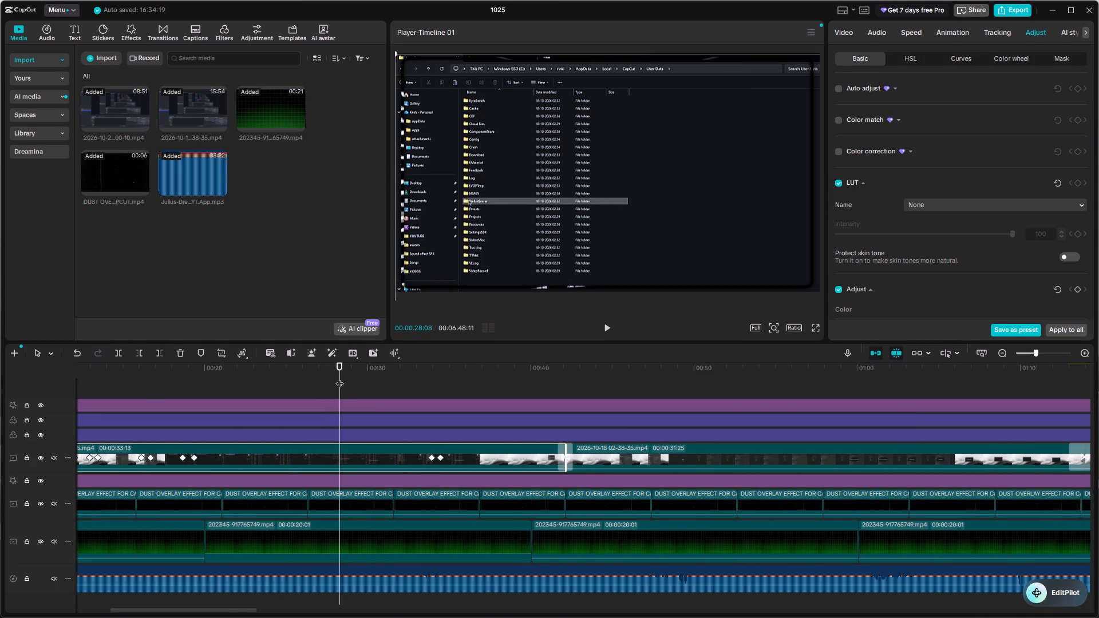
left_click(339, 378)
left_click_drag(339, 378, 350, 392)
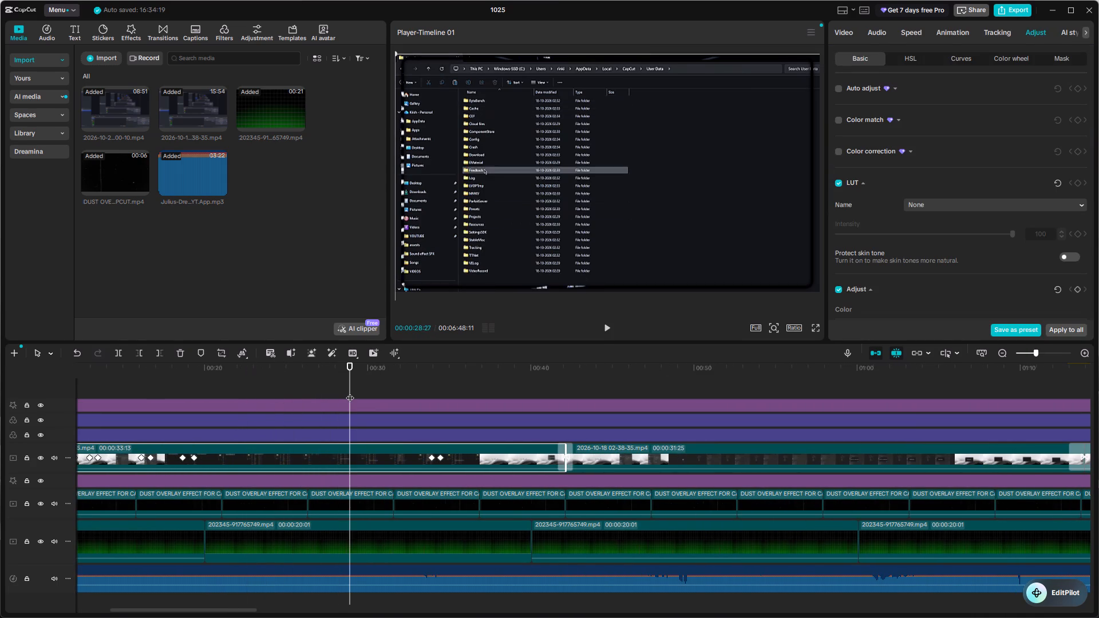
key("space")
scroll(470, 417, "left", 1)
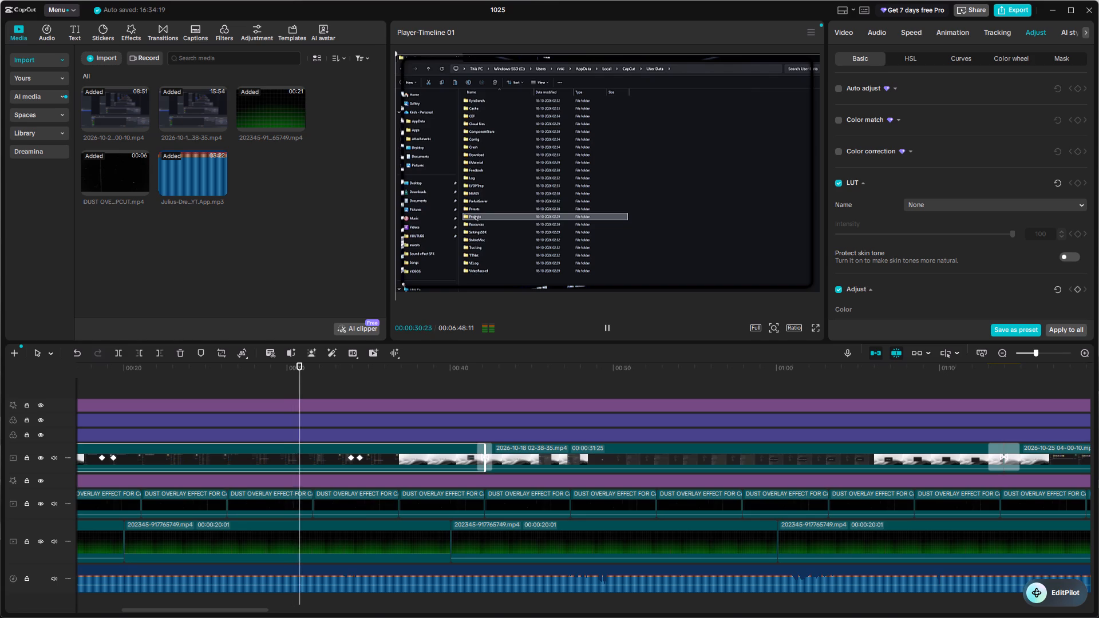
scroll(421, 407, "left", 1)
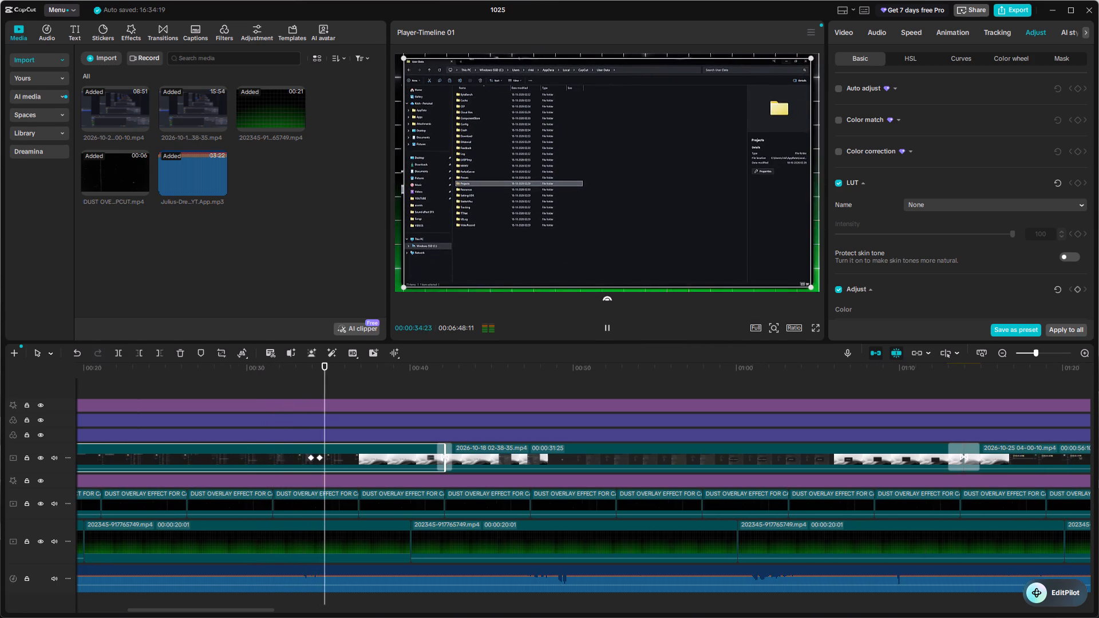
Review playback from the clip transition near 00:42 through the CapCut search and the Installed apps settings.
triple_click(437, 395)
left_click_drag(437, 395, 488, 425)
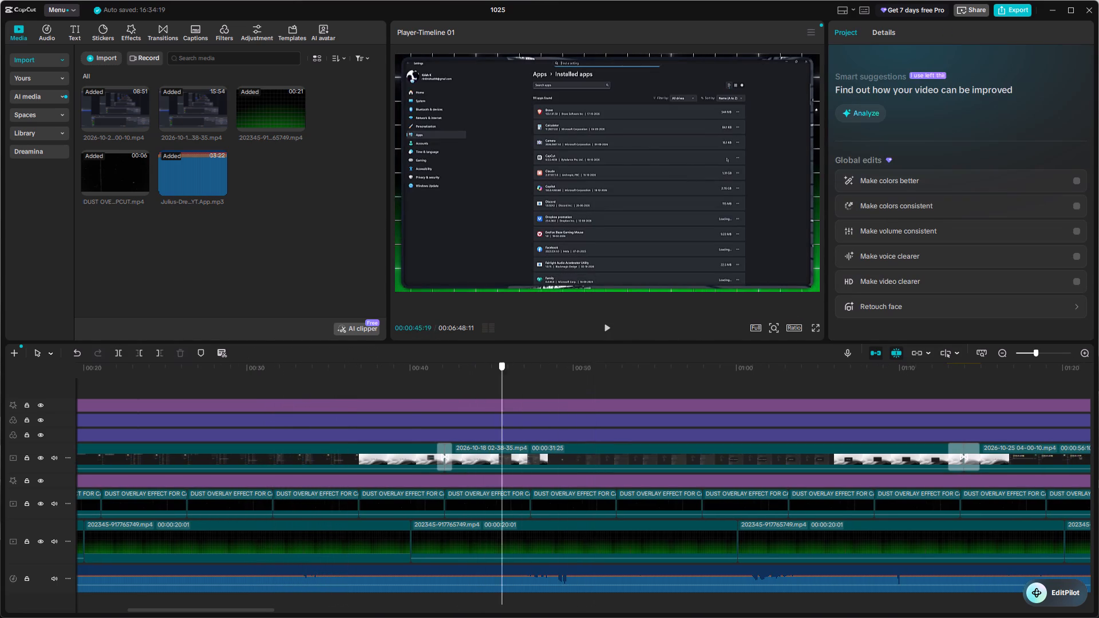
left_click_drag(488, 425, 424, 421)
key("space")
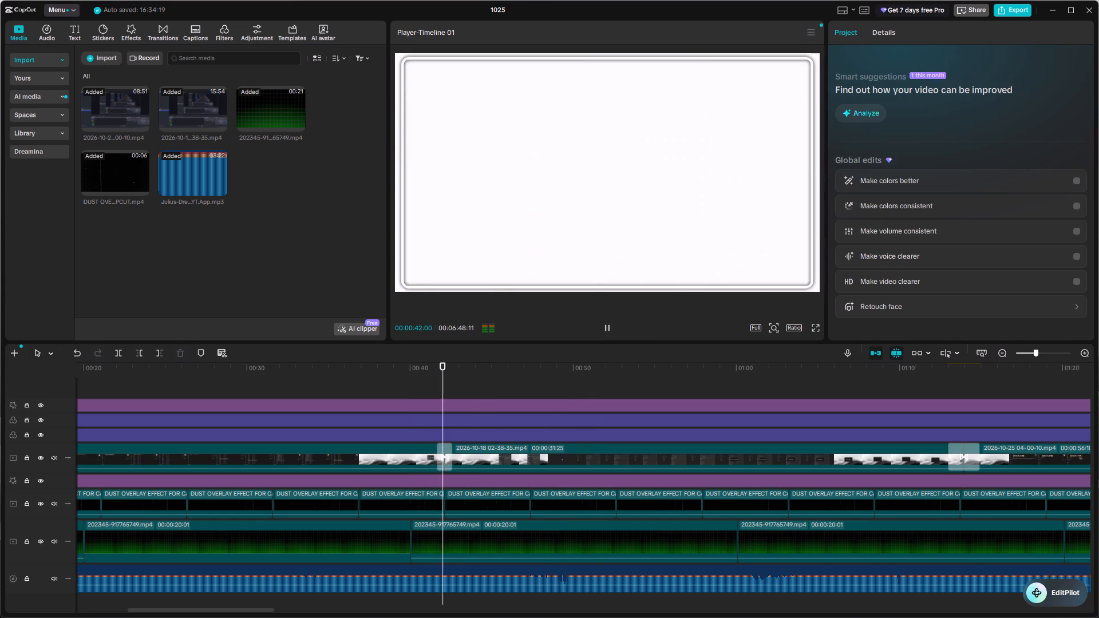
scroll(564, 423, "up", 4, "ctrl")
scroll(564, 423, "left", 1)
right_click(564, 423)
scroll(564, 423, "up", 1, "ctrl")
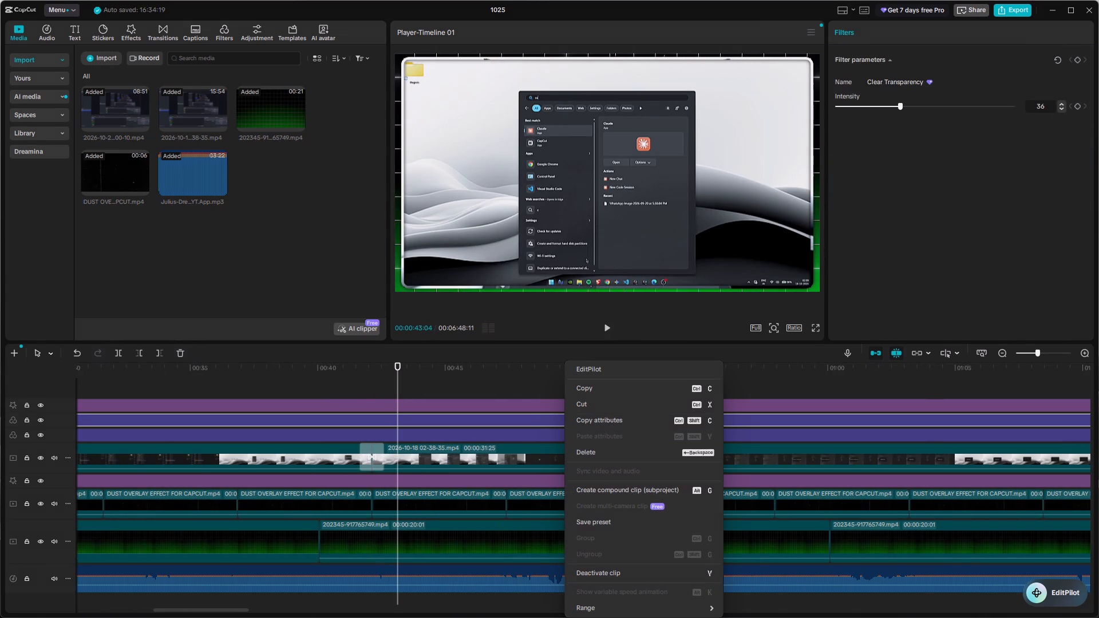
triple_click(439, 383)
left_click(439, 383)
left_click_drag(439, 383, 404, 387)
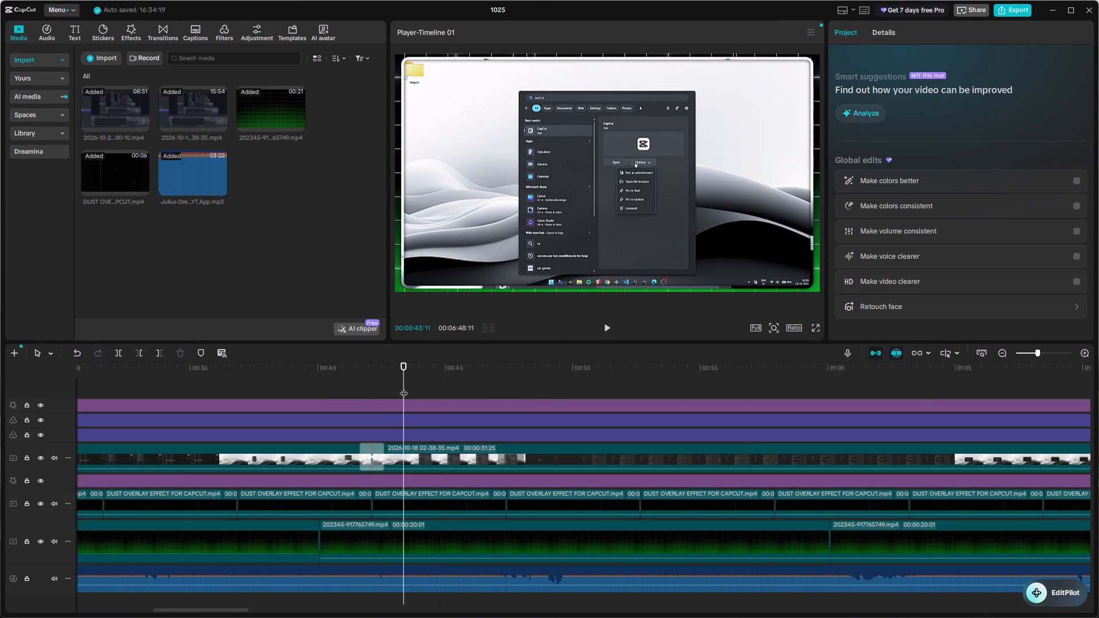
key("space")
scroll(547, 413, "left", 1)
scroll(547, 413, "up", 1, "ctrl")
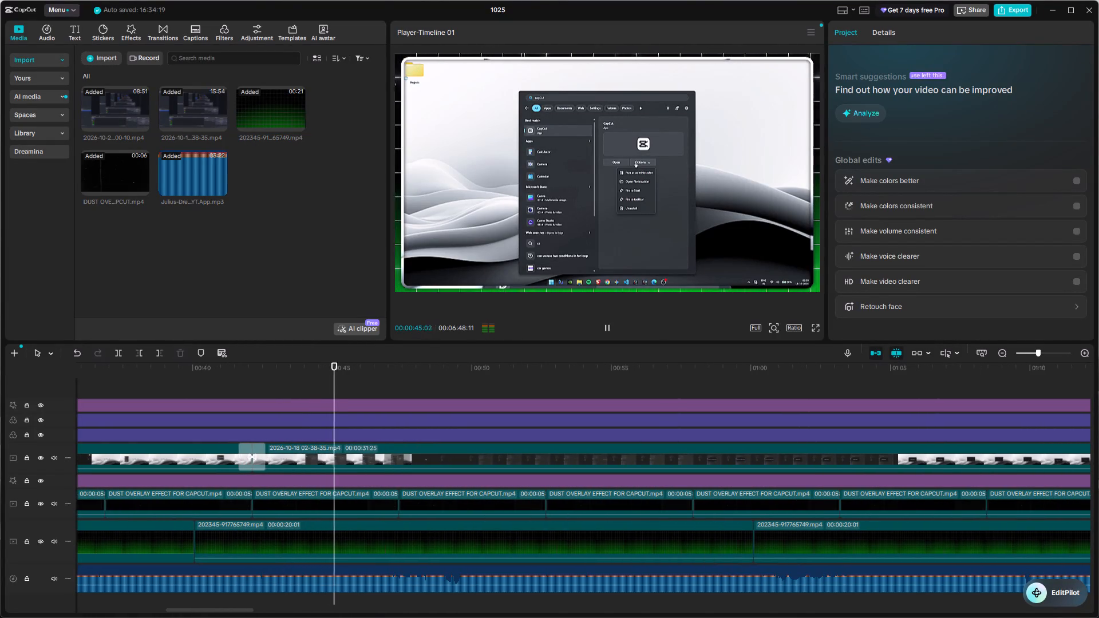
scroll(547, 413, "left", 2)
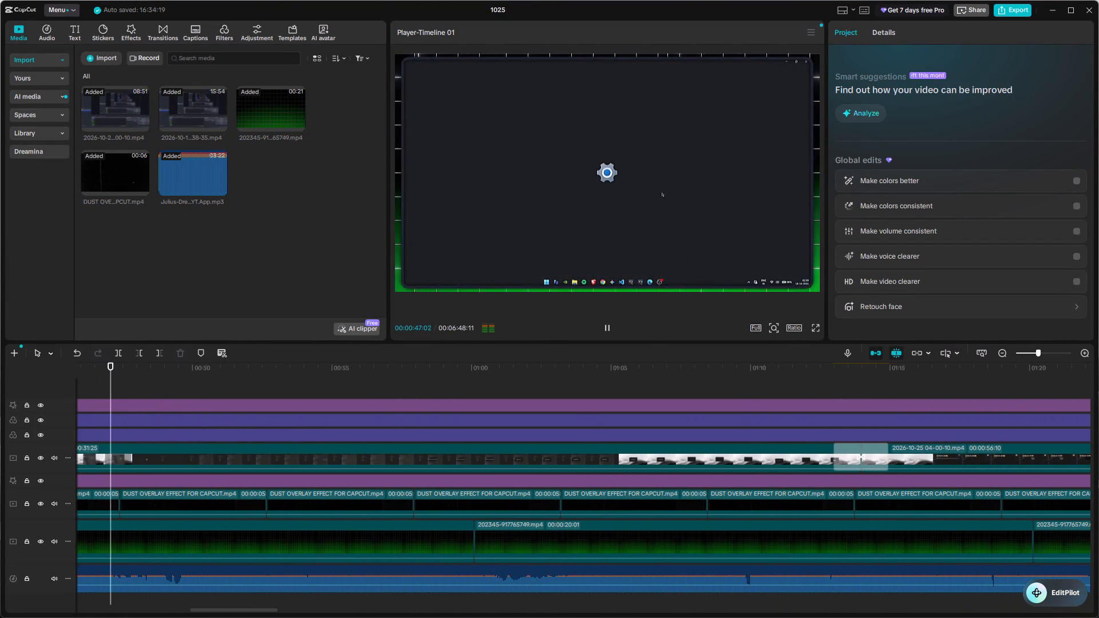
scroll(547, 413, "up", 3, "ctrl")
scroll(547, 413, "left", 1)
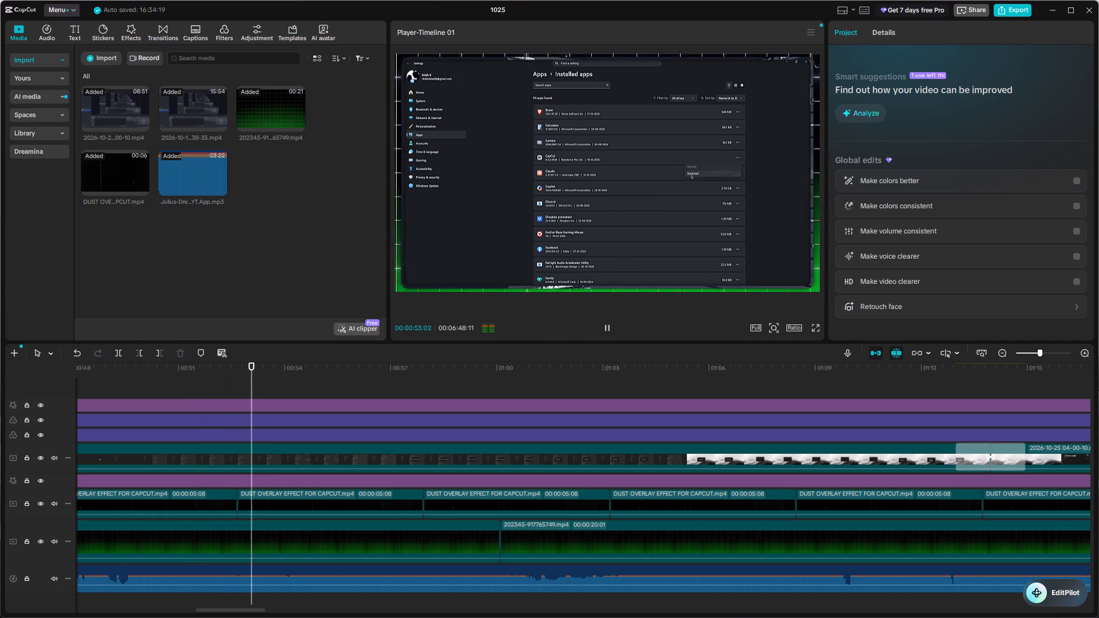
Scrub ahead to about 01:20 and play back the CapCut uninstalling section from about 01:07.
left_click(550, 389)
left_click_drag(550, 389, 751, 402)
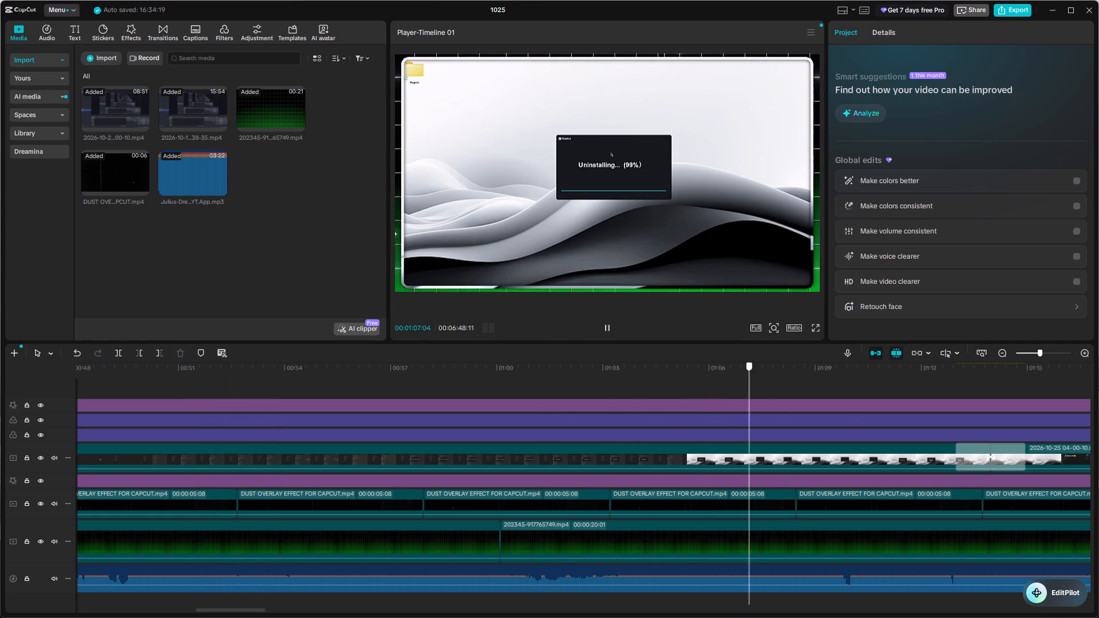
left_click_drag(751, 402, 1098, 424)
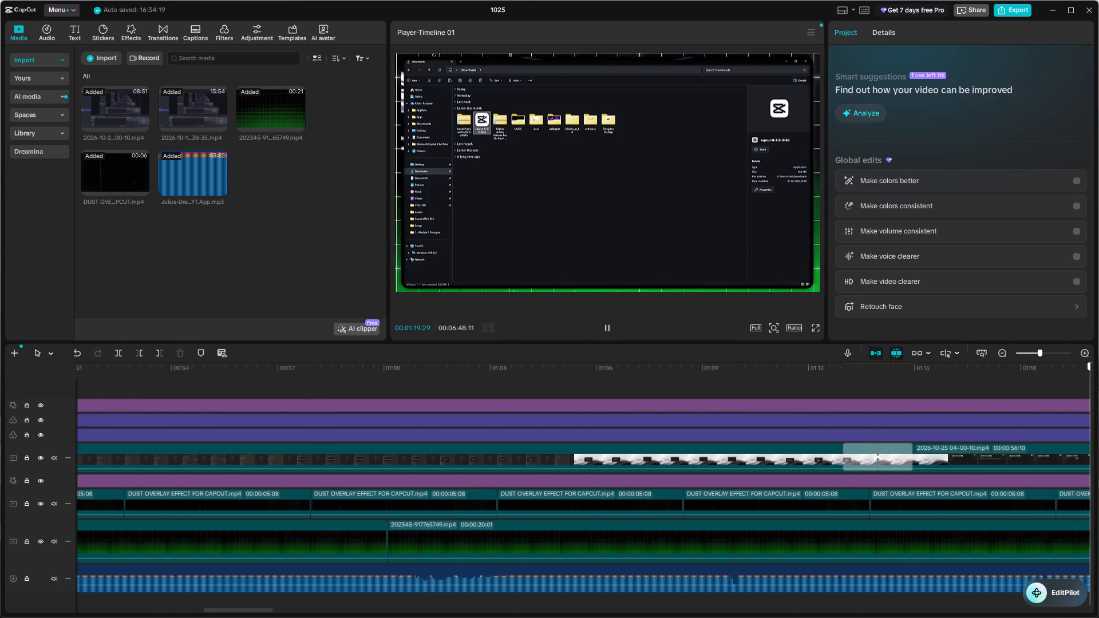
left_click_drag(1098, 424, 674, 422)
key("space")
key("space")
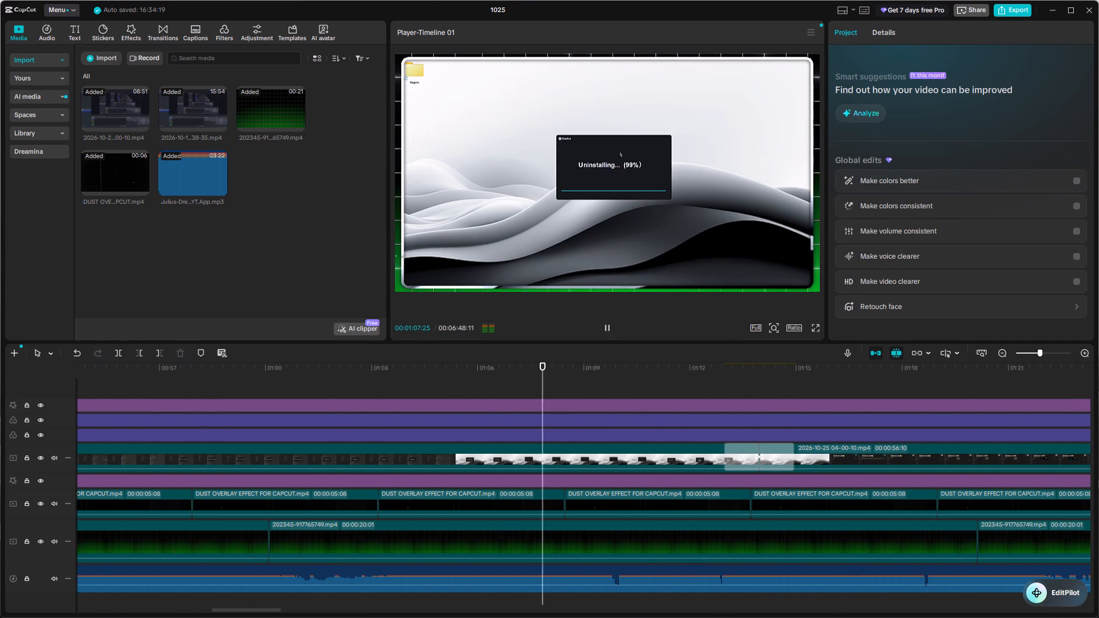
scroll(756, 454, "left", 1)
scroll(756, 454, "up", 3, "ctrl")
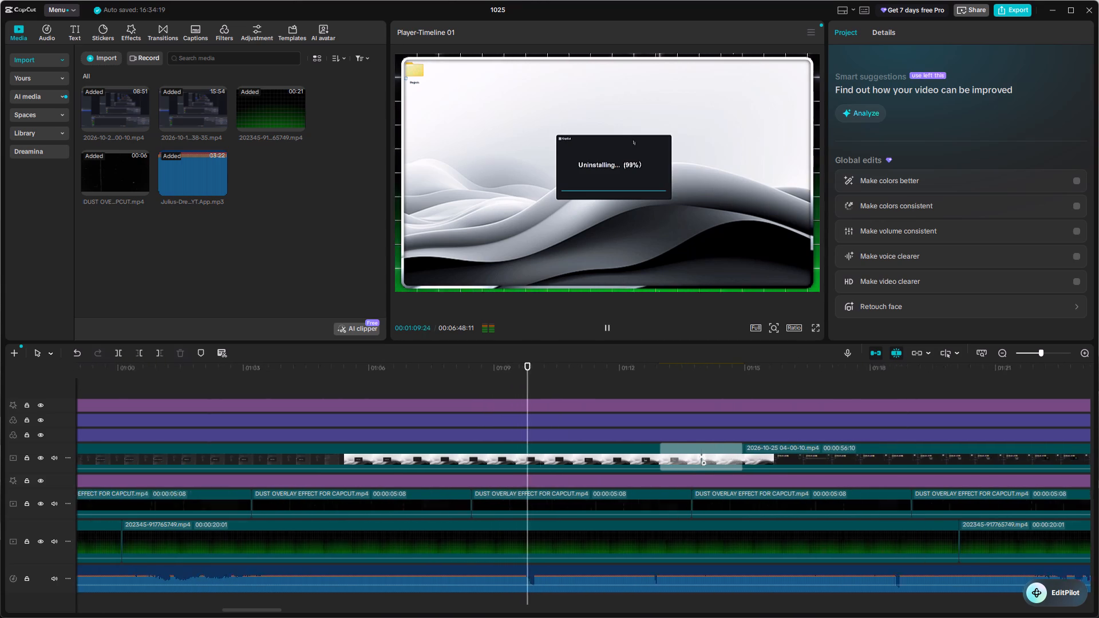
Return to about 00:33 and recheck the section across the transition near 00:42 up to the Installed apps settings.
left_click(480, 374)
left_click_drag(480, 374, 2, 469)
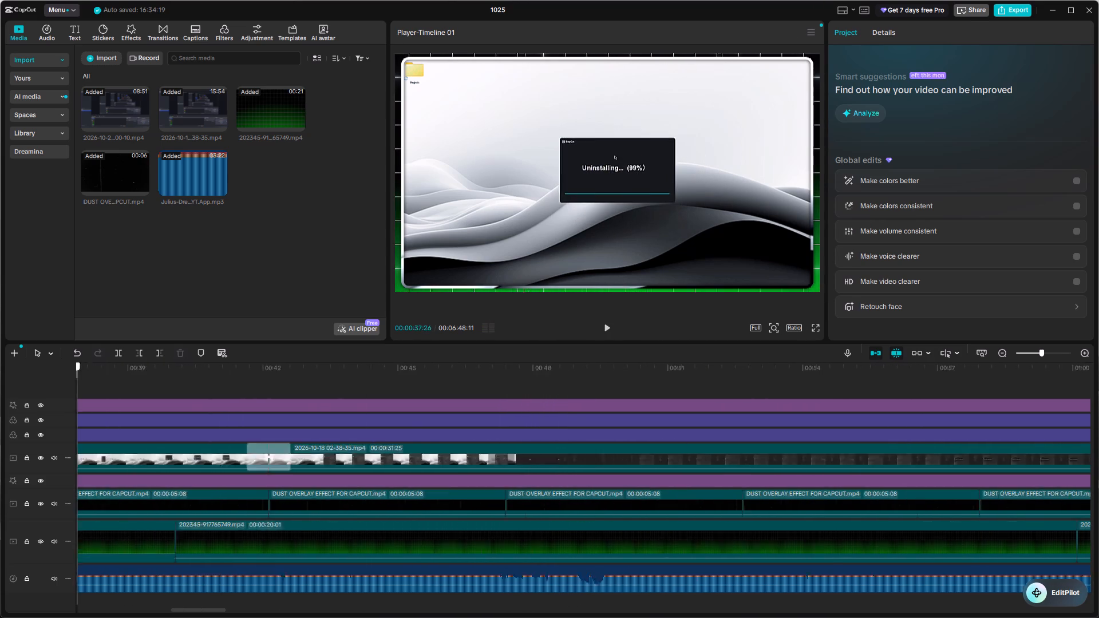
left_click_drag(2, 469, 563, 484)
key("space")
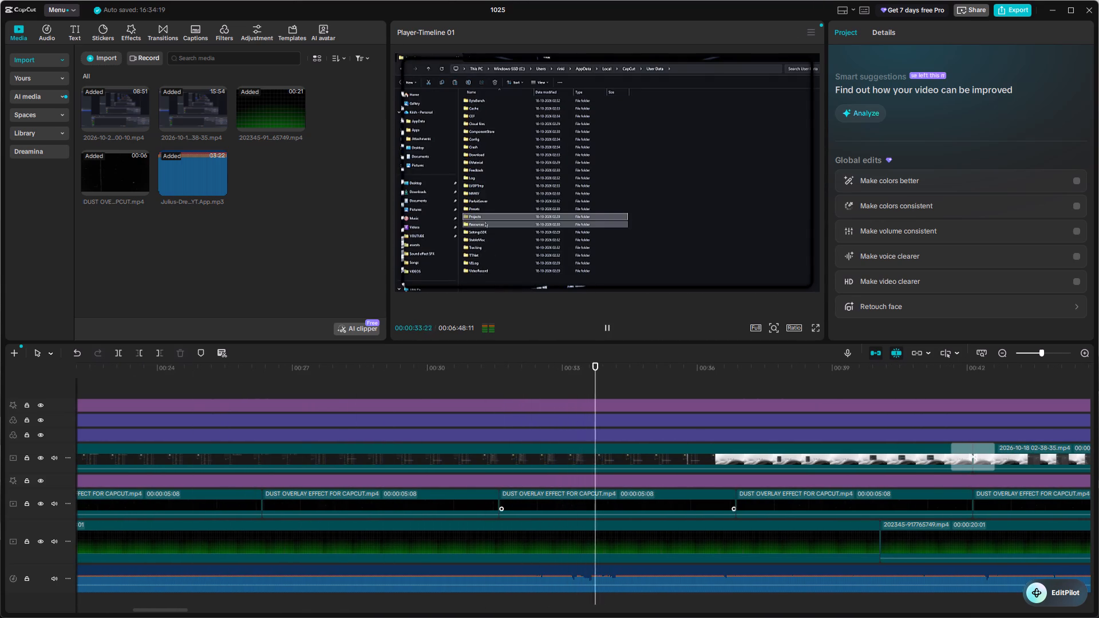
double_click(798, 387)
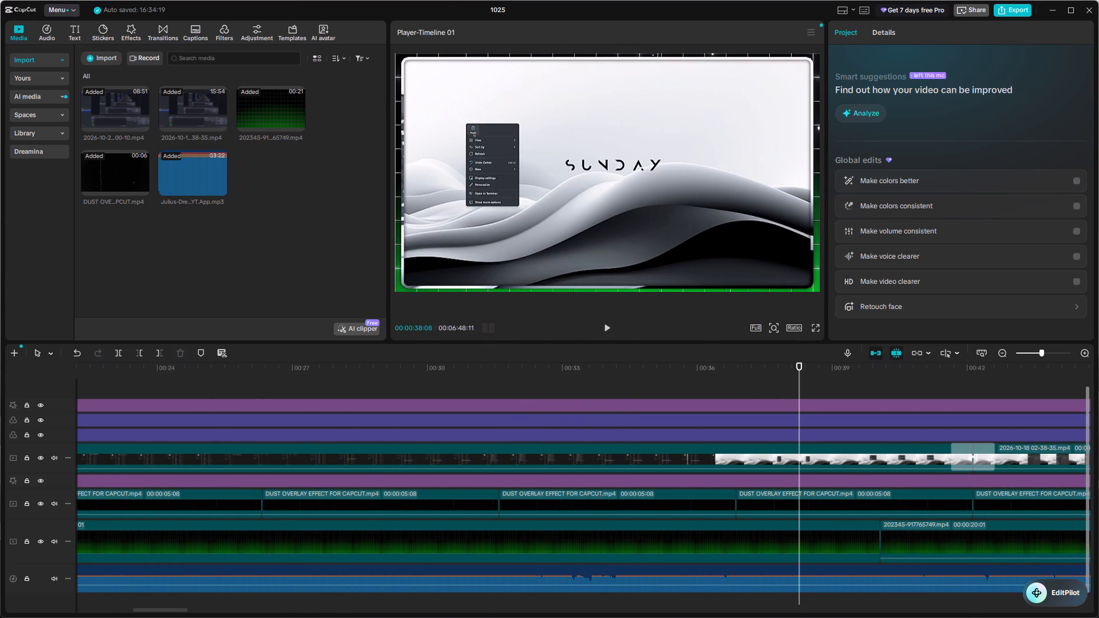
scroll(927, 398, "left", 1)
double_click(787, 388)
left_click_drag(787, 388, 1098, 411)
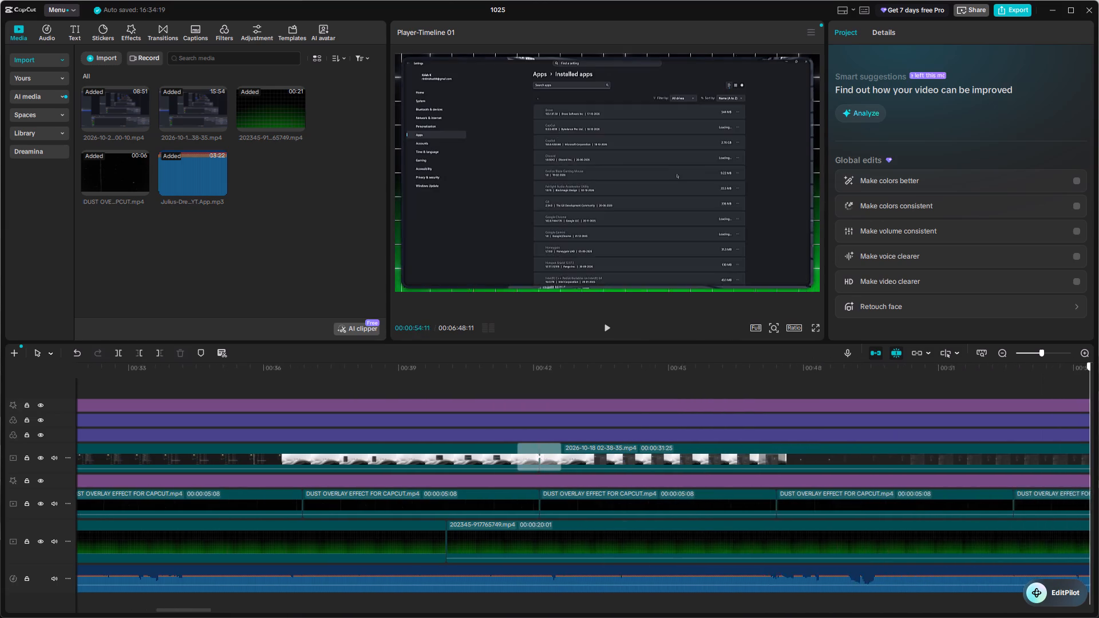
left_click_drag(1098, 411, 443, 438)
key("space")
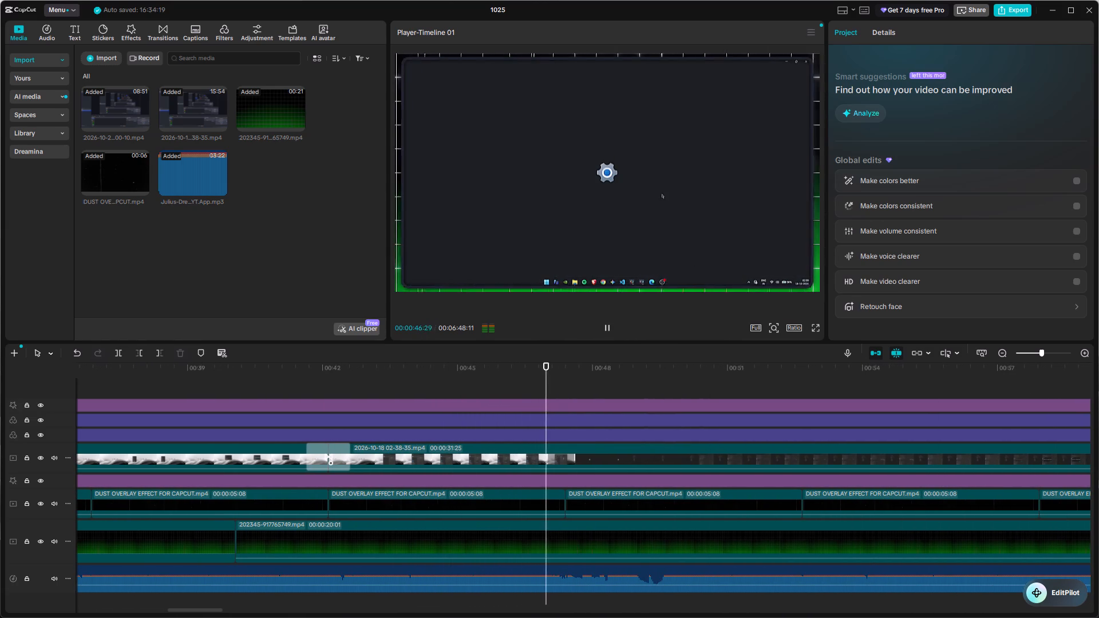
scroll(588, 478, "left", 1)
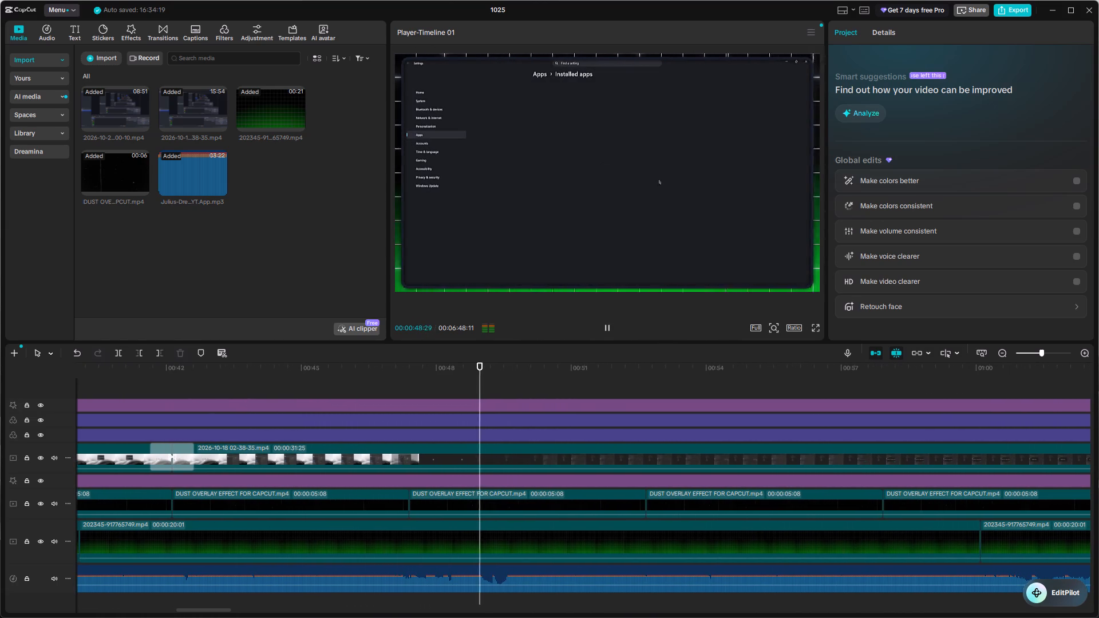
Replay the part of the screen recording from about 00:48 to 00:51 where the Installed apps list loads.
key("space")
scroll(714, 478, "left", 1)
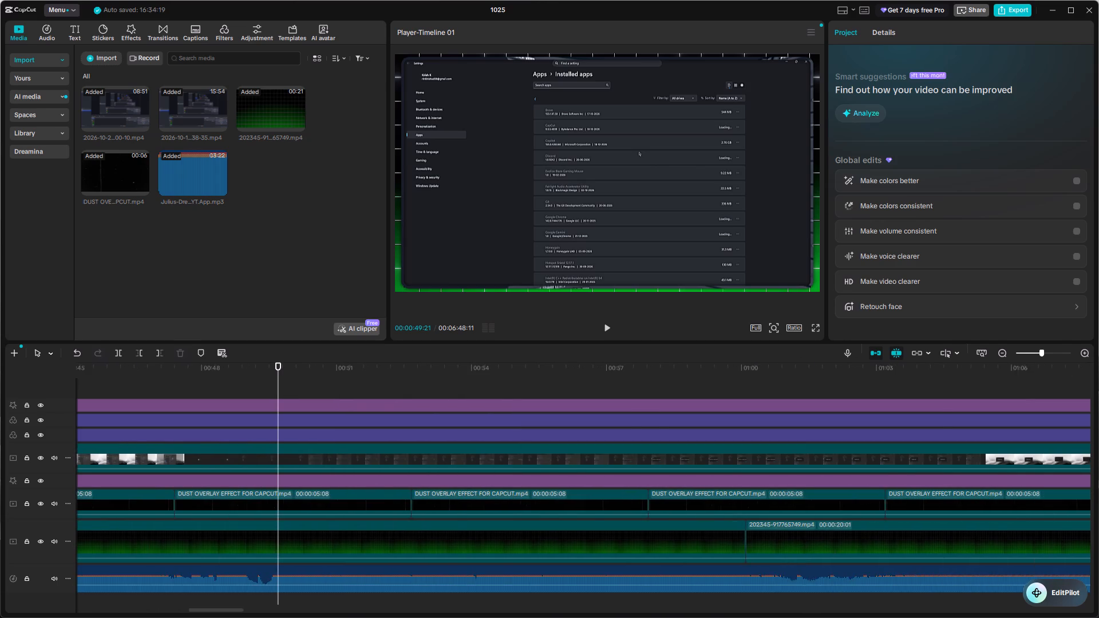
scroll(714, 478, "down", 5, "ctrl")
left_click(982, 450)
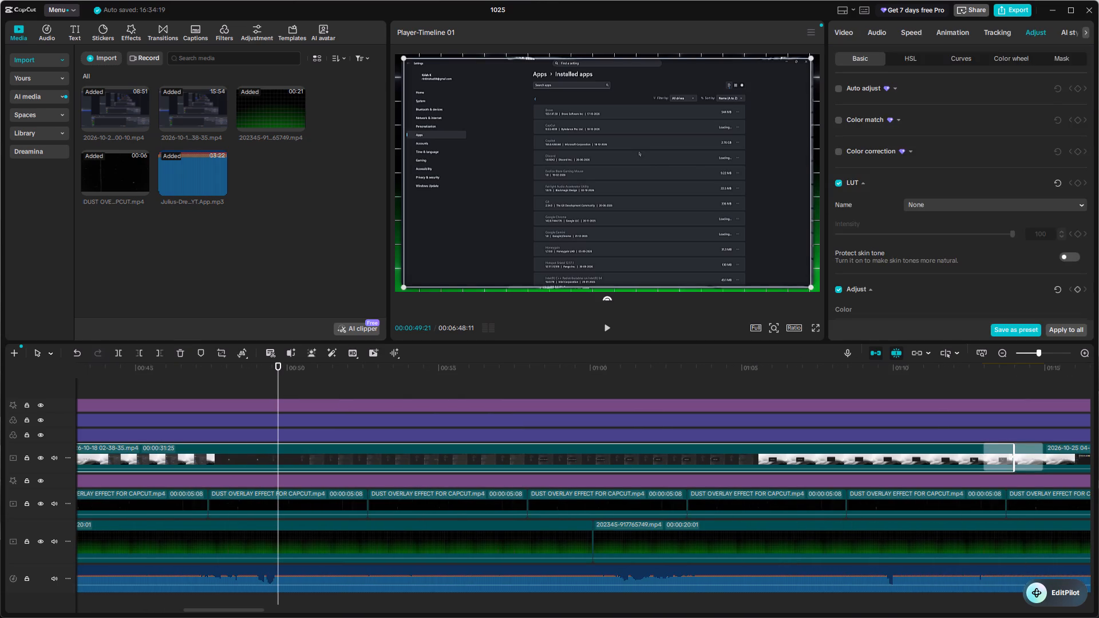
left_click(997, 451)
left_click(229, 393)
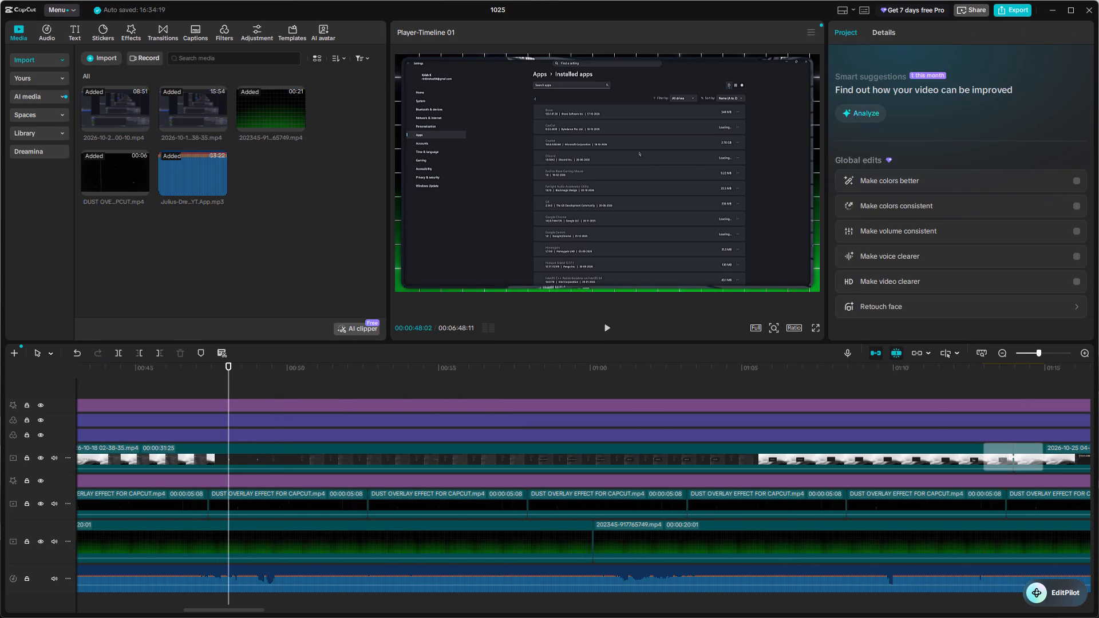
key("space")
key("space")
key("space")
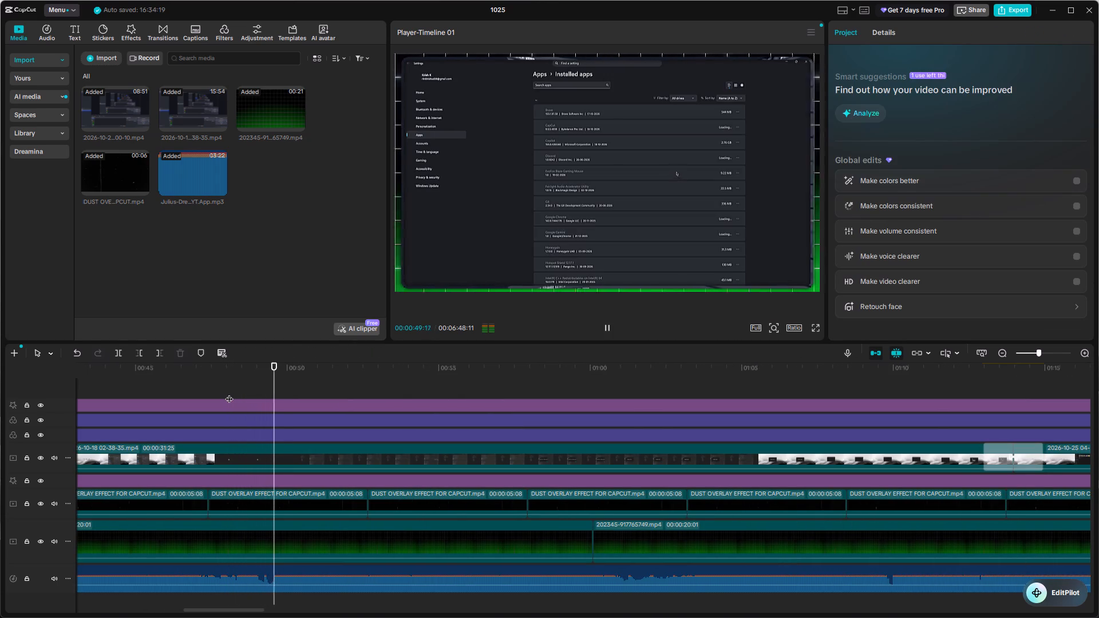
key("space")
key("space")
double_click(283, 384)
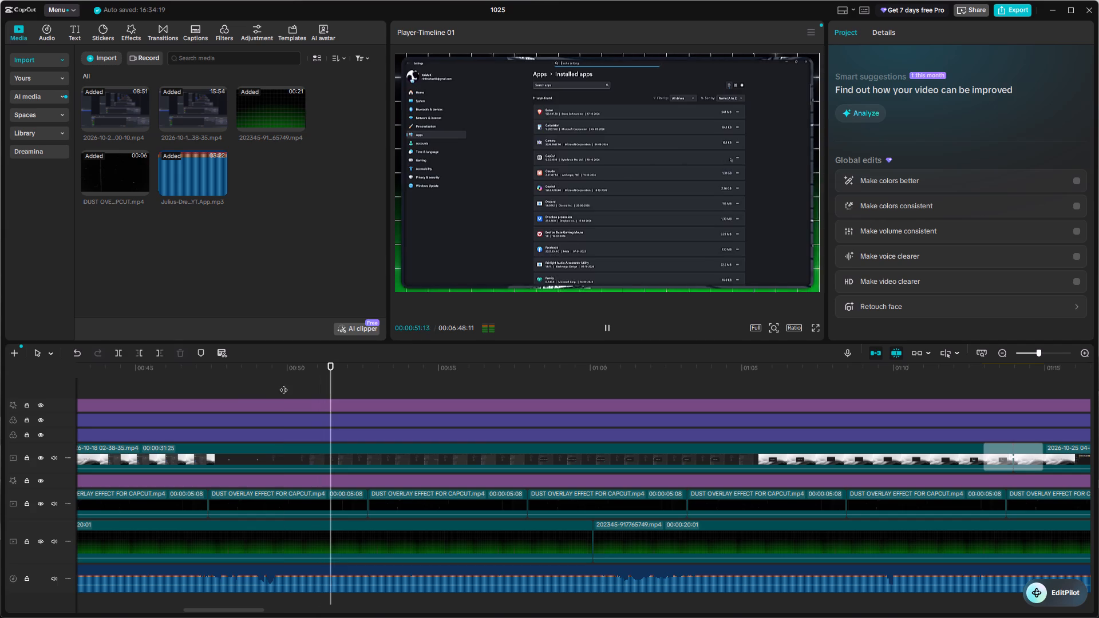
Scrub between about 00:44 and 00:54, and play back the CapCut uninstalling section up to about 01:01.
left_click_drag(283, 384, 339, 407)
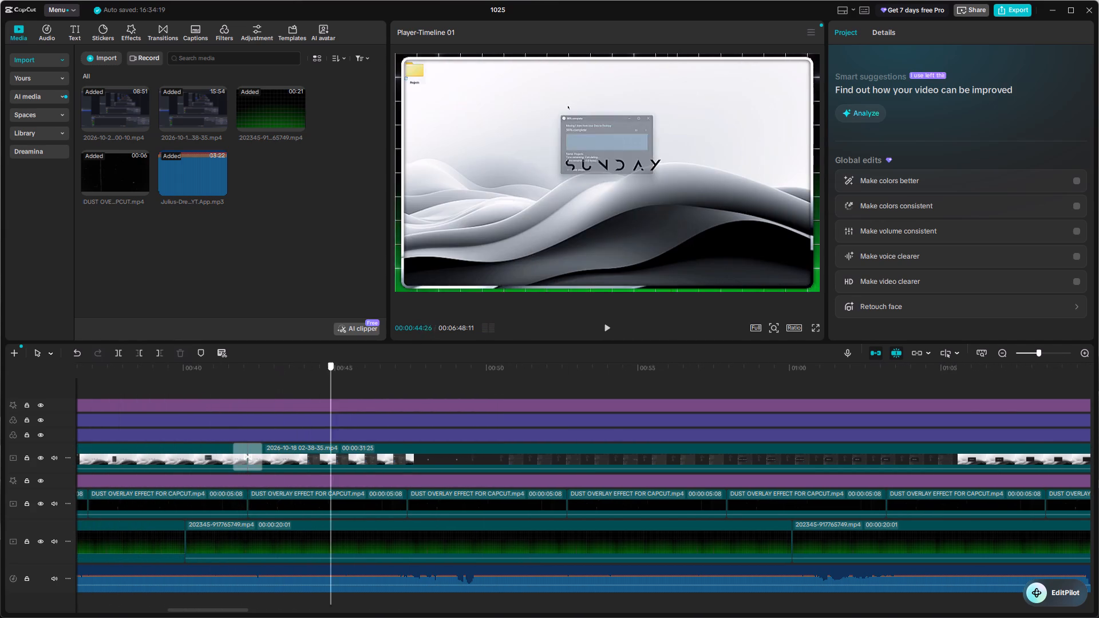
left_click_drag(339, 407, 570, 446)
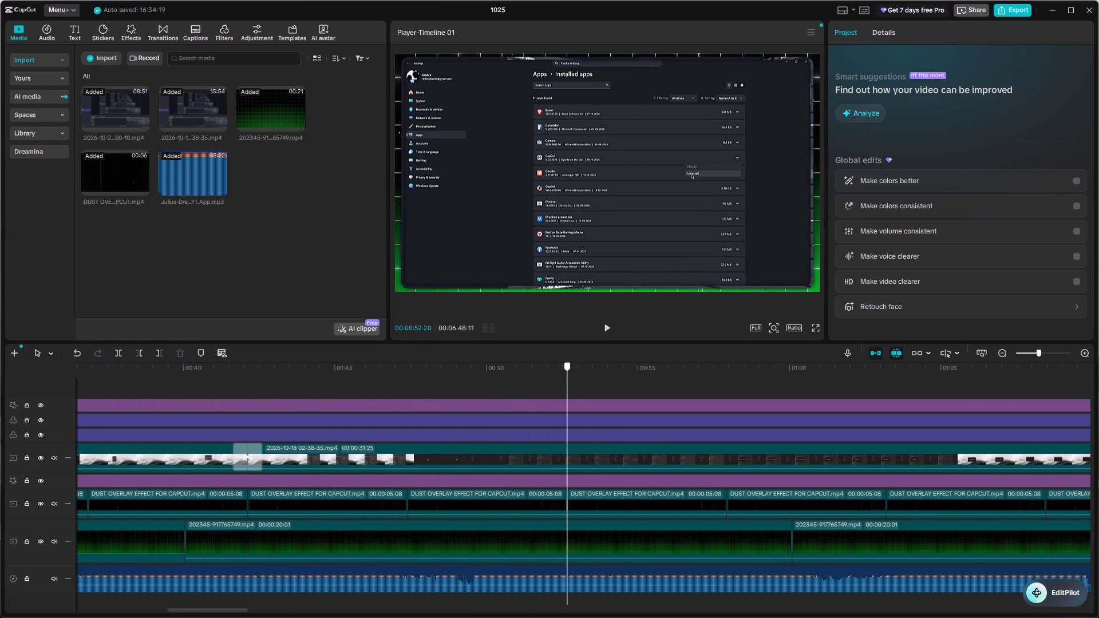
left_click_drag(570, 446, 623, 454)
key("space")
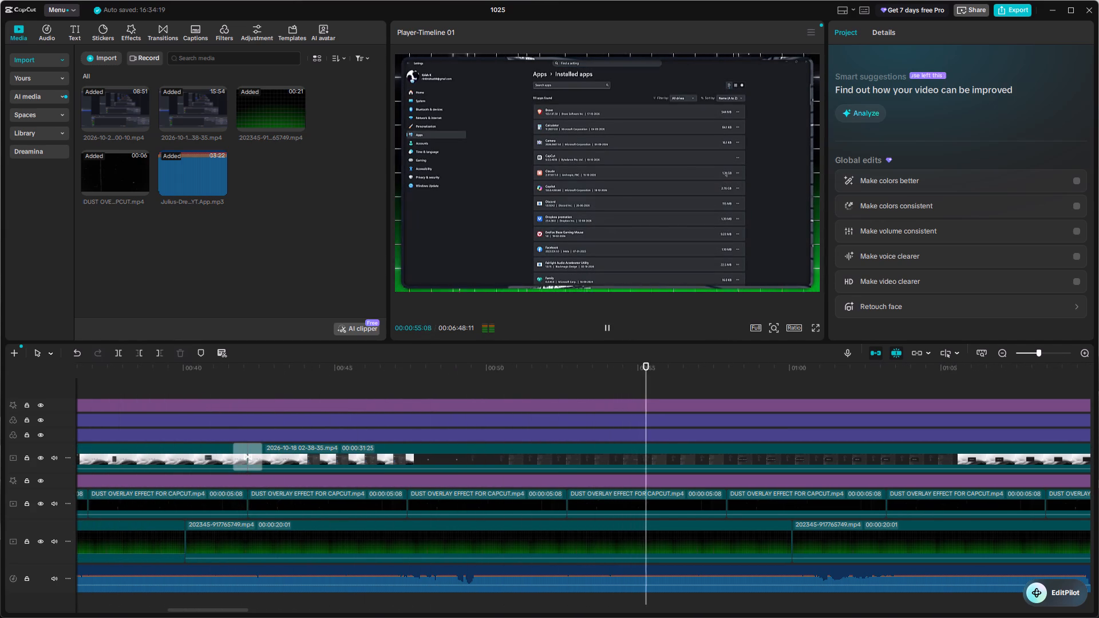
scroll(697, 482, "left", 1)
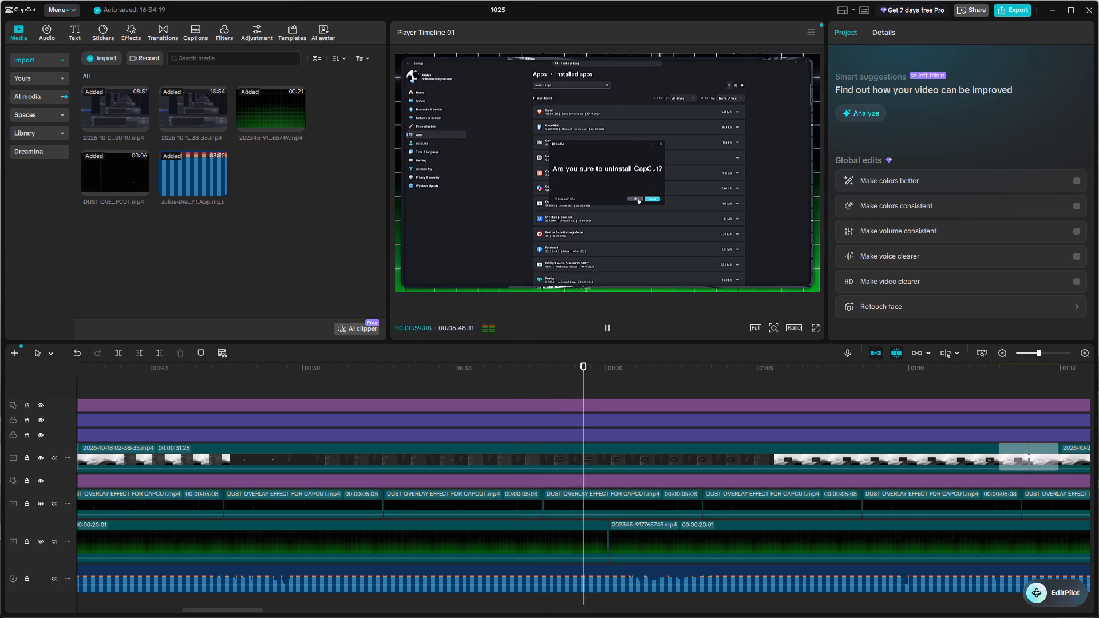
scroll(640, 395, "left", 1)
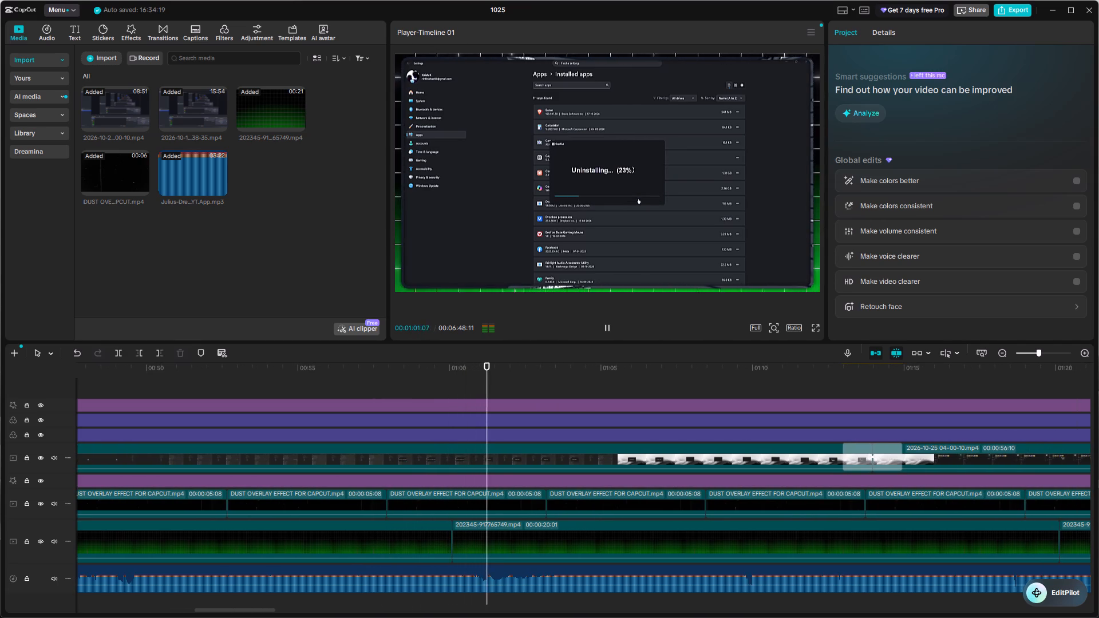
Split the 2026-10-18 screen-recording clip at about 00:01:00:23, in the part where CapCut is uninstalling.
left_click(507, 374)
left_click_drag(507, 374, 432, 391)
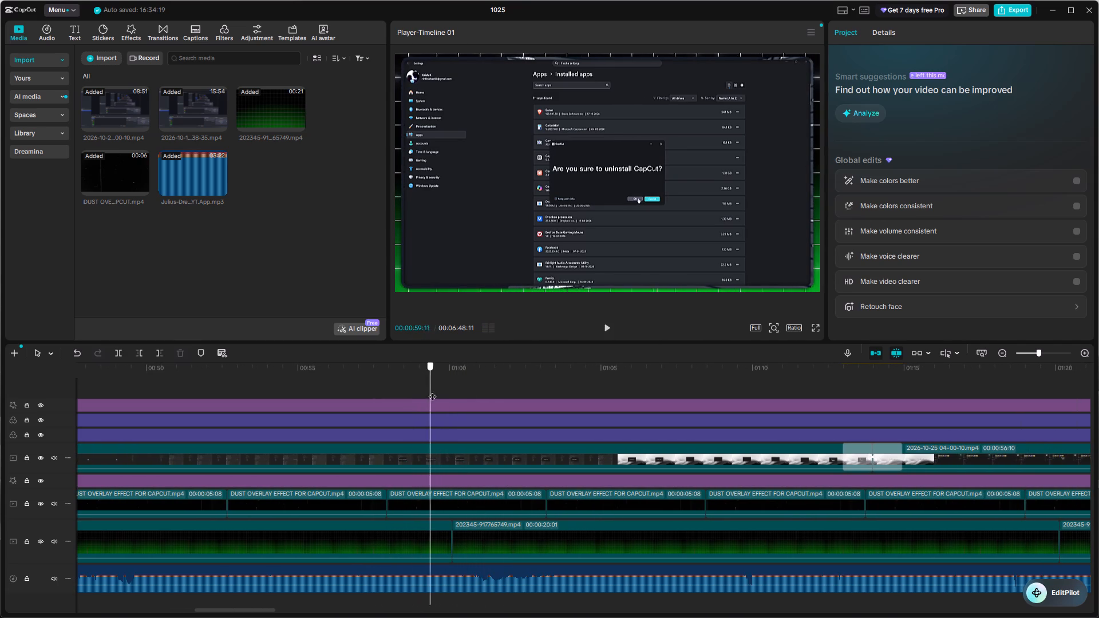
left_click_drag(432, 391, 473, 397)
left_click(484, 471)
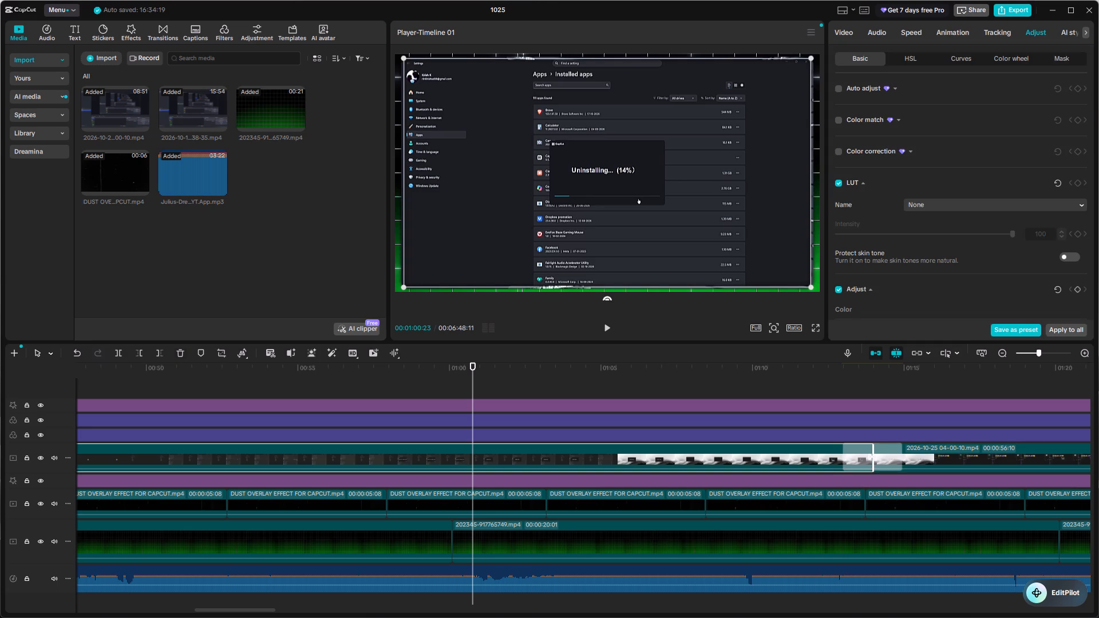
left_click(119, 352)
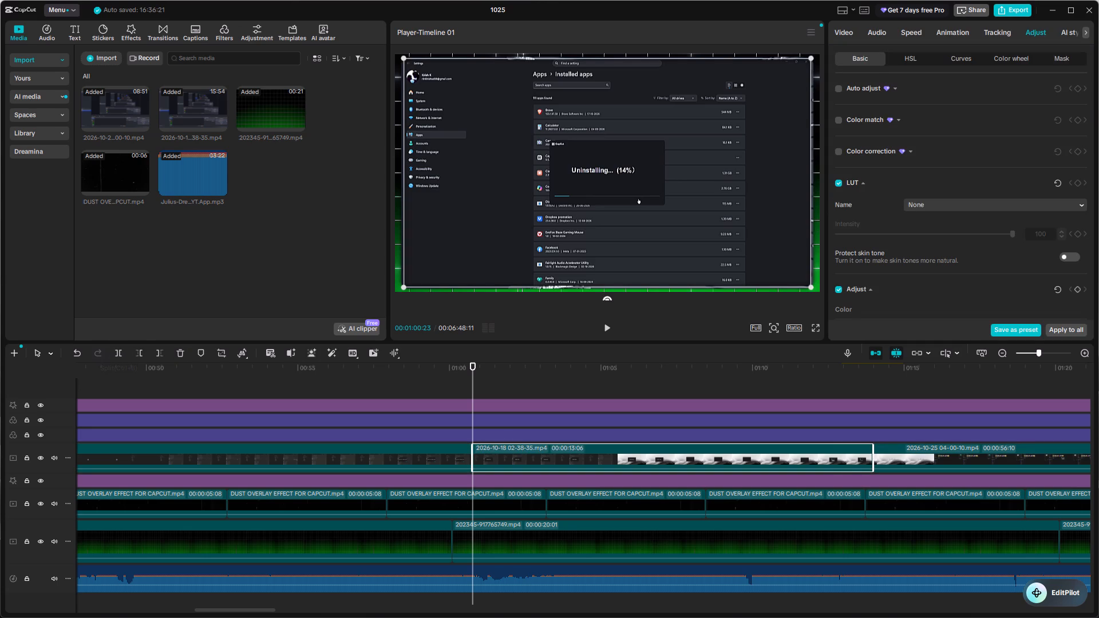
Speed up the split-off uninstalling clip to 2.00x and move the 2026-10-25 clip up against its new end.
left_click(908, 34)
left_click_drag(870, 108, 915, 113)
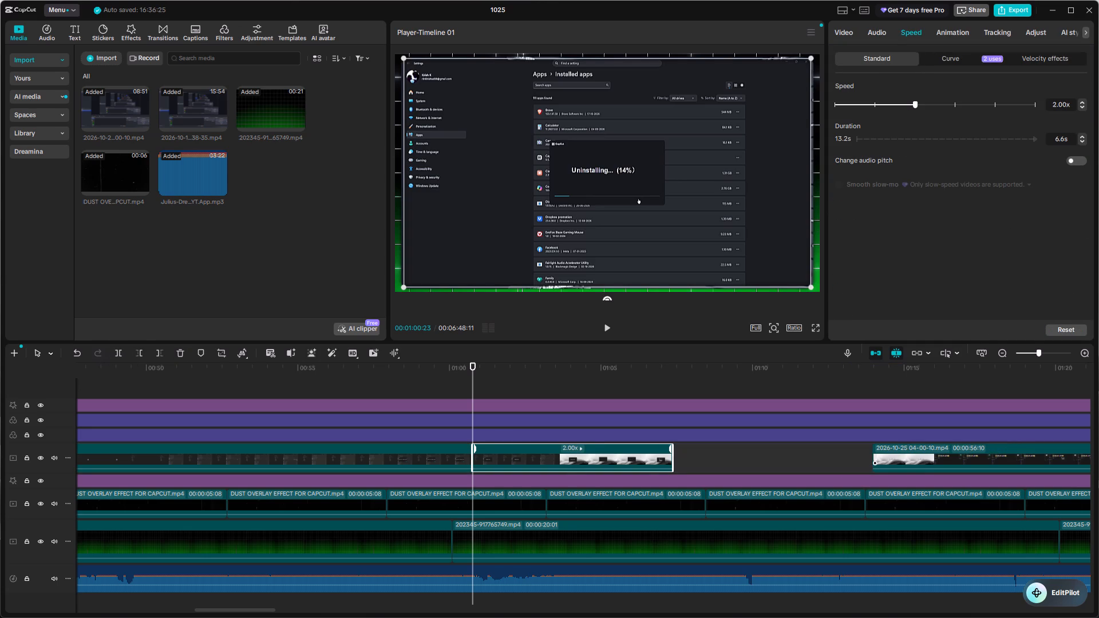
left_click_drag(904, 454, 703, 460)
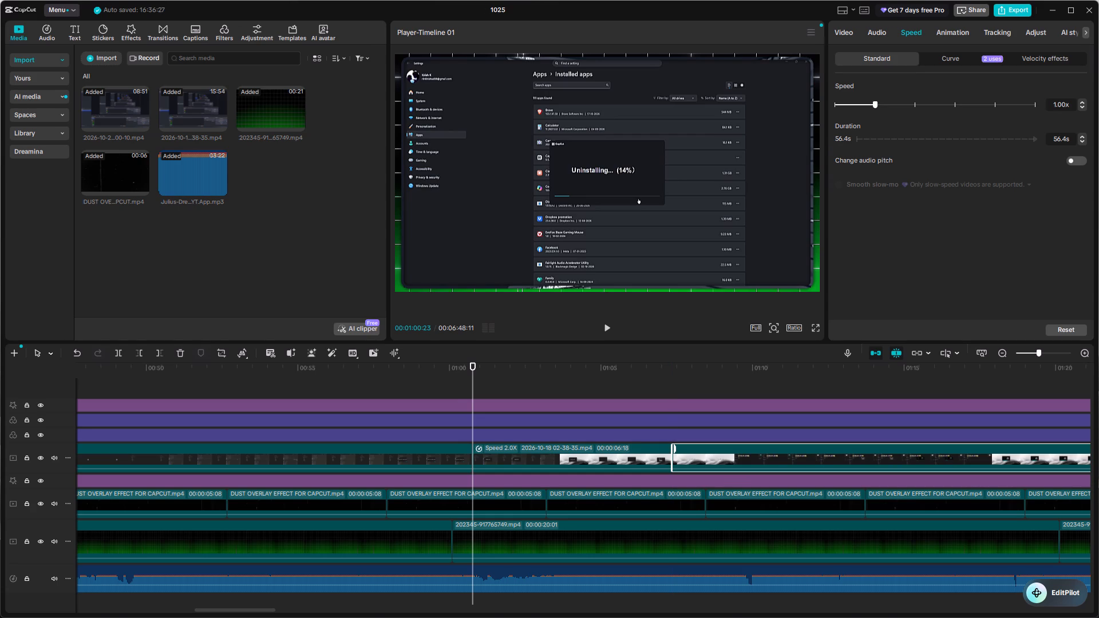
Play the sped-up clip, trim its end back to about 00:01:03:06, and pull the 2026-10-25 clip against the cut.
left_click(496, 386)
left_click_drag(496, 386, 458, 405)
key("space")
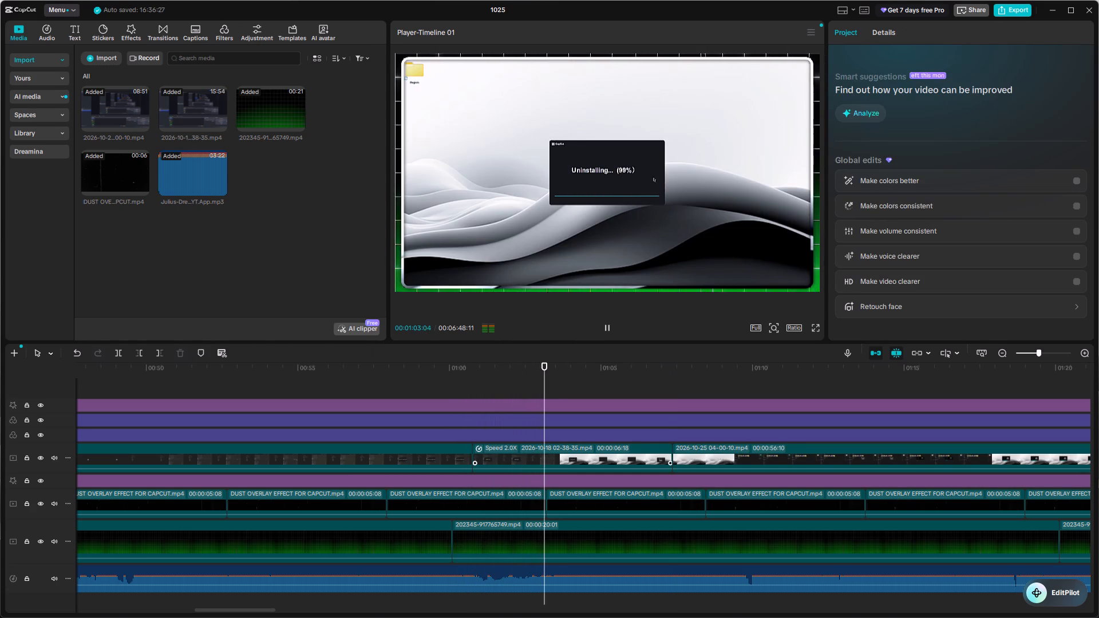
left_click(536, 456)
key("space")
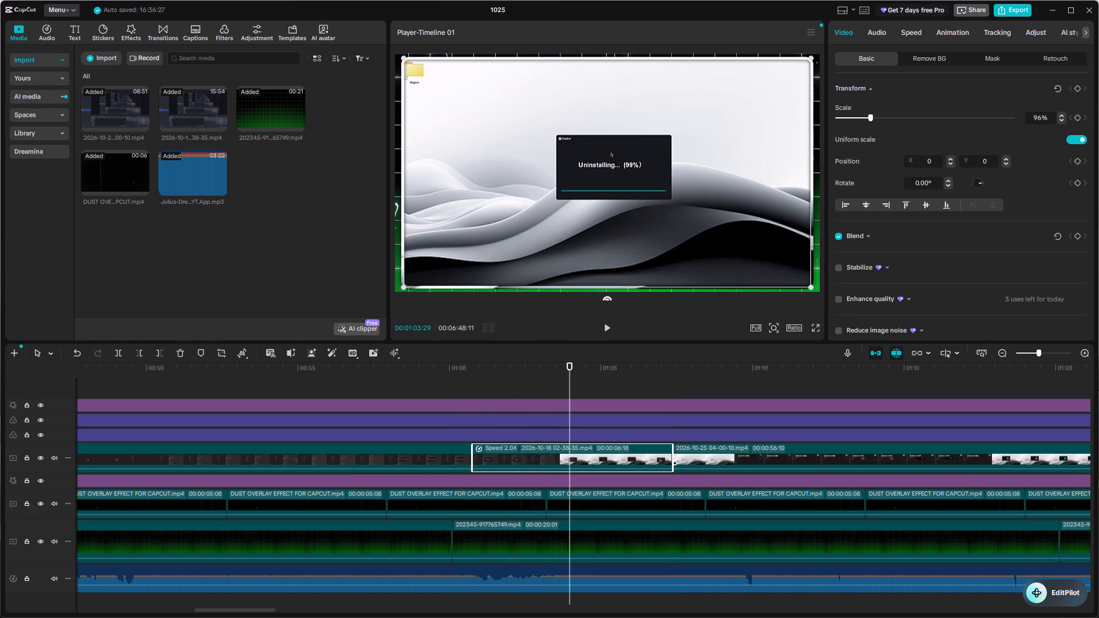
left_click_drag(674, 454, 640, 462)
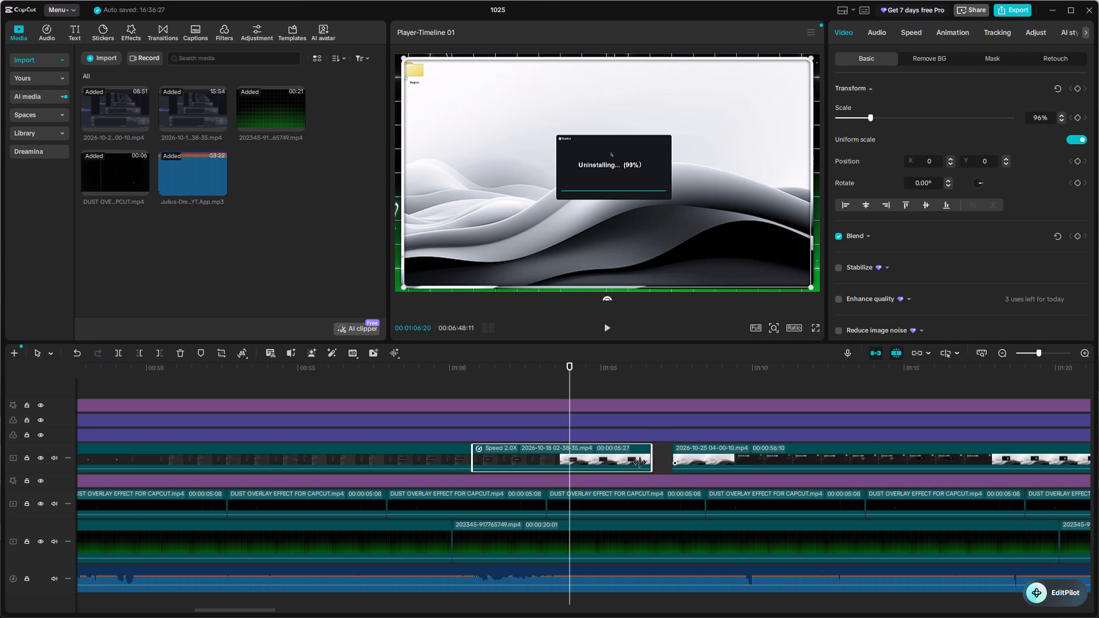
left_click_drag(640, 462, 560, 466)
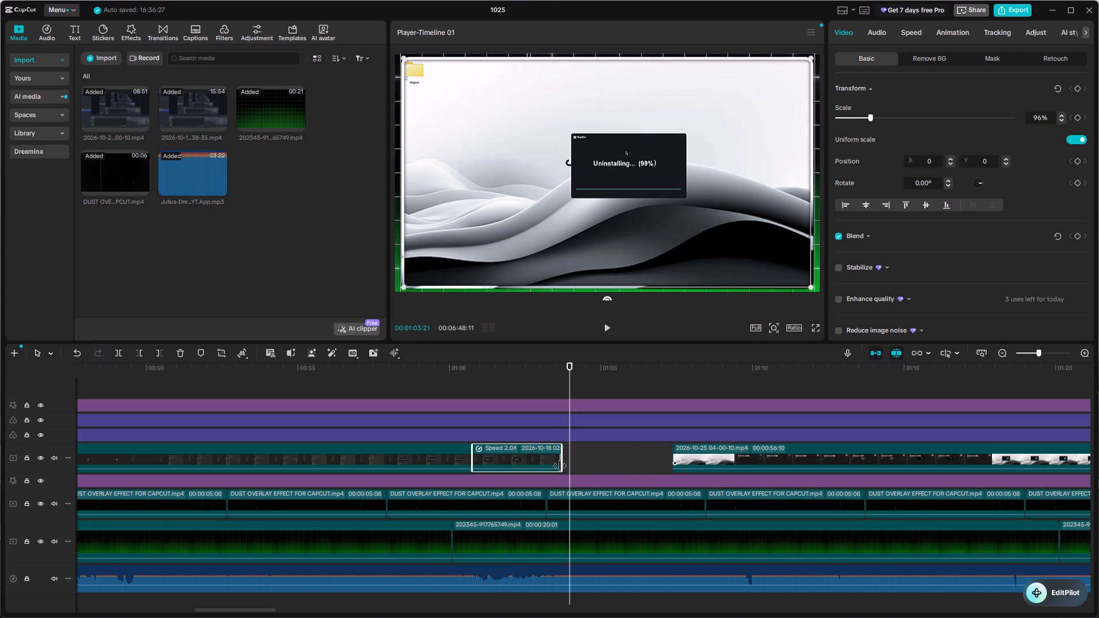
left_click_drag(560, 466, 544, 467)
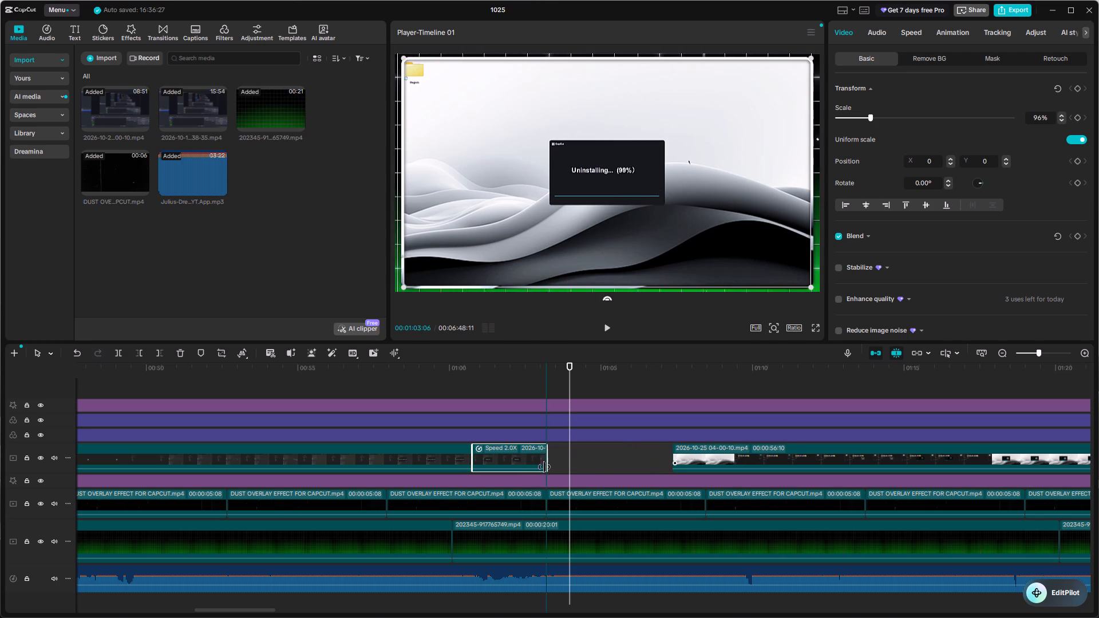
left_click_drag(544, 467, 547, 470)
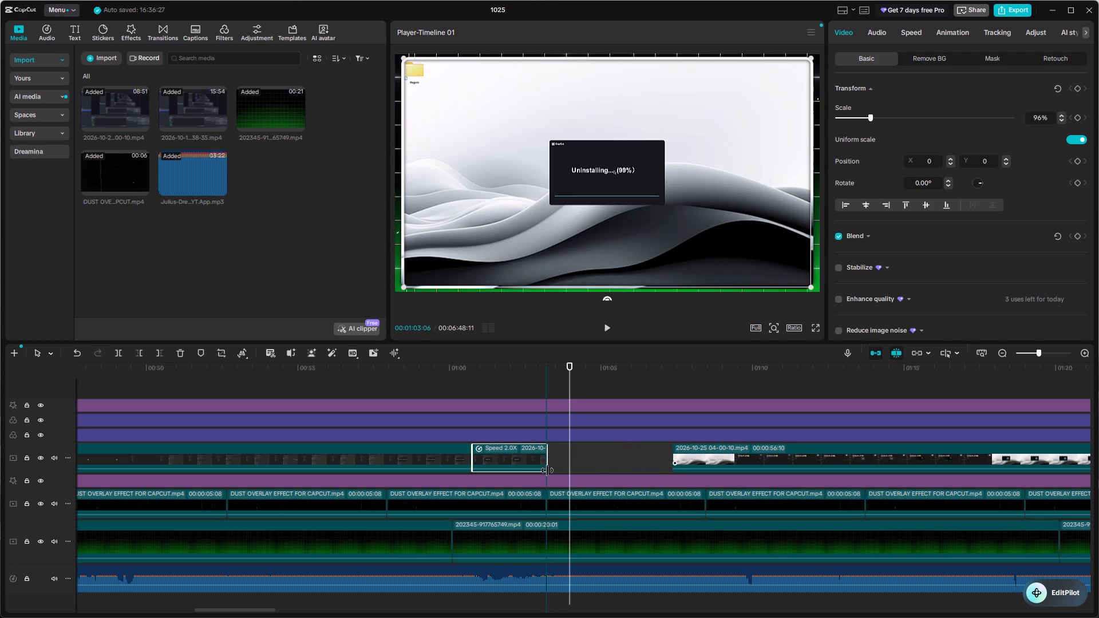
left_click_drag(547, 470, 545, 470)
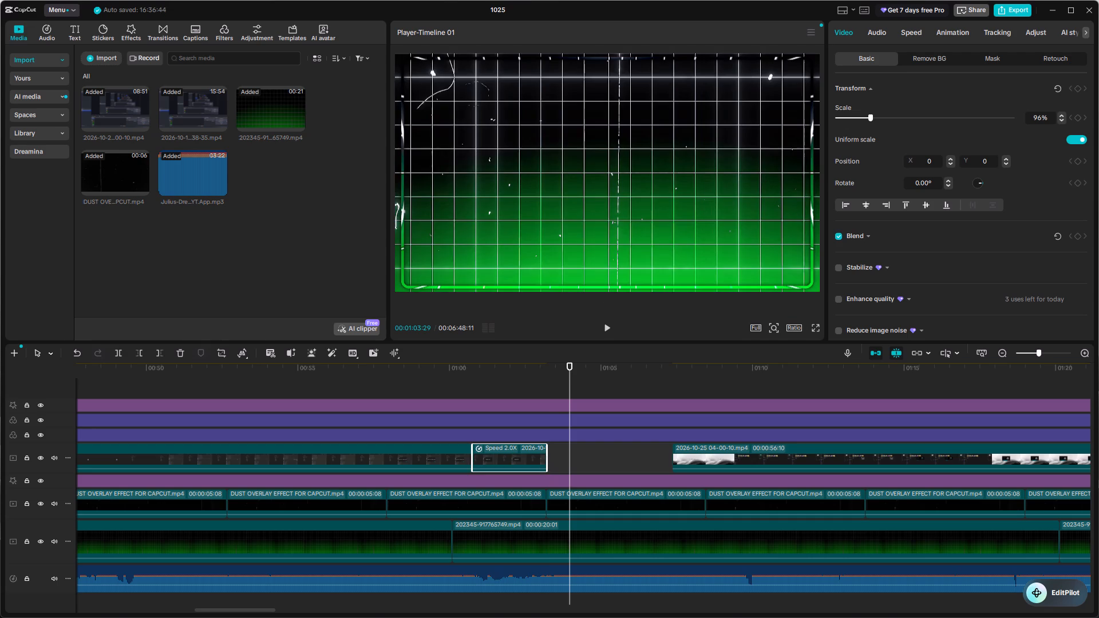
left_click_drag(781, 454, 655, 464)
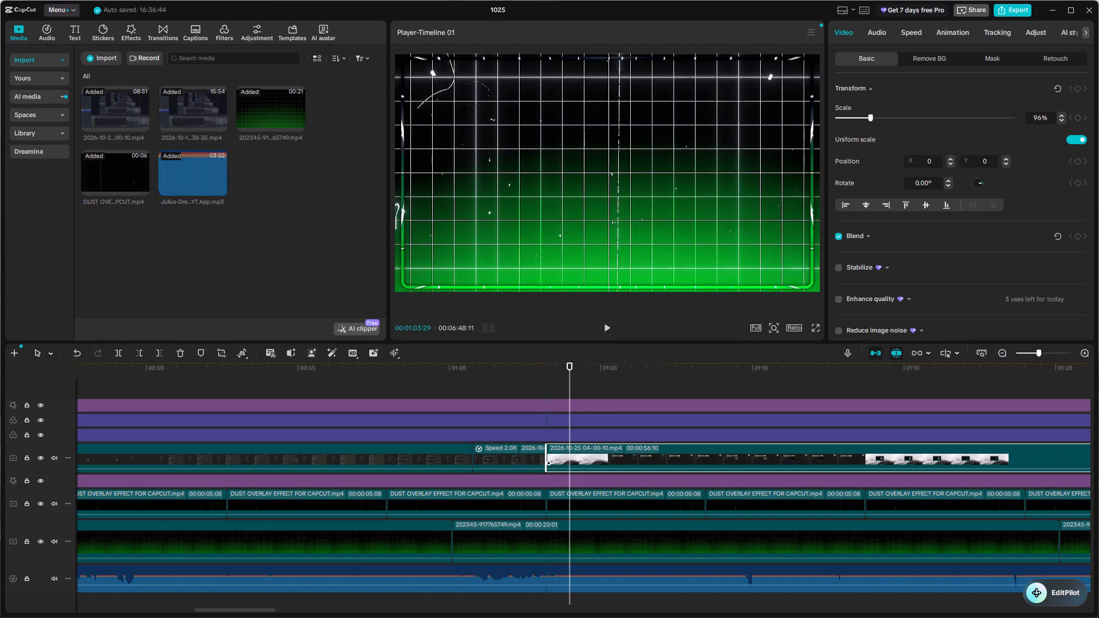
Review playback from about 00:59 across the cut near 01:03 into the start of the 2026-10-25 clip.
left_click(539, 393)
left_click_drag(539, 393, 425, 383)
key("space")
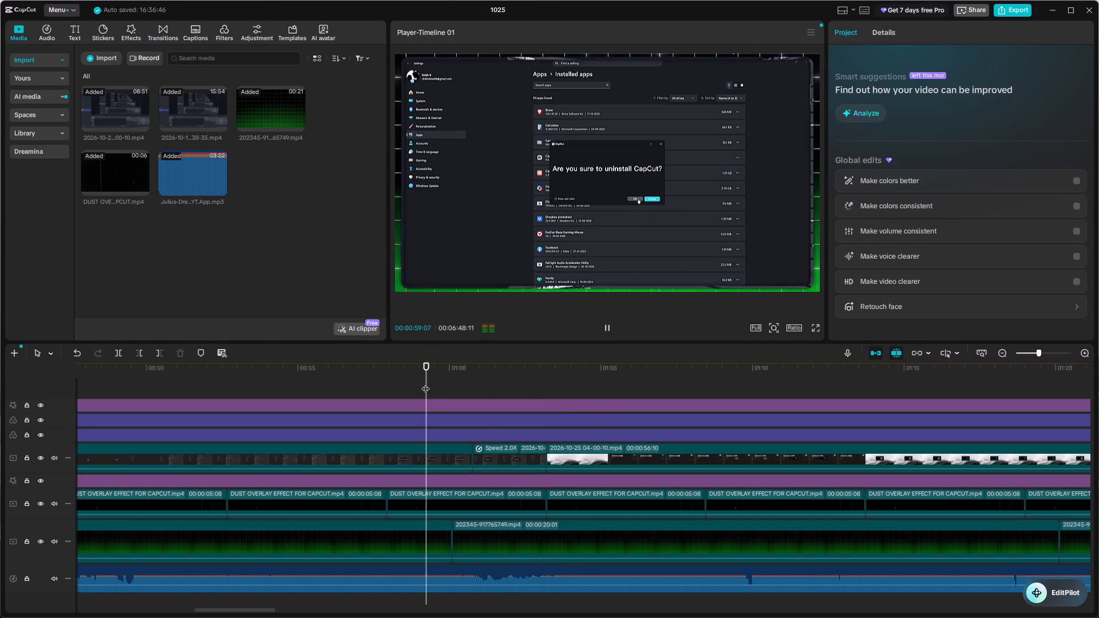
scroll(425, 383, "up", 7, "ctrl")
scroll(425, 383, "left", 1)
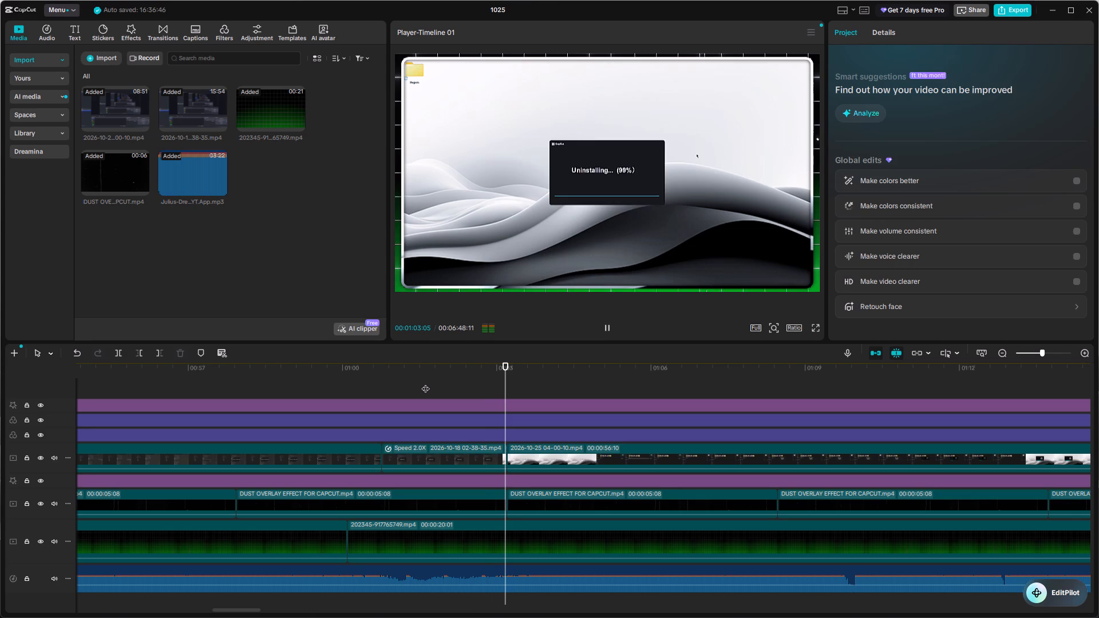
key("space")
key("space")
key("space")
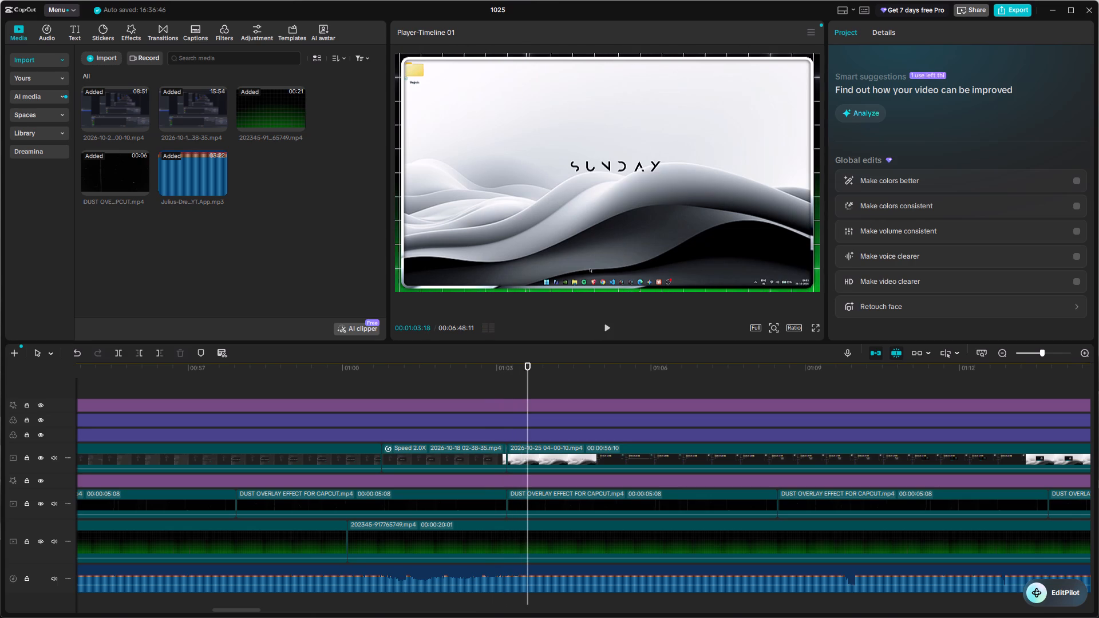
triple_click(504, 379)
key("space")
key("space")
key("space")
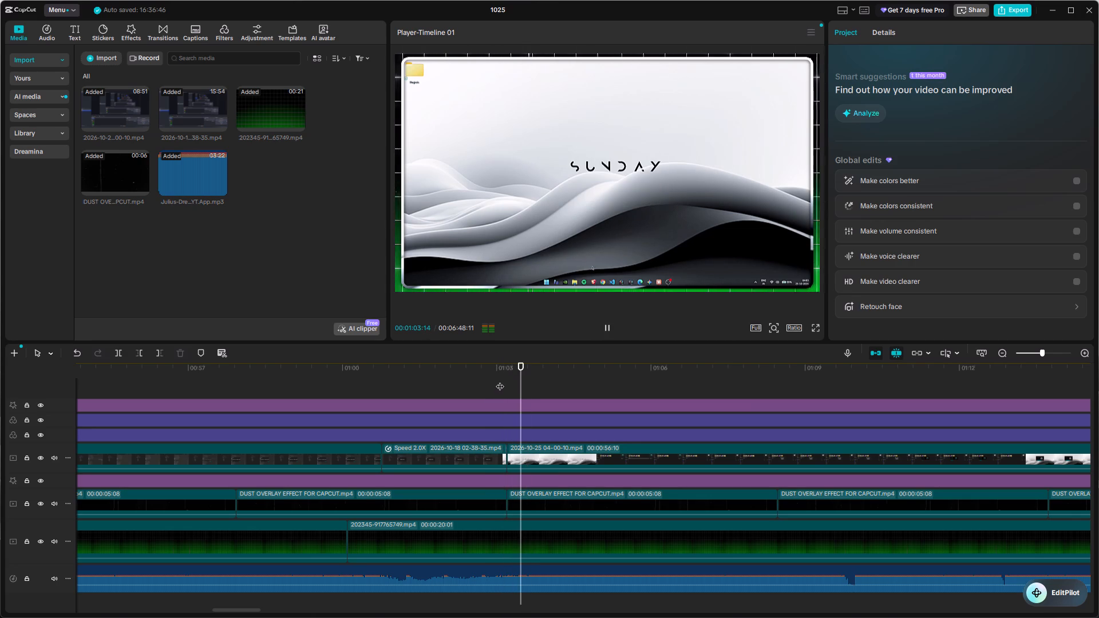
key("space")
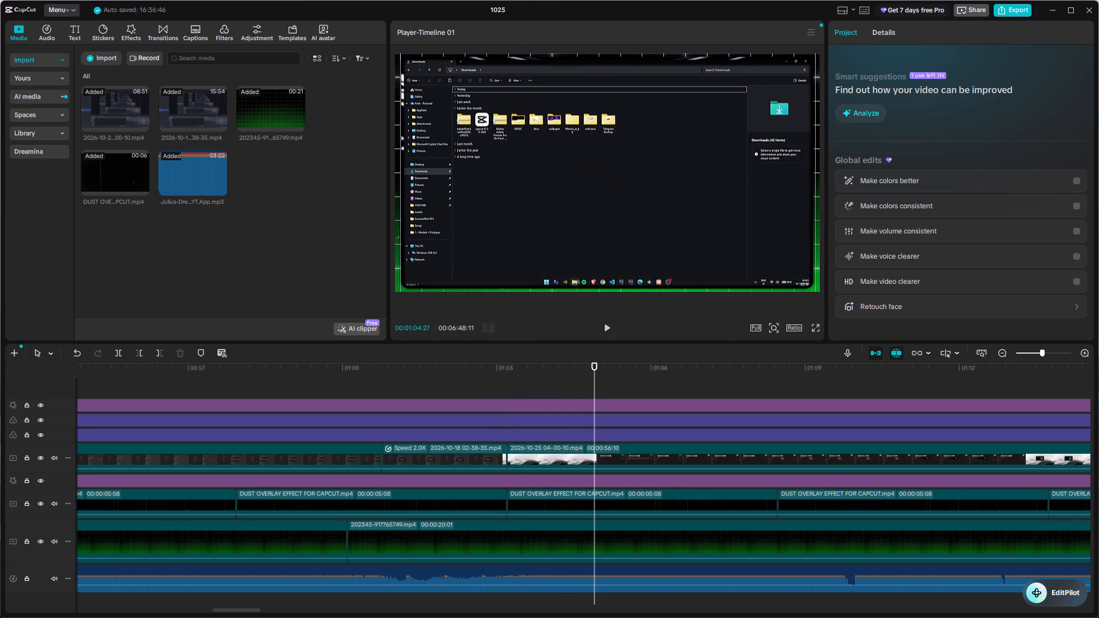
Move the 2026-10-25 clip later and extend the end of the 2.00x uninstalling clip to a duration of about 00:00:04:00.
left_click(527, 448)
left_click(461, 464)
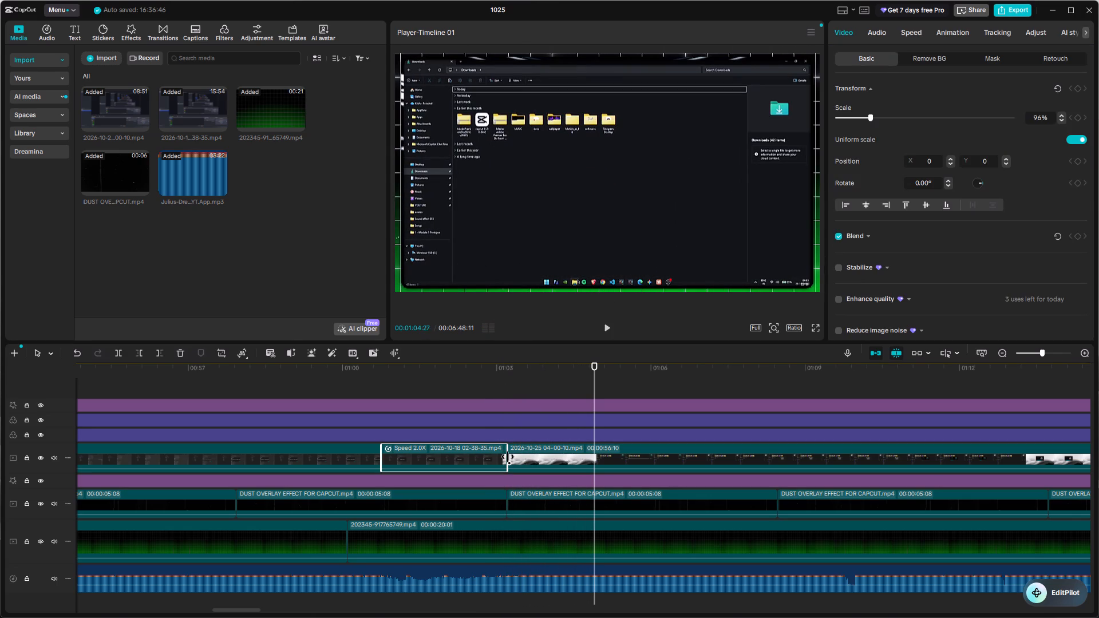
left_click_drag(508, 457, 584, 457)
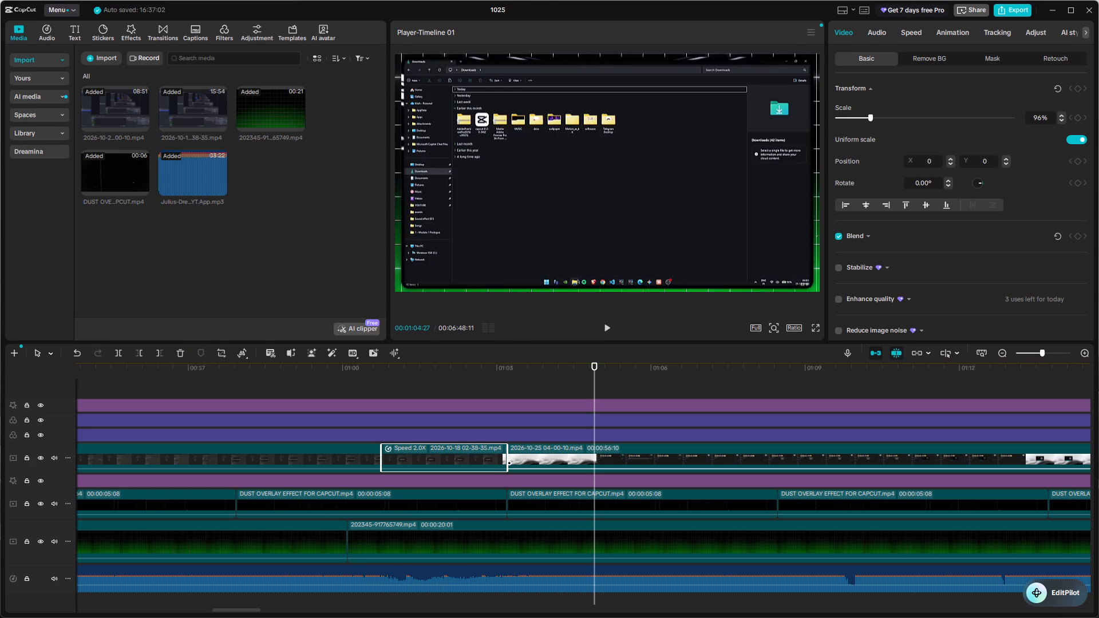
left_click_drag(545, 468, 606, 464)
left_click(500, 455)
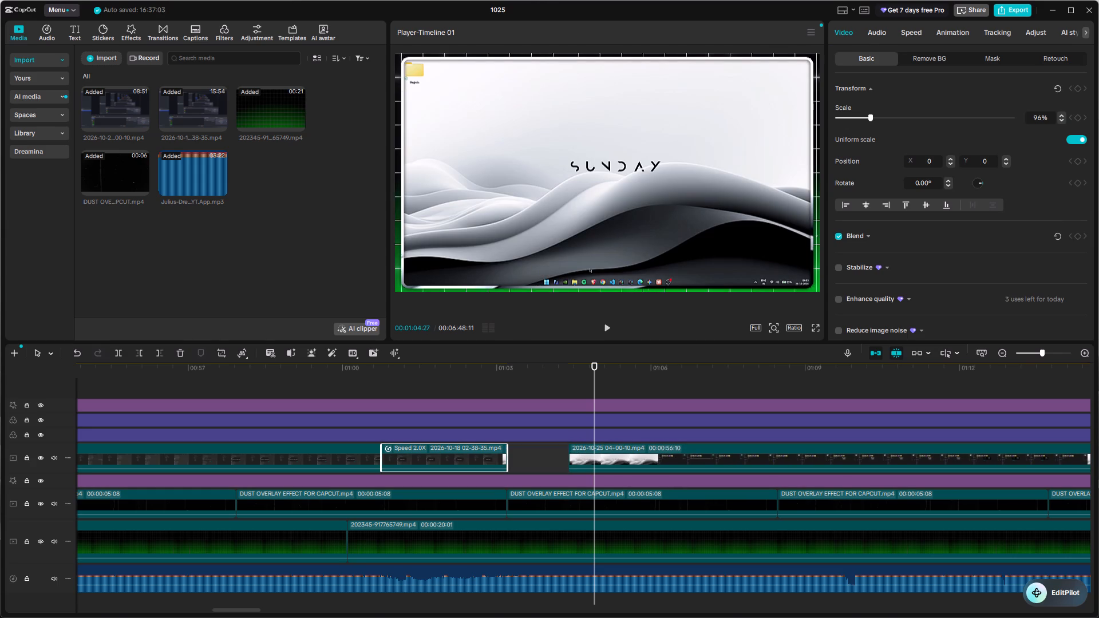
left_click_drag(509, 453, 564, 465)
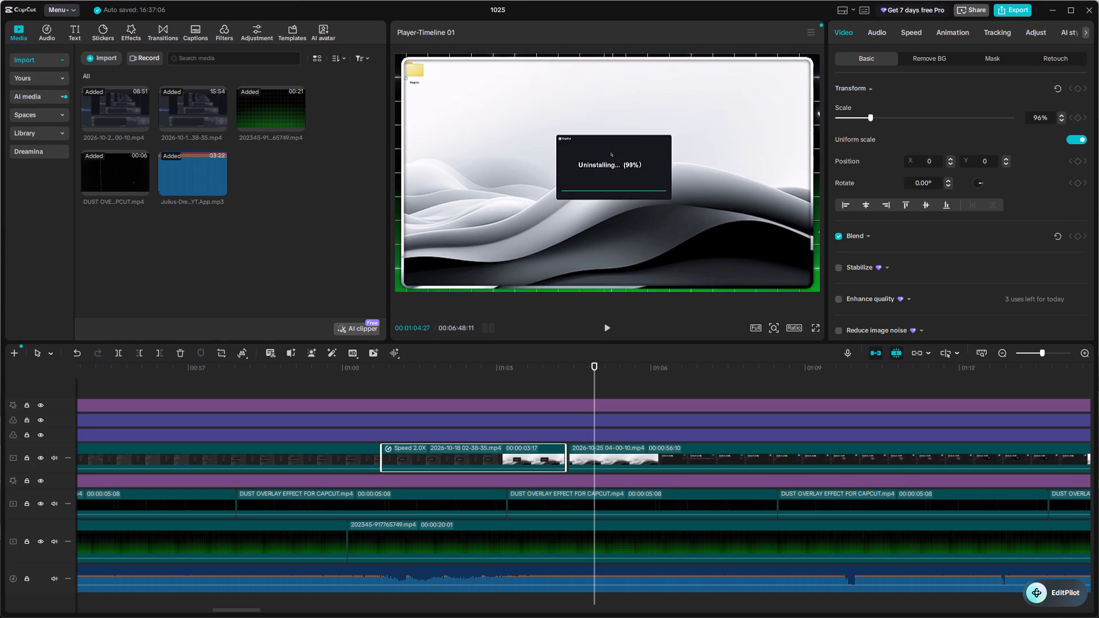
left_click_drag(598, 458, 618, 455)
left_click(536, 460)
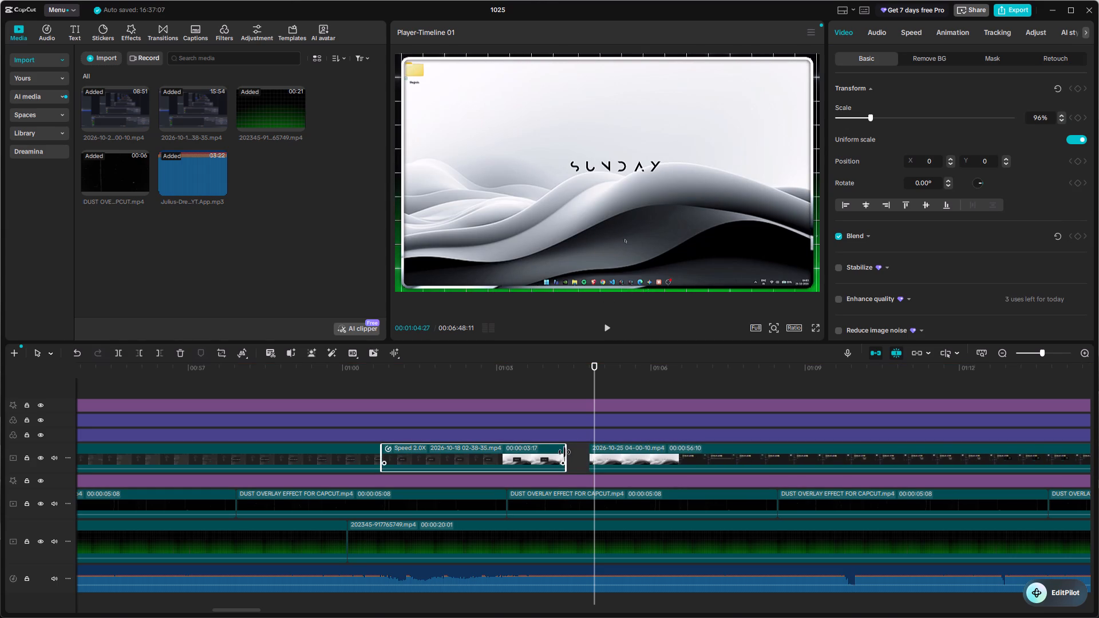
left_click_drag(564, 452, 587, 452)
left_click(573, 386)
left_click_drag(573, 386, 584, 391)
Shift the 2026-10-25 clip to about 00:01:06:22 and extend the 2.00x uninstalling clip's end to meet it.
left_click_drag(632, 456, 731, 461)
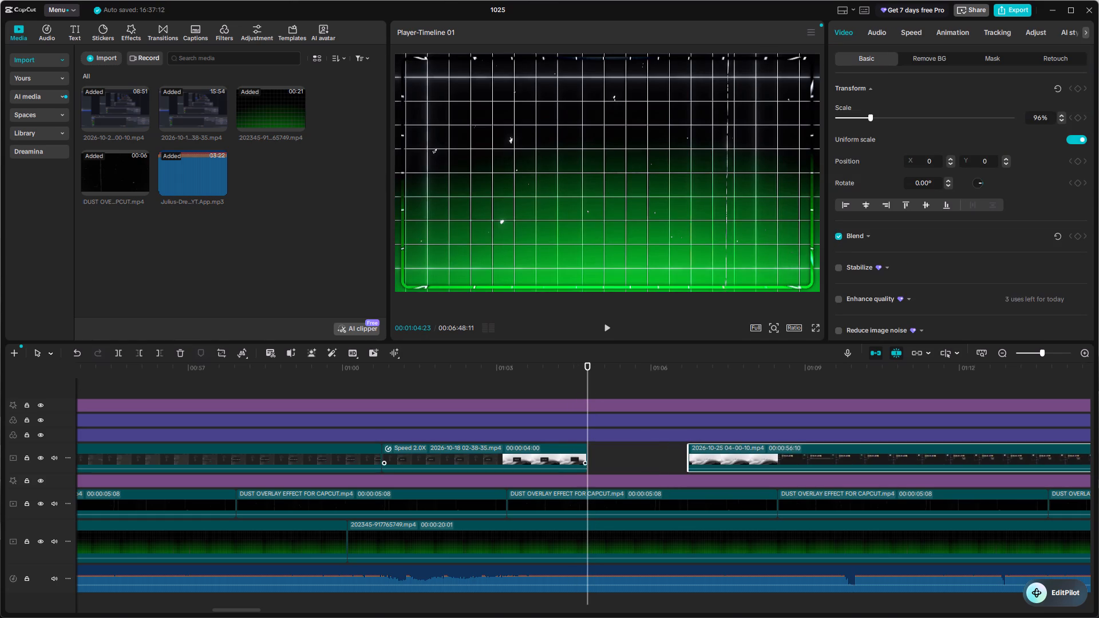
left_click(543, 463)
left_click_drag(586, 450, 670, 459)
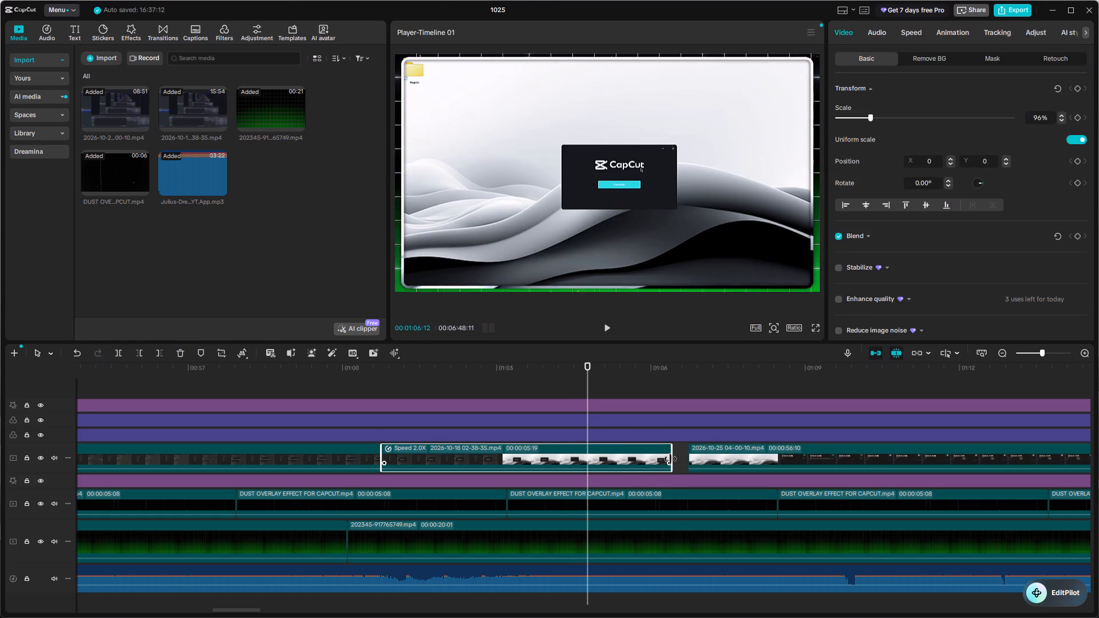
left_click_drag(670, 459, 615, 473)
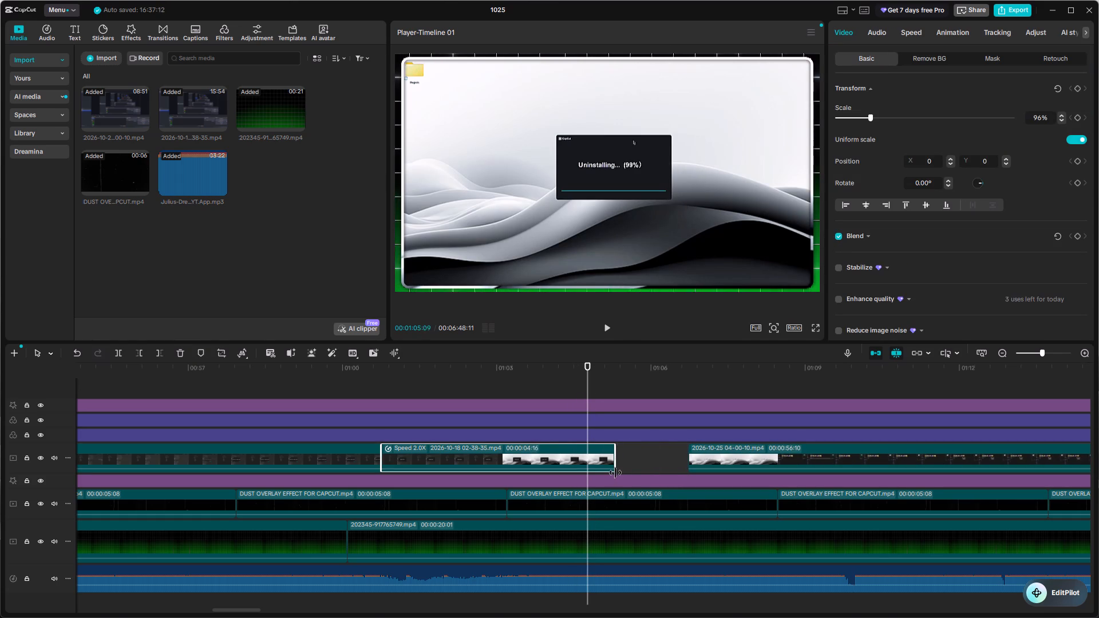
left_click_drag(615, 473, 666, 472)
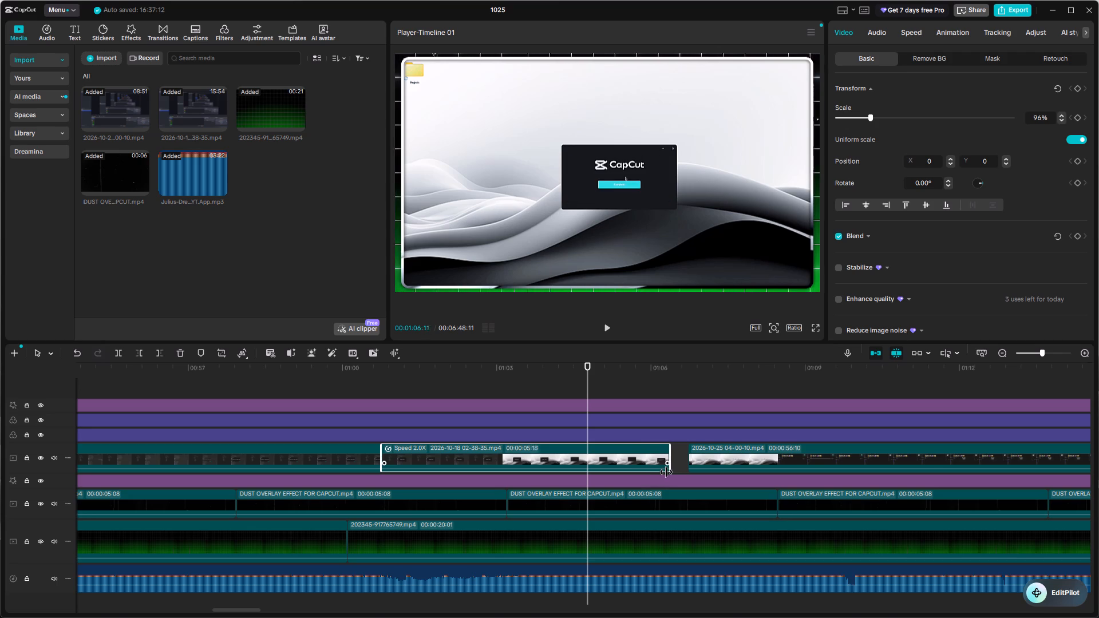
left_click_drag(666, 472, 689, 473)
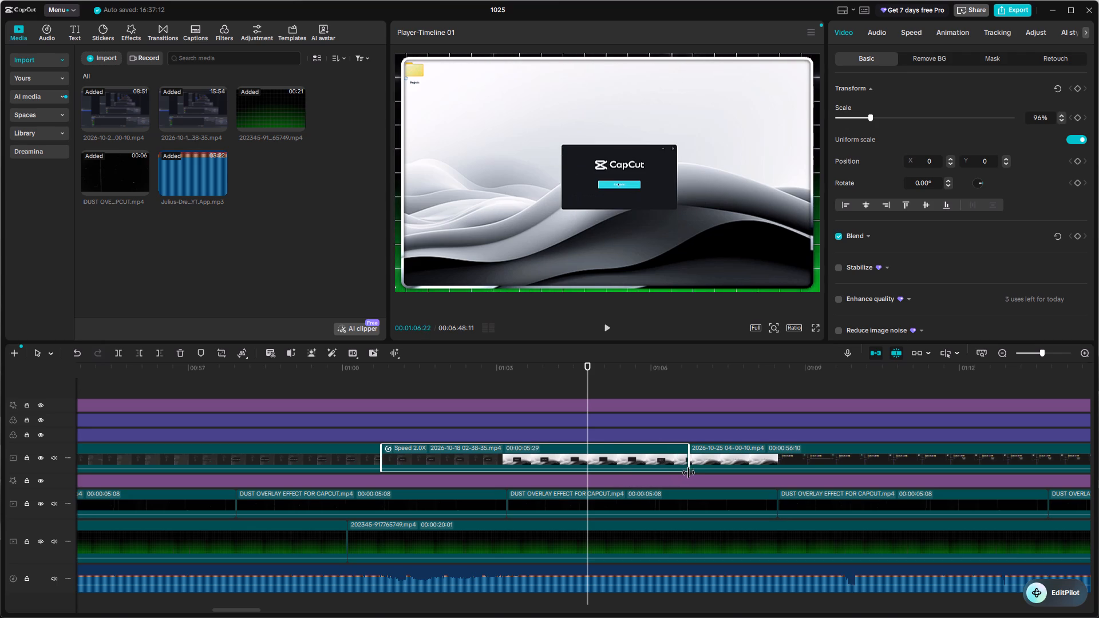
left_click_drag(689, 473, 694, 472)
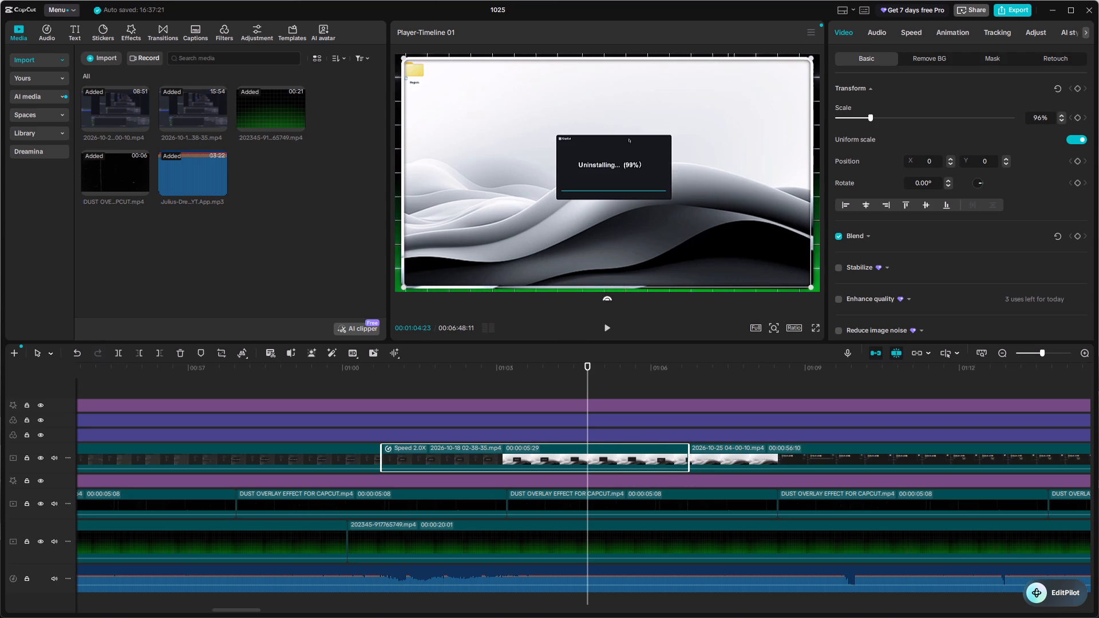
Set the speed of the extended uninstalling clip to 5.00x.
left_click(905, 34)
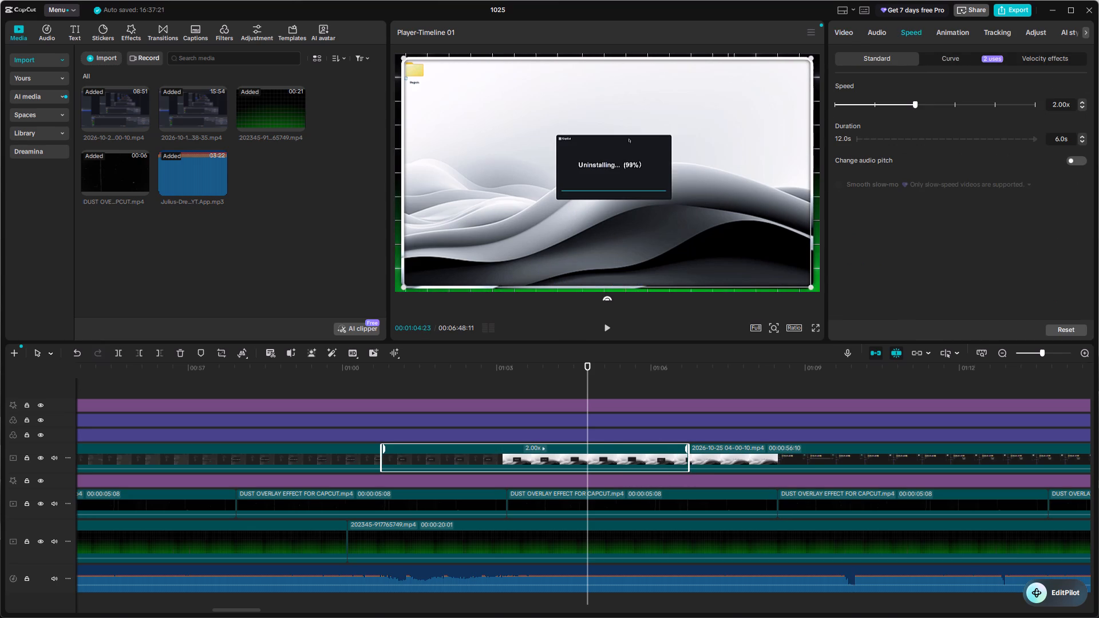
left_click_drag(919, 104, 955, 110)
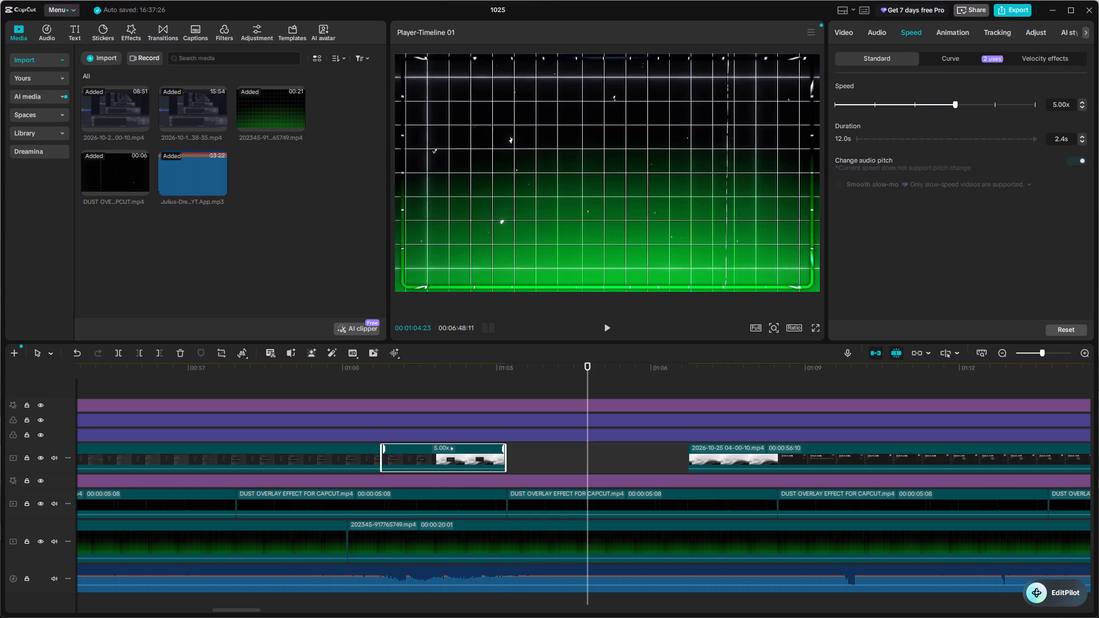
Review the 5.00x uninstalling clip by playback and scrubbing, checking where the uninstall finishes and how the clip ends.
double_click(466, 388)
key("space")
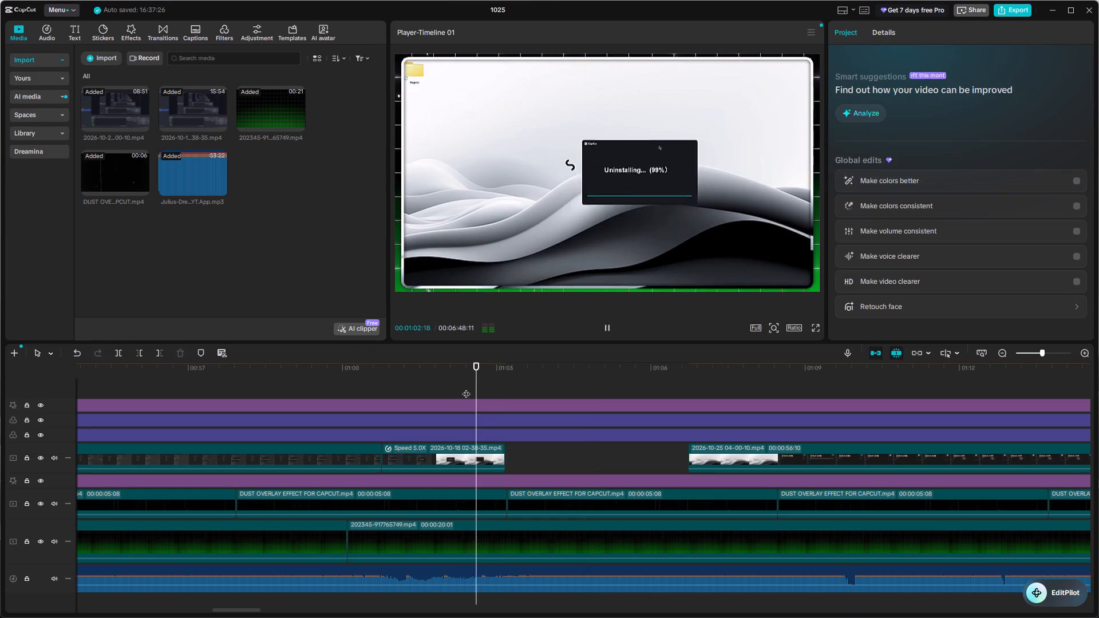
key("space")
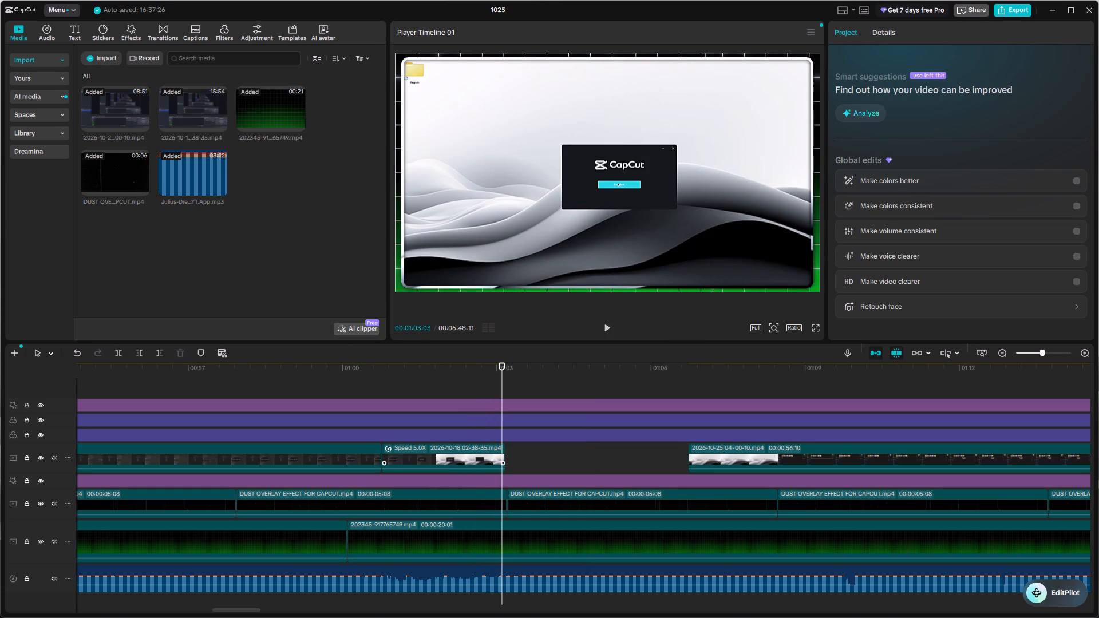
left_click(467, 452)
left_click_drag(502, 385, 485, 391)
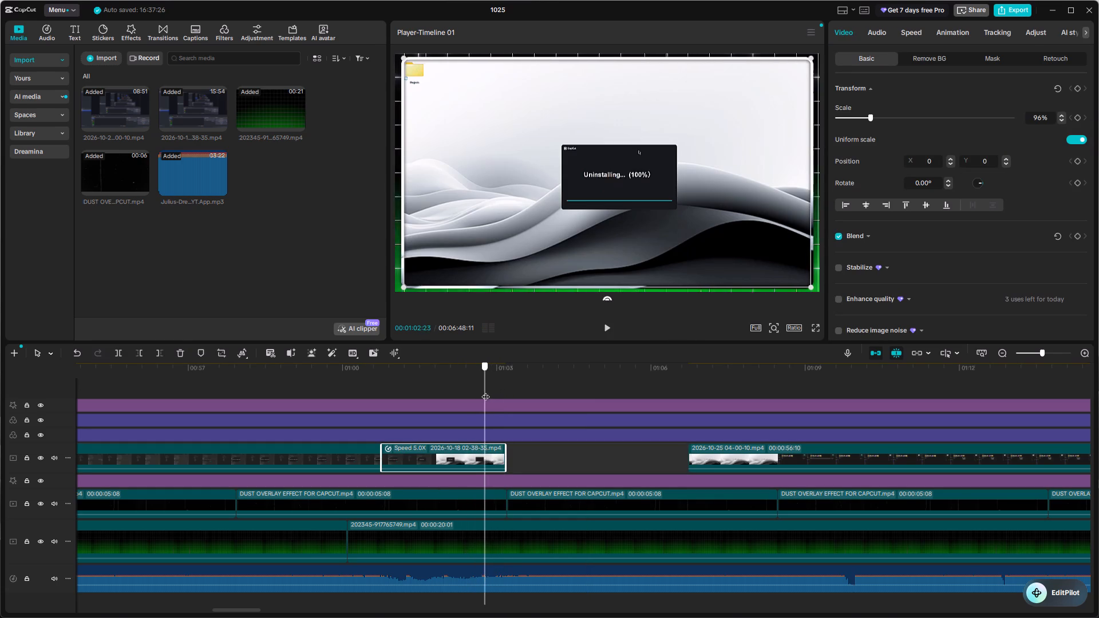
left_click_drag(485, 391, 487, 393)
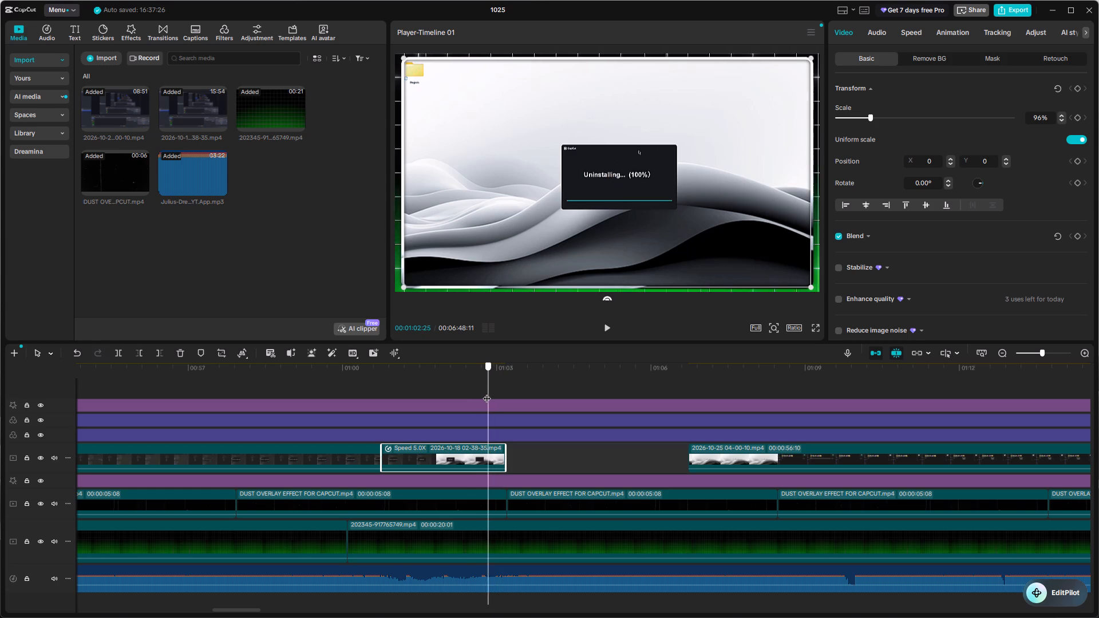
left_click_drag(487, 393, 372, 399)
key("space")
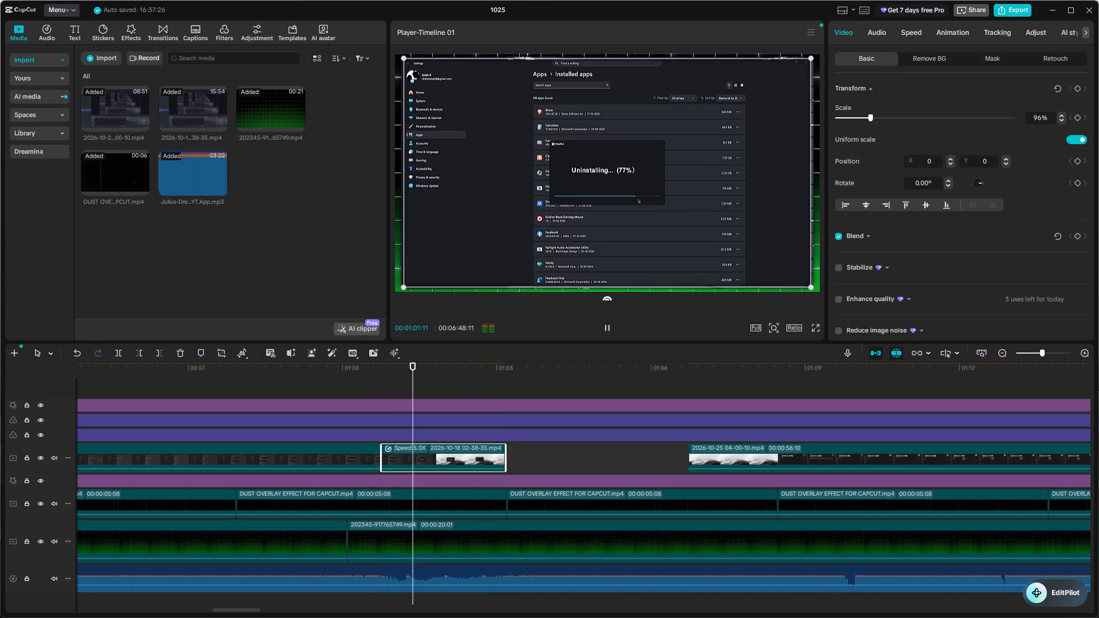
key("space")
key("space")
key("space")
key("space")
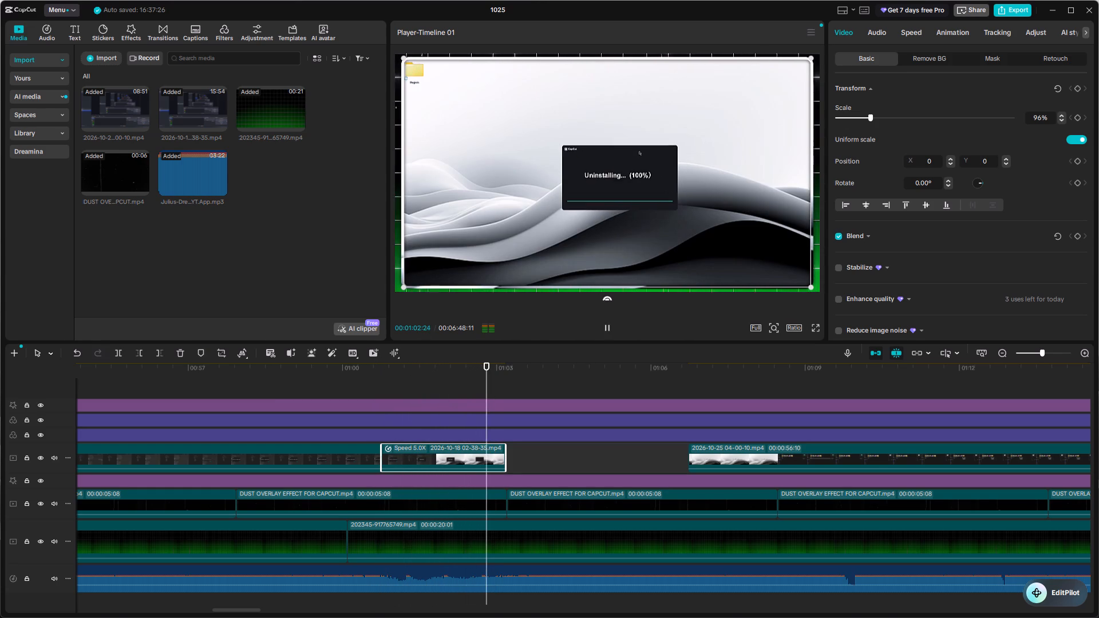
key("space")
key("space")
key("space")
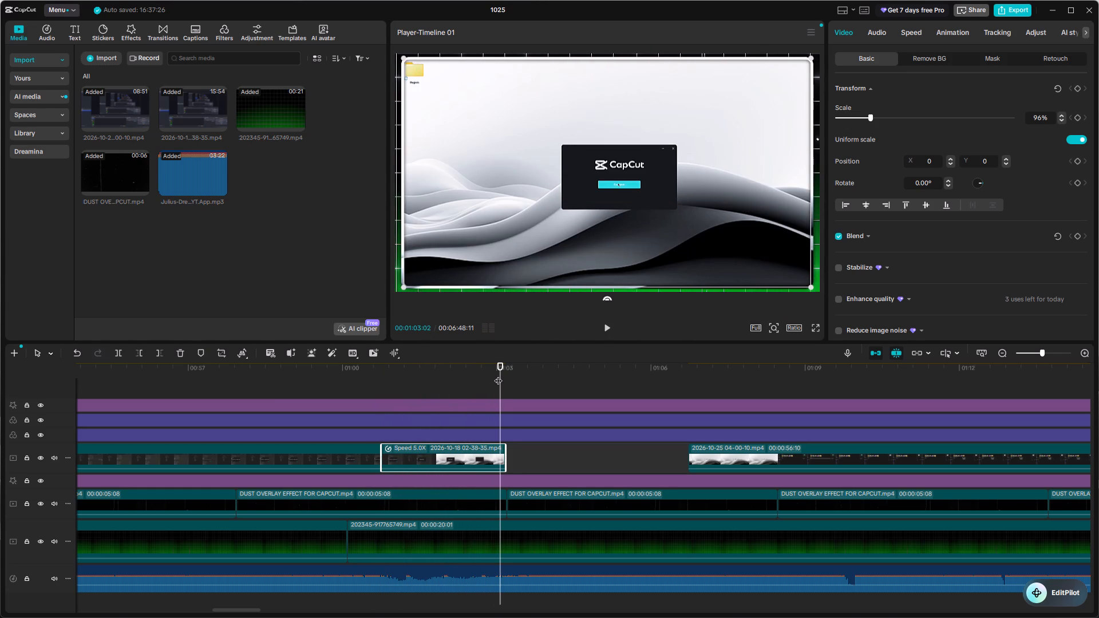
left_click(498, 375)
left_click_drag(498, 375, 497, 386)
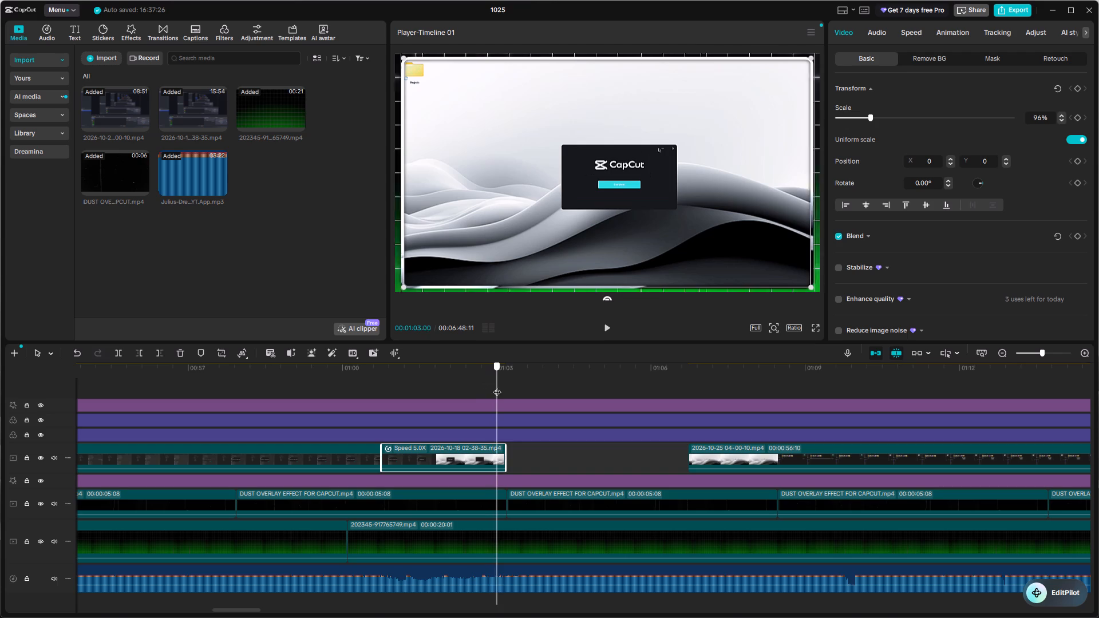
left_click_drag(497, 386, 495, 388)
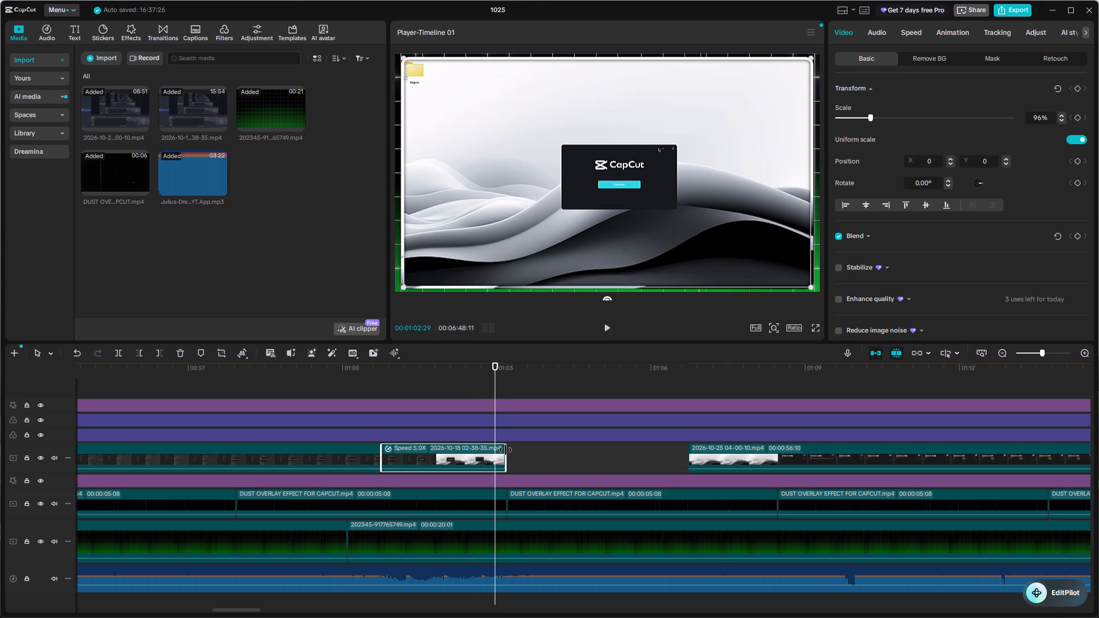
key("space")
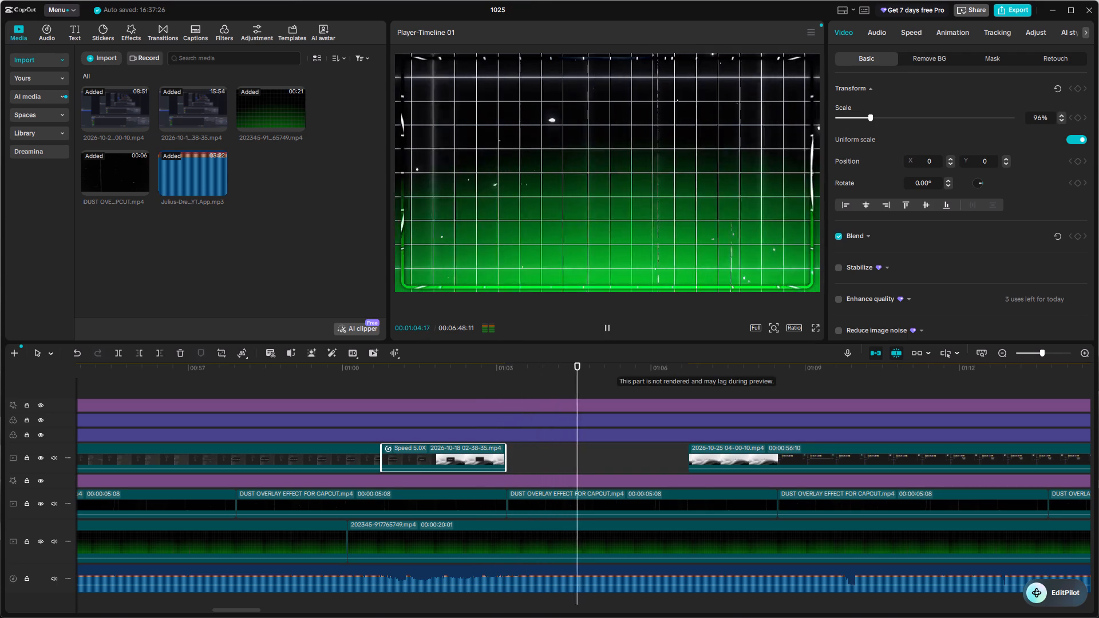
left_click(697, 365)
left_click_drag(697, 365, 758, 382)
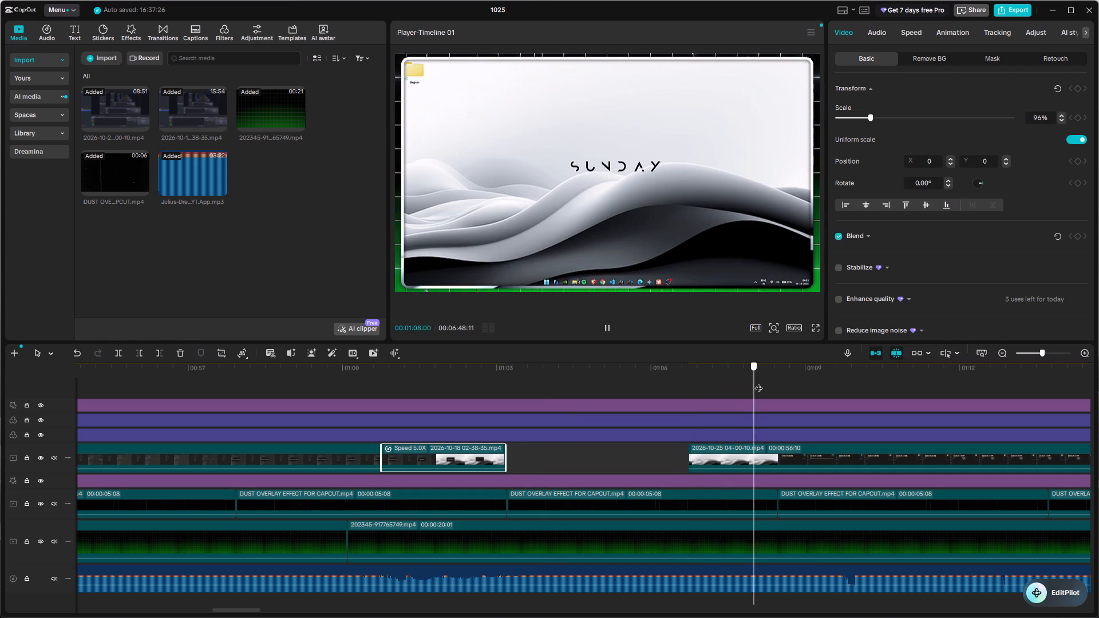
left_click_drag(758, 382, 479, 420)
key("space")
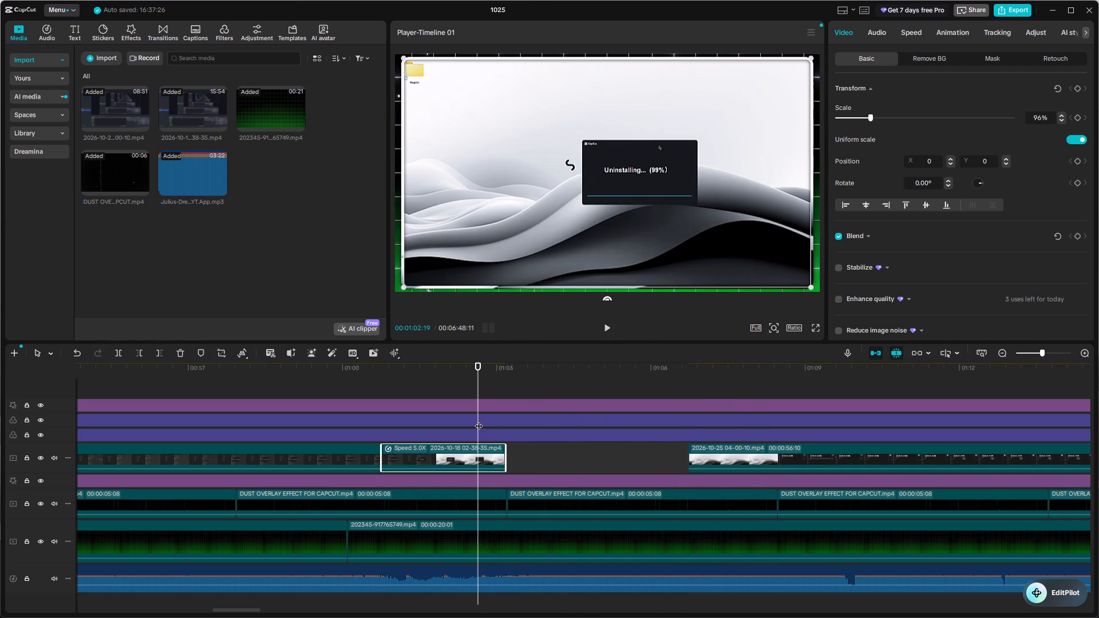
key("space")
key("space")
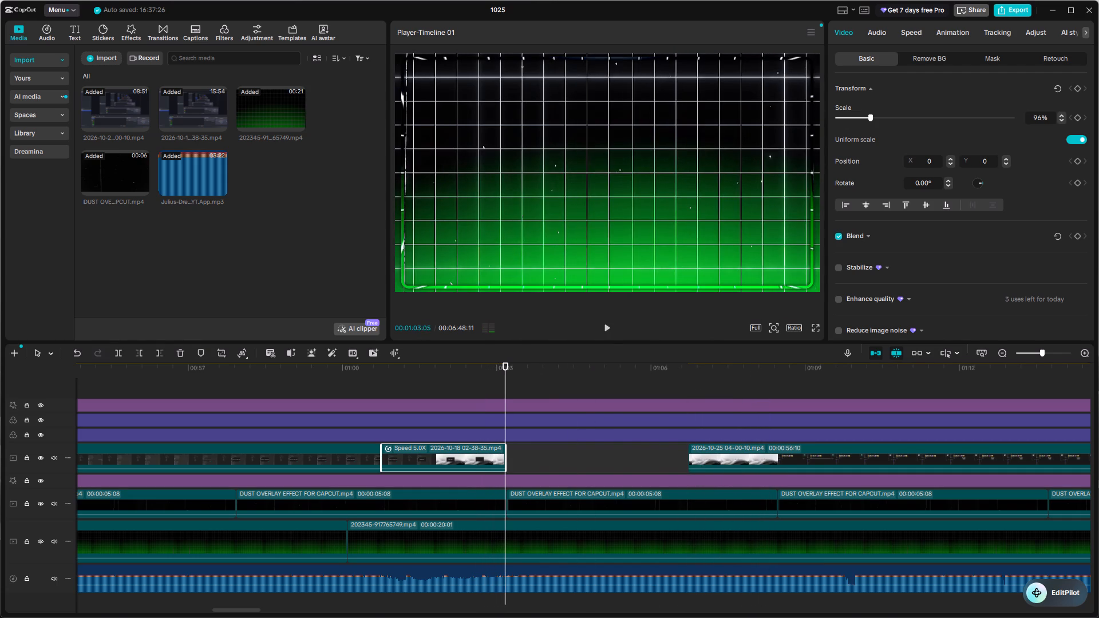
Split the 5.00x clip at about 00:01:02:29, where the finished-uninstall CapCut window appears.
left_click(506, 382)
left_click_drag(506, 382, 501, 383)
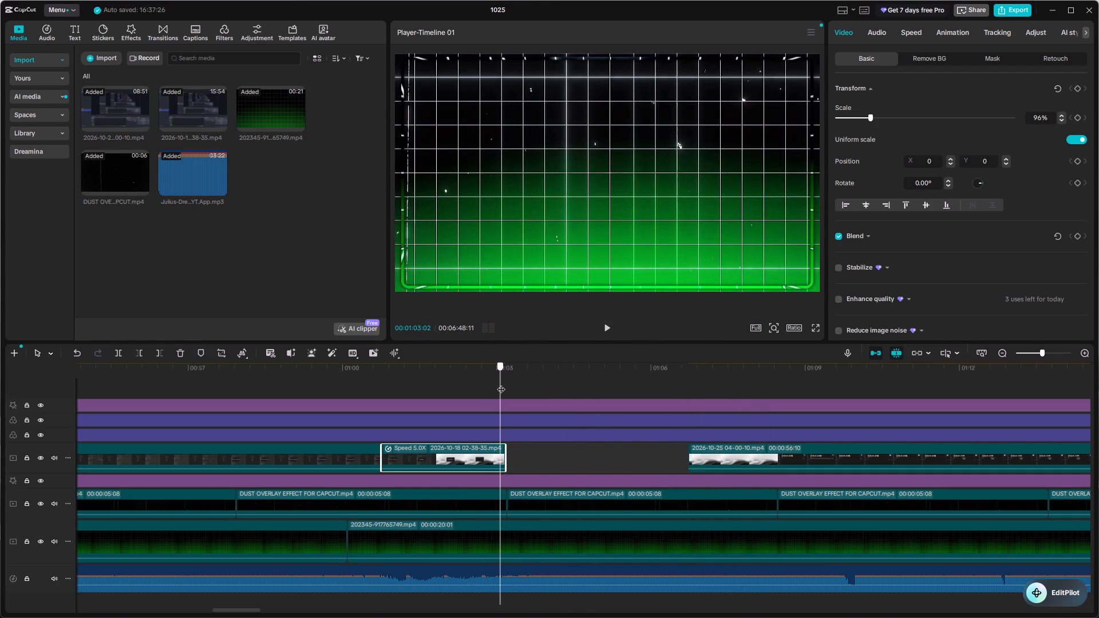
left_click_drag(501, 383, 491, 391)
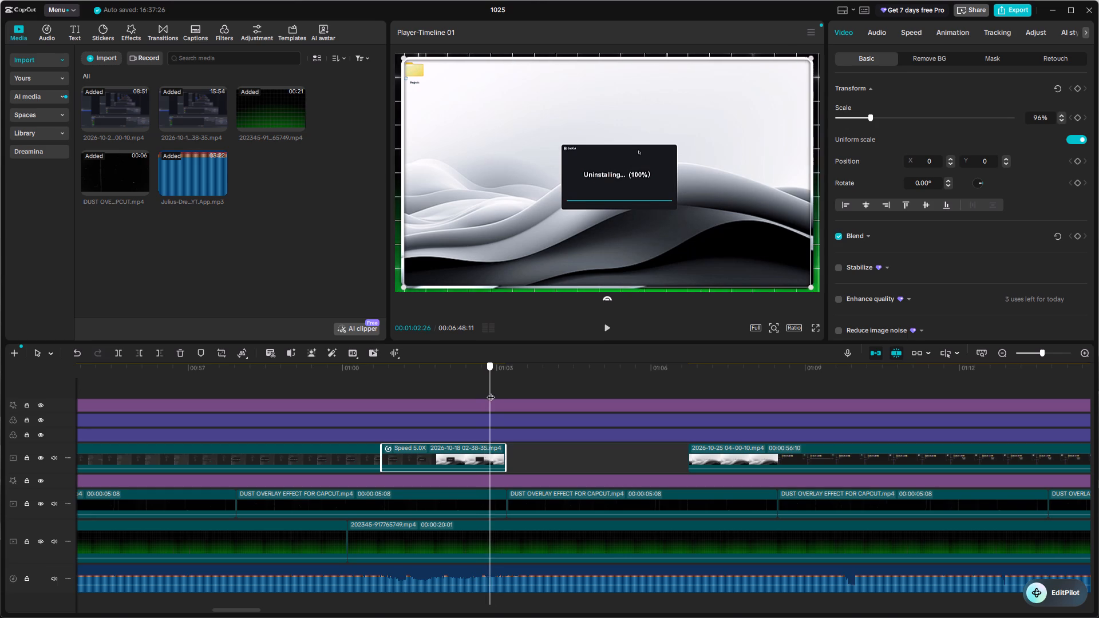
left_click_drag(491, 391, 495, 393)
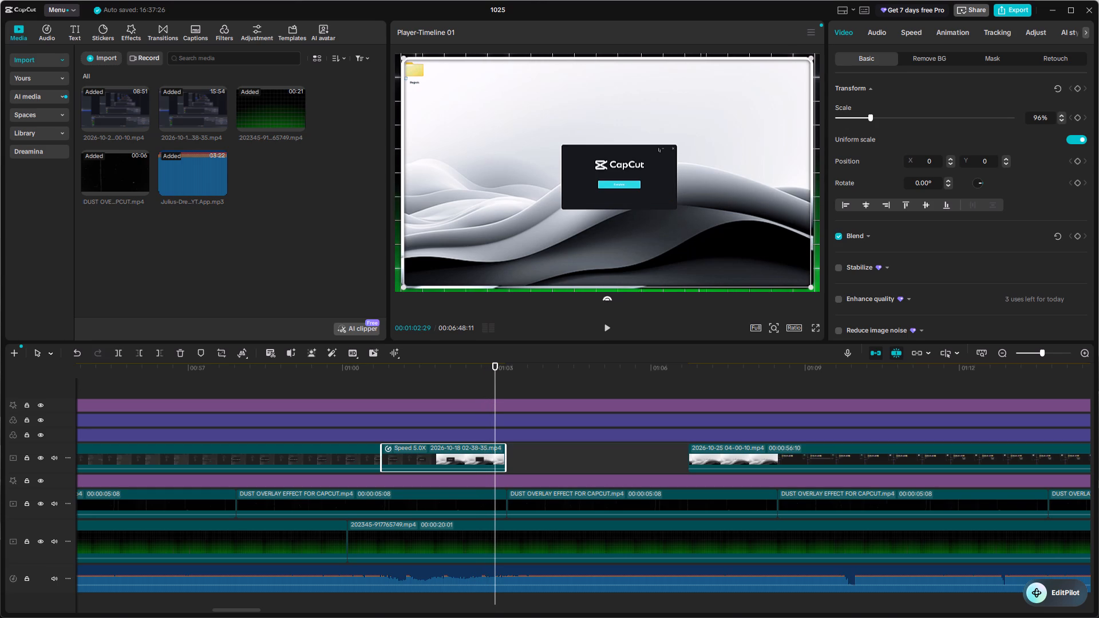
left_click(117, 354)
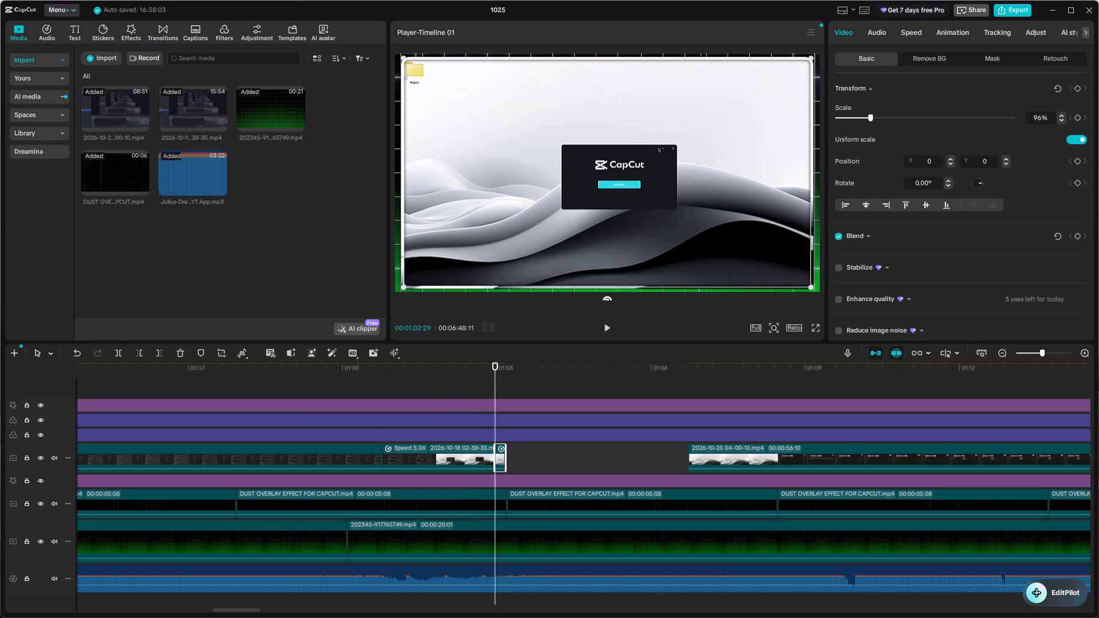
Set the speed of the split-off end piece to 1.00x.
left_click(916, 39)
left_click(933, 100)
left_click_drag(933, 100, 884, 116)
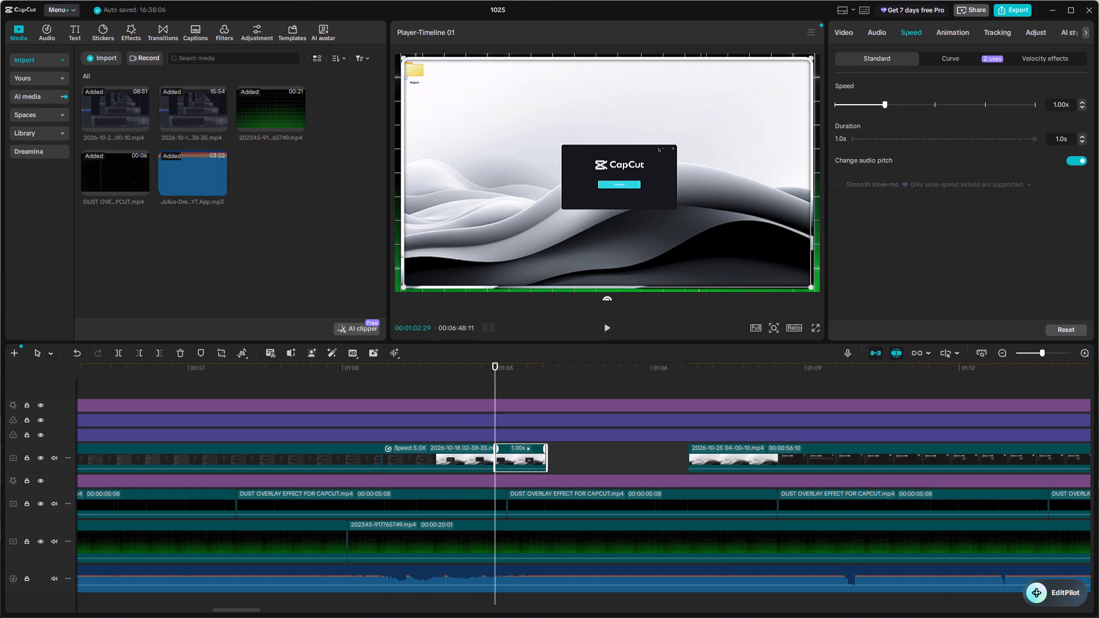
Play across the new cut and the end piece, and close the gap by moving the 2026-10-25 clip against its end.
left_click(480, 399)
key("space")
key("space")
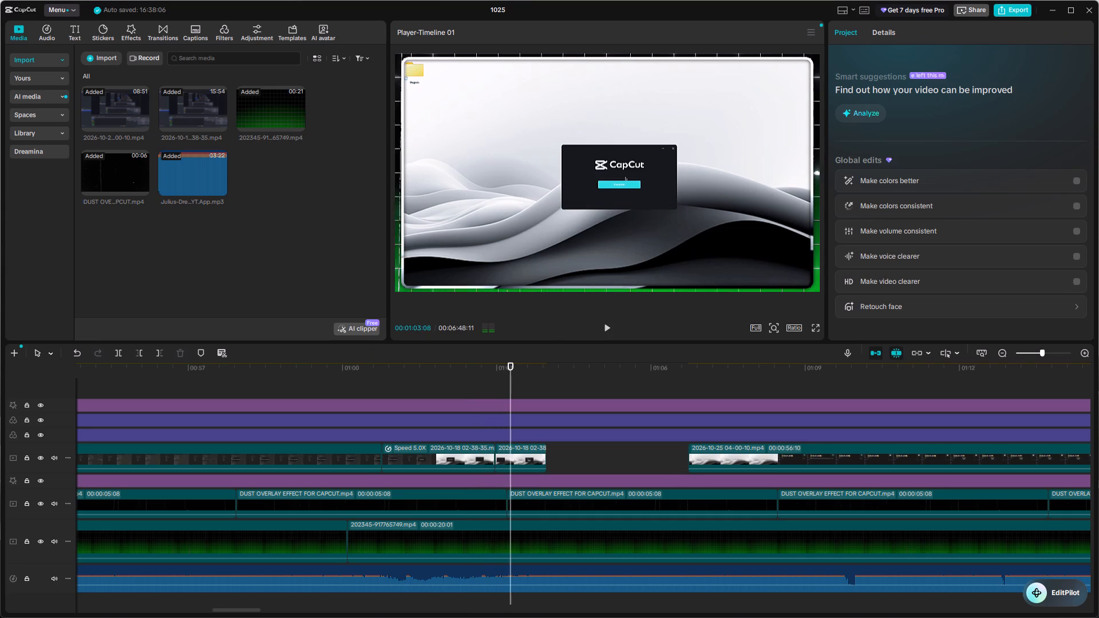
key("space")
key("space")
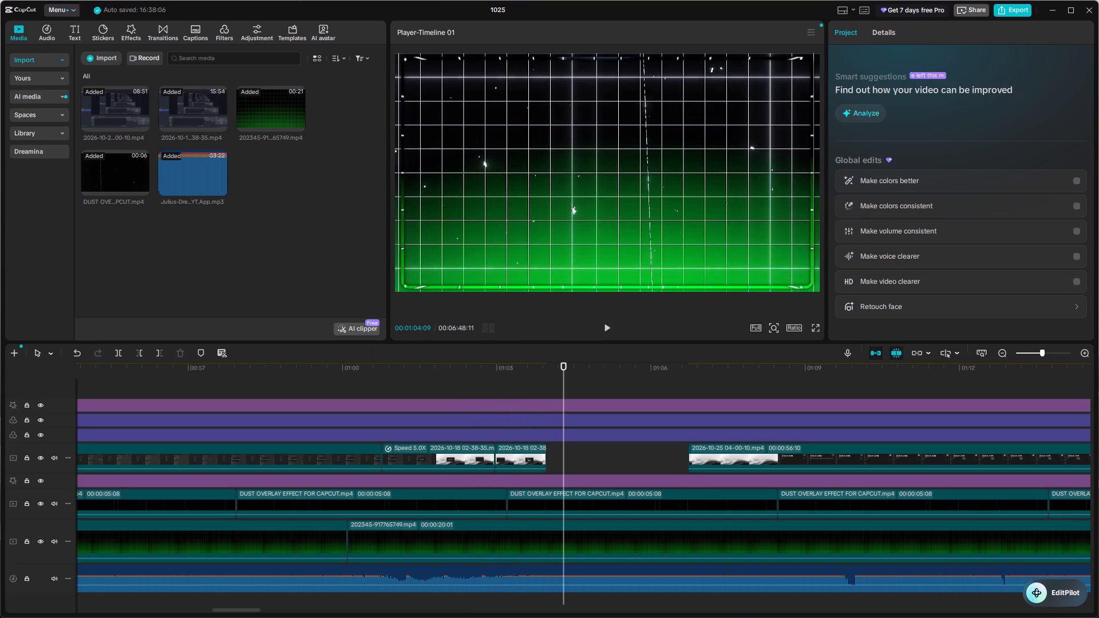
left_click_drag(733, 458, 594, 467)
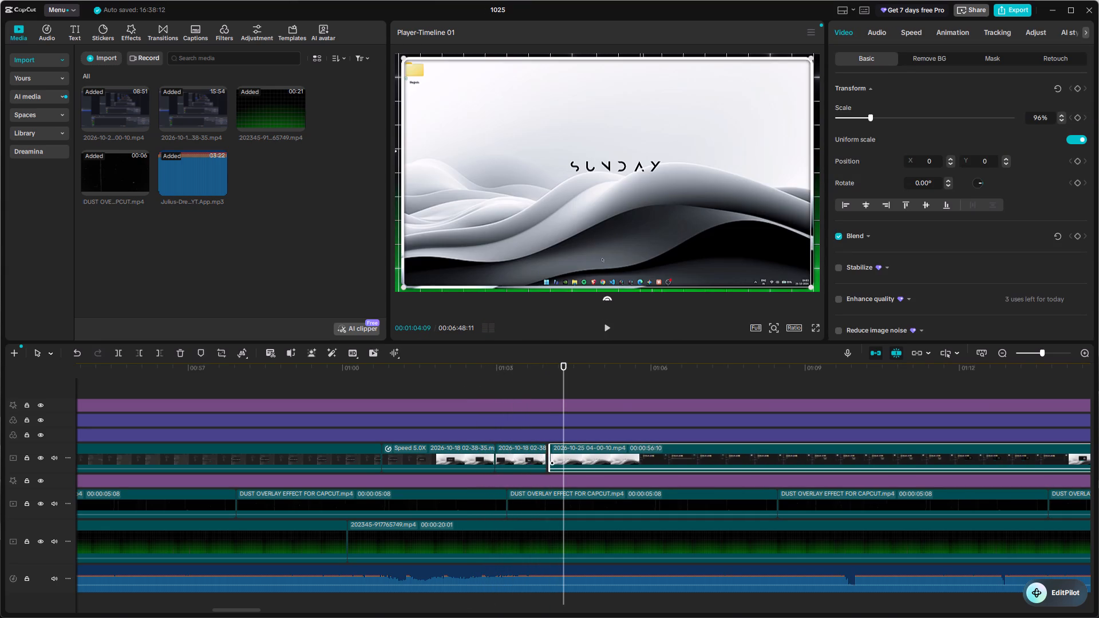
left_click_drag(621, 454, 618, 459)
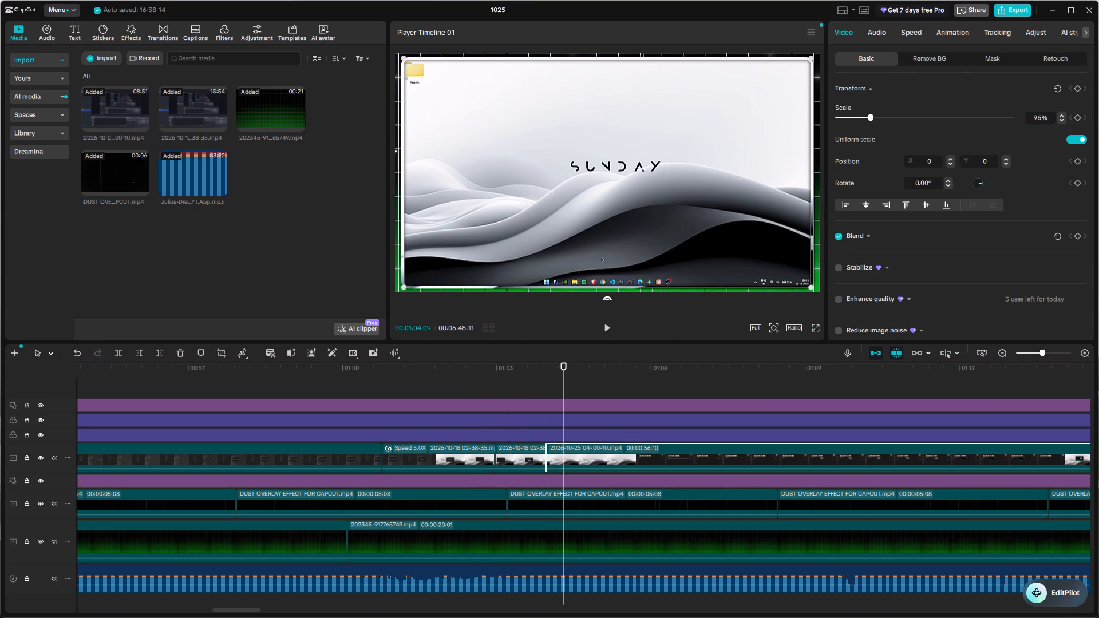
Play across the cut between the 1.00x end piece and the 2026-10-25 clip to check the join.
left_click(556, 400)
left_click(556, 400)
left_click(547, 392)
left_click_drag(547, 392, 502, 401)
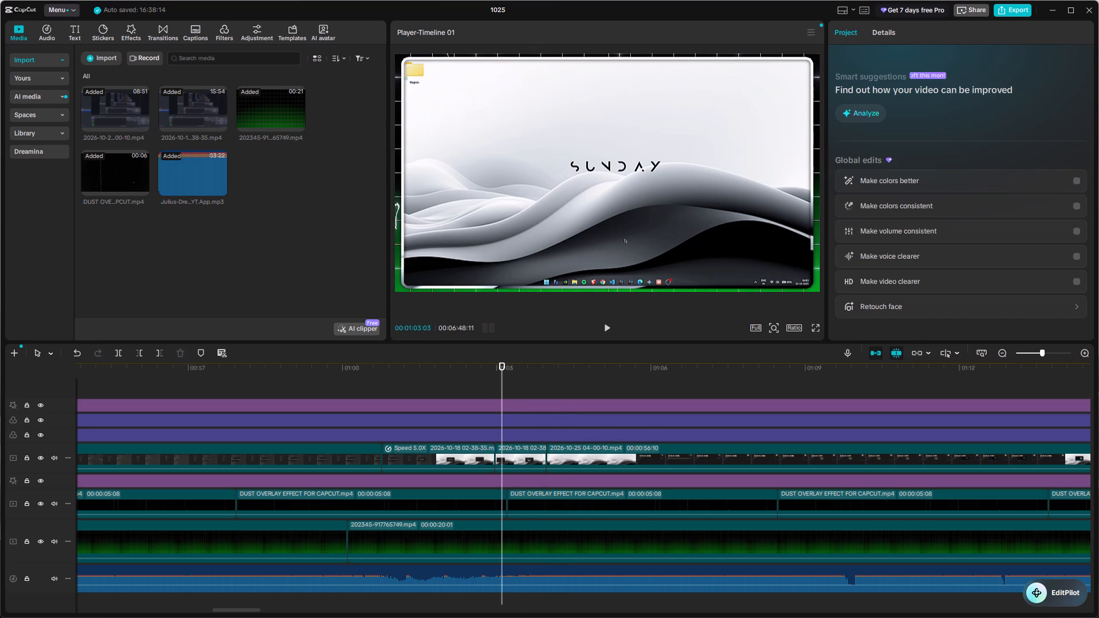
key("space")
key("space")
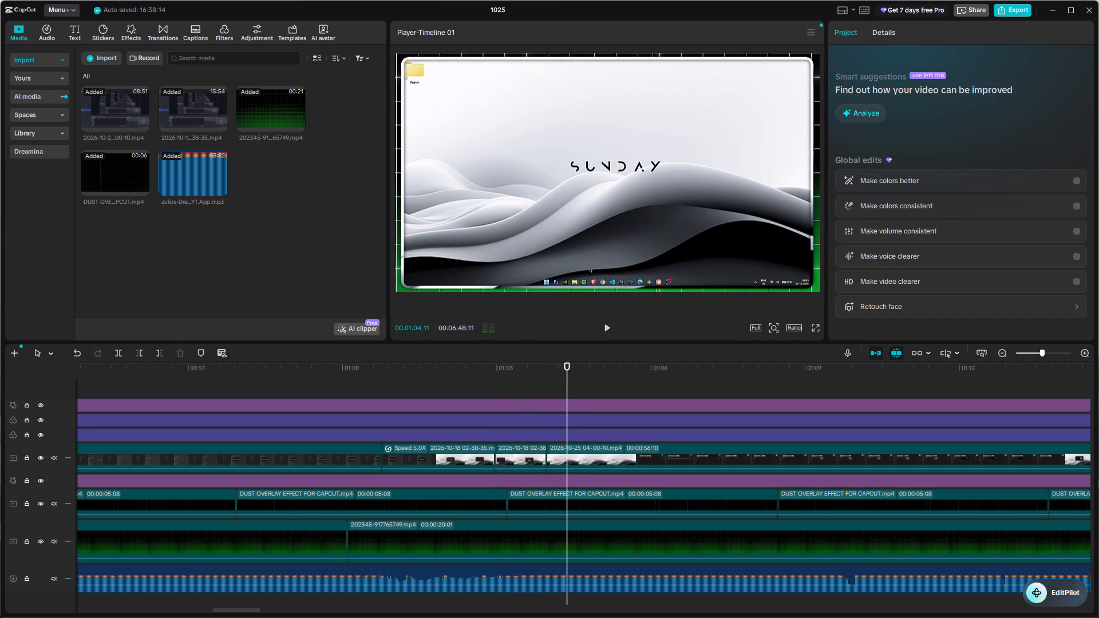
key("space")
key("space")
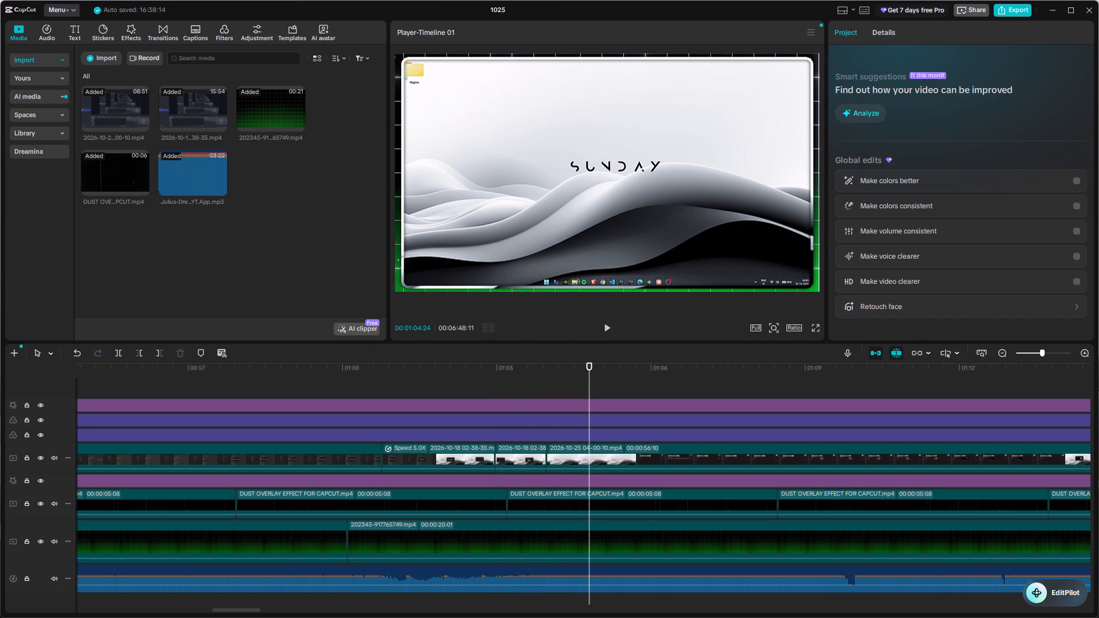
Search the transitions library for "crack", reloading the results if needed.
left_click(157, 36)
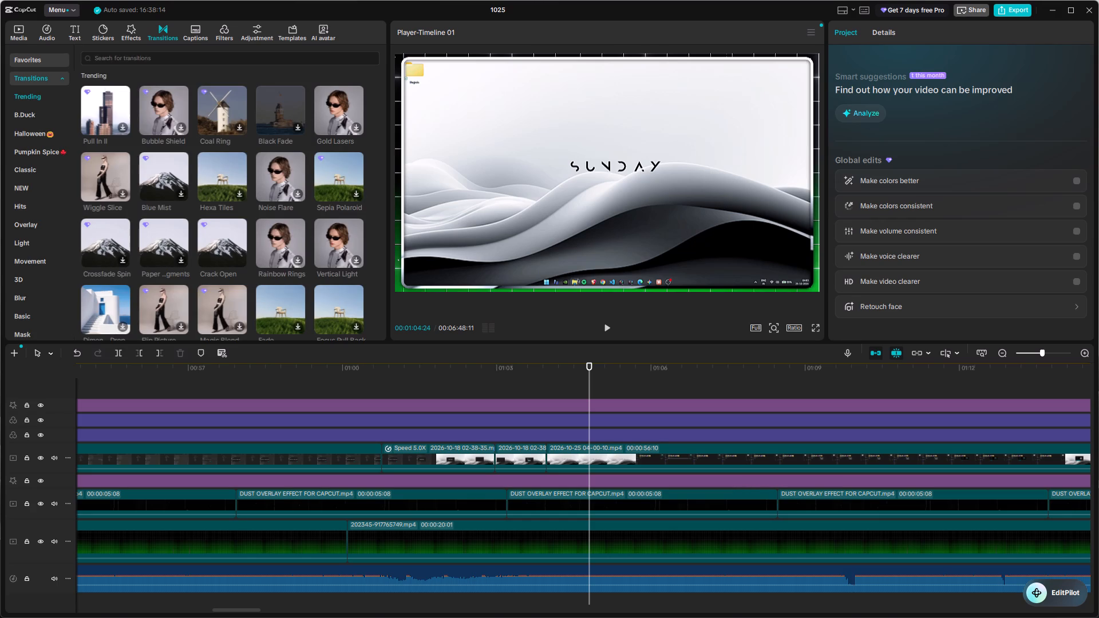
left_click(54, 60)
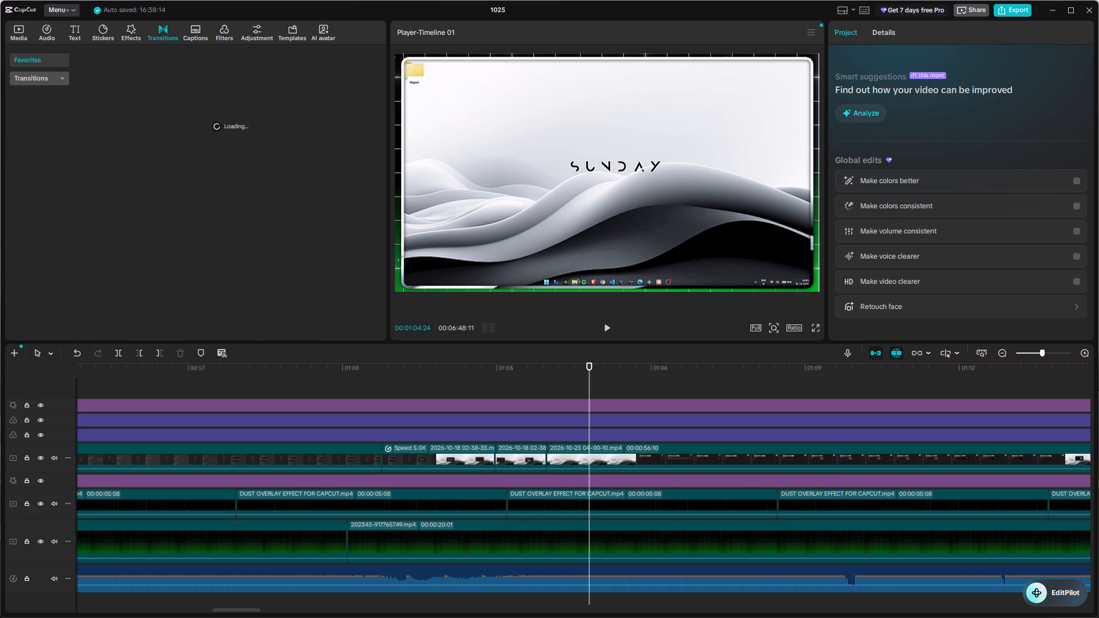
left_click(48, 80)
left_click(136, 60)
type("crack")
key("Return")
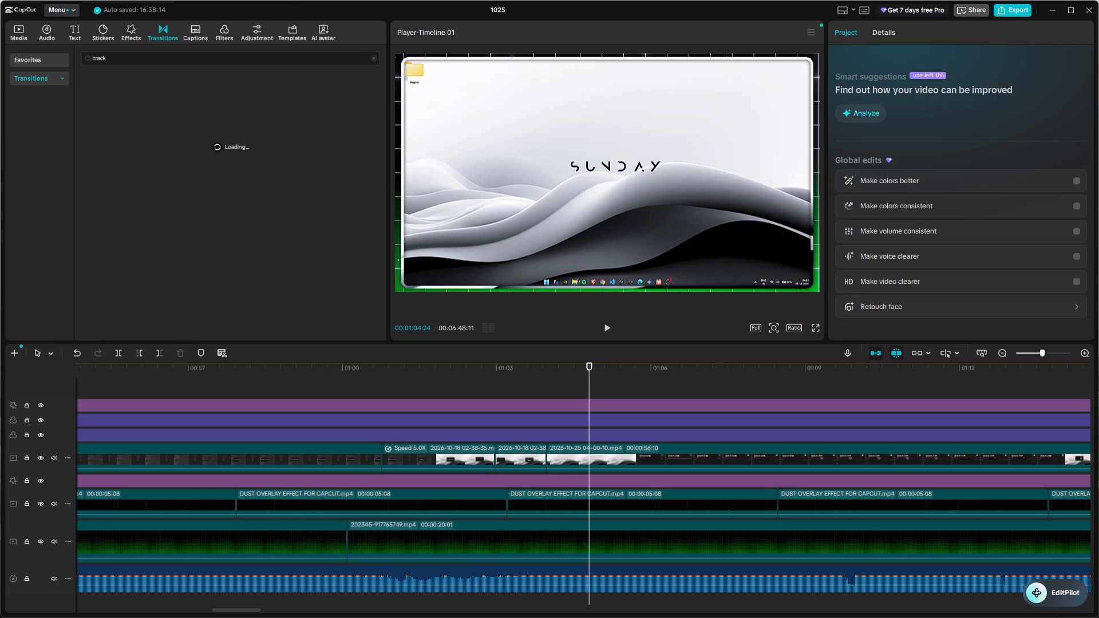
left_click(264, 146)
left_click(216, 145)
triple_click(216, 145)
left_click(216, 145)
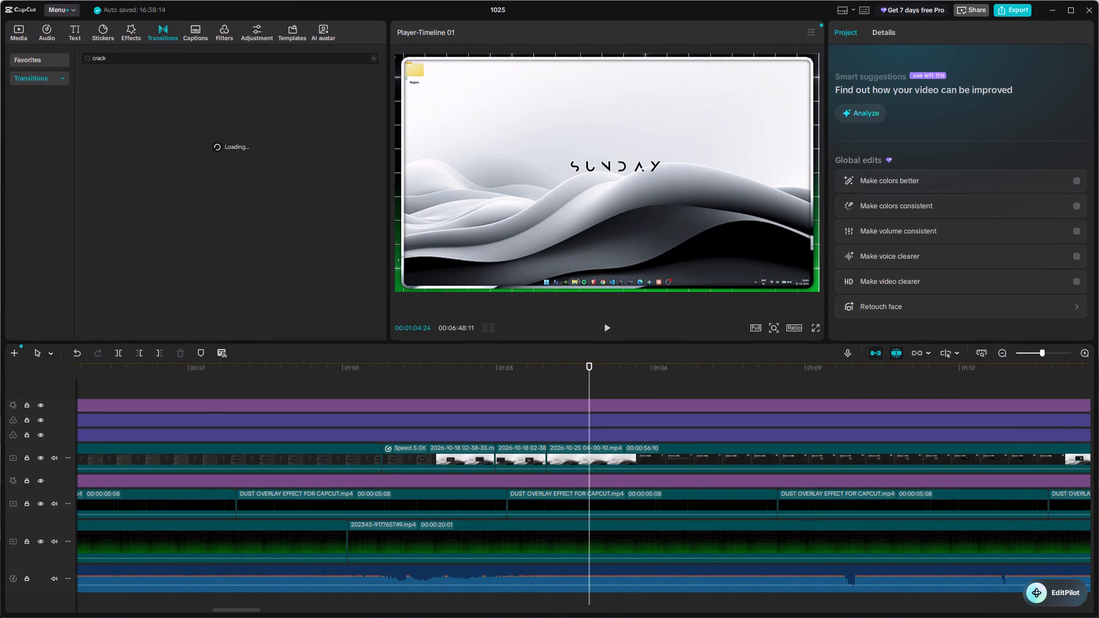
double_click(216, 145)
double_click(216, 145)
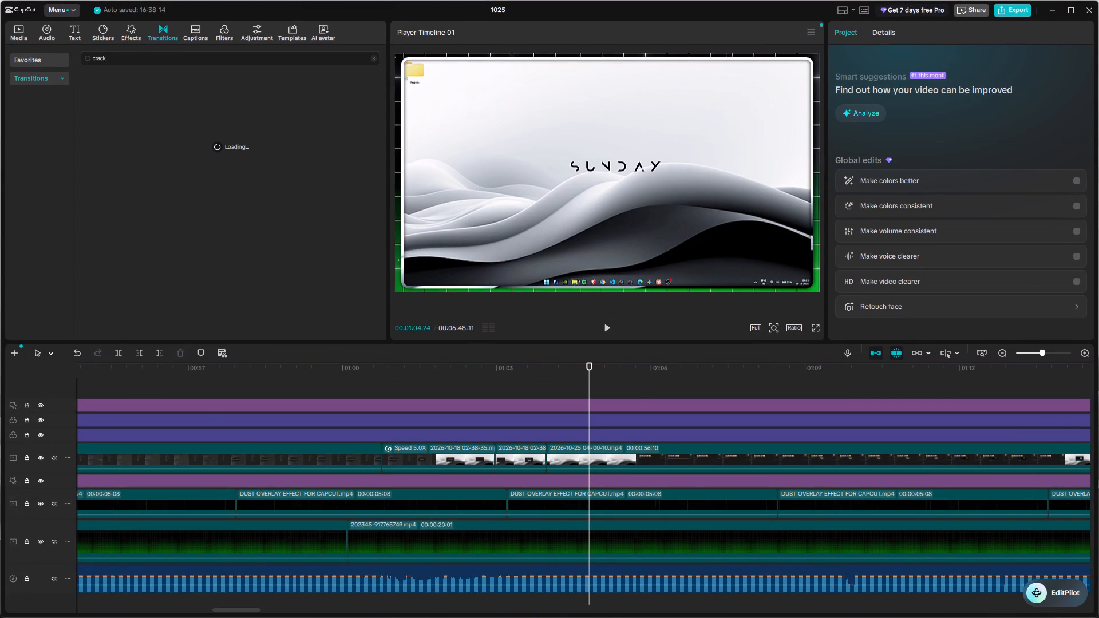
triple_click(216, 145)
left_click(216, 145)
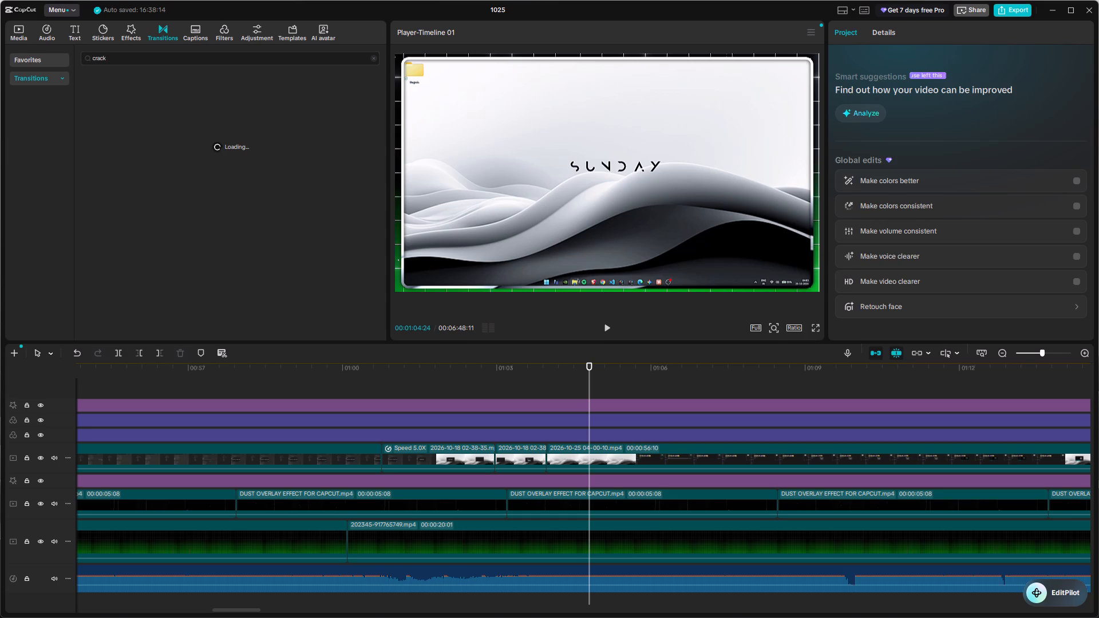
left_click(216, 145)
Set both Glow and Size of the Glow 2 effect on the timeline to 100.
scroll(560, 466, "right", 2)
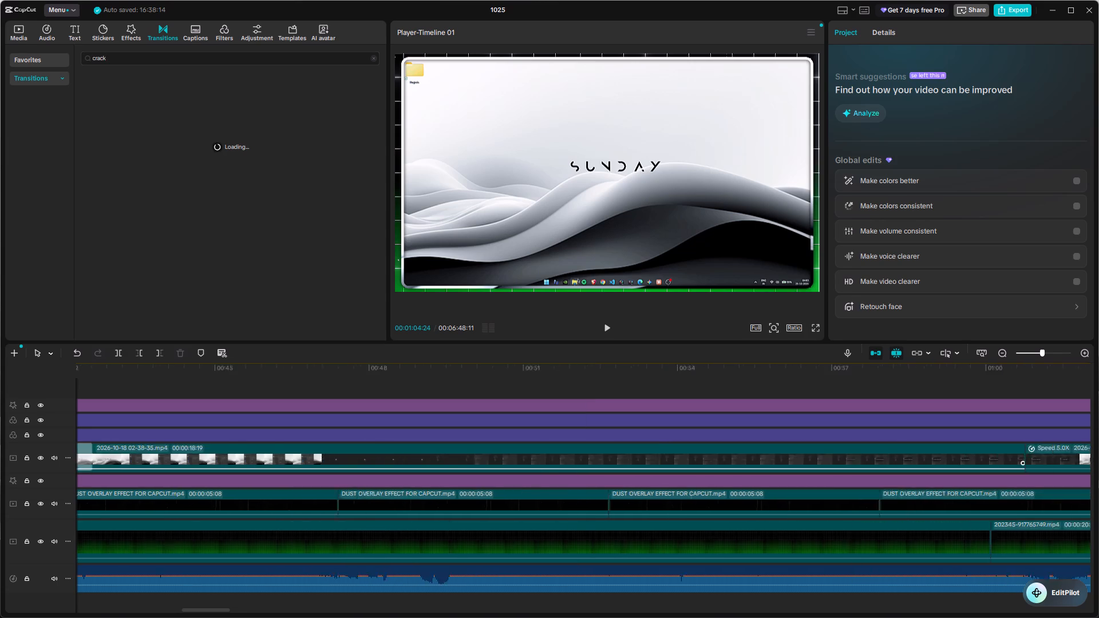
scroll(560, 466, "right", 9)
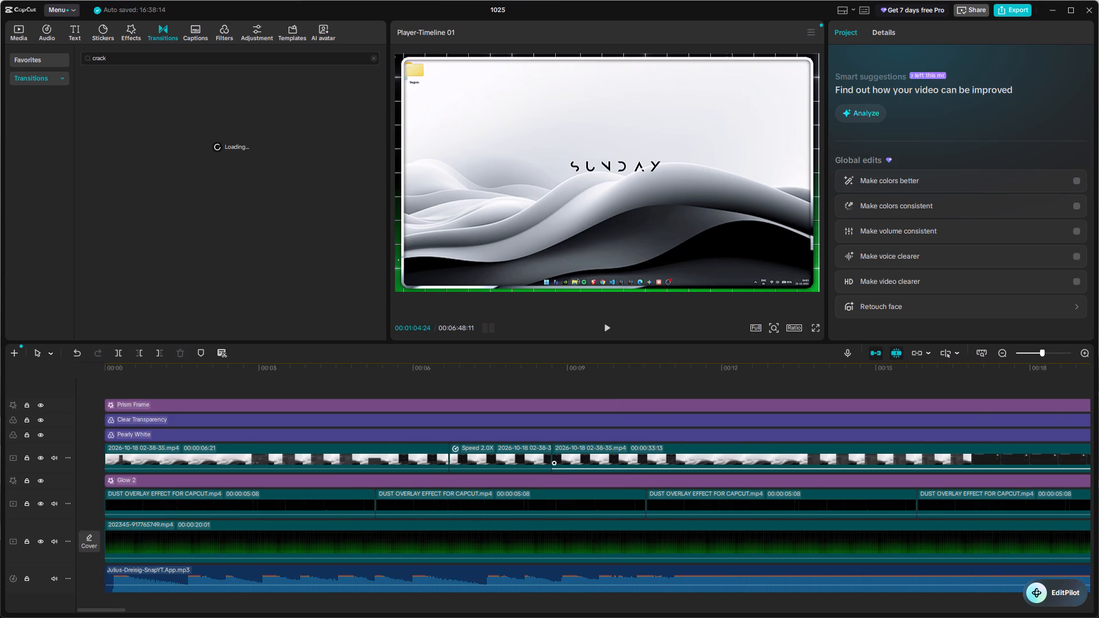
left_click(560, 466)
scroll(560, 466, "left", 1)
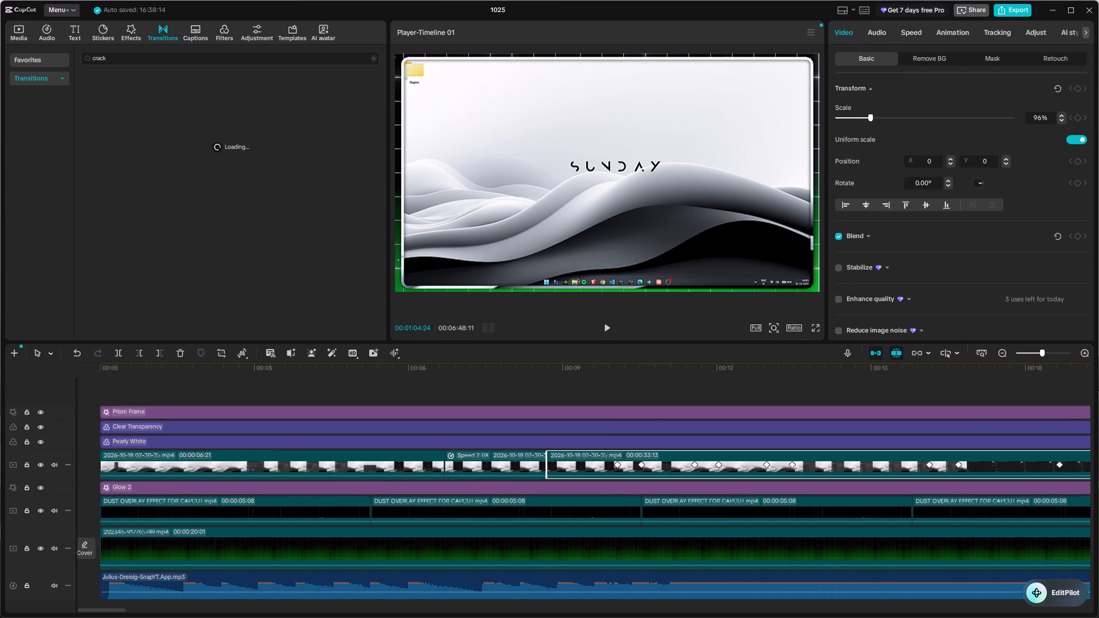
left_click(564, 484)
left_click_drag(929, 129, 997, 132)
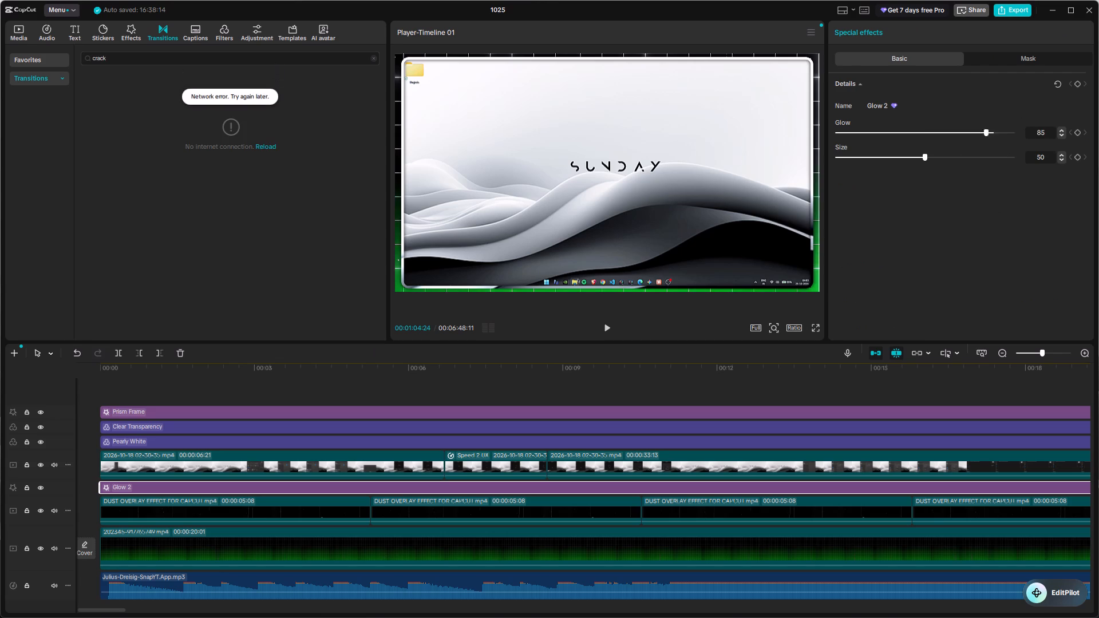
left_click_drag(997, 132, 1093, 146)
left_click_drag(938, 160, 1098, 153)
Scrub and play through the uninstalling section up to the start of the 2026-10-25 clip, and reload the transition search.
scroll(914, 492, "left", 4)
scroll(914, 492, "down", 1, "ctrl")
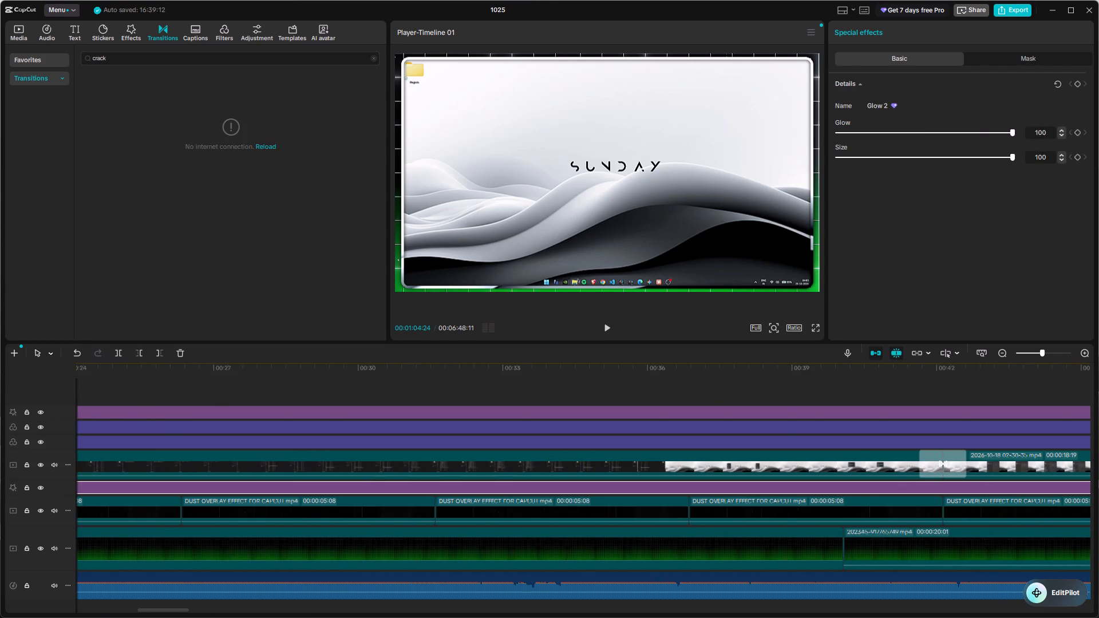
double_click(786, 386)
left_click_drag(786, 386, 1098, 390)
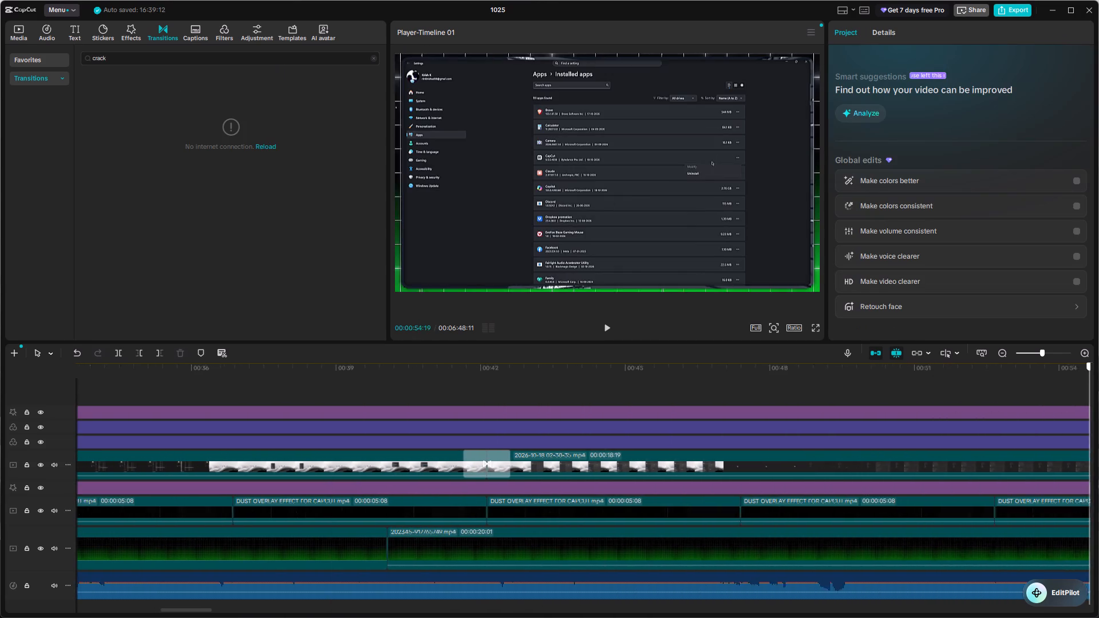
left_click_drag(1098, 390, 539, 435)
left_click(264, 149)
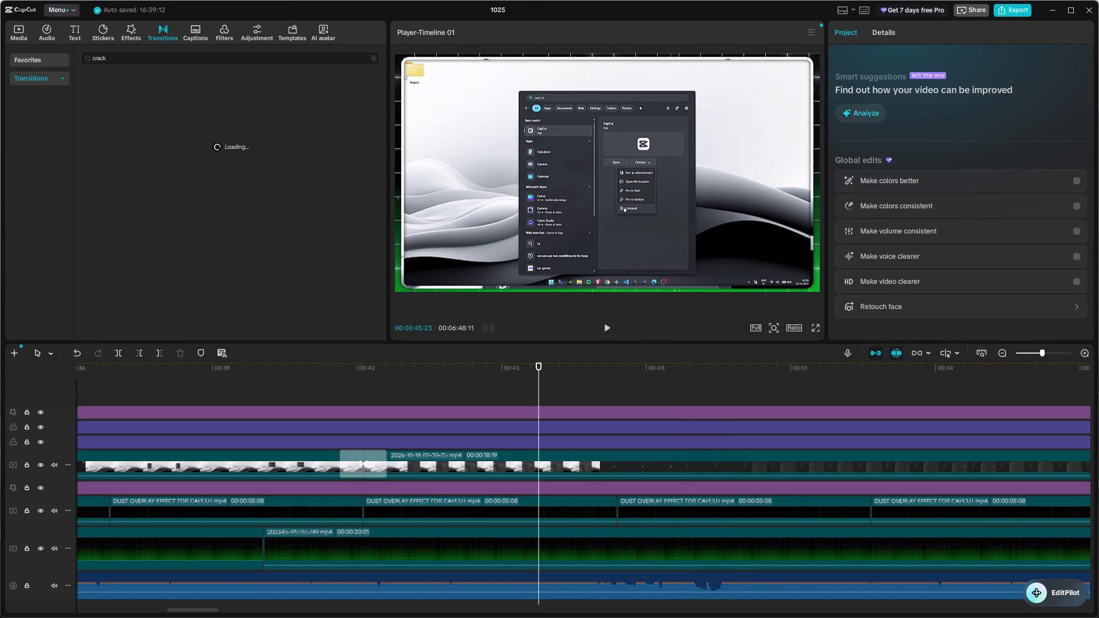
left_click(532, 379)
left_click_drag(532, 379, 1098, 324)
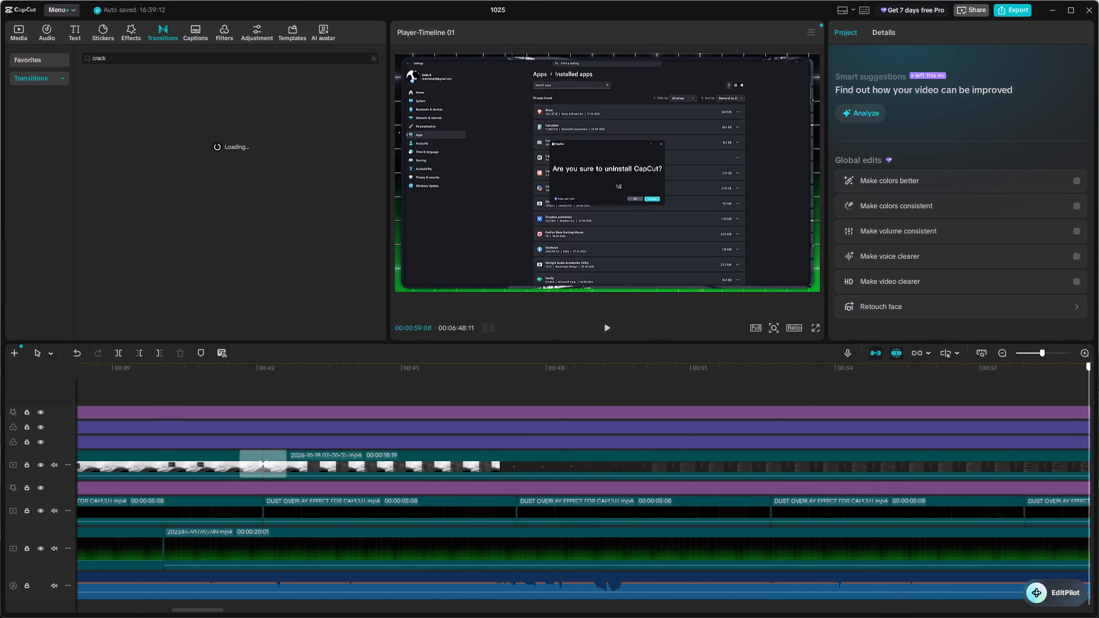
left_click_drag(1098, 324, 454, 370)
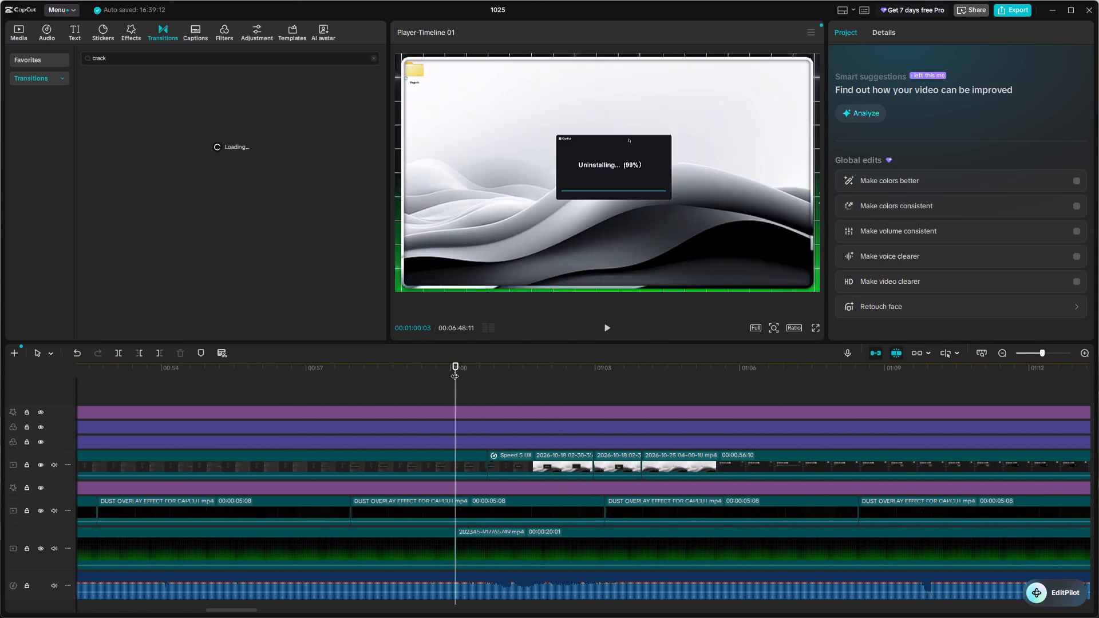
key("space")
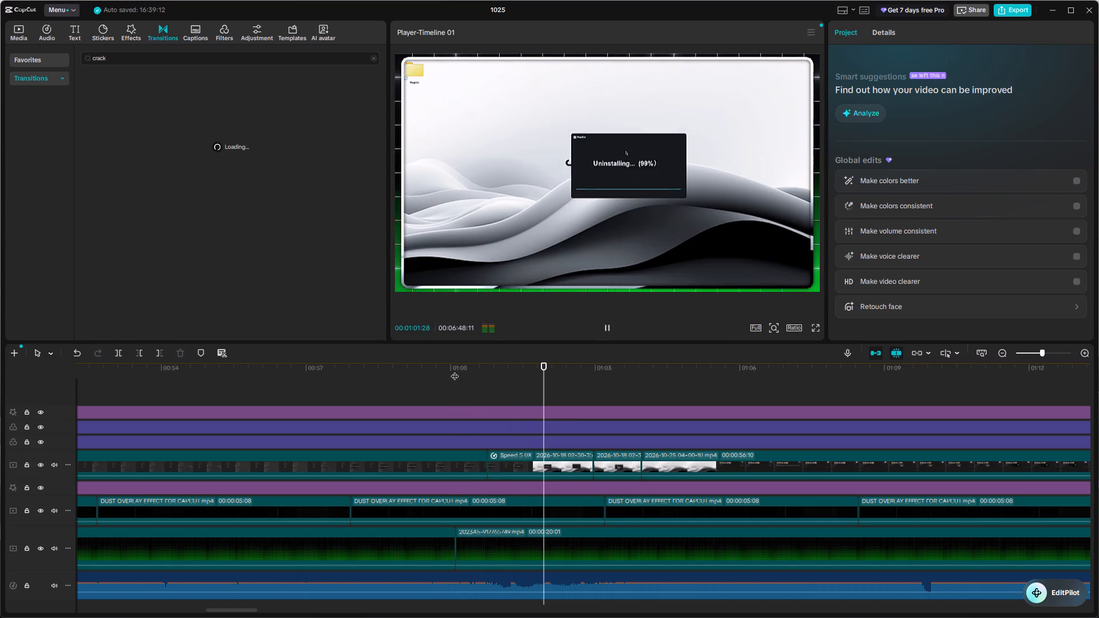
key("space")
key("space")
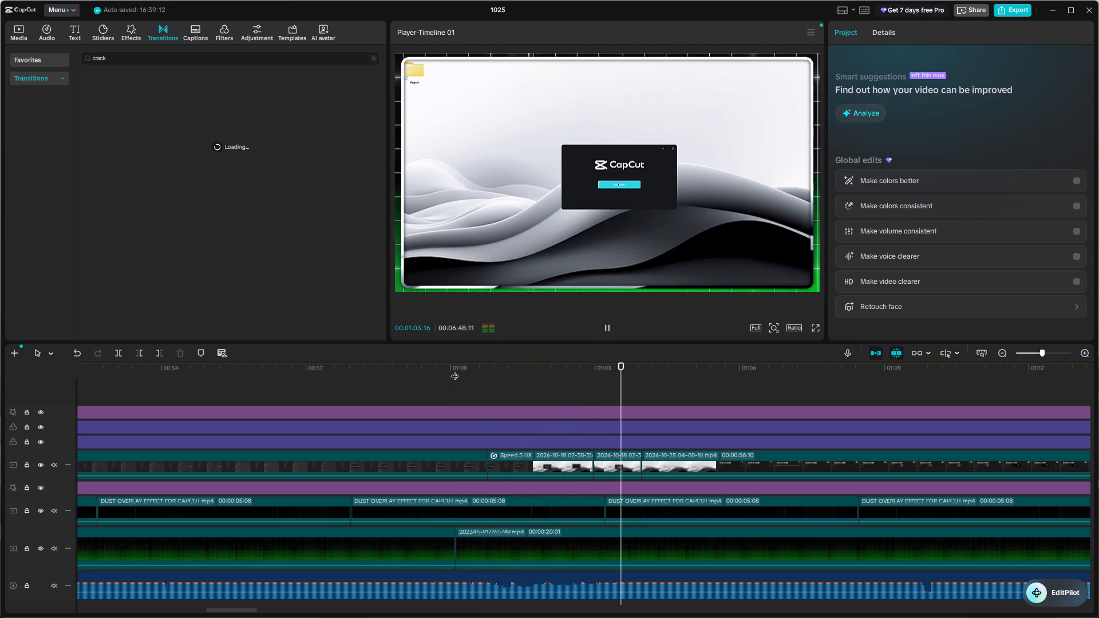
scroll(582, 407, "left", 1)
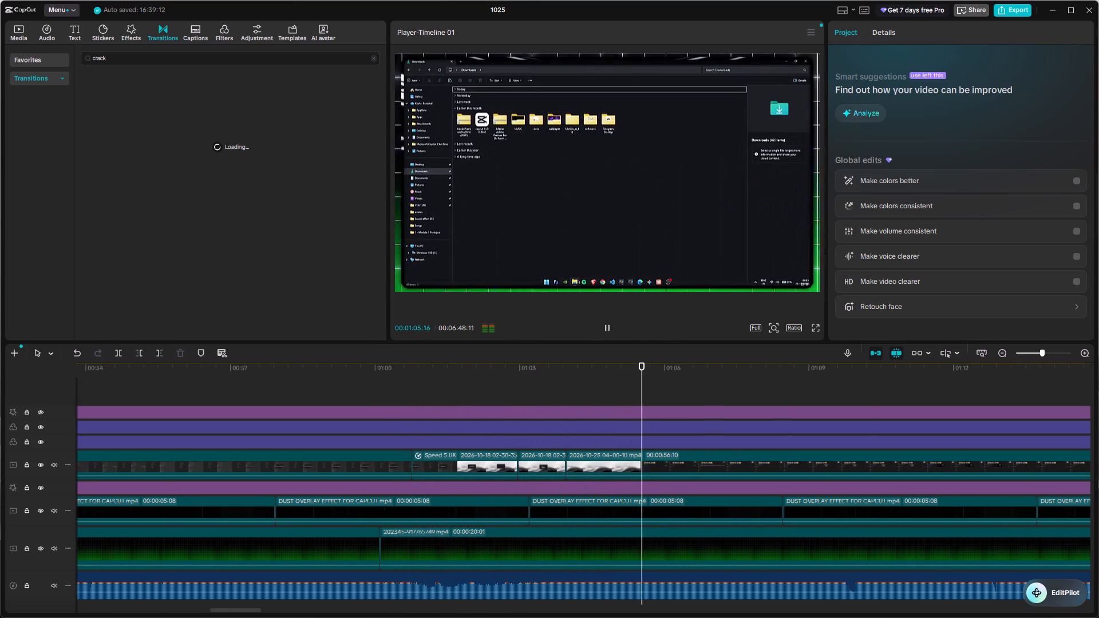
Scrub back and forth across the cut into the 2026-10-25 clip to examine how the CapCut window disappears.
left_click(582, 407)
scroll(582, 407, "left", 1)
left_click(529, 387)
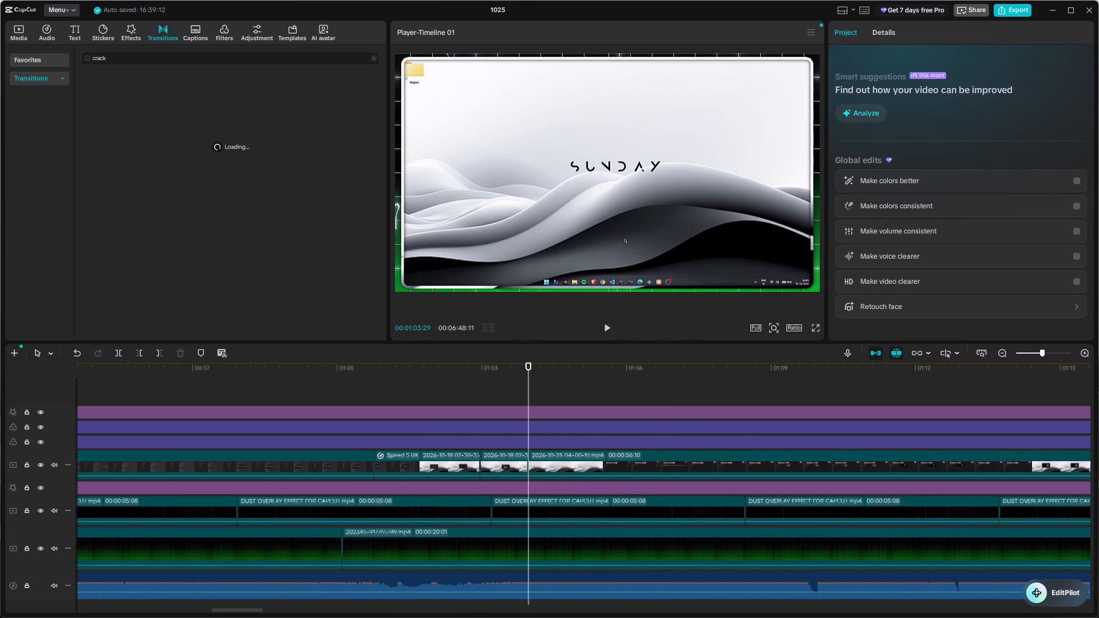
left_click(532, 377)
left_click_drag(532, 377, 520, 388)
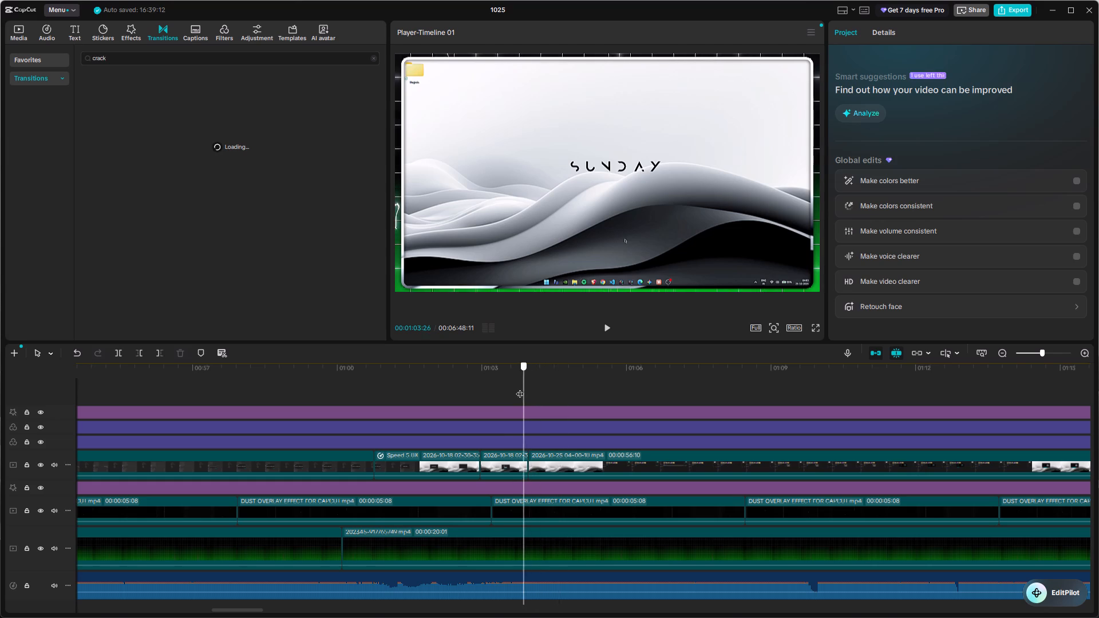
left_click_drag(520, 388, 592, 400)
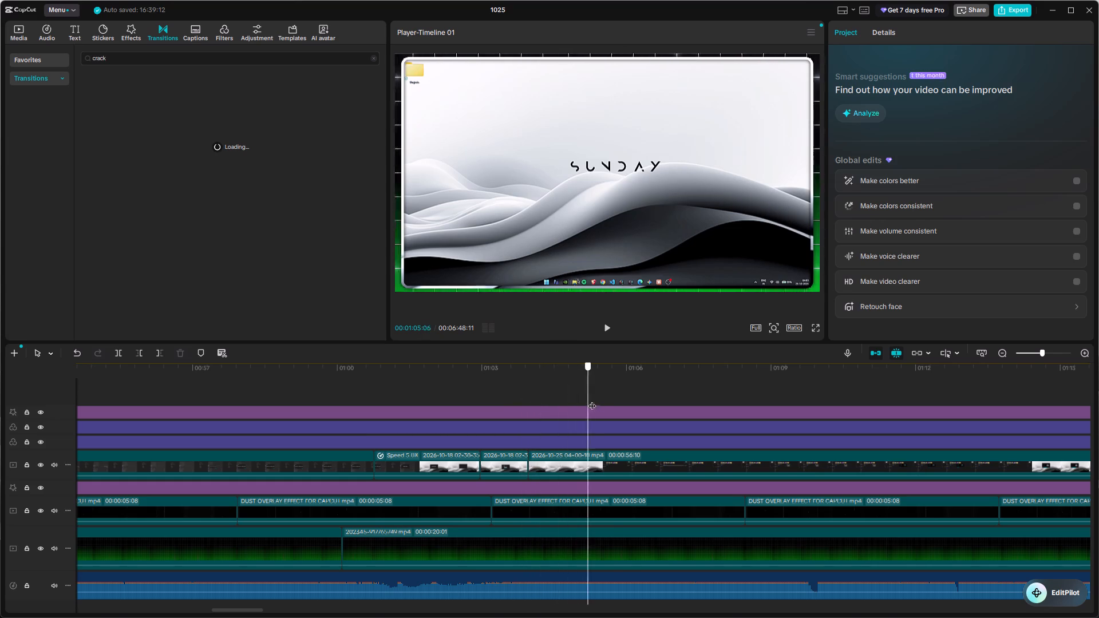
left_click_drag(592, 400, 588, 430)
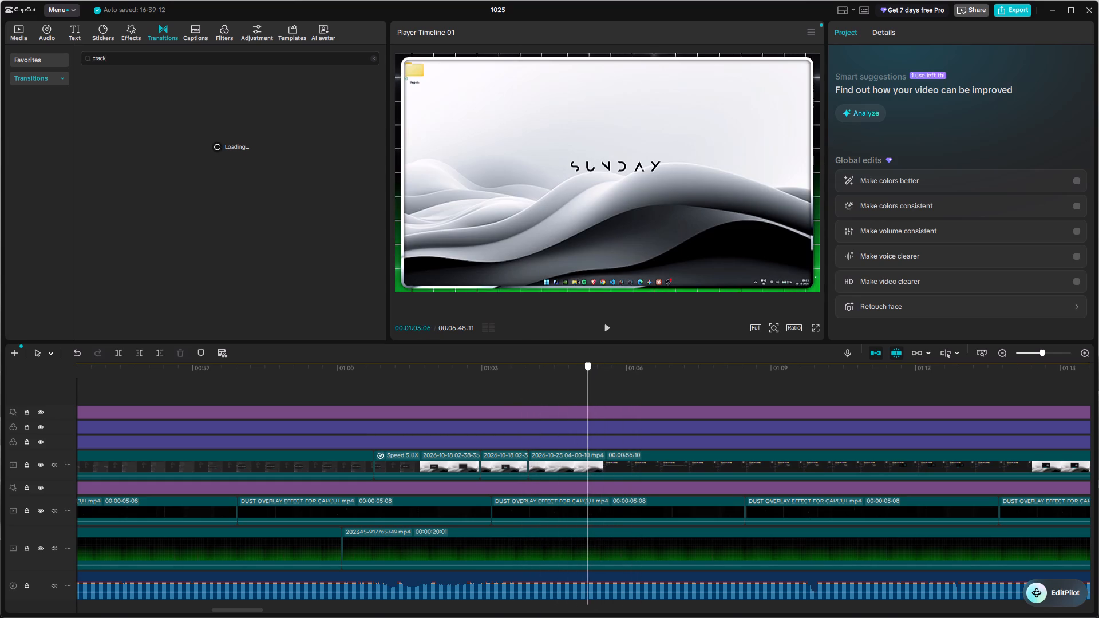
left_click_drag(588, 430, 540, 409)
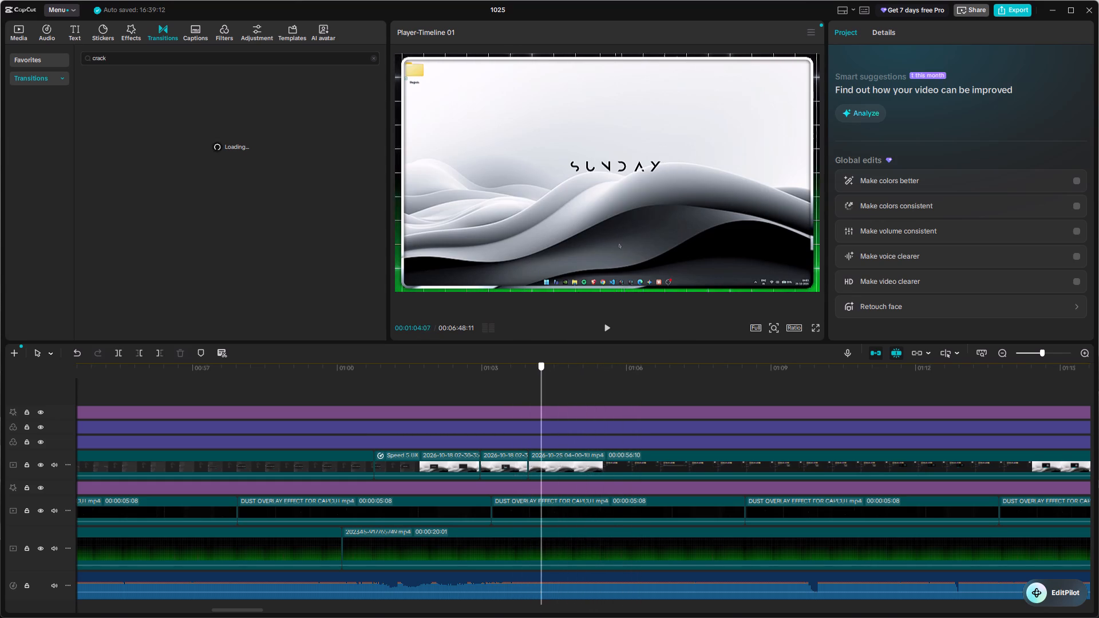
left_click_drag(540, 409, 507, 409)
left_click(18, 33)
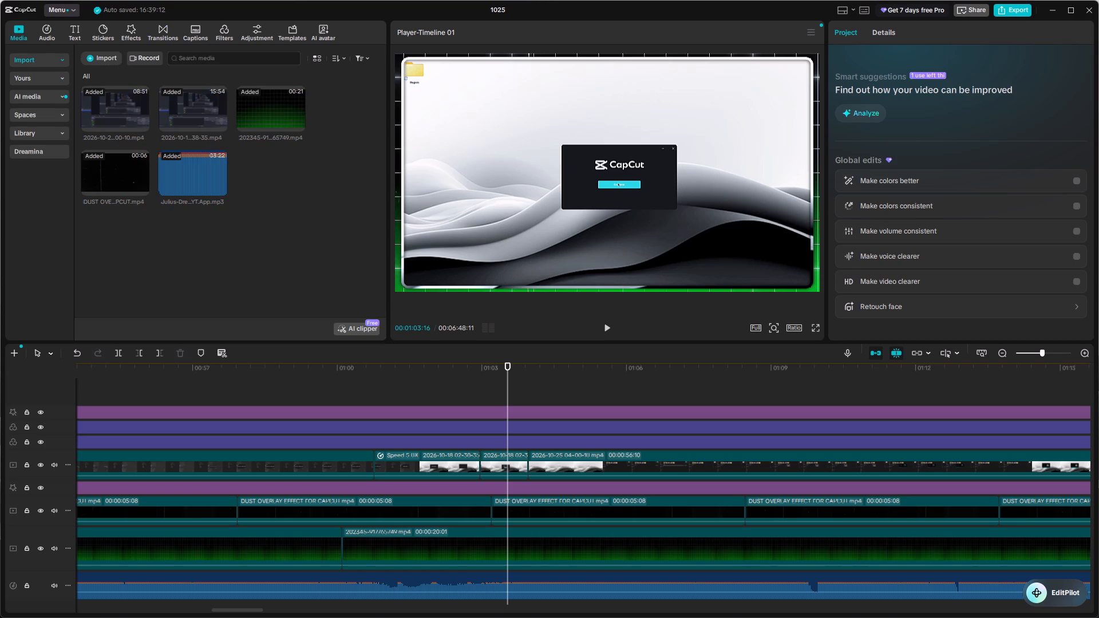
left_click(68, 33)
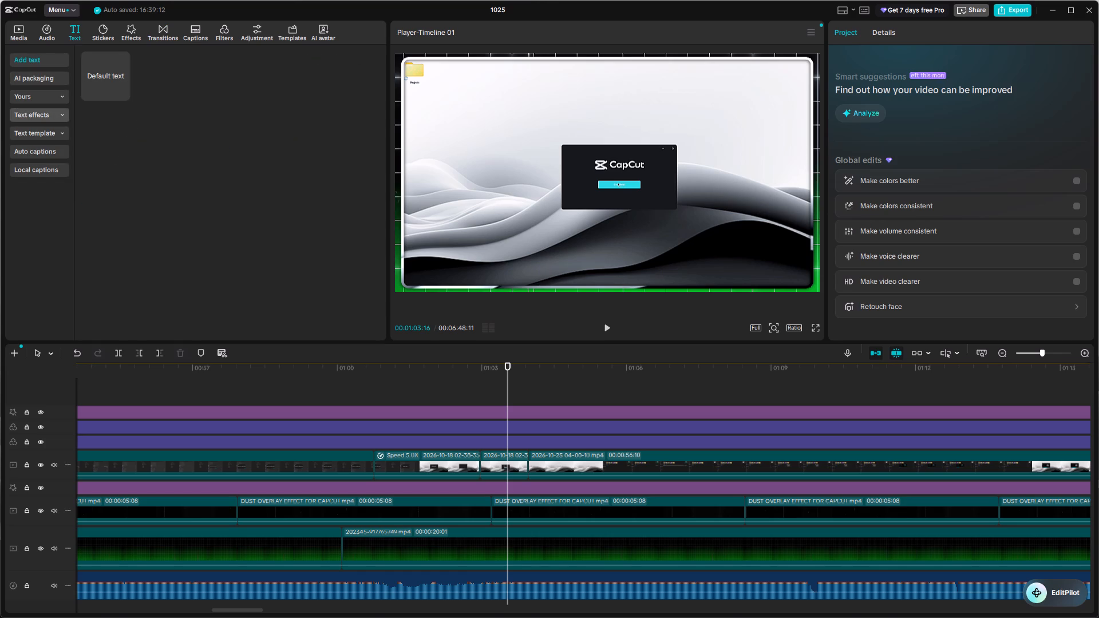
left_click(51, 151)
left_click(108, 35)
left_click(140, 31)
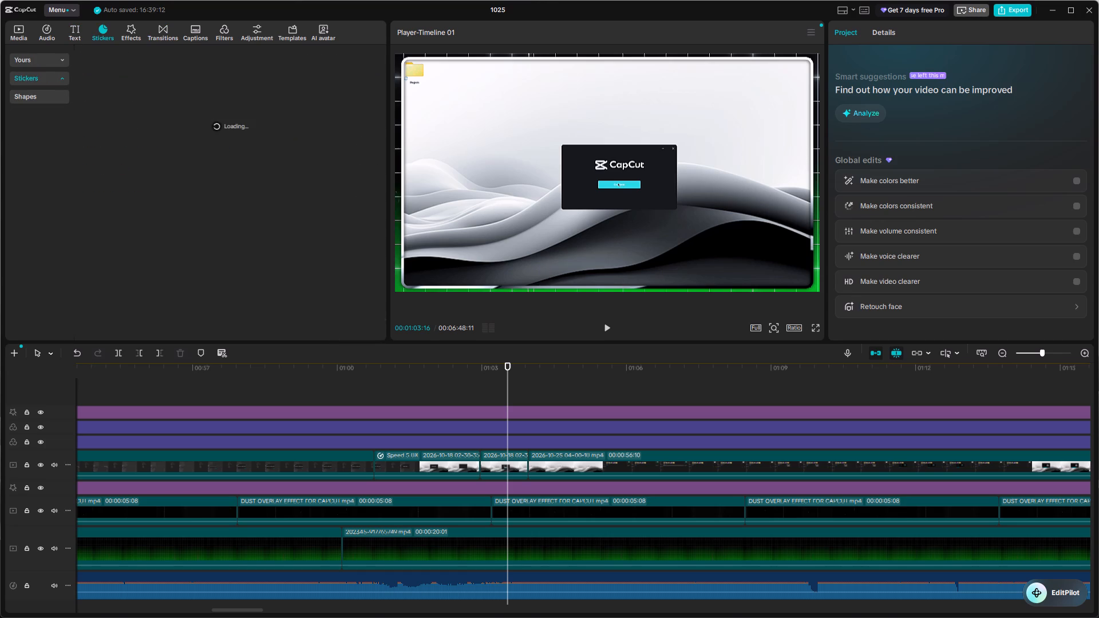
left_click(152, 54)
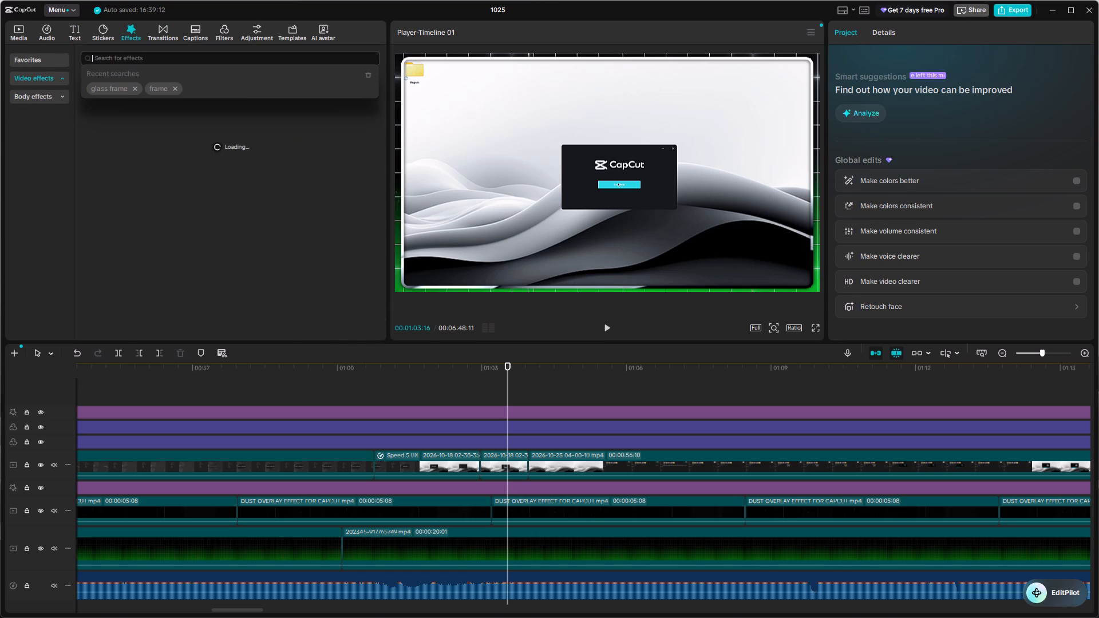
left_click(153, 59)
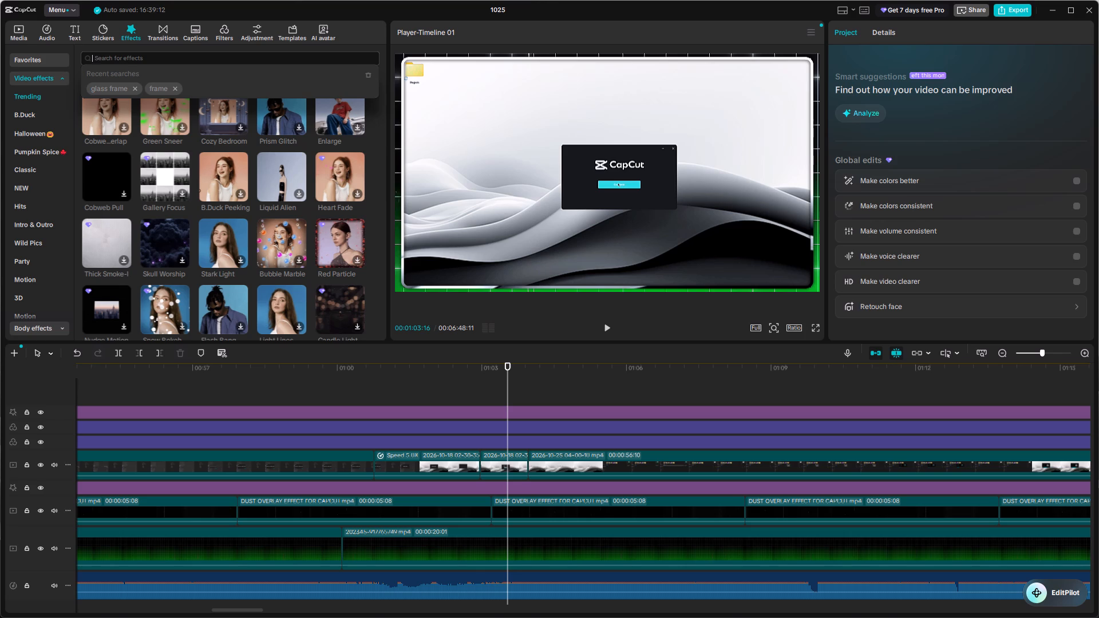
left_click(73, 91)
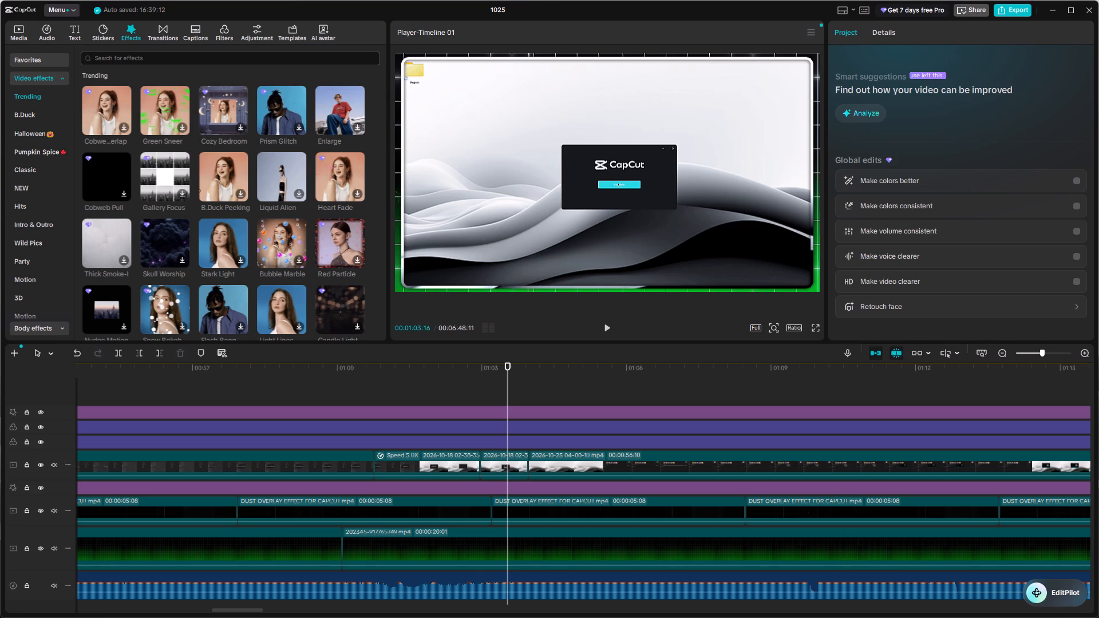
Clear the "crack" search in the transitions library to bring back the trending transitions.
left_click(162, 31)
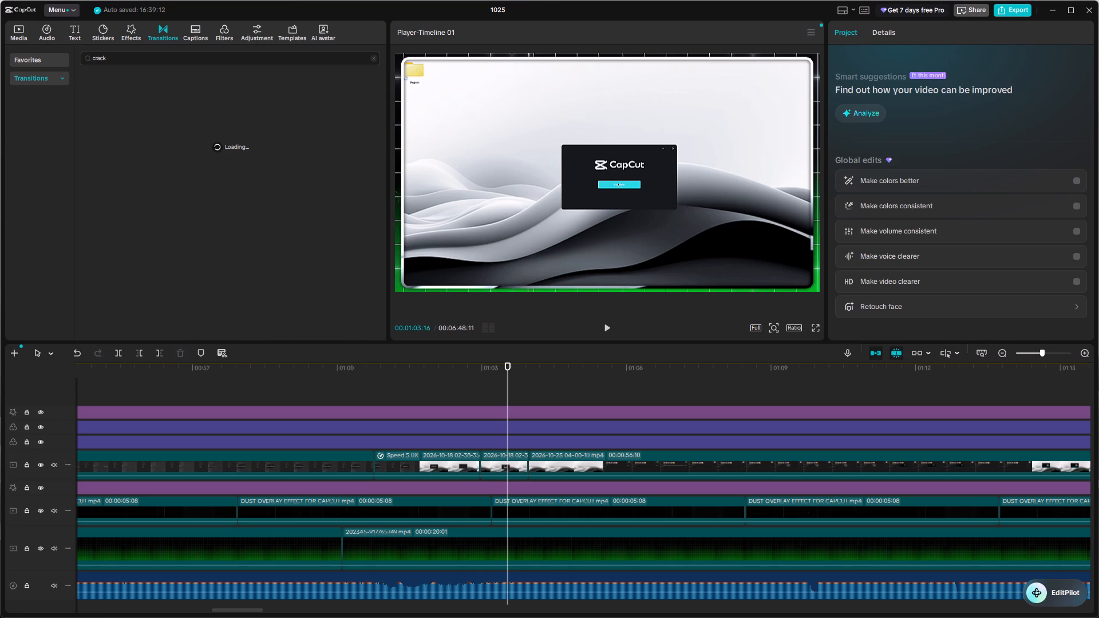
left_click(375, 58)
left_click(336, 65)
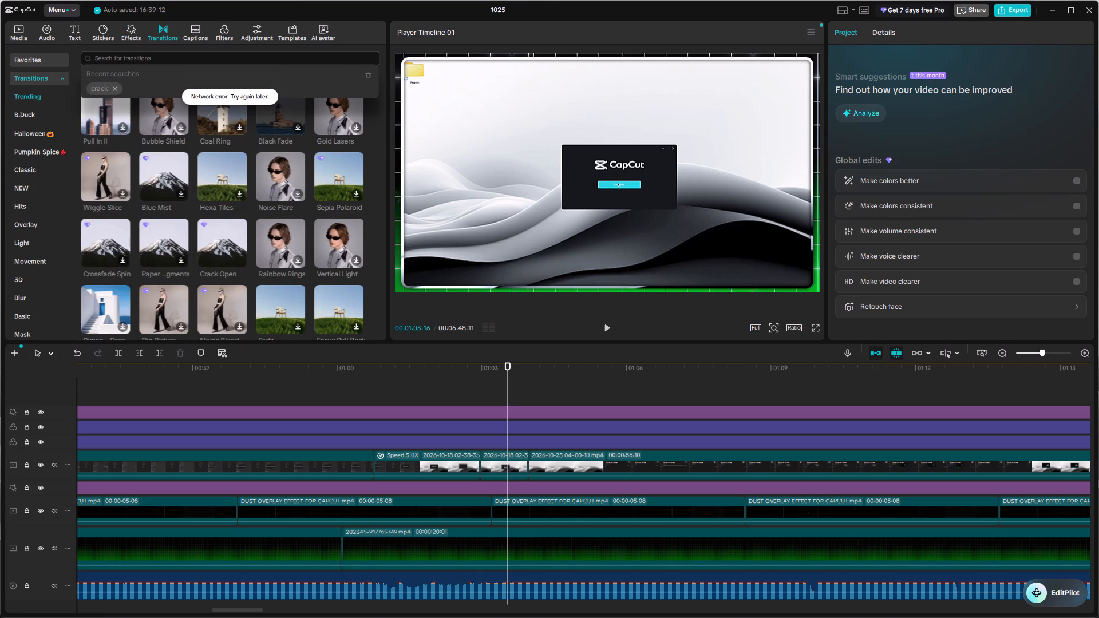
left_click(118, 88)
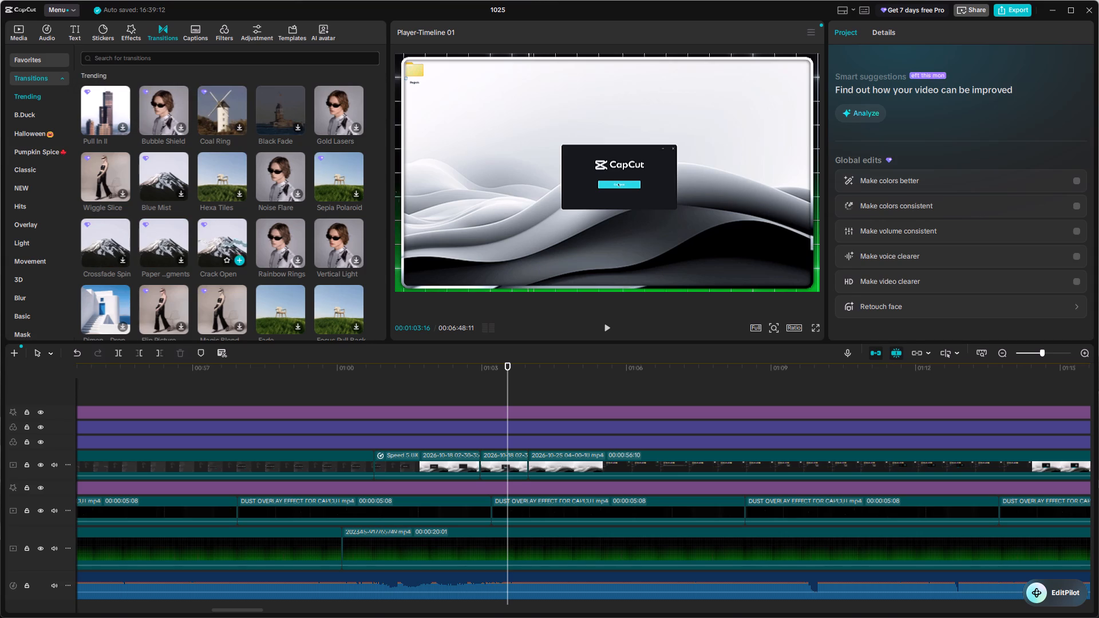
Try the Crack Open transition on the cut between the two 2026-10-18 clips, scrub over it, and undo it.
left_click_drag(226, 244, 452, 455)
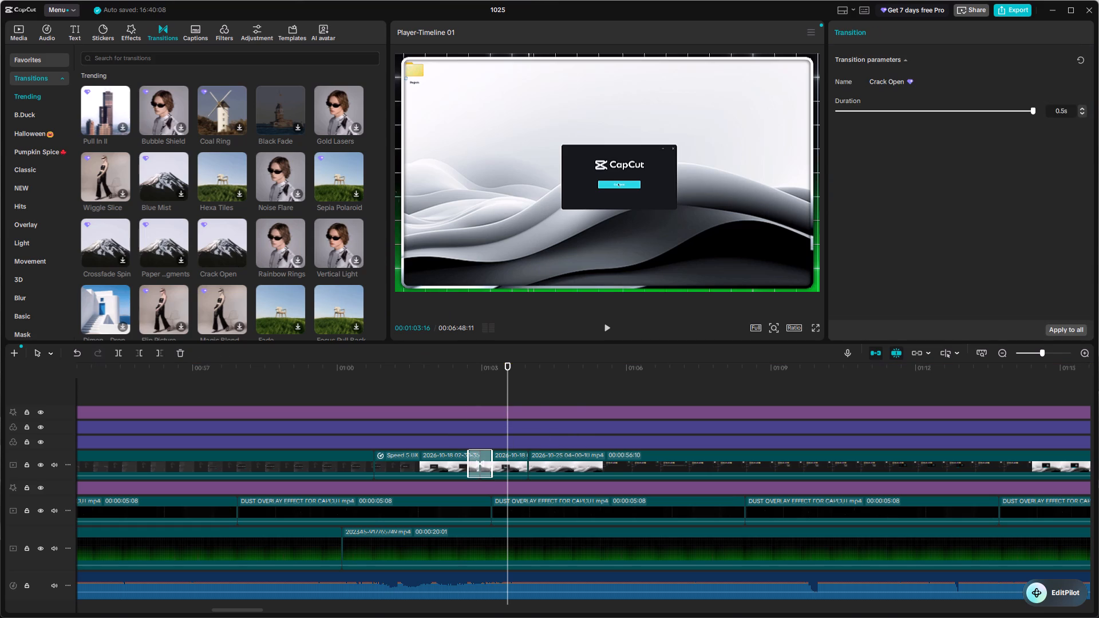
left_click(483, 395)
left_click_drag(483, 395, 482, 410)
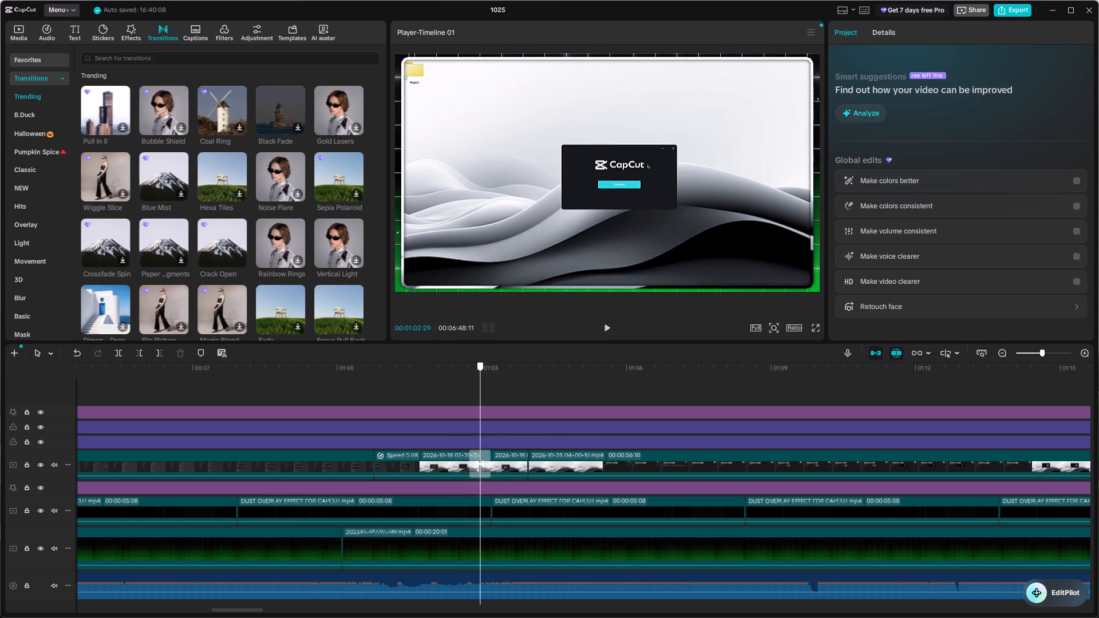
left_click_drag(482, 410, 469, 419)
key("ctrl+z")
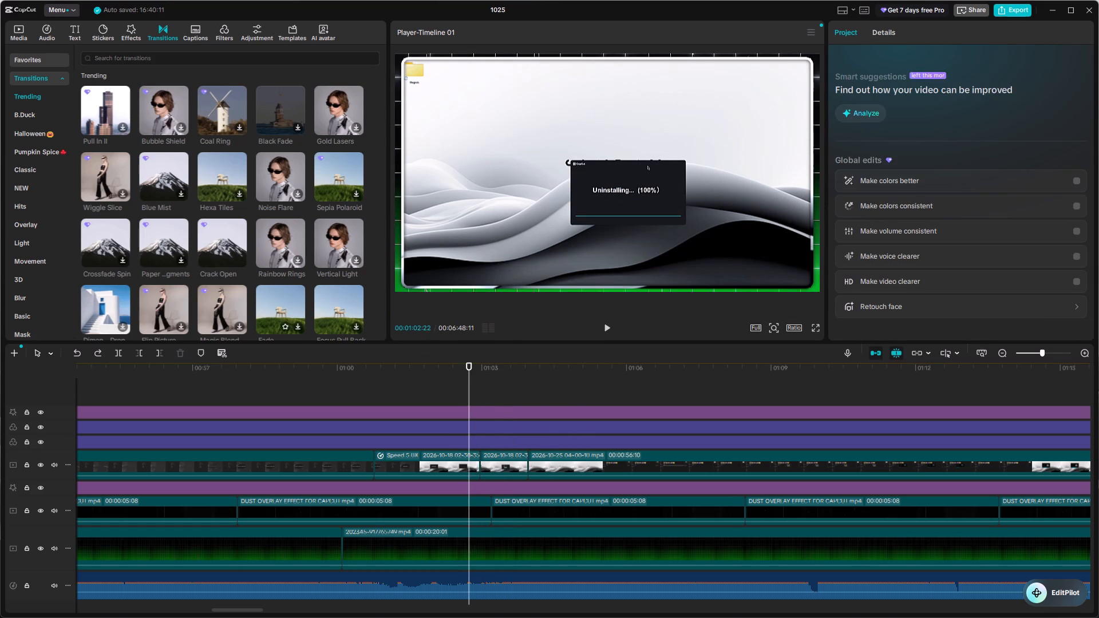
Add the Crack Open transition at the cut into the 2026-10-25 clip and play through it.
left_click_drag(208, 251, 512, 456)
double_click(506, 393)
key("space")
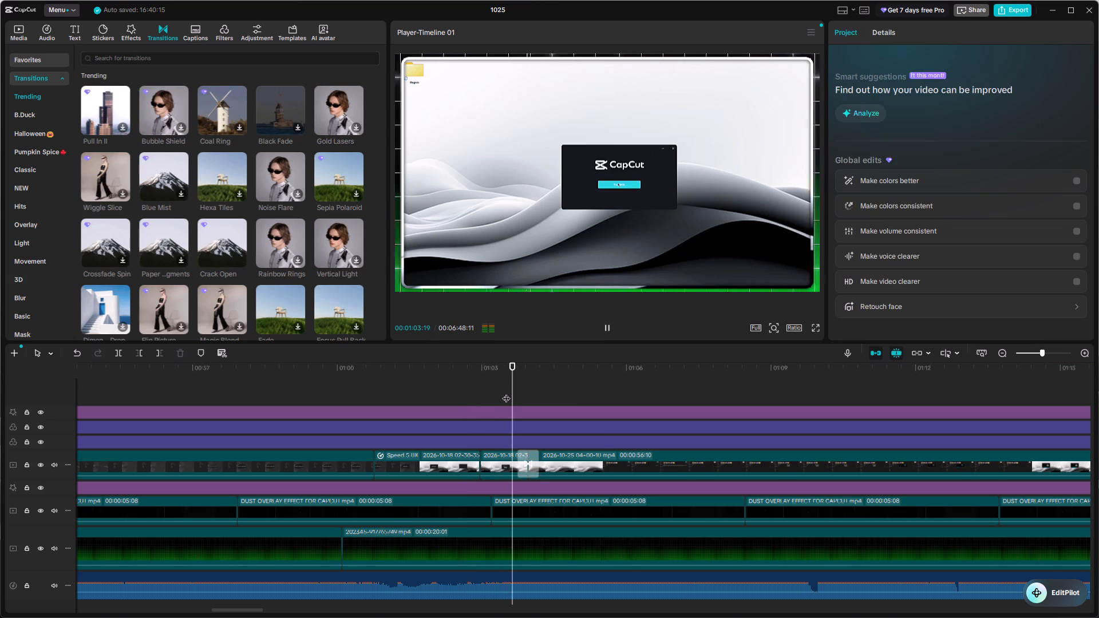
key("space")
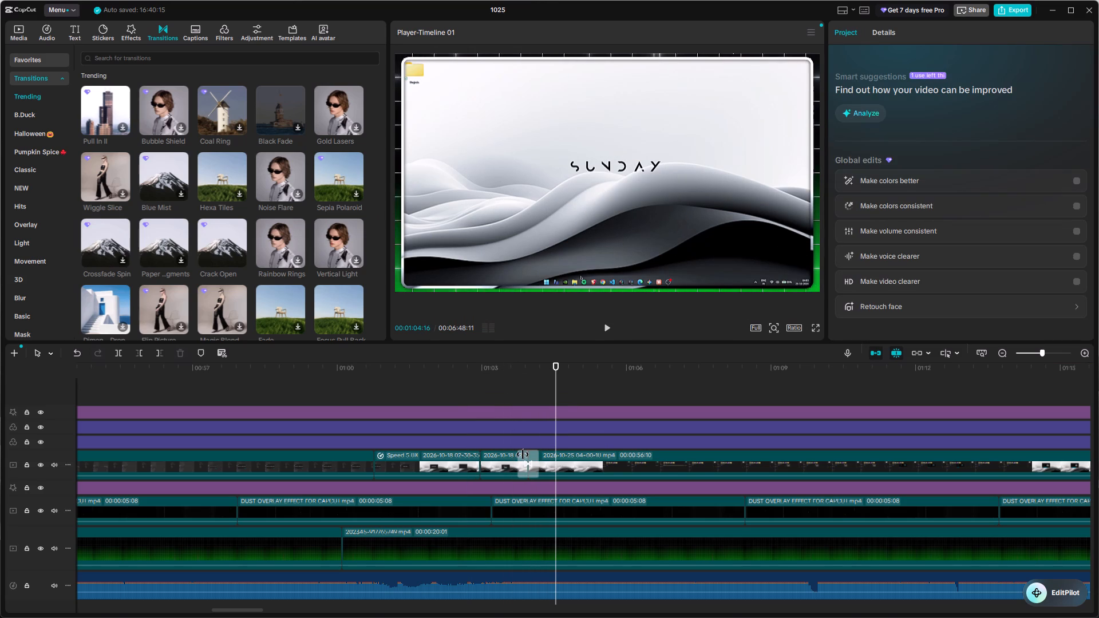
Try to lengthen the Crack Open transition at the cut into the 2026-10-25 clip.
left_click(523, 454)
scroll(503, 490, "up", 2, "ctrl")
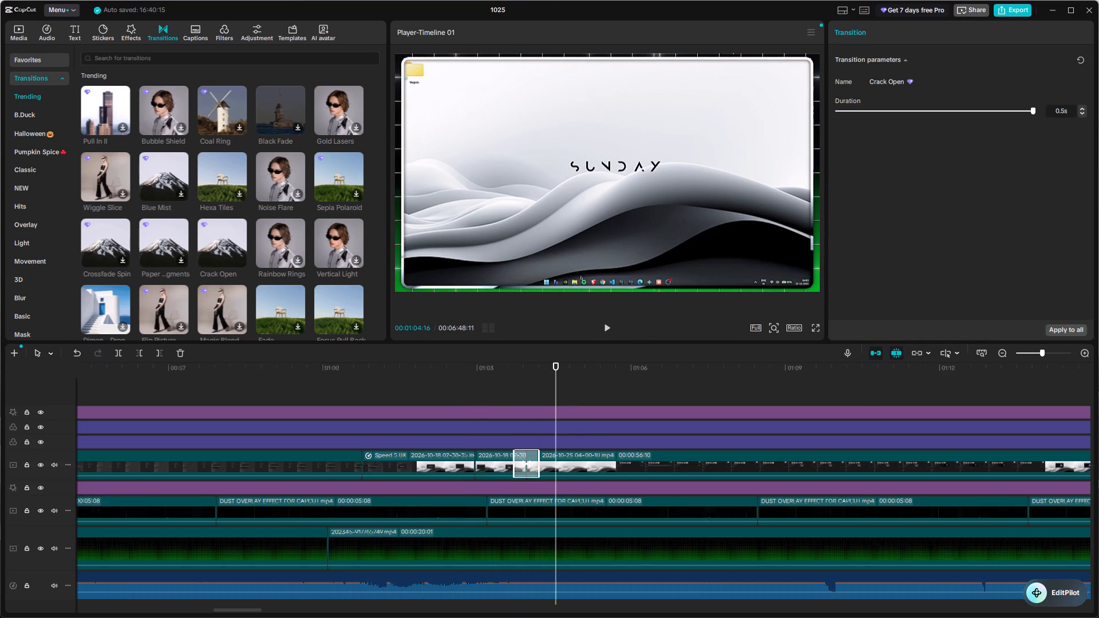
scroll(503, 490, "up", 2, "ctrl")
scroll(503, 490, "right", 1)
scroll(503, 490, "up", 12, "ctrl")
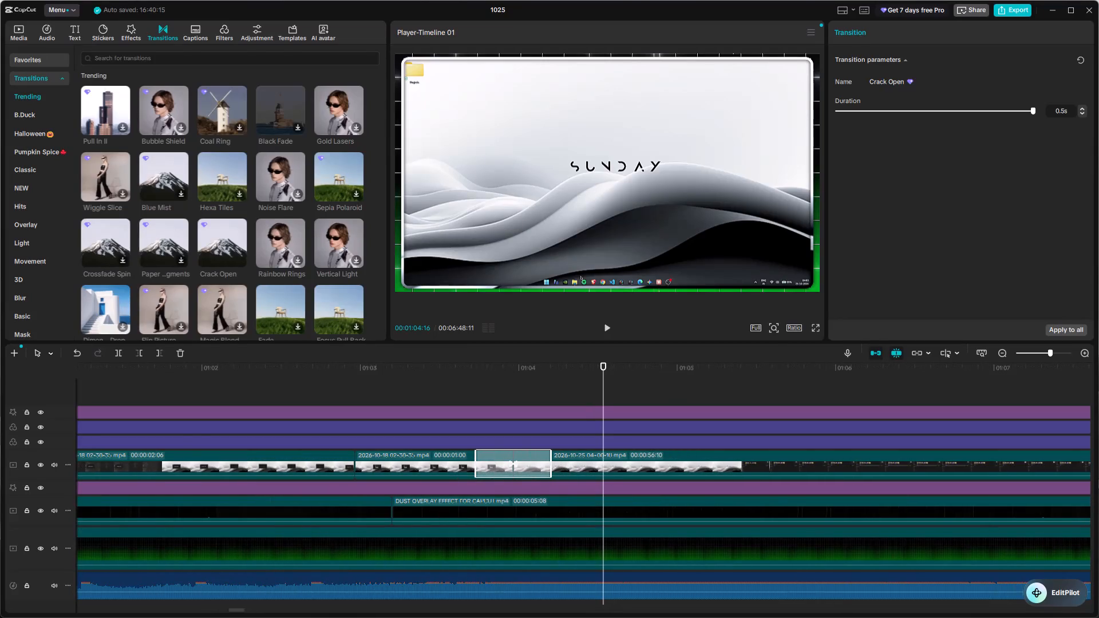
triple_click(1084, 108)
Play through the Crack Open transition to examine how the CapCut window gives way to the desktop.
left_click(504, 380)
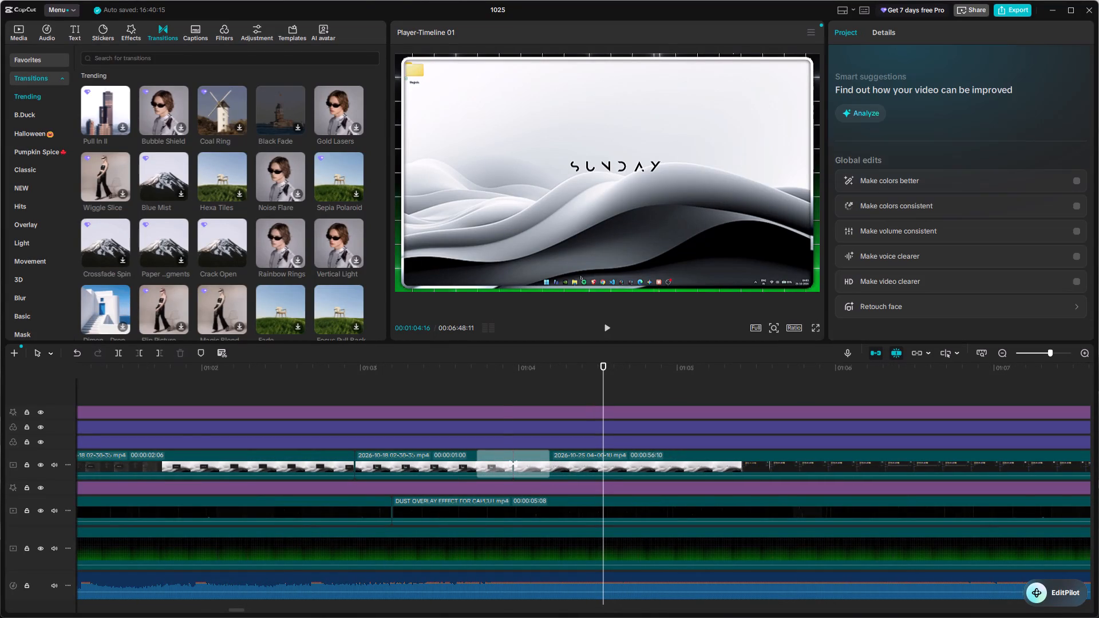
left_click_drag(504, 380, 313, 450)
key("space")
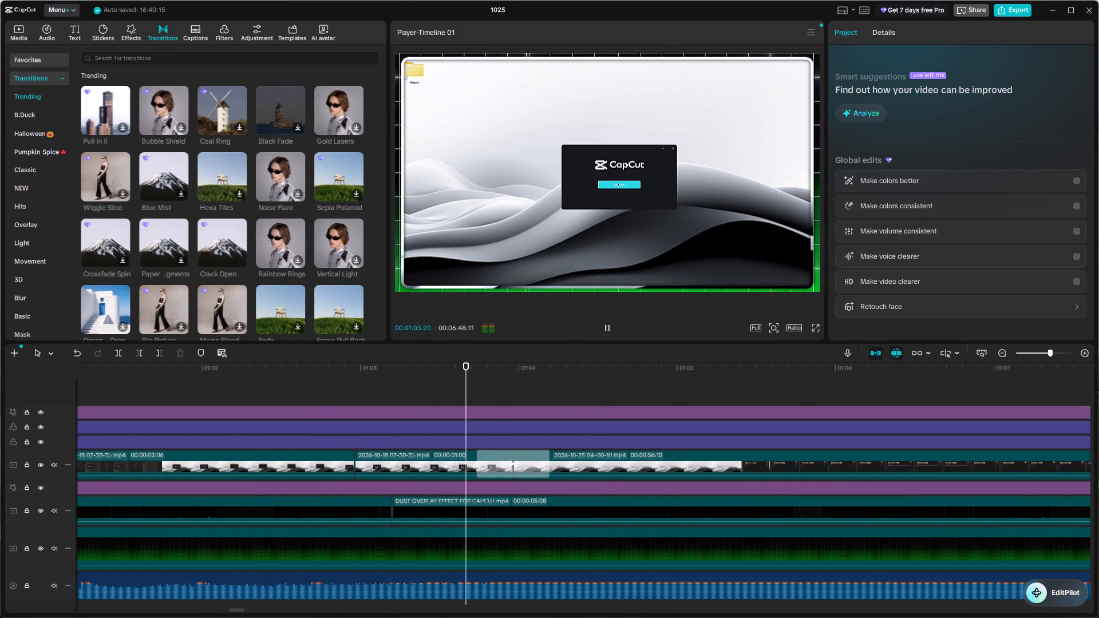
key("space")
key("space")
key("space")
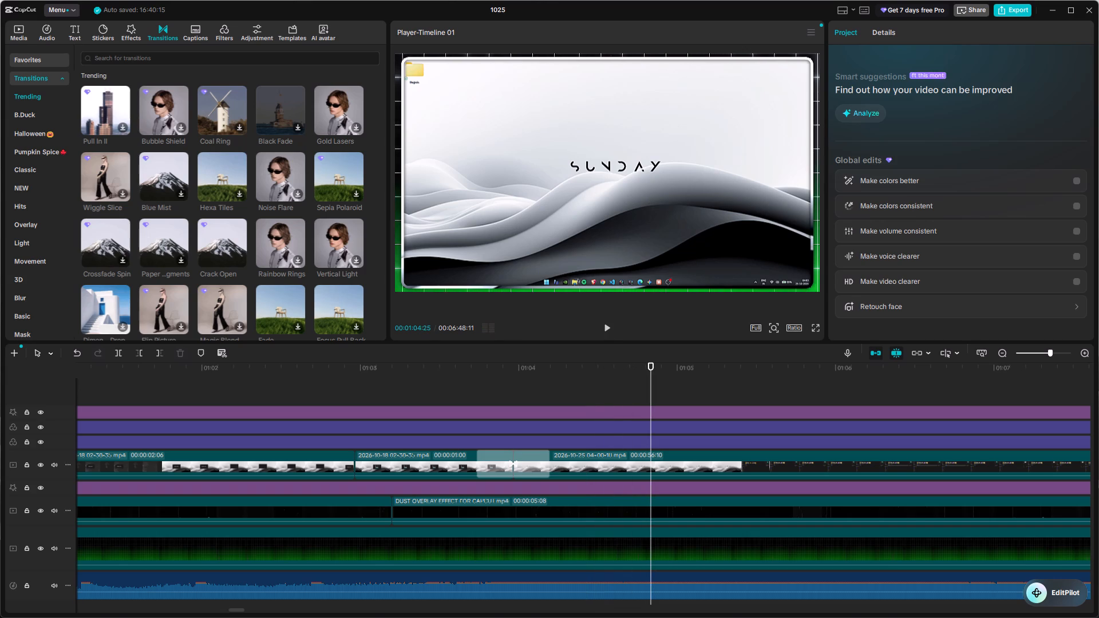
left_click(380, 464)
left_click(314, 457)
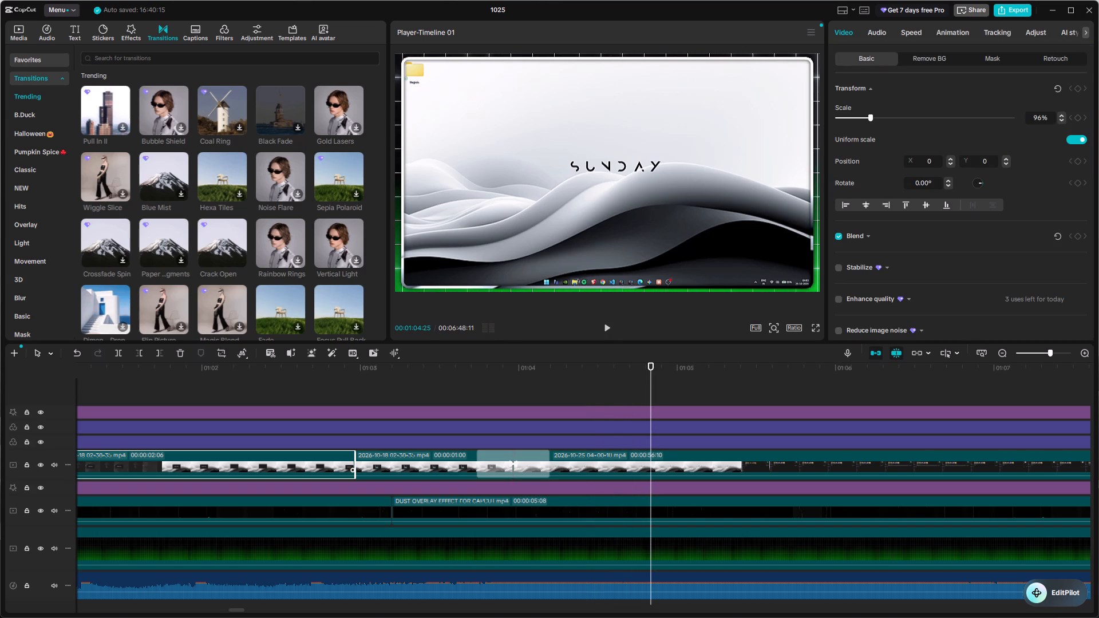
Play the uninstalling section from the uninstall confirmation dialog through the Crack Open transition to review its flow.
left_click(355, 385)
left_click_drag(355, 385, 554, 471)
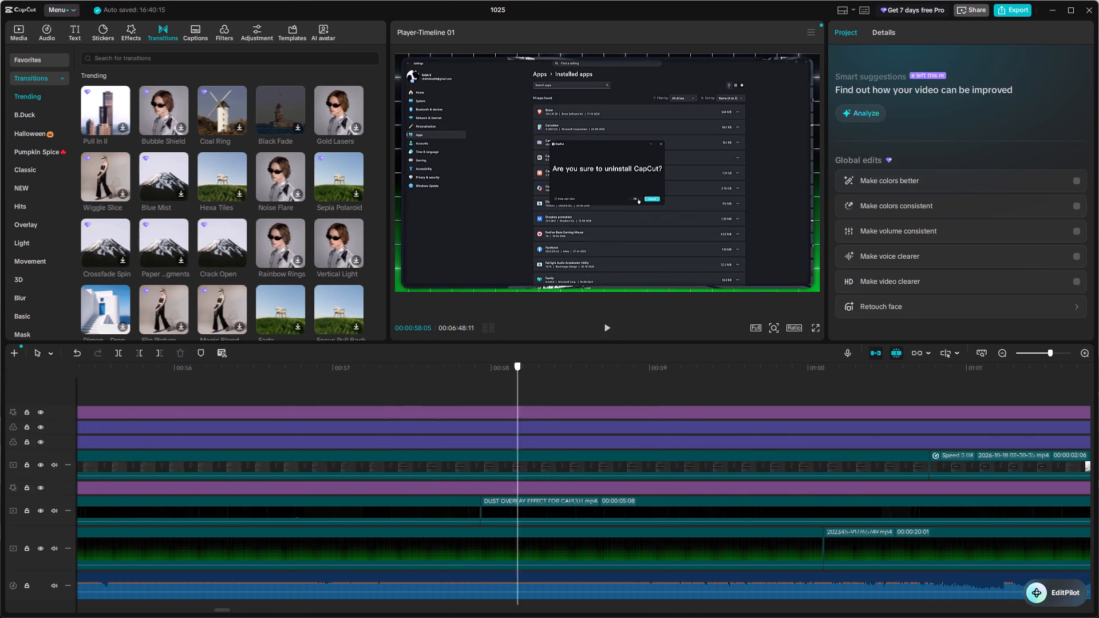
left_click_drag(554, 471, 569, 473)
key("space")
key("space")
key("space")
scroll(569, 473, "down", 4, "ctrl")
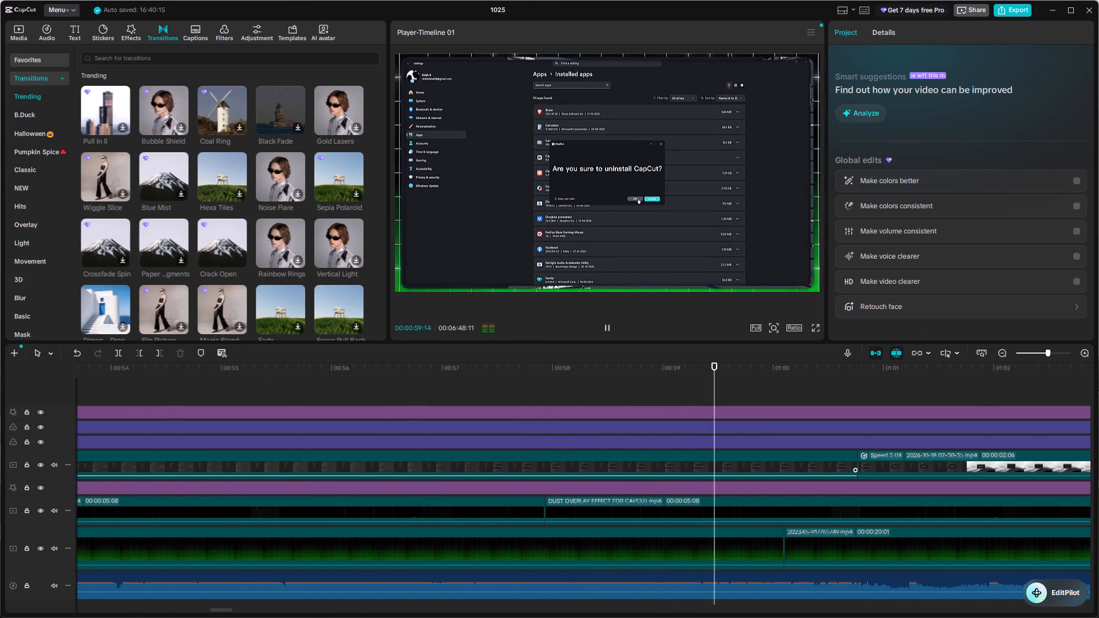
scroll(569, 473, "down", 10, "ctrl")
scroll(569, 473, "left", 1)
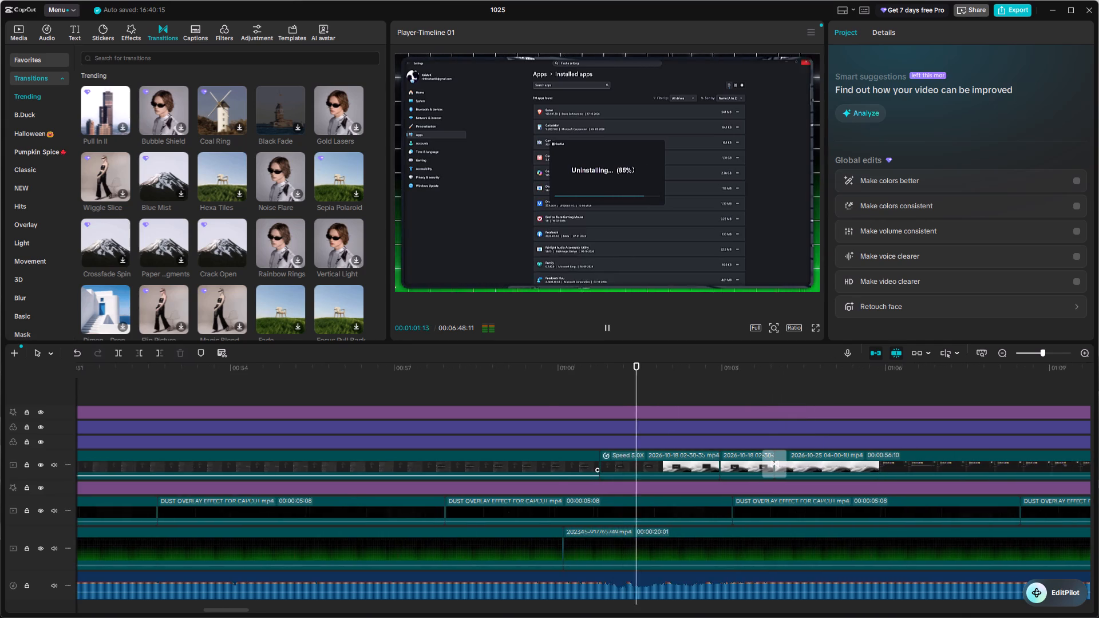
scroll(569, 473, "left", 1)
key("space")
key("space")
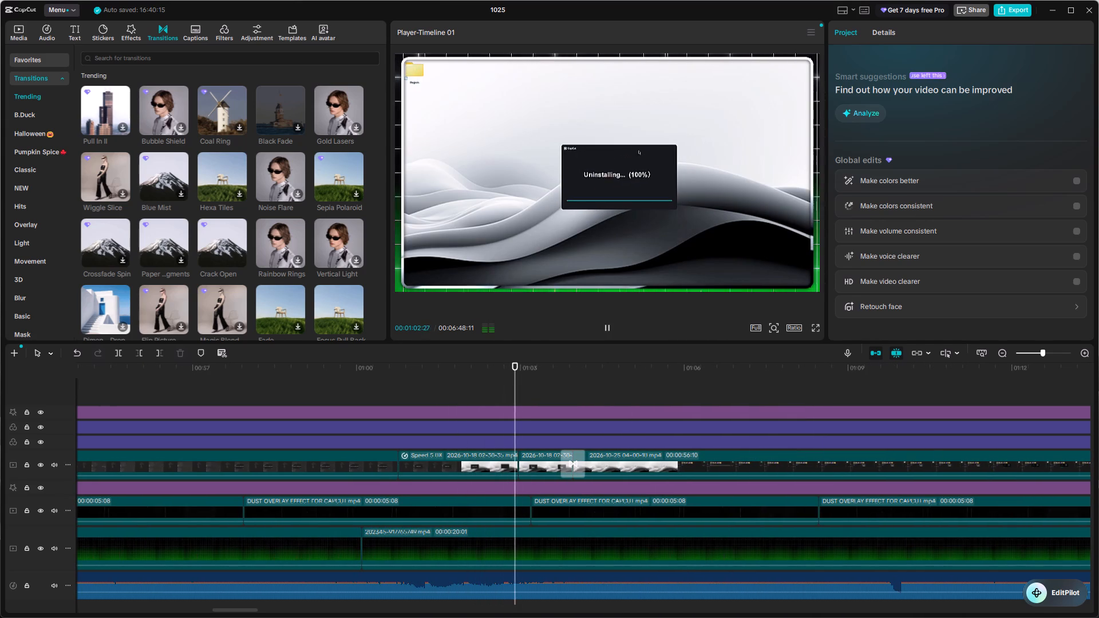
key("space")
key("space")
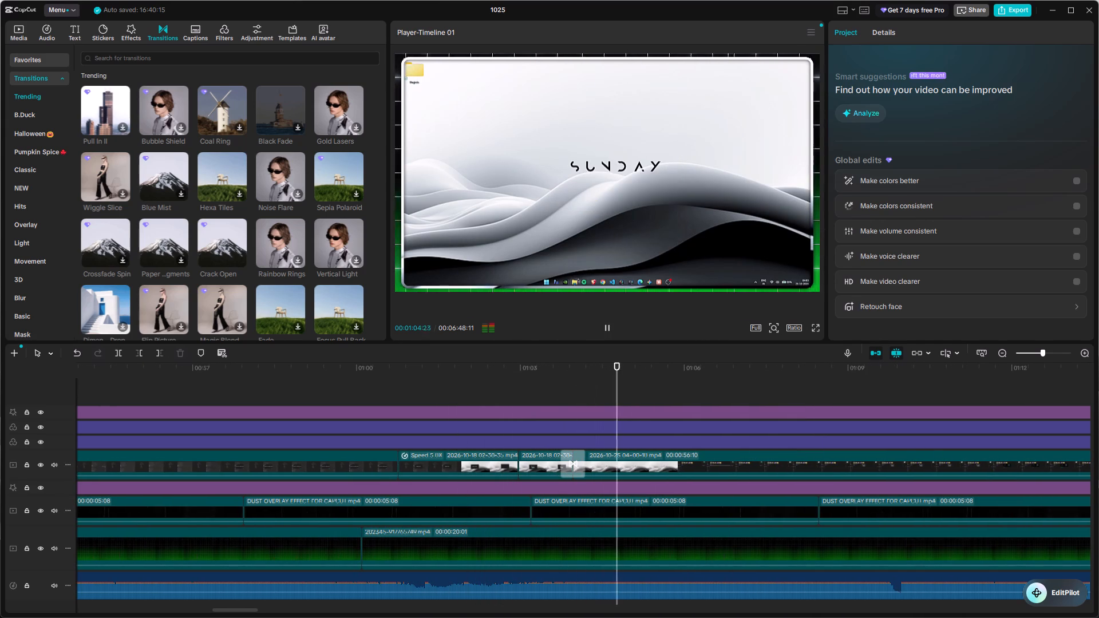
Review playback into the Downloads folder and CapCut installer part, and scrub back near the start of the 2026-10-25 clip.
scroll(607, 490, "left", 1)
key("space")
key("space")
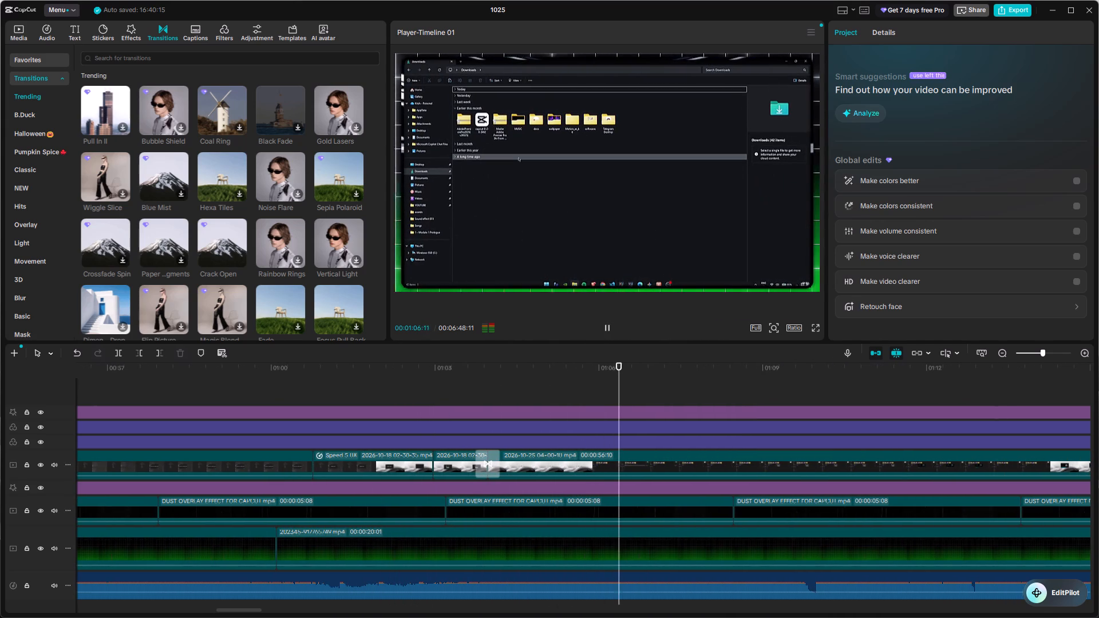
scroll(753, 485, "left", 1)
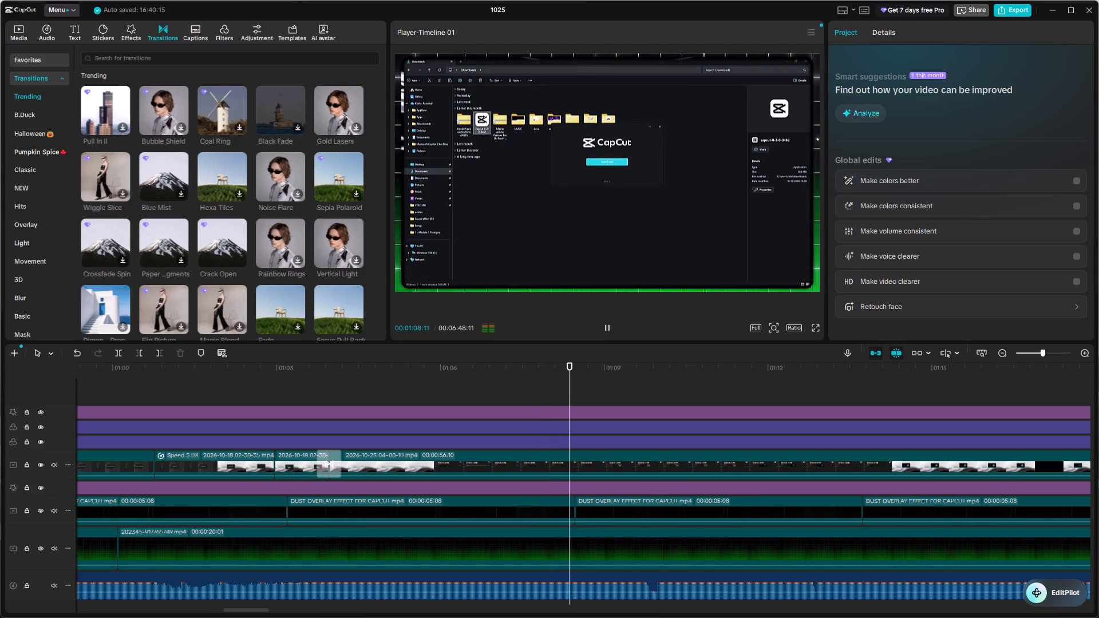
triple_click(480, 358)
left_click_drag(480, 358, 471, 375)
left_click(471, 375)
left_click_drag(471, 375, 371, 397)
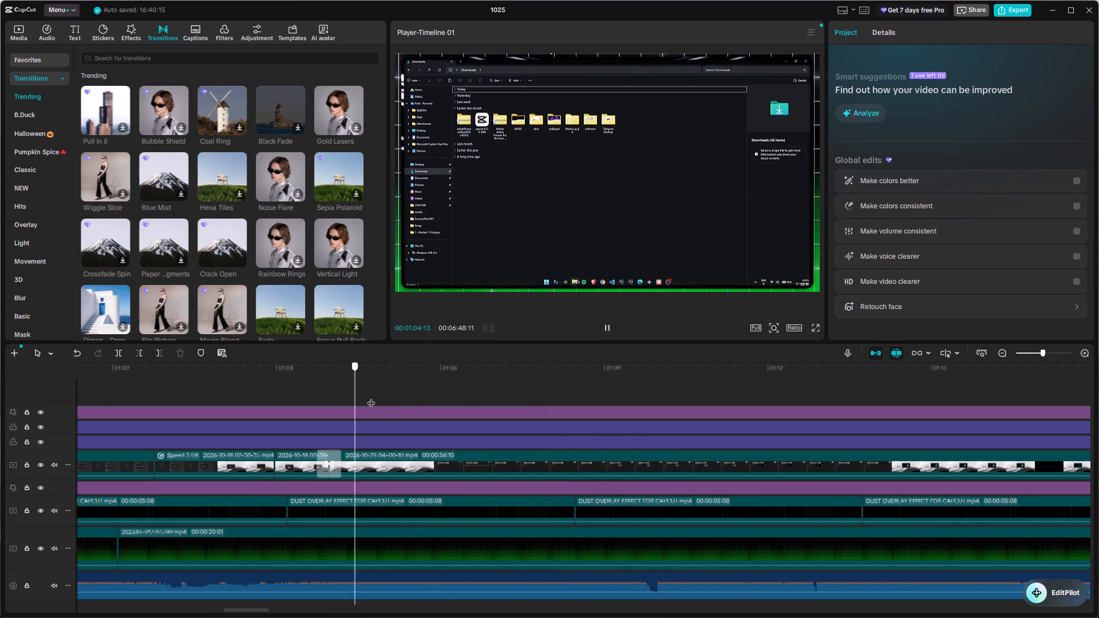
left_click_drag(371, 397, 417, 401)
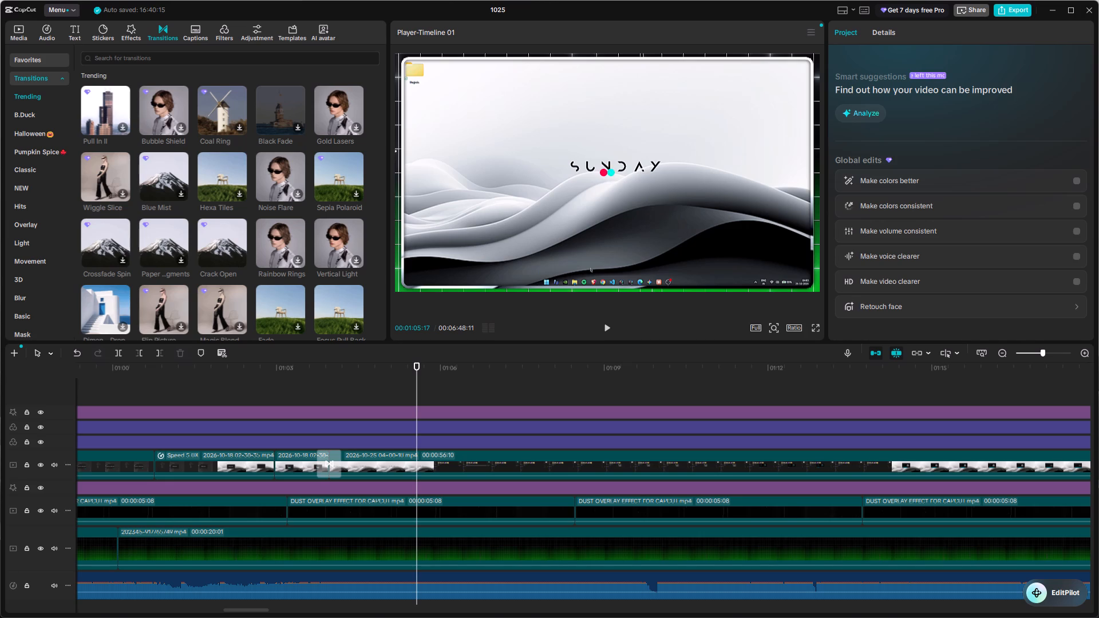
Connect the Airdopes 161 Bluetooth earbuds through the Windows quick settings.
left_click(1023, 617)
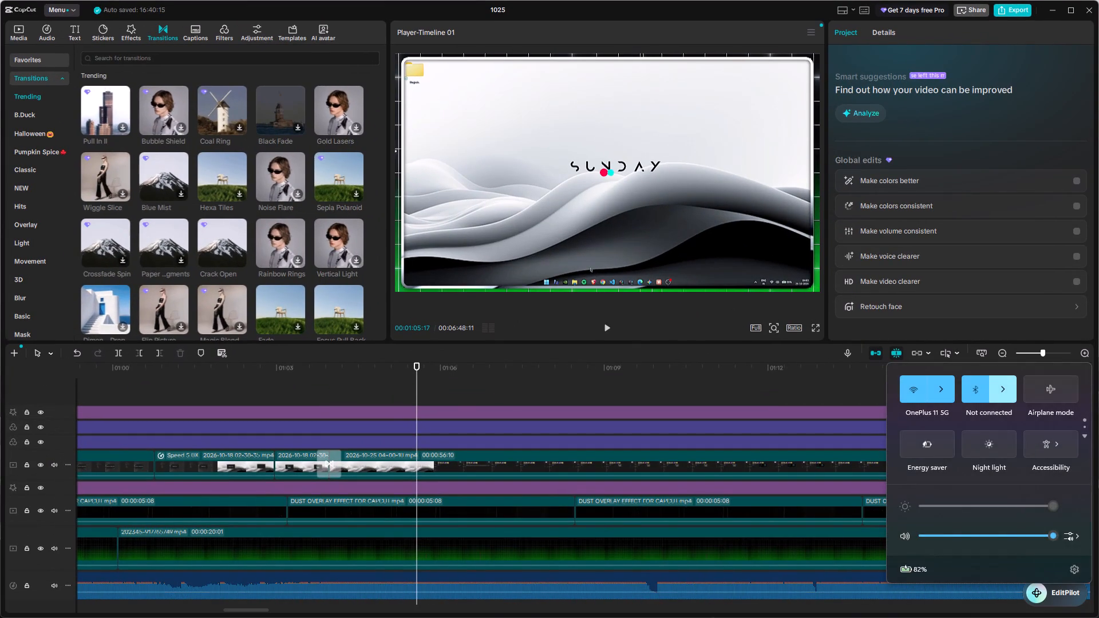
left_click(995, 399)
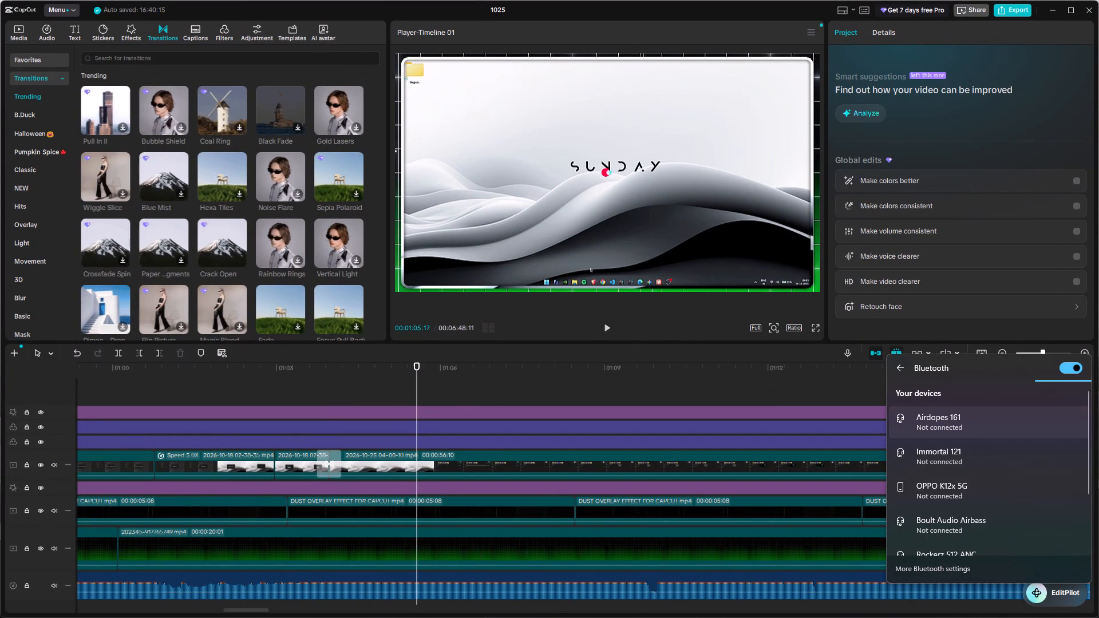
left_click(958, 425)
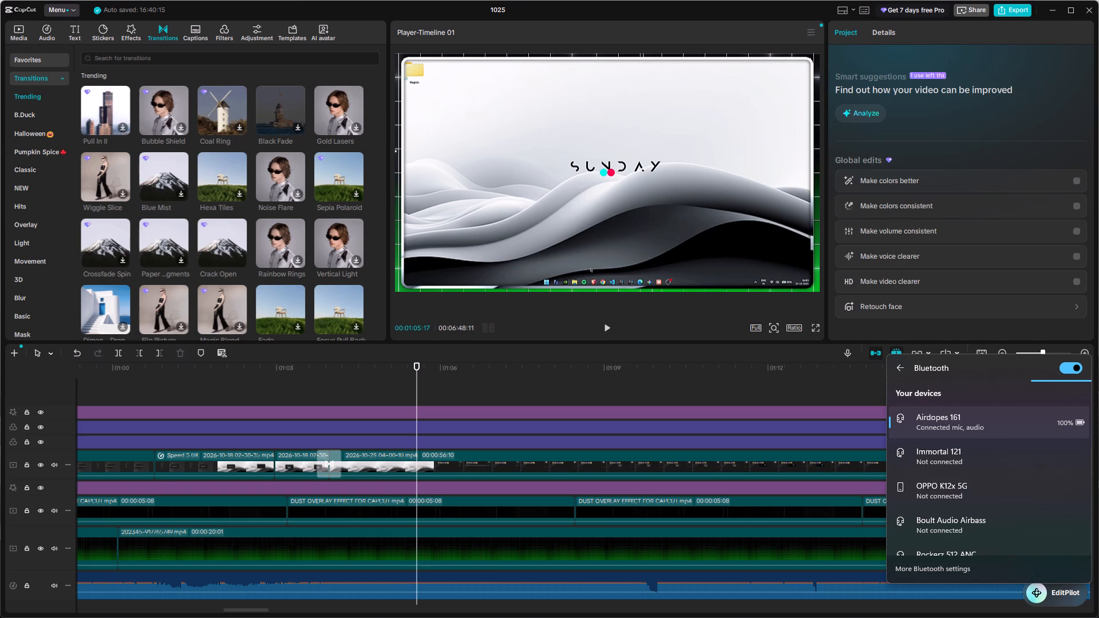
Play the installation section from about 01:03 to 01:15 to review how the CapCut installer runs.
left_click(491, 378)
left_click_drag(491, 378, 322, 383)
key("space")
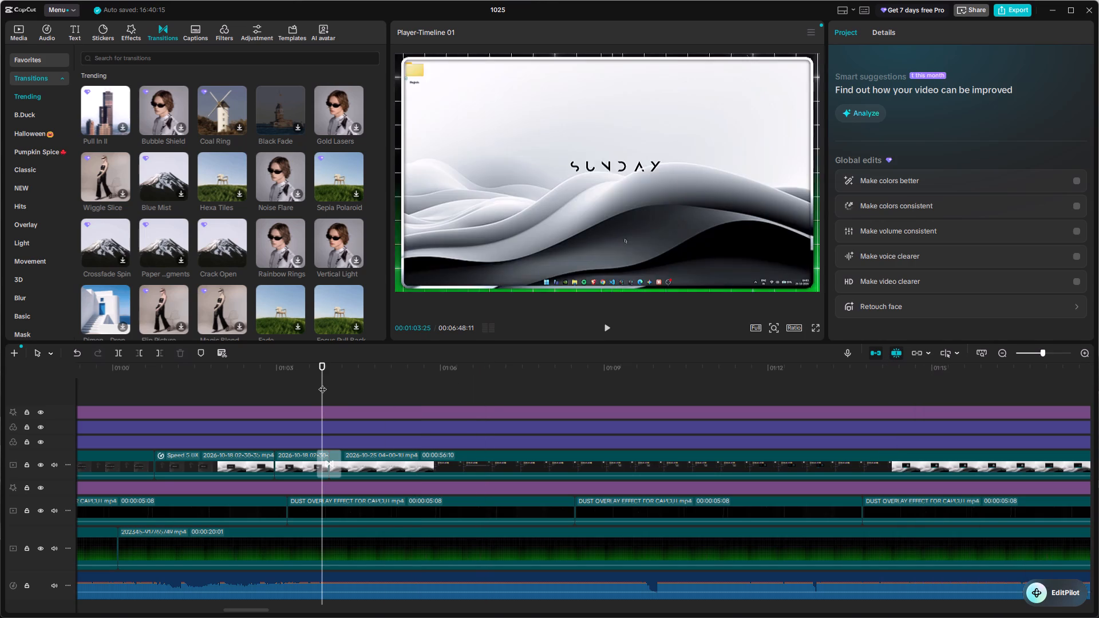
scroll(377, 426, "left", 2)
scroll(377, 426, "up", 3, "ctrl")
scroll(377, 426, "left", 1)
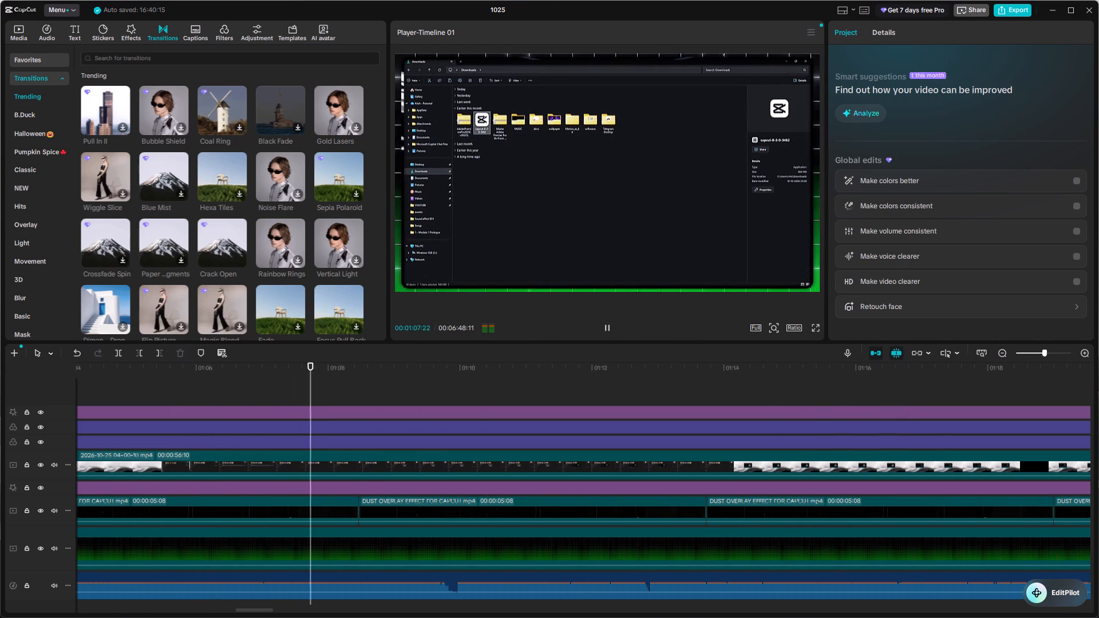
scroll(589, 481, "left", 1)
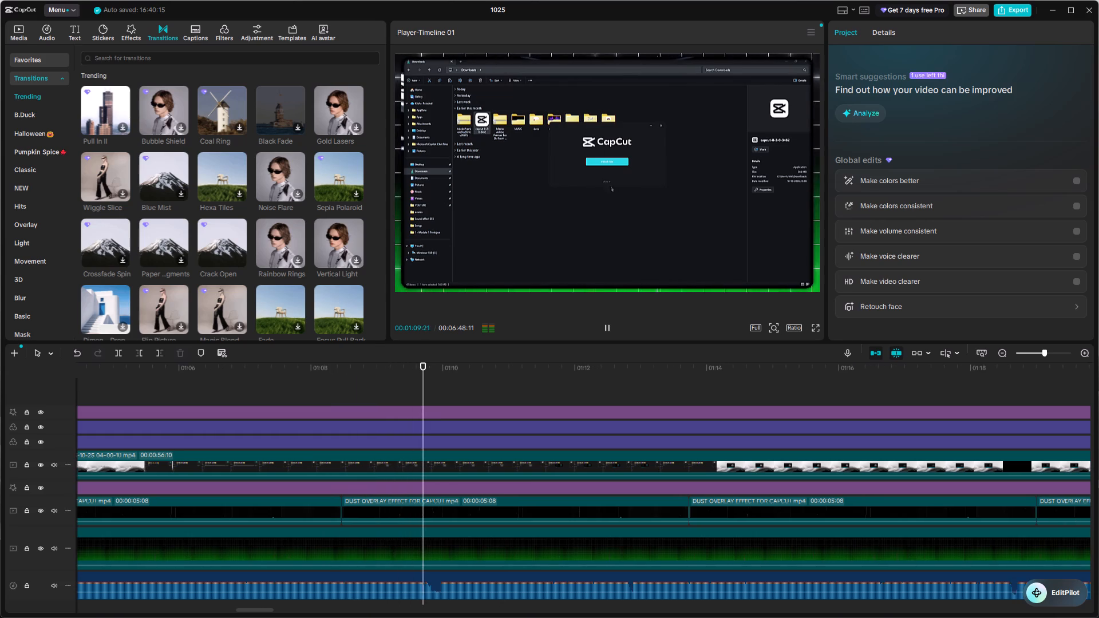
scroll(589, 481, "left", 3)
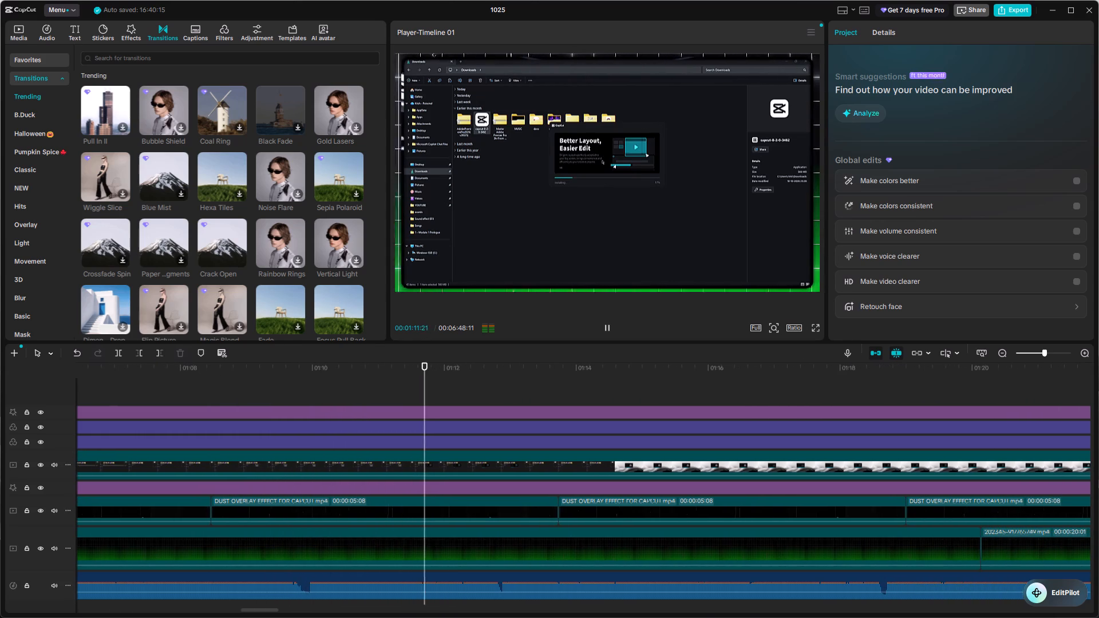
scroll(589, 481, "left", 2)
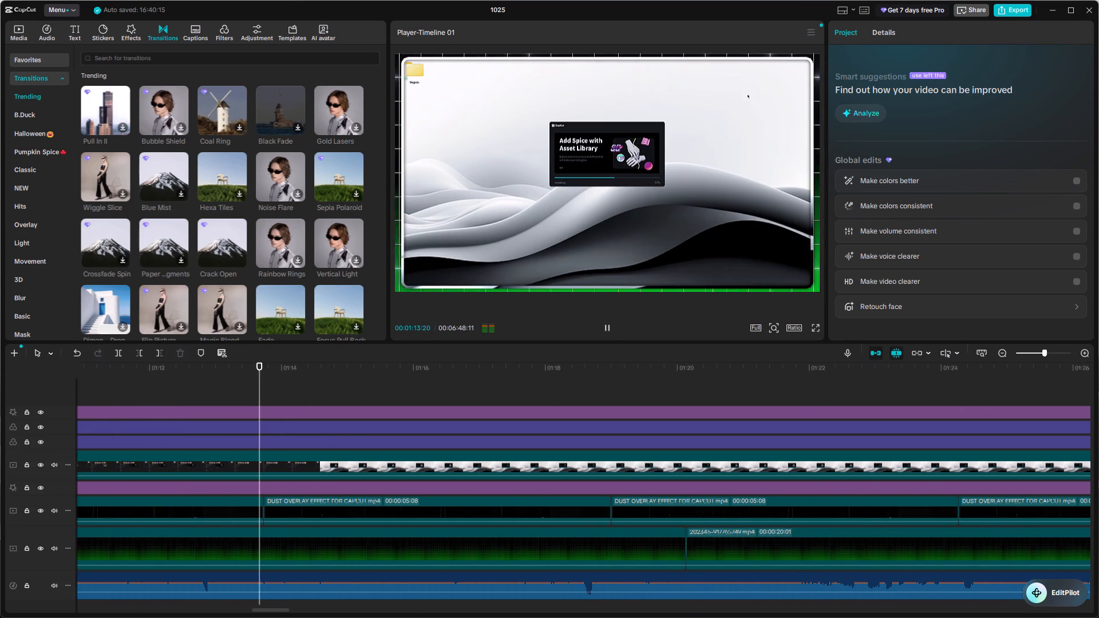
scroll(589, 481, "left", 2)
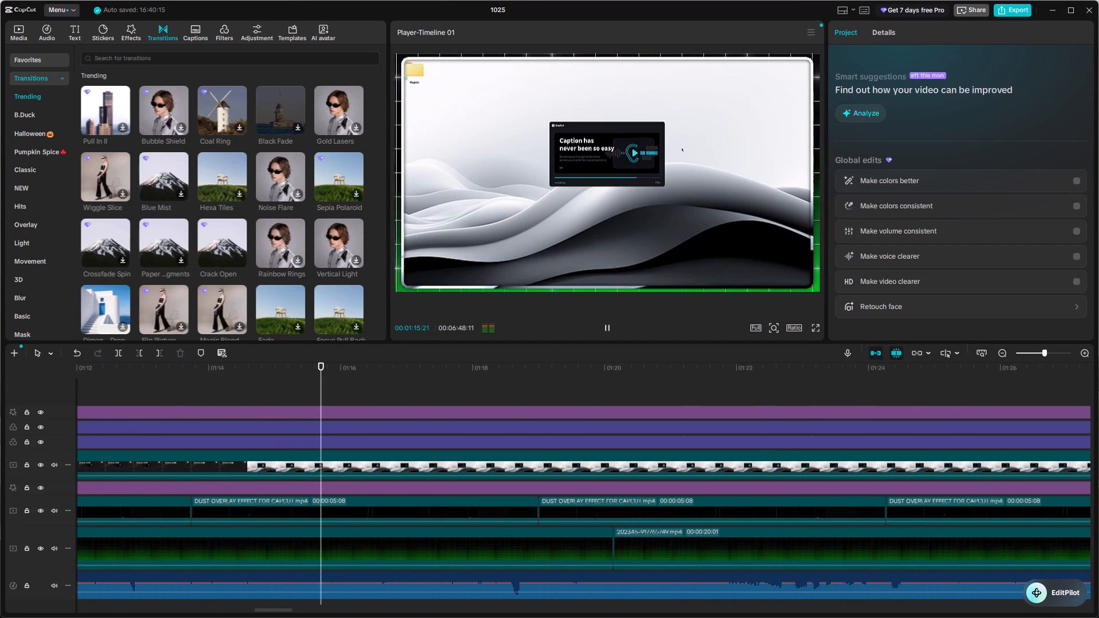
Split the 2026-10-25 clip at 01:11:10, where the CapCut installer's progress window has just started.
left_click(319, 392)
left_click_drag(319, 392, 120, 402)
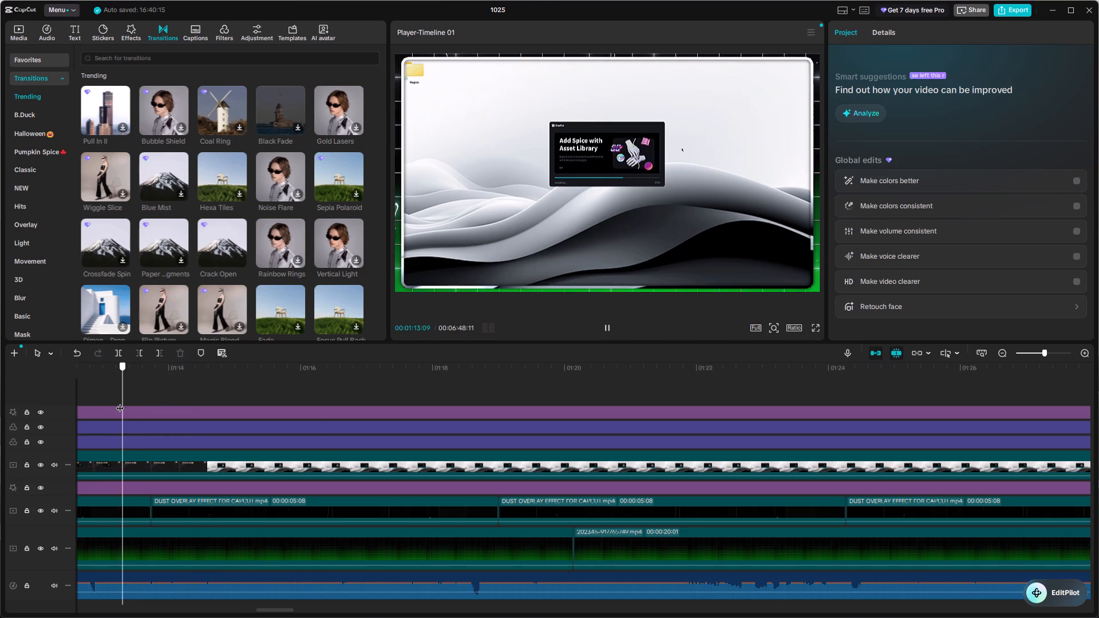
left_click_drag(120, 402, 210, 438)
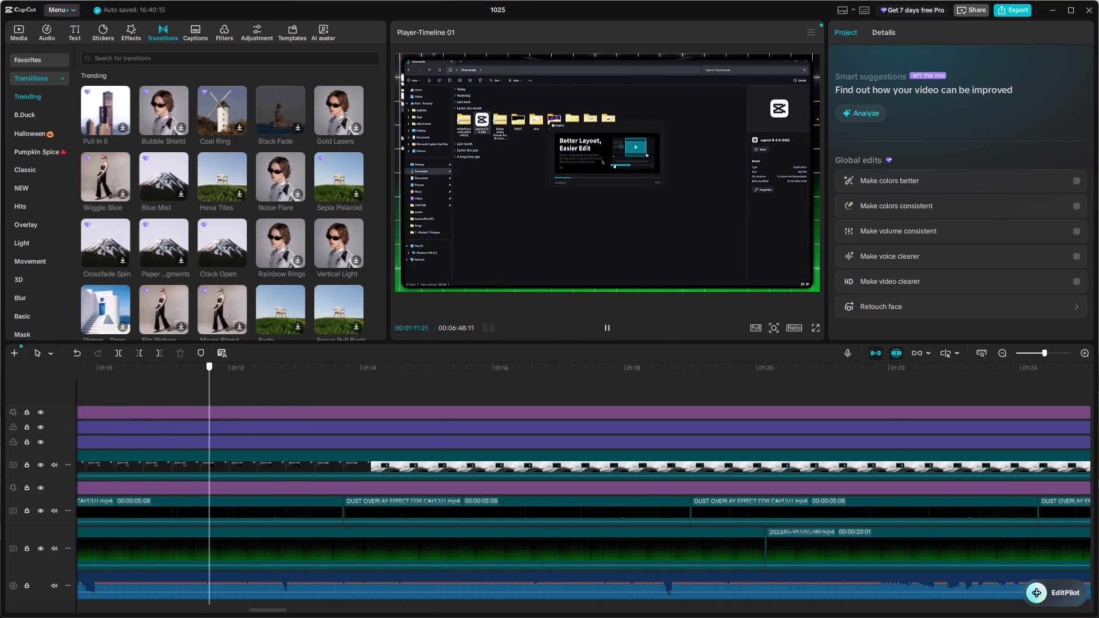
left_click_drag(210, 438, 184, 427)
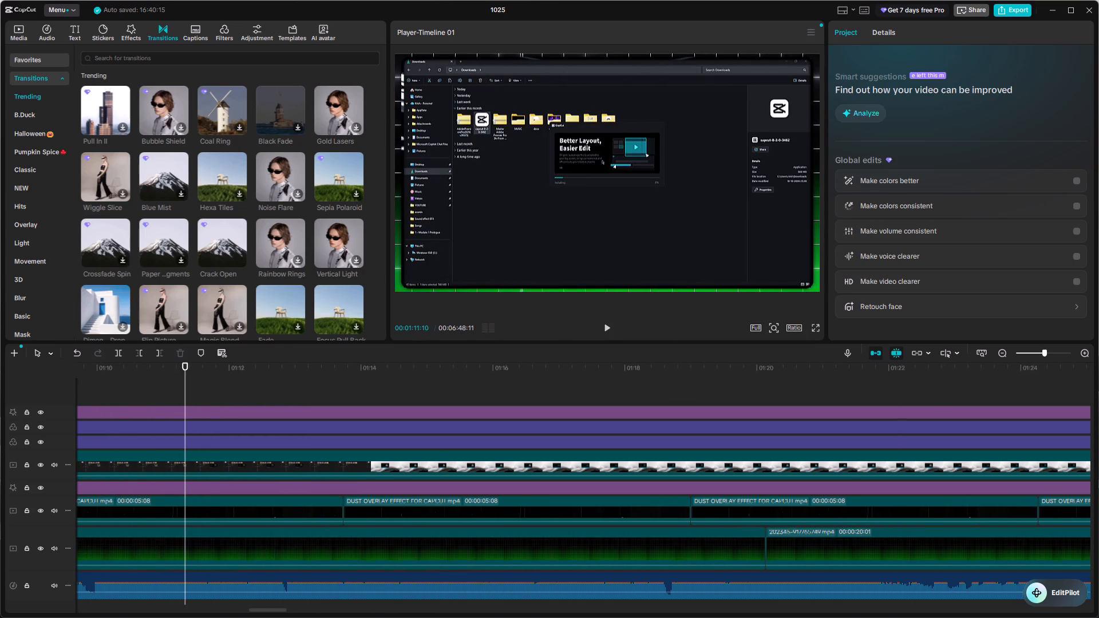
left_click(210, 462)
left_click(118, 353)
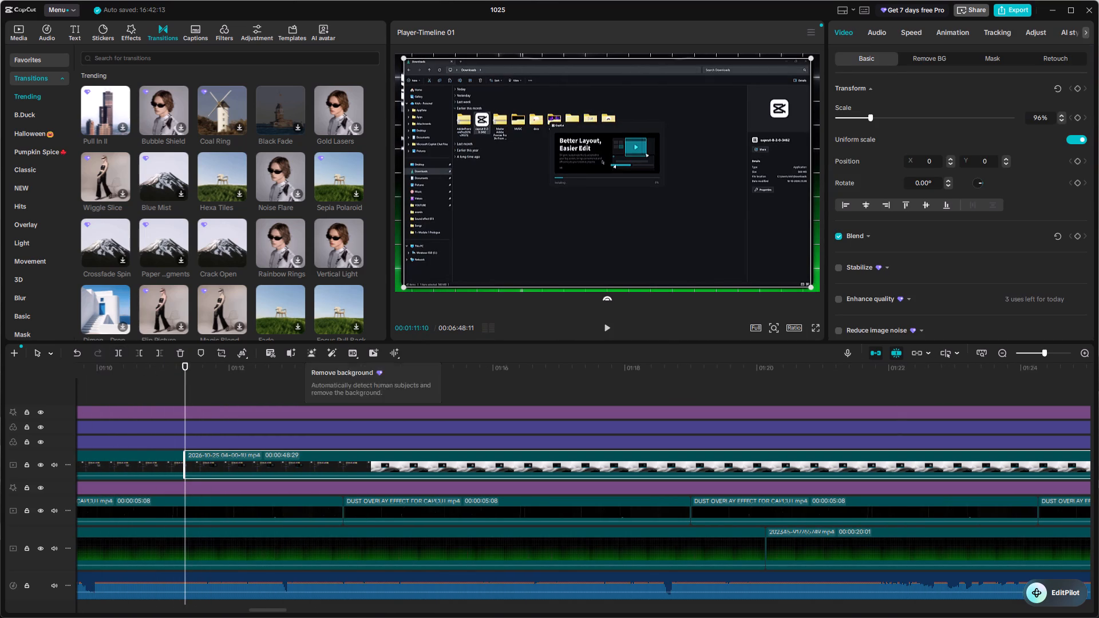
Find where the installer's progress slides end and split the 2026-10-25 clip there, at 01:49:05.
left_click_drag(189, 365, 814, 401)
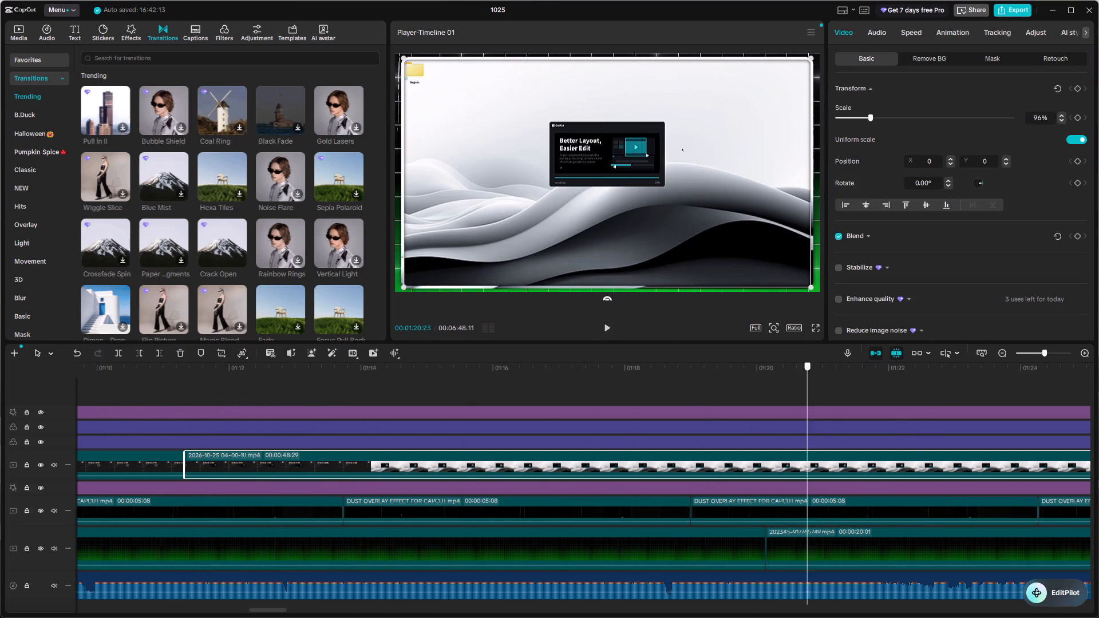
left_click_drag(814, 401, 714, 418)
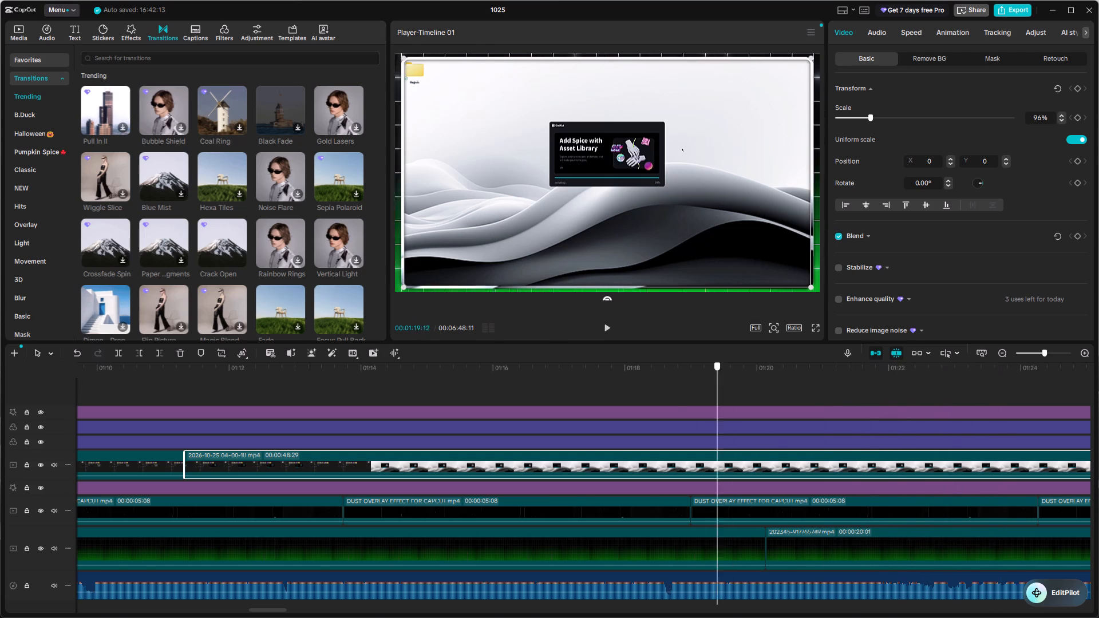
left_click_drag(714, 418, 1098, 473)
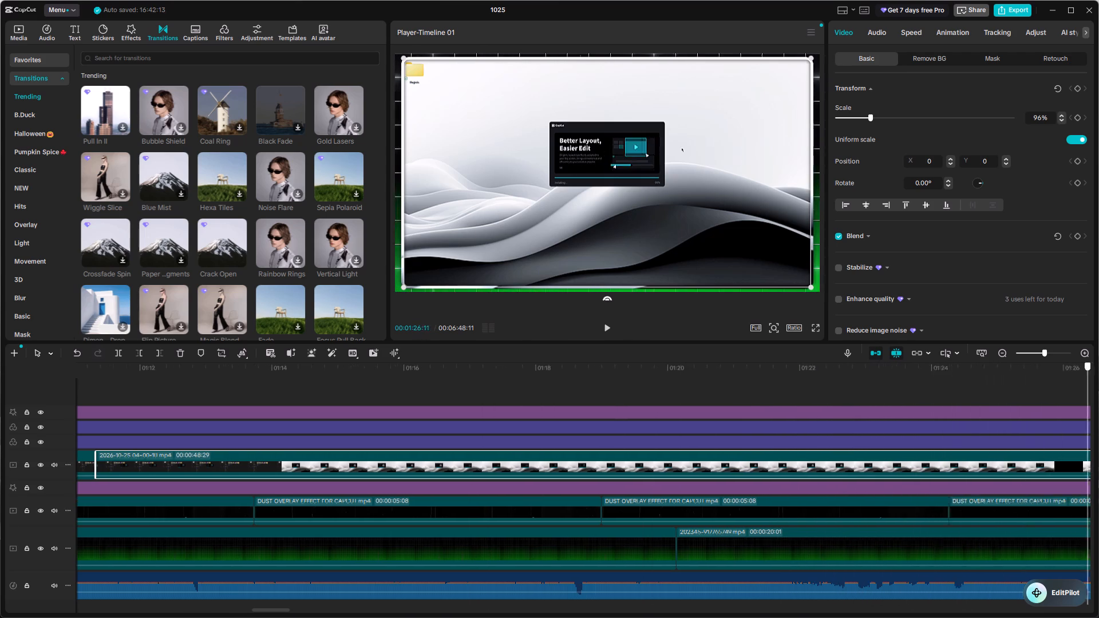
left_click_drag(1098, 473, 1098, 472)
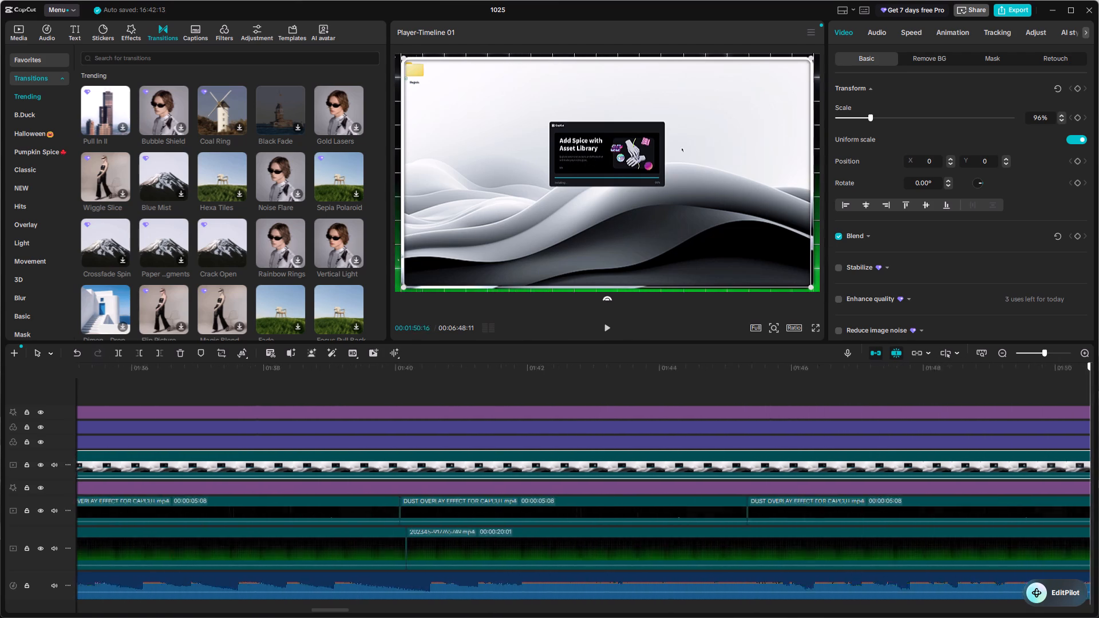
left_click_drag(1098, 472, 888, 481)
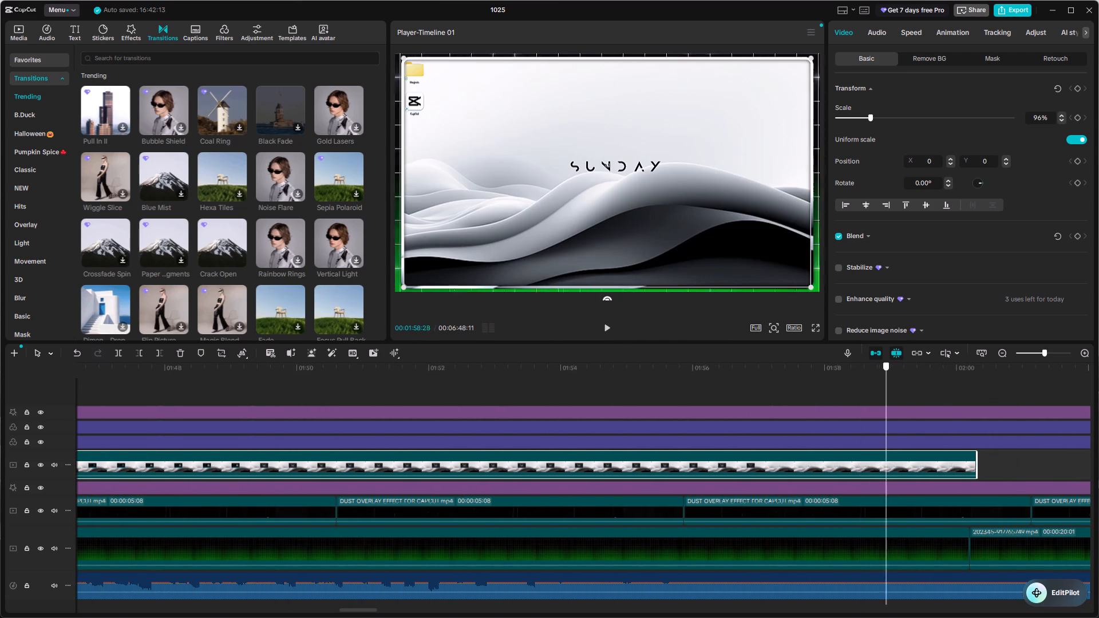
left_click_drag(888, 481, 690, 494)
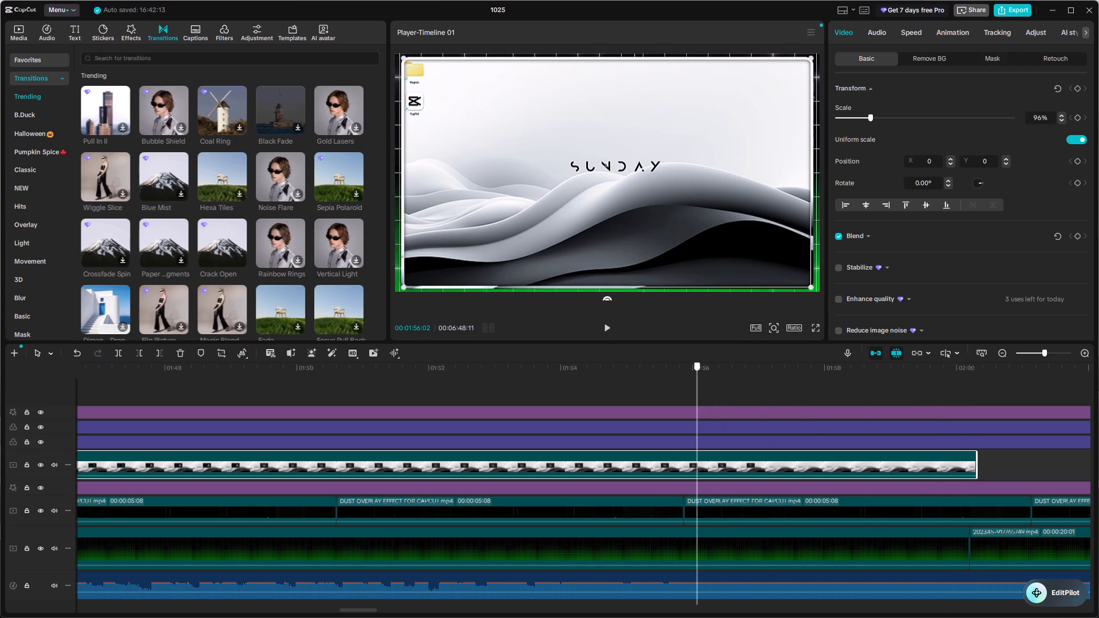
left_click_drag(690, 494, 710, 499)
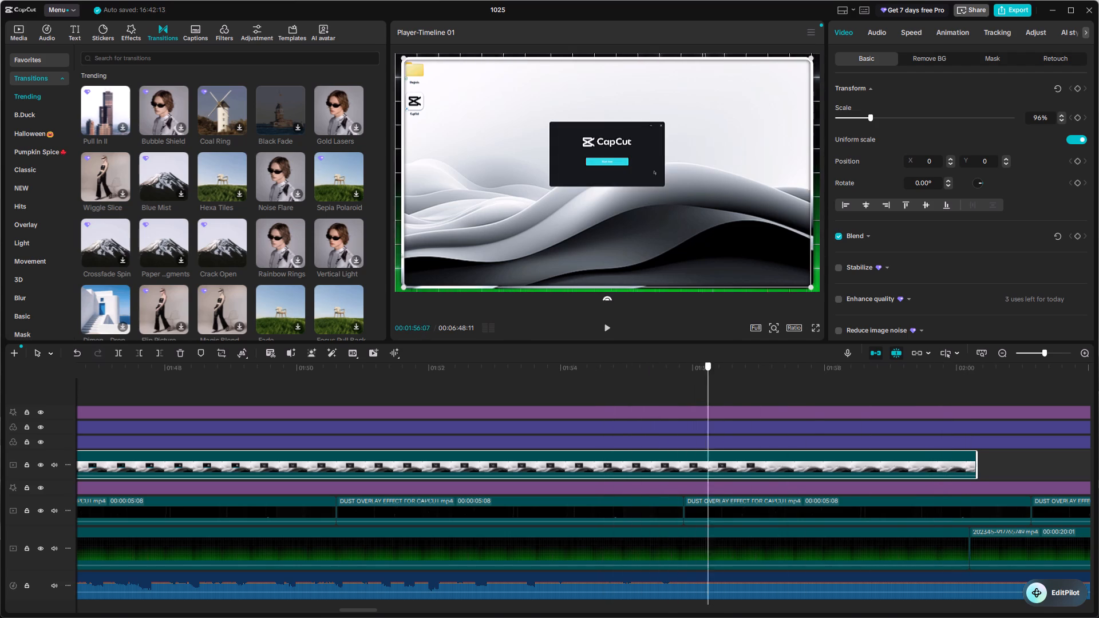
left_click_drag(710, 499, 638, 501)
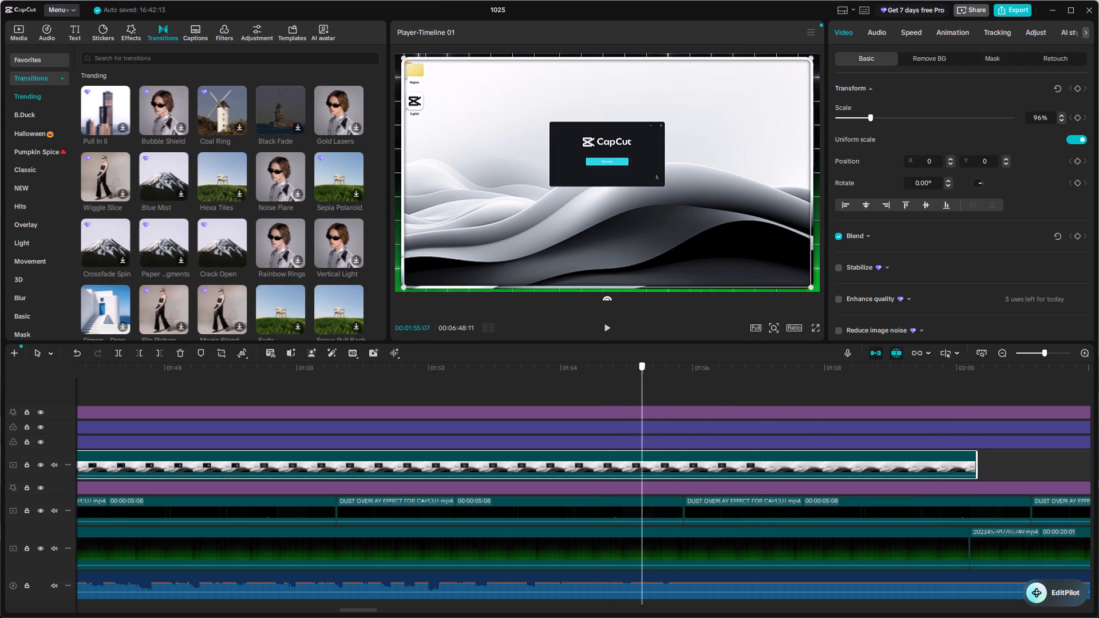
left_click_drag(638, 501, 373, 498)
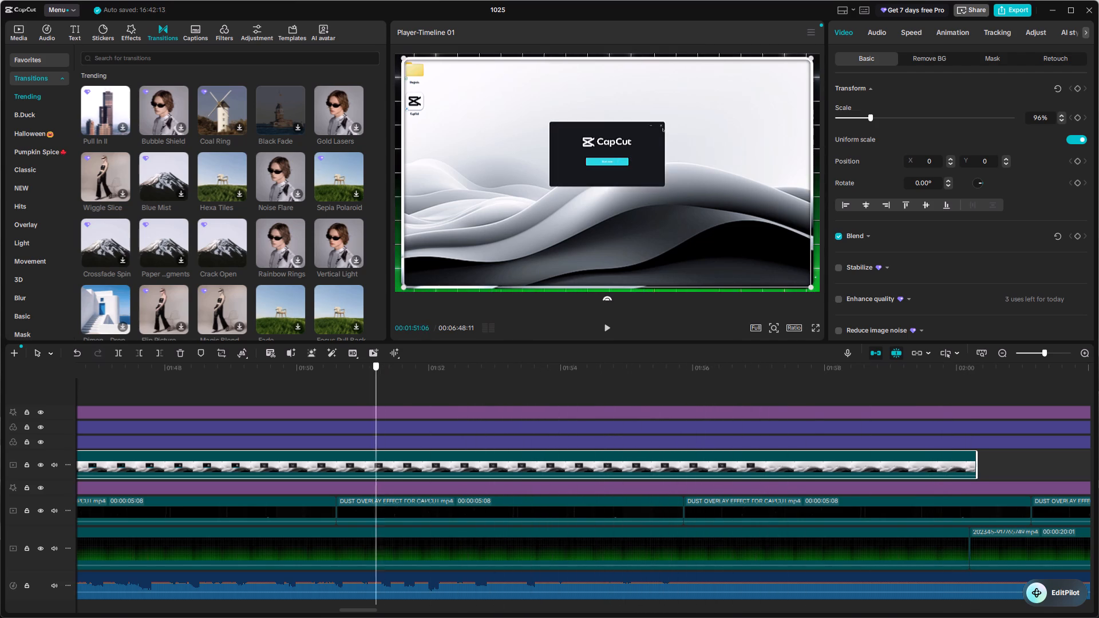
left_click_drag(373, 498, 535, 474)
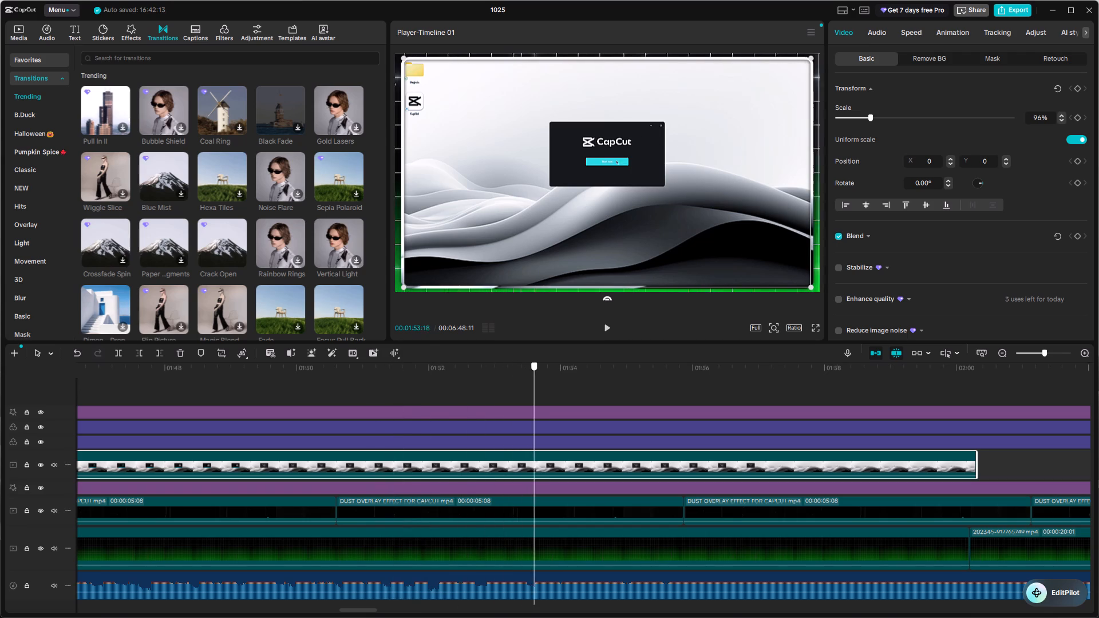
left_click_drag(535, 474, 176, 489)
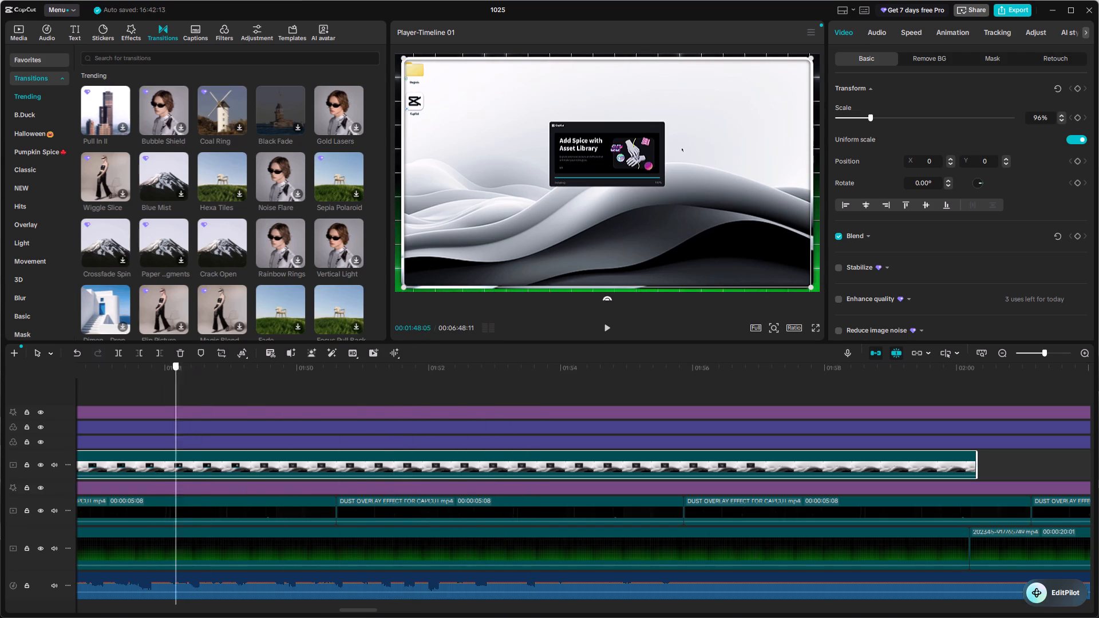
left_click_drag(176, 489, 221, 494)
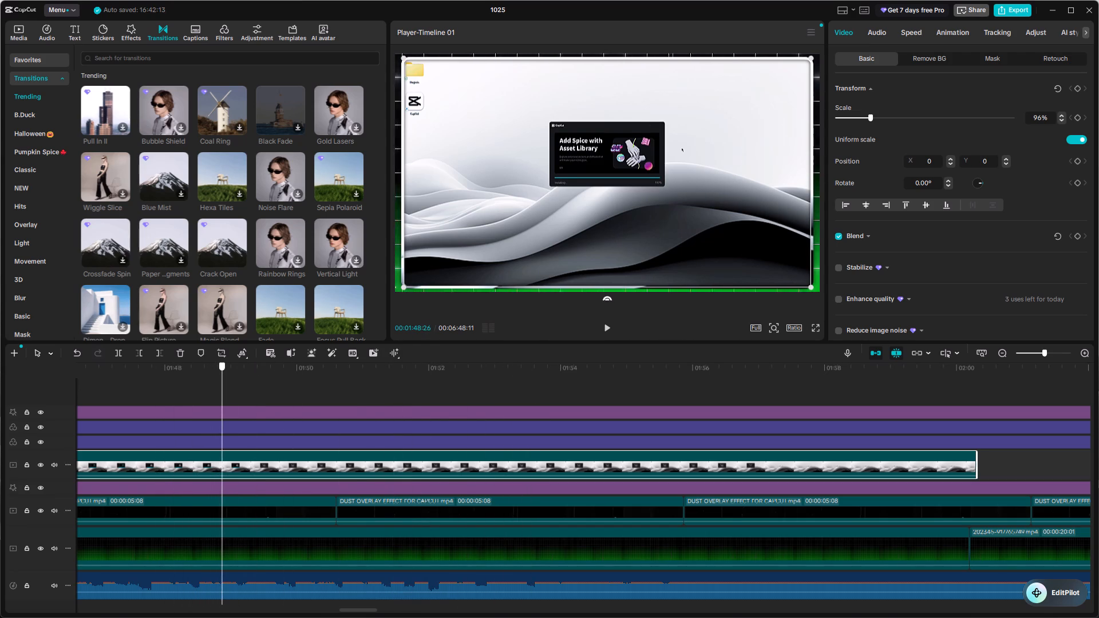
left_click_drag(221, 494, 239, 498)
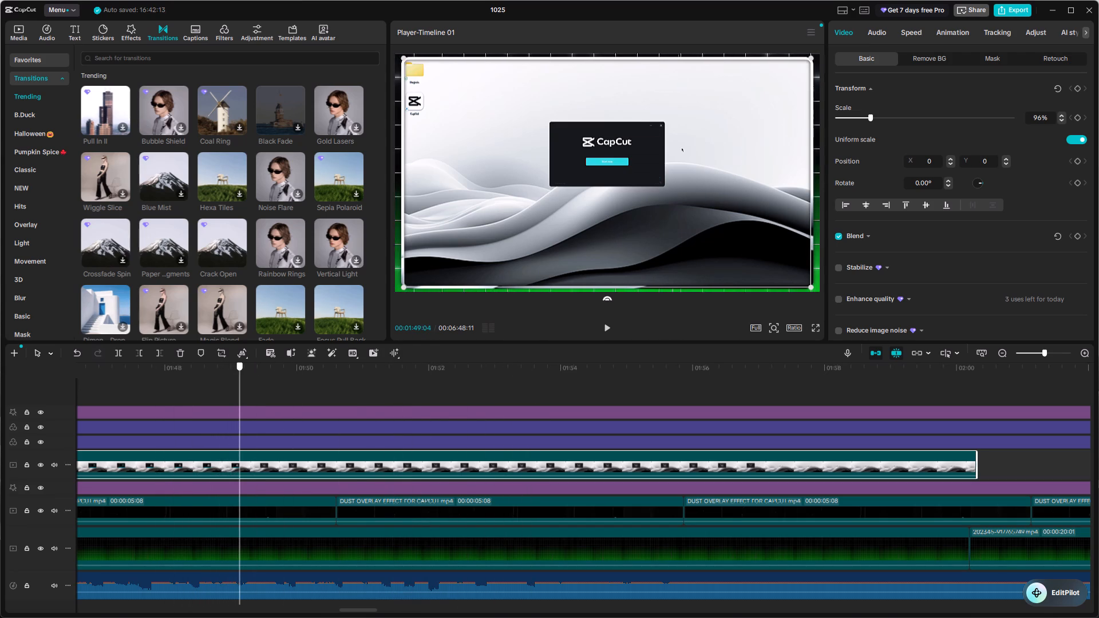
left_click_drag(239, 498, 243, 498)
double_click(119, 355)
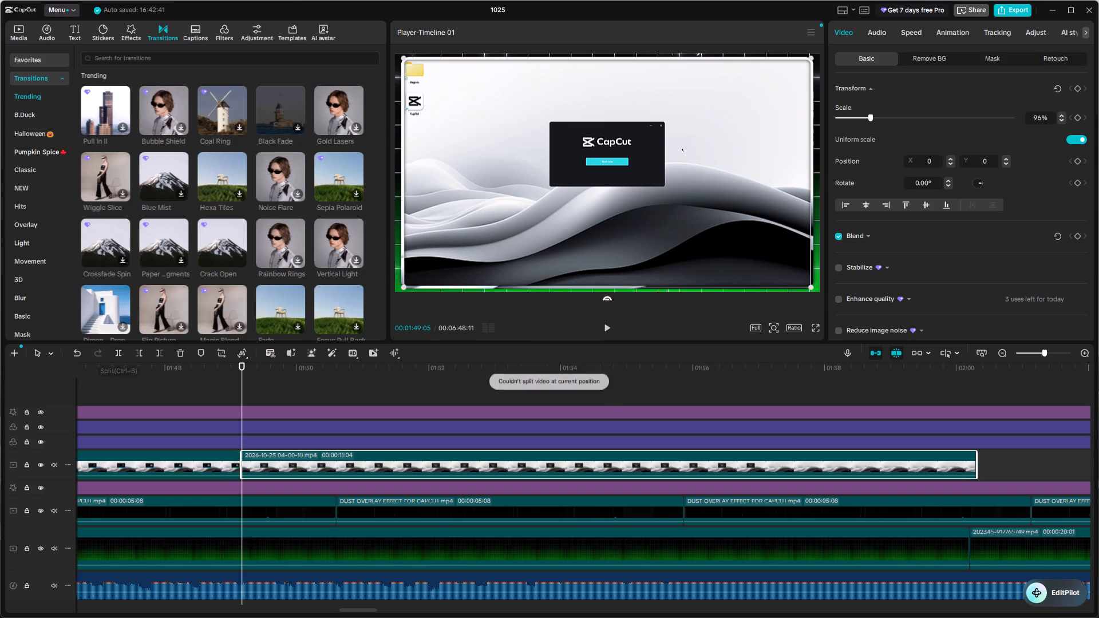
Set the speed of the installation-progress segment between the two cuts to 5.00x.
scroll(218, 409, "down", 16, "ctrl")
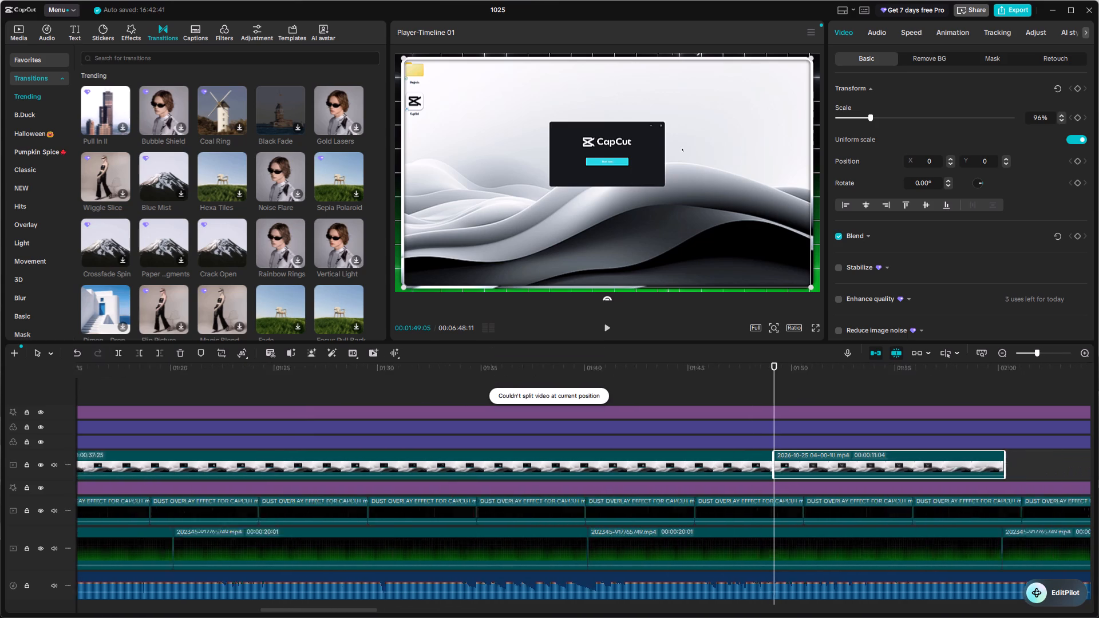
scroll(218, 409, "down", 1, "ctrl")
left_click(288, 458)
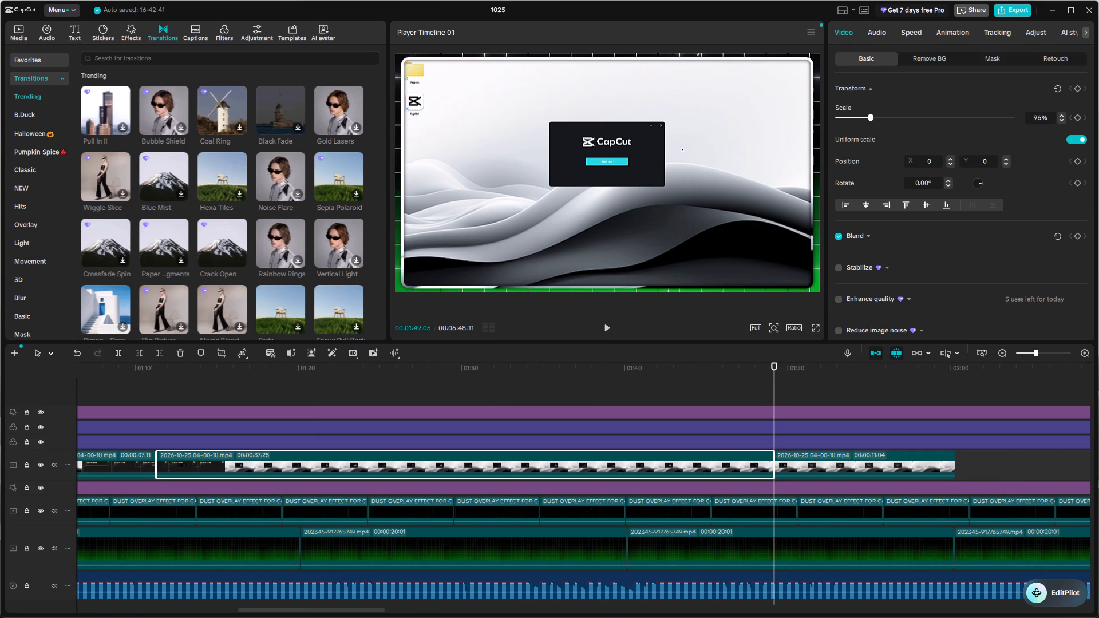
left_click(916, 39)
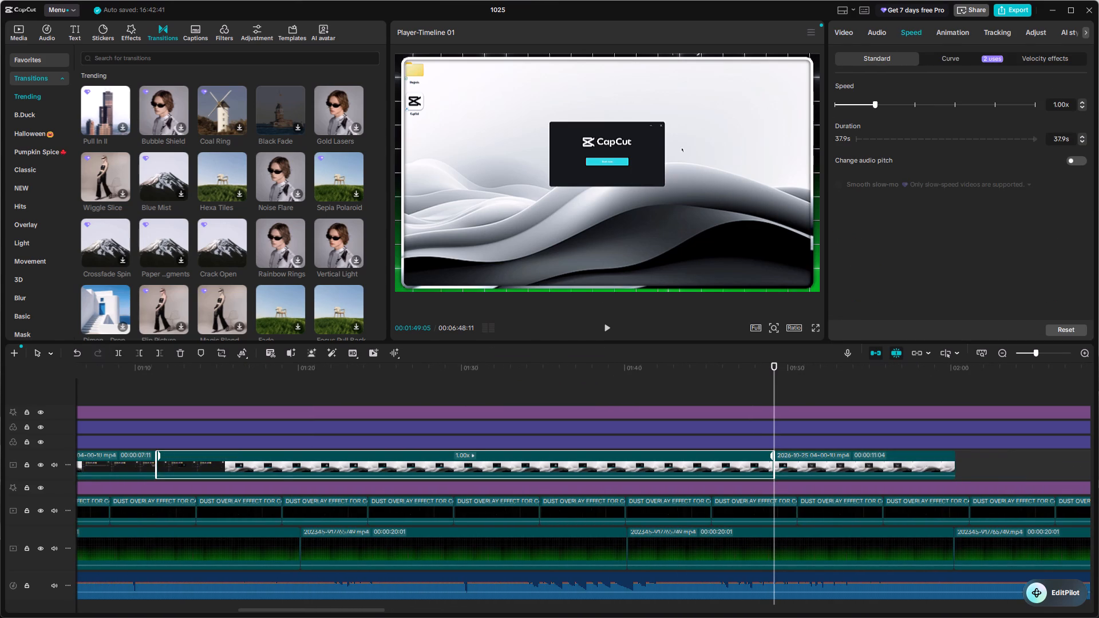
left_click(951, 102)
left_click(952, 103)
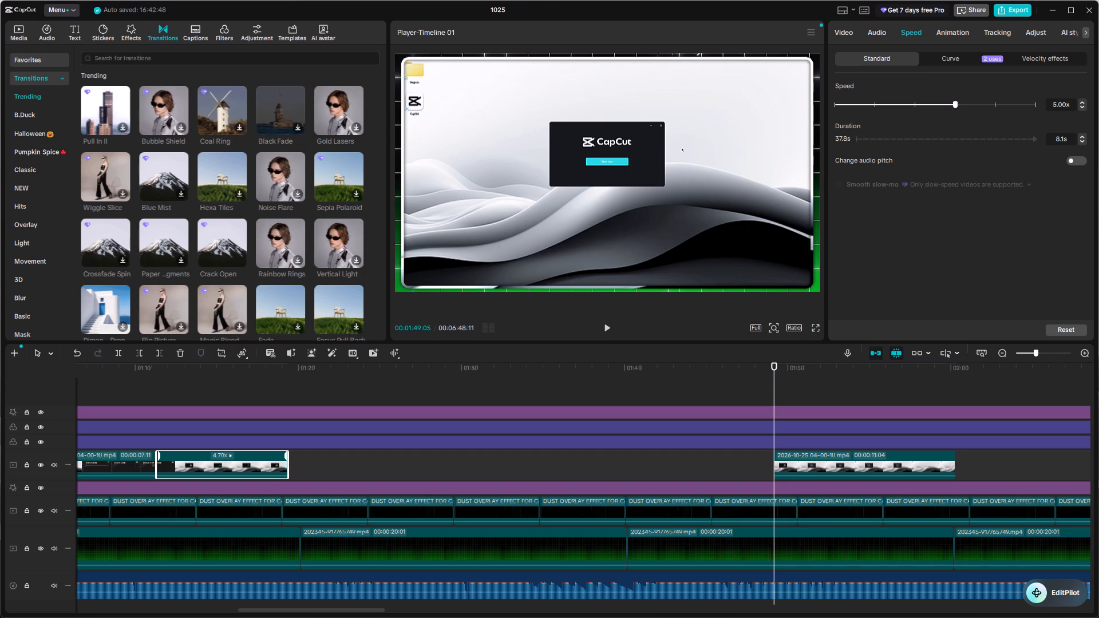
Move the clip's remaining 11-second segment back to close the gap after the sped-up installation segment.
left_click_drag(835, 455, 427, 450)
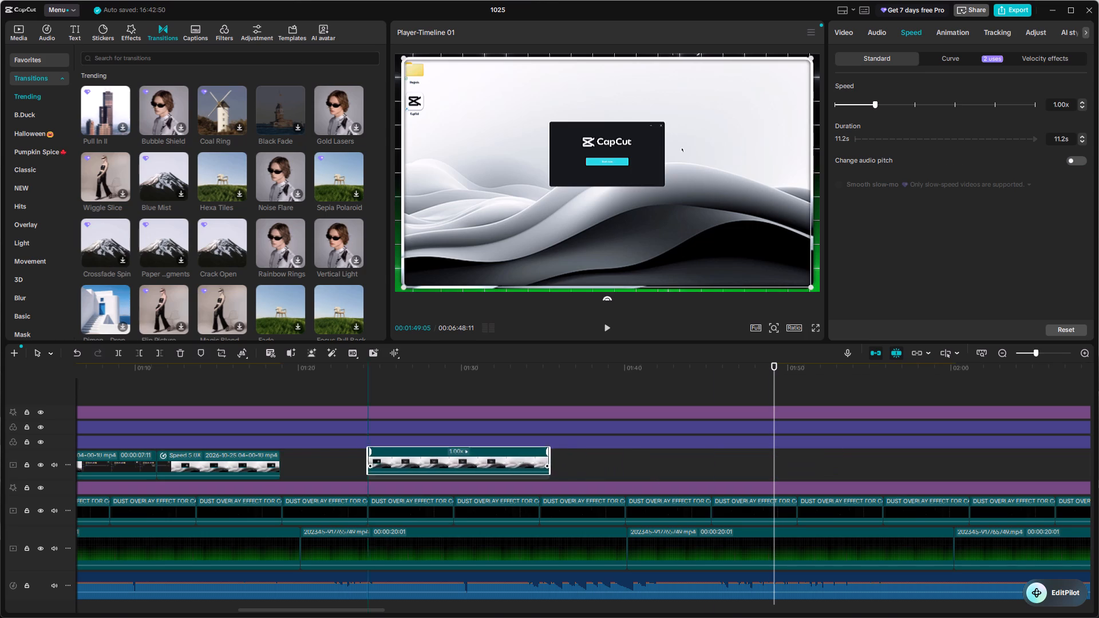
left_click_drag(427, 450, 344, 458)
left_click(188, 385)
left_click_drag(188, 385, 151, 395)
left_click(335, 457)
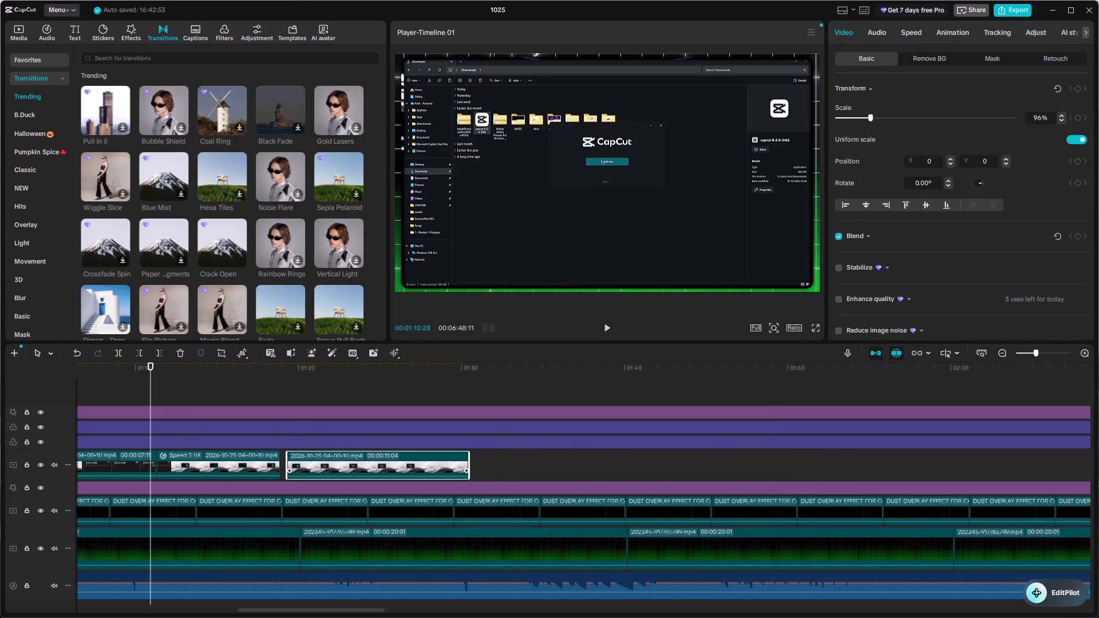
left_click(251, 379)
left_click_drag(251, 379, 234, 385)
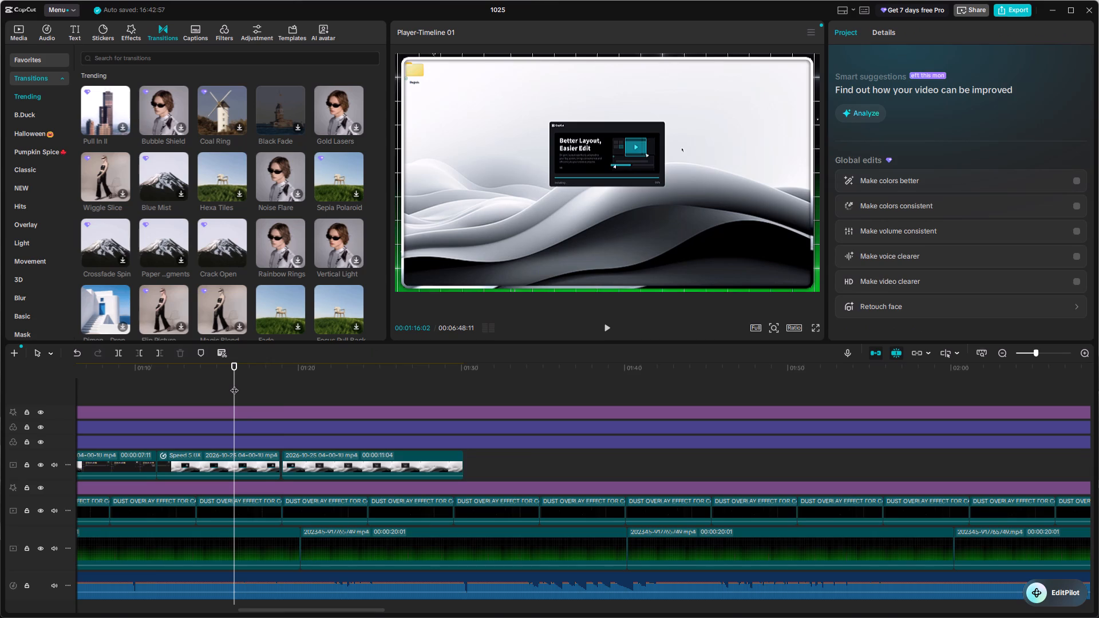
Turn on the timeline's hover preview axis.
scroll(372, 462, "up", 3, "ctrl")
scroll(372, 462, "right", 20)
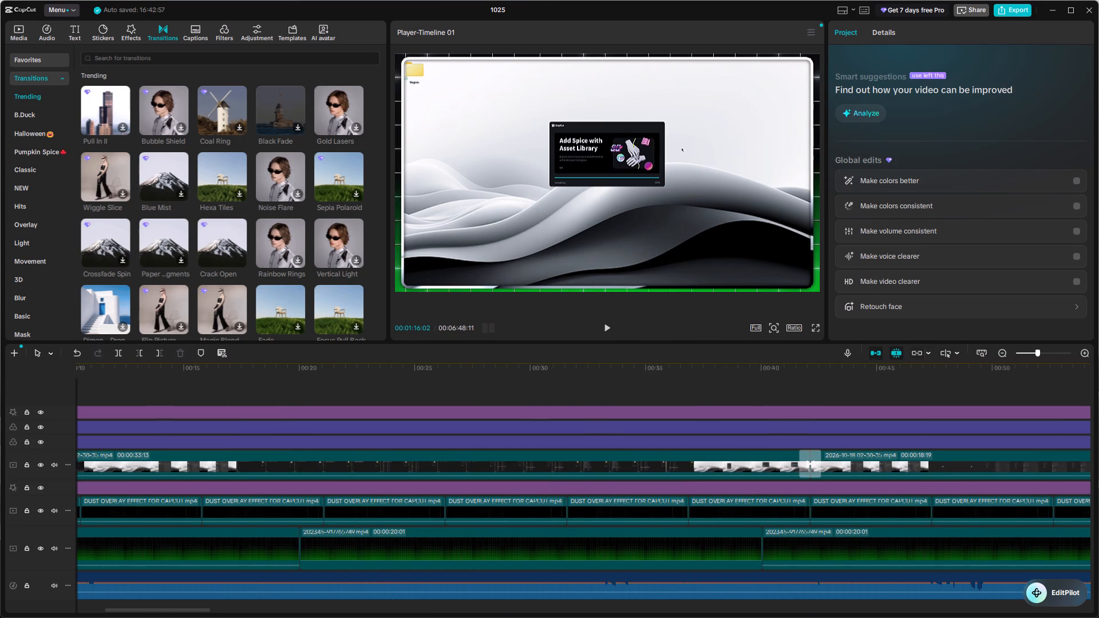
left_click(948, 357)
scroll(899, 452, "left", 2)
scroll(899, 452, "down", 3, "ctrl")
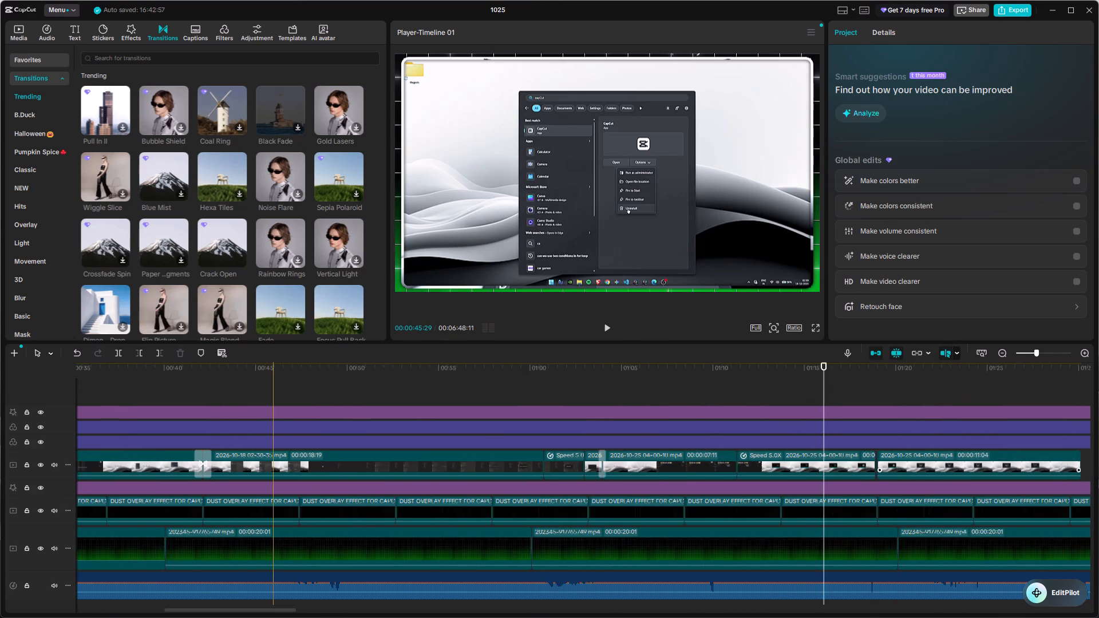
Snap the 11-second segment flush against the end of the 5.0x installation segment.
left_click_drag(851, 468, 849, 473)
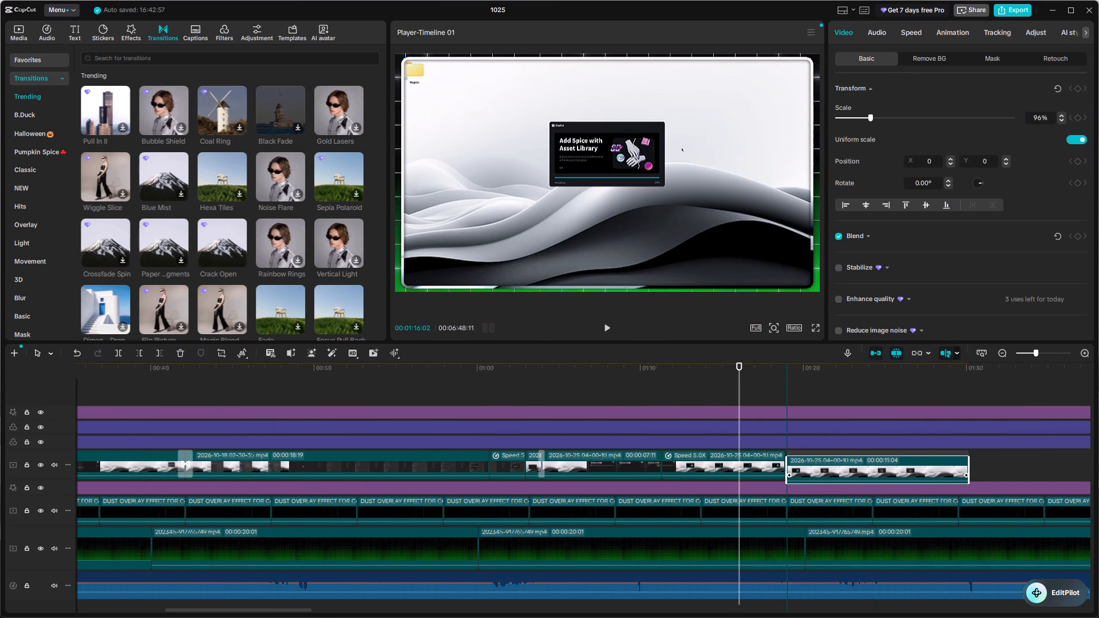
left_click_drag(849, 473, 848, 473)
Play the timeline from about 1:00 through the uninstalling and installation clips to check the cuts and pacing.
left_click(509, 392)
left_click_drag(509, 392, 484, 401)
key("space")
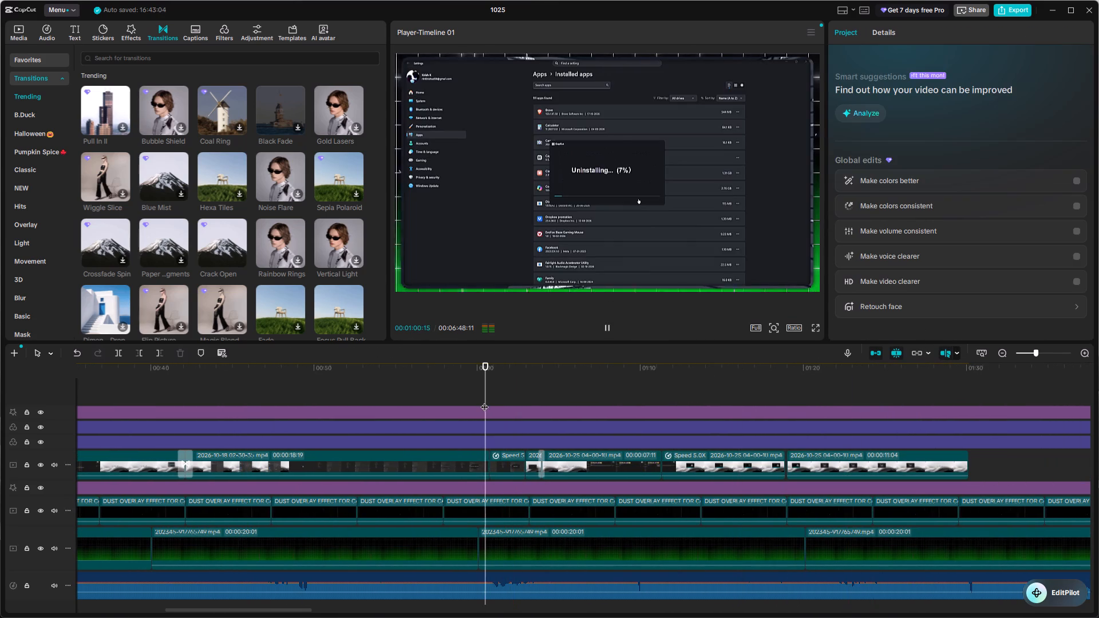
scroll(484, 401, "right", 1)
scroll(577, 405, "up", 4)
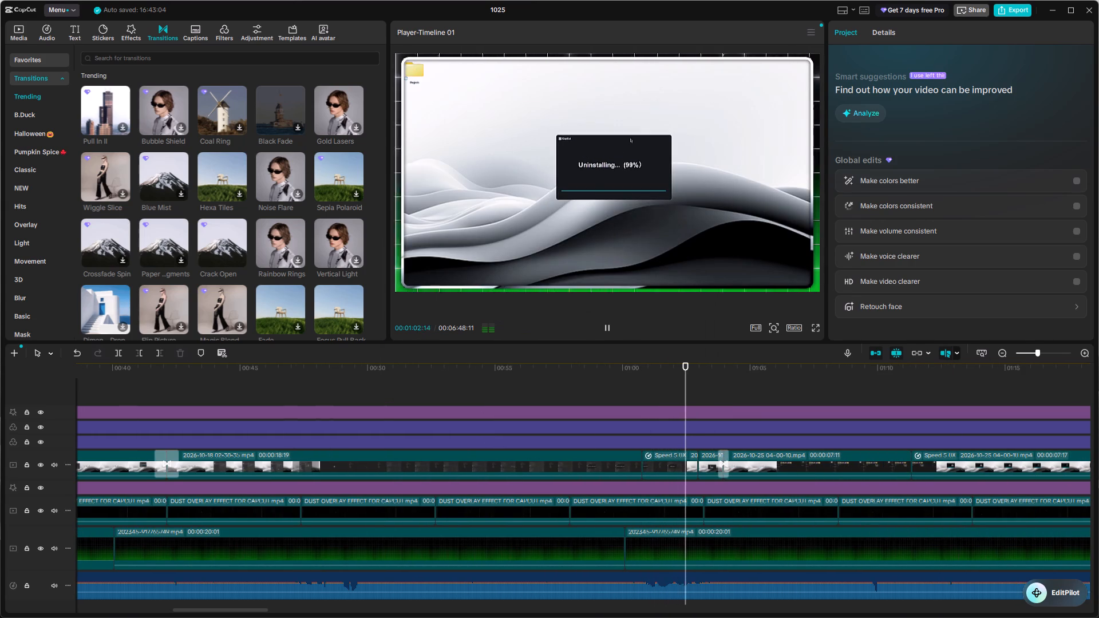
scroll(706, 476, "up", 2)
scroll(706, 476, "left", 2)
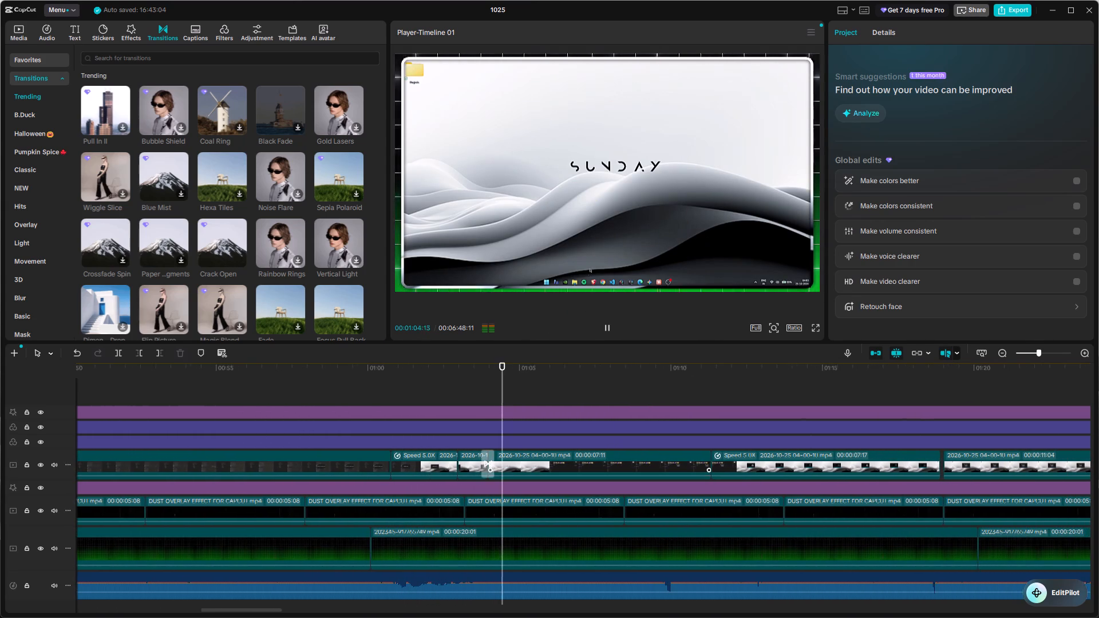
scroll(706, 476, "left", 1)
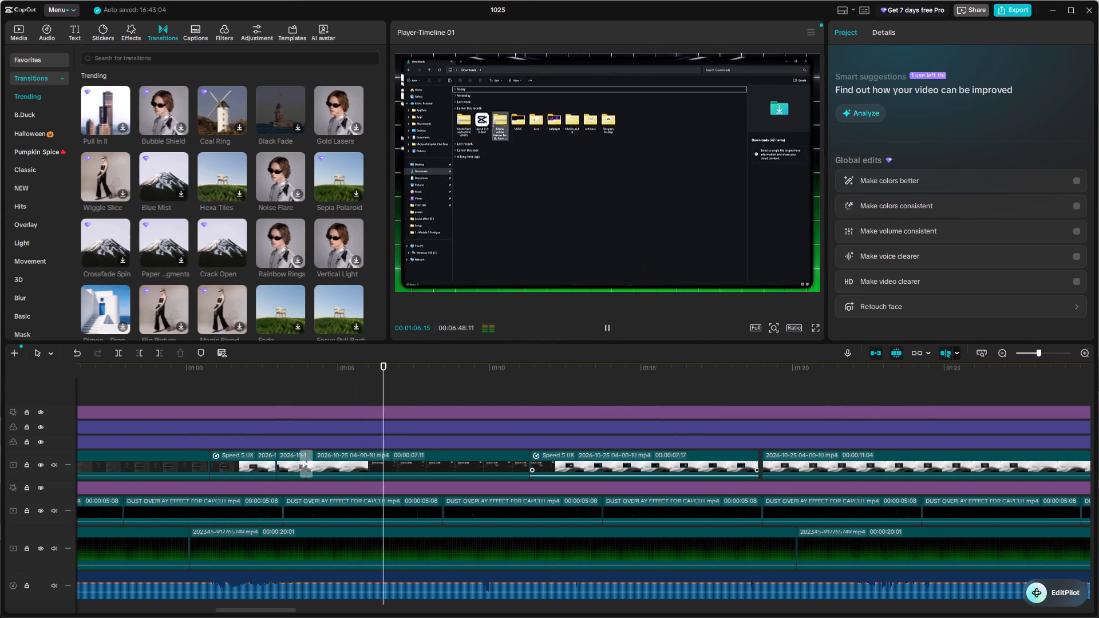
scroll(741, 480, "left", 1)
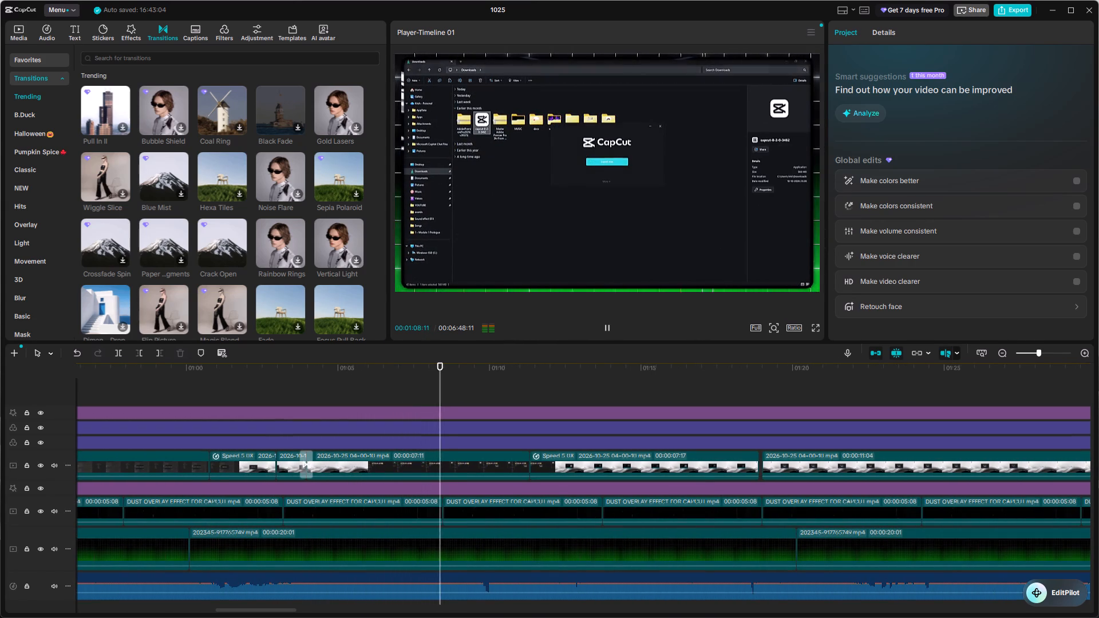
scroll(741, 480, "left", 2)
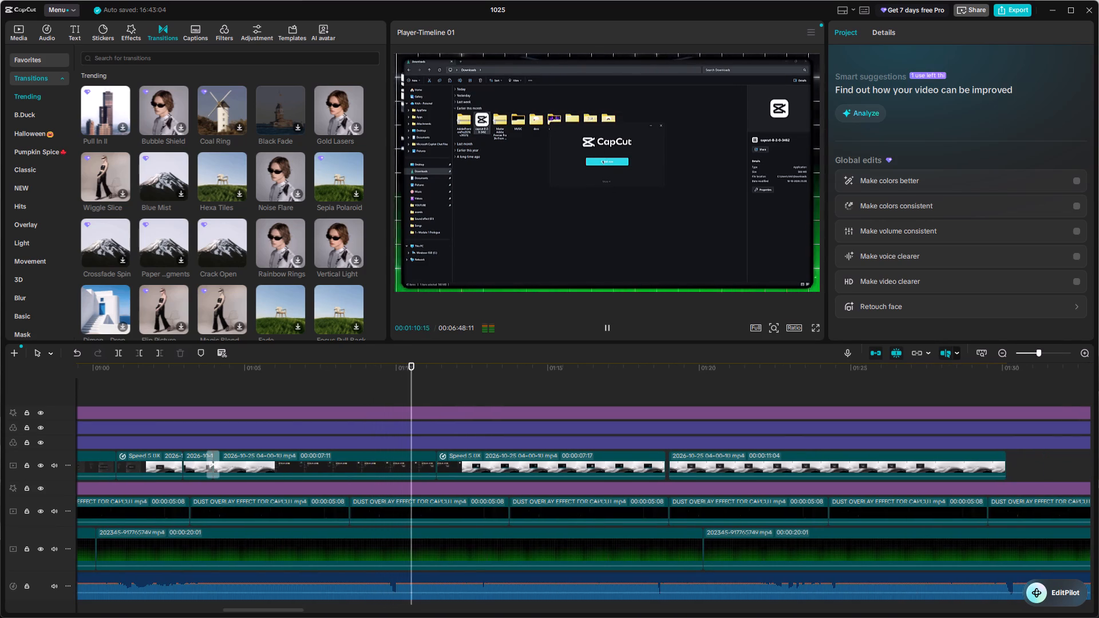
scroll(728, 480, "left", 1)
scroll(728, 480, "up", 2, "ctrl")
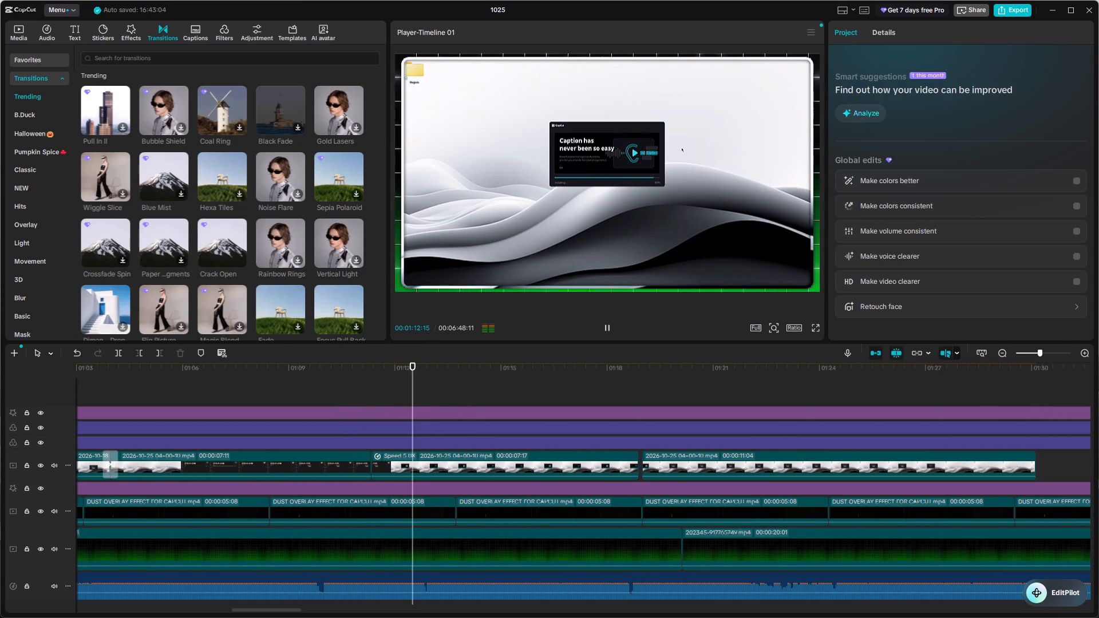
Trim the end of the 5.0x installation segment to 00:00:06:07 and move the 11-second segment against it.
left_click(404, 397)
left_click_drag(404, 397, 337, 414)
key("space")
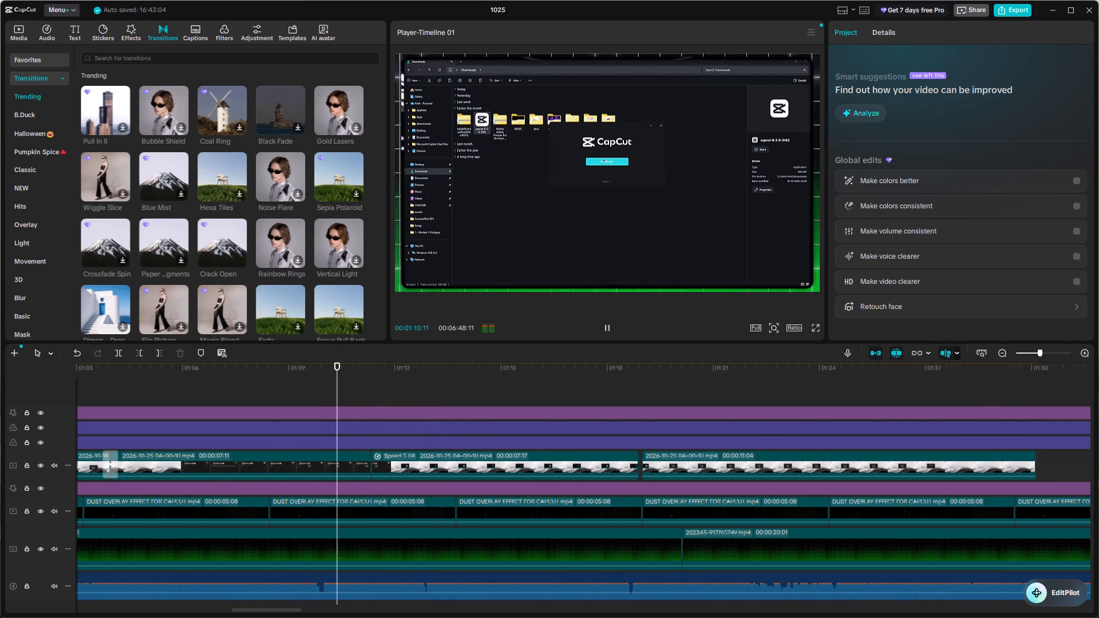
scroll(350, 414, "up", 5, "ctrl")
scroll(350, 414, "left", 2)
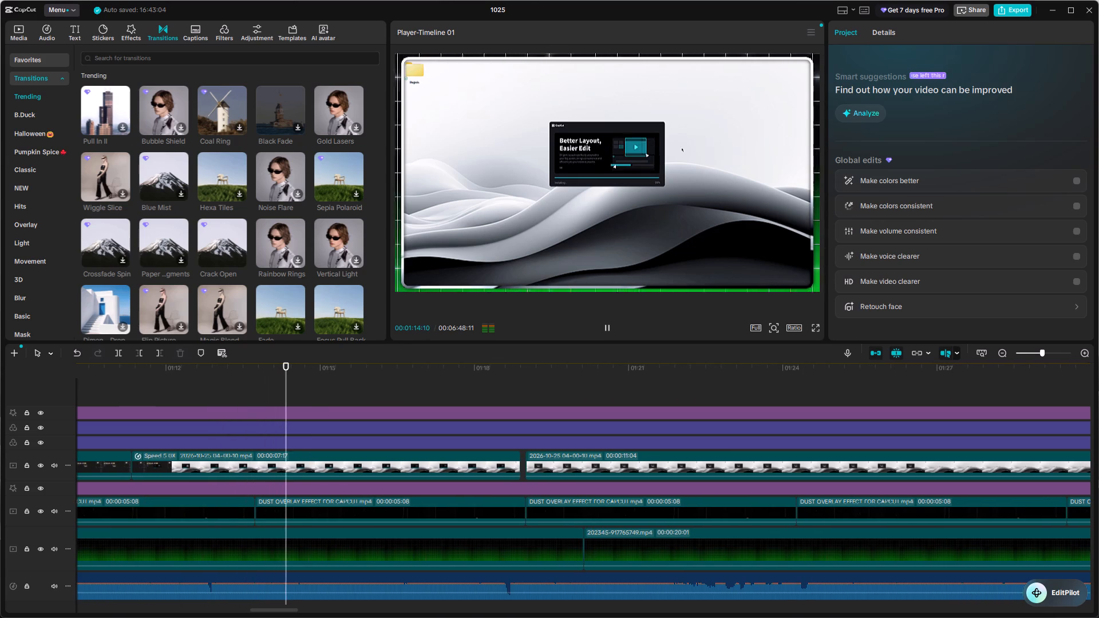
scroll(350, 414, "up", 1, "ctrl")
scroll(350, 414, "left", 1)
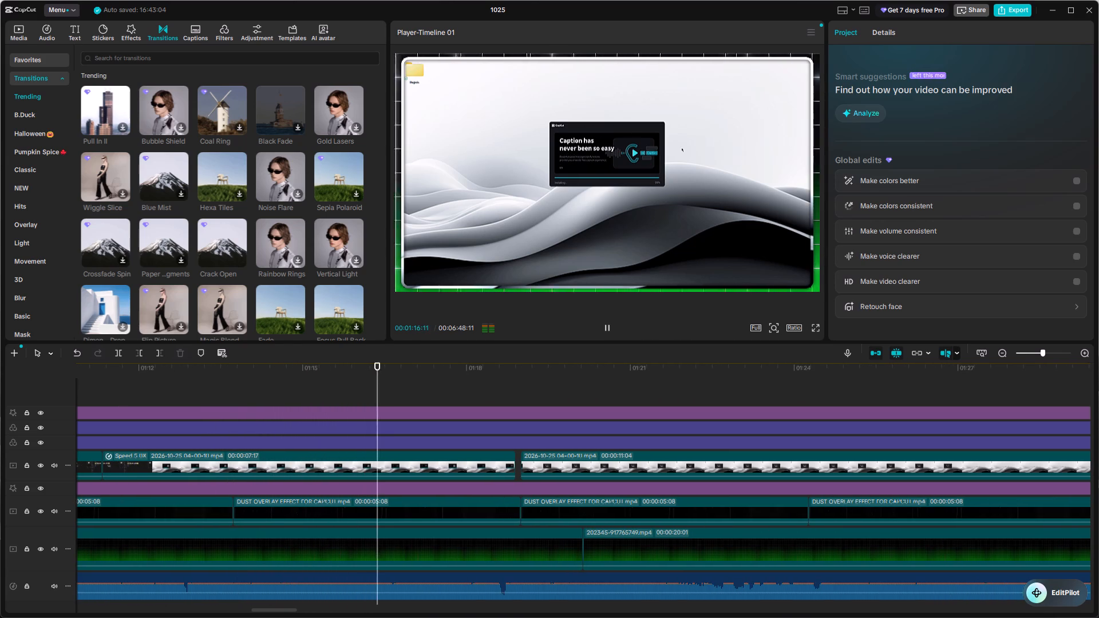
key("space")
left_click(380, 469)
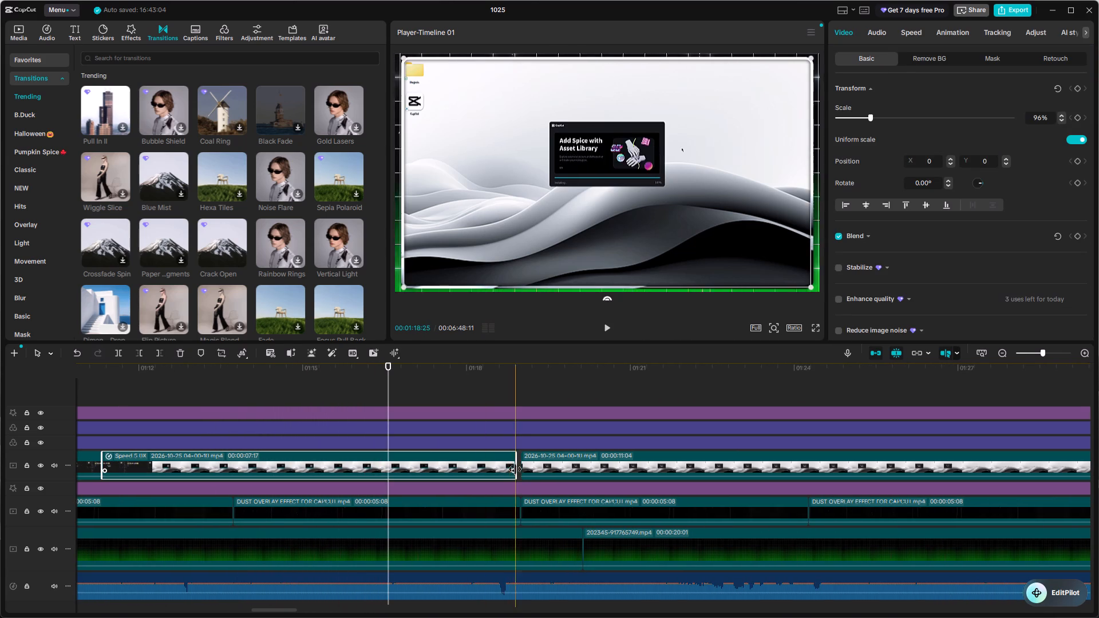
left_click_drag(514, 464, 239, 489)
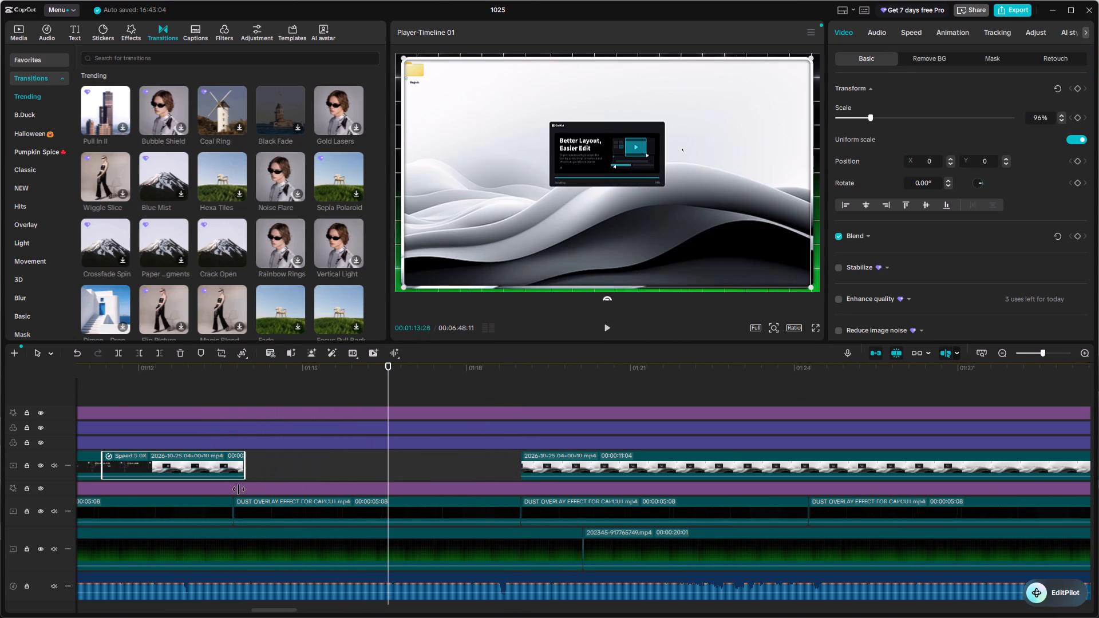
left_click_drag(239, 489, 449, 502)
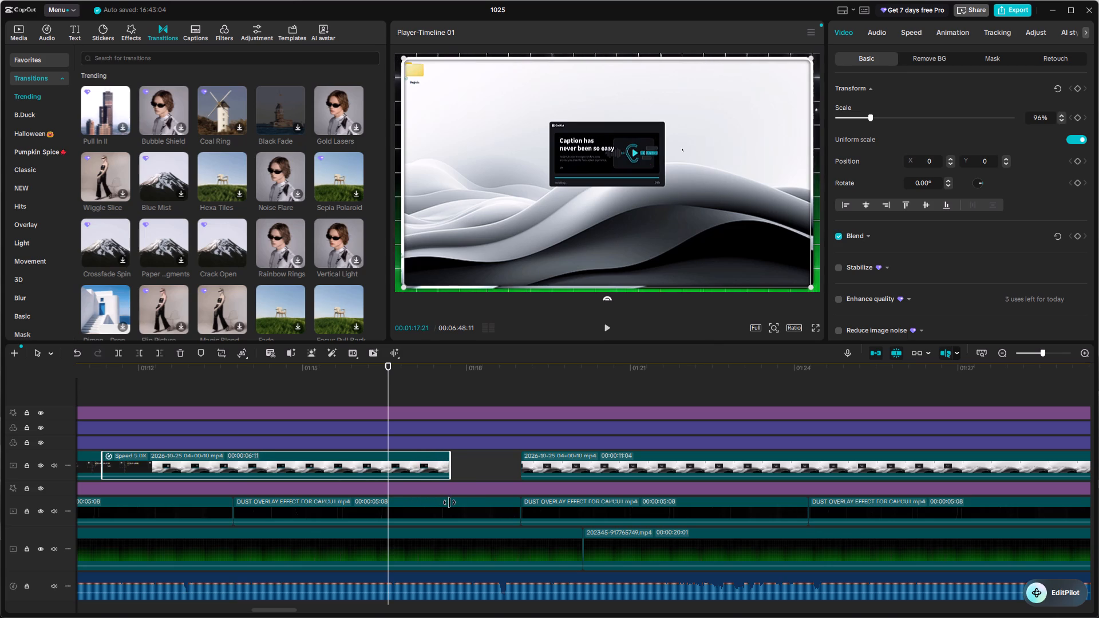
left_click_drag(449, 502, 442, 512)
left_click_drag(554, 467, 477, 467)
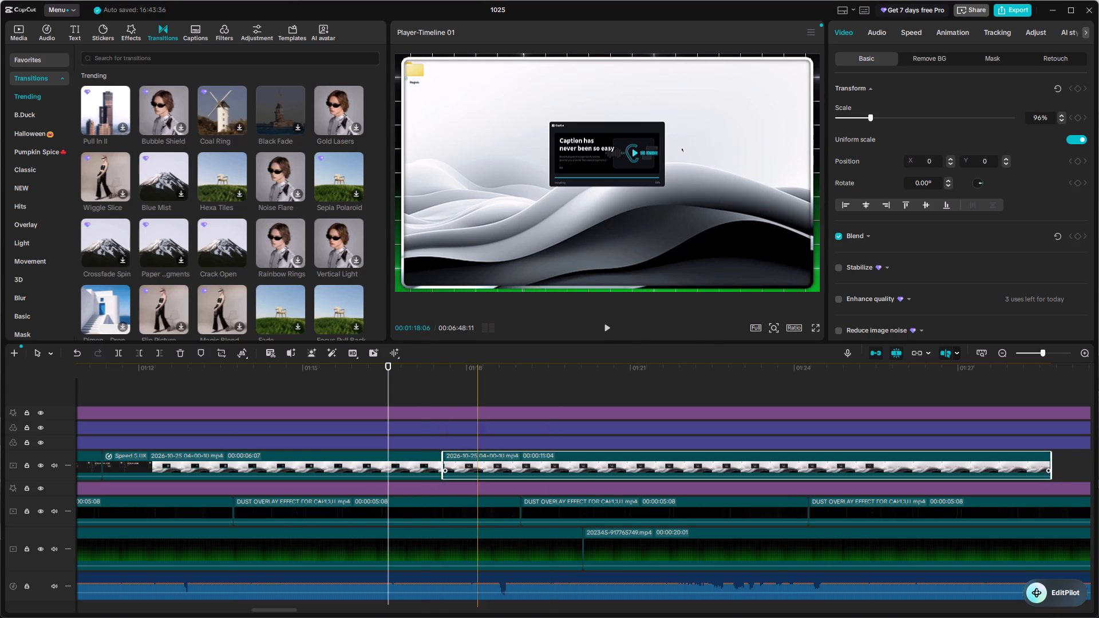
Shorten the 5.0x installation segment from its end to 00:00:04:08 and move the 11-second segment back against it.
left_click(420, 403)
key("space")
key("space")
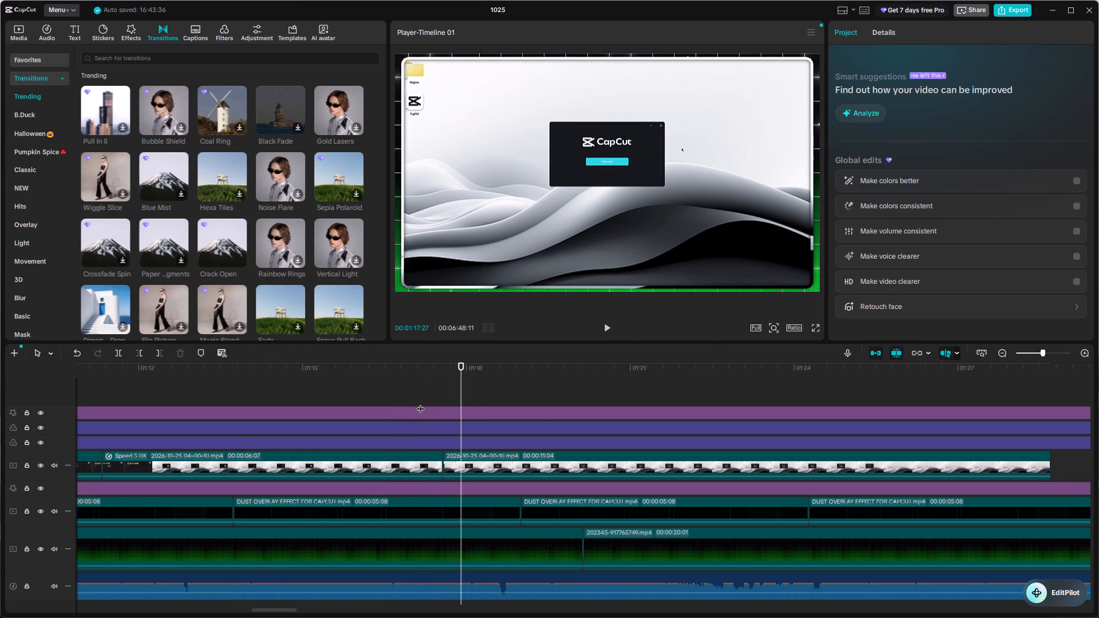
left_click(279, 364)
left_click_drag(279, 364, 146, 405)
key("space")
key("space")
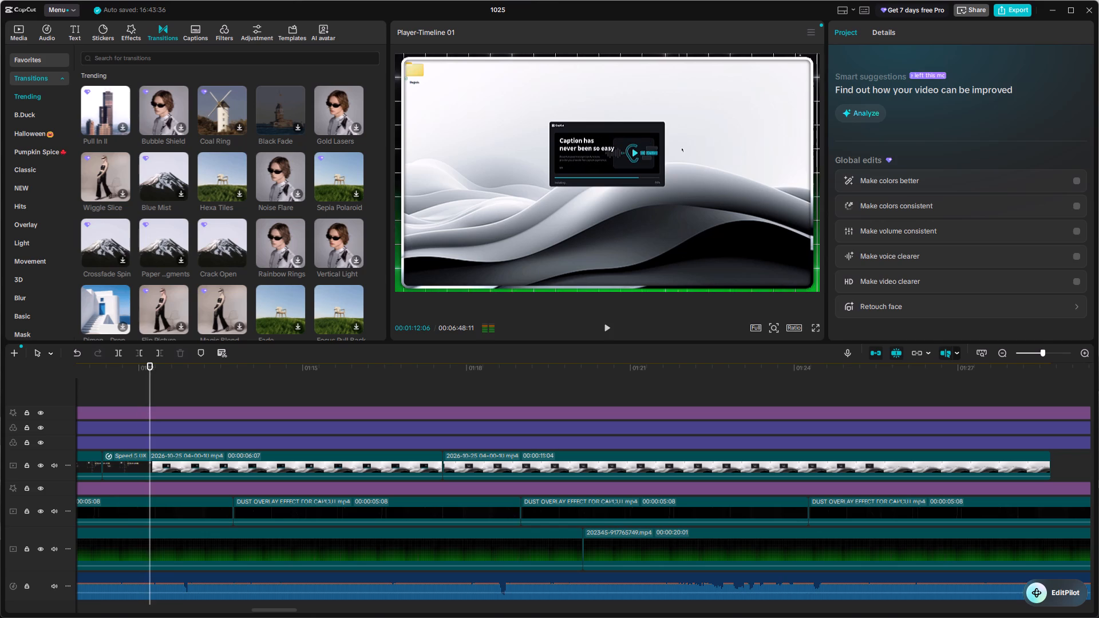
key("space")
scroll(313, 407, "up", 3, "ctrl")
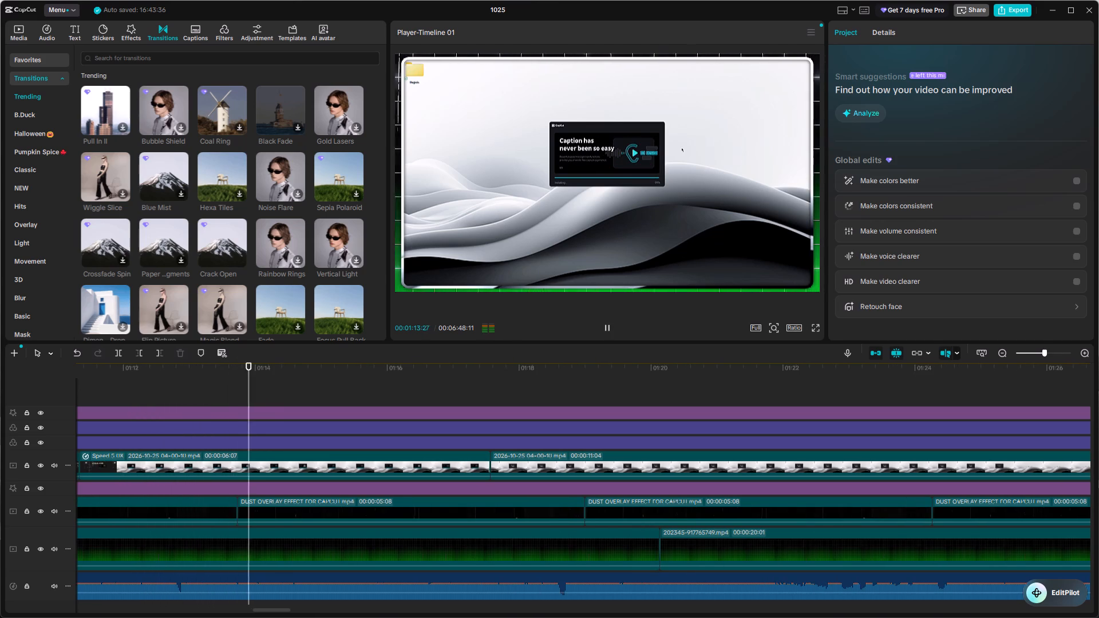
key("space")
left_click(333, 461)
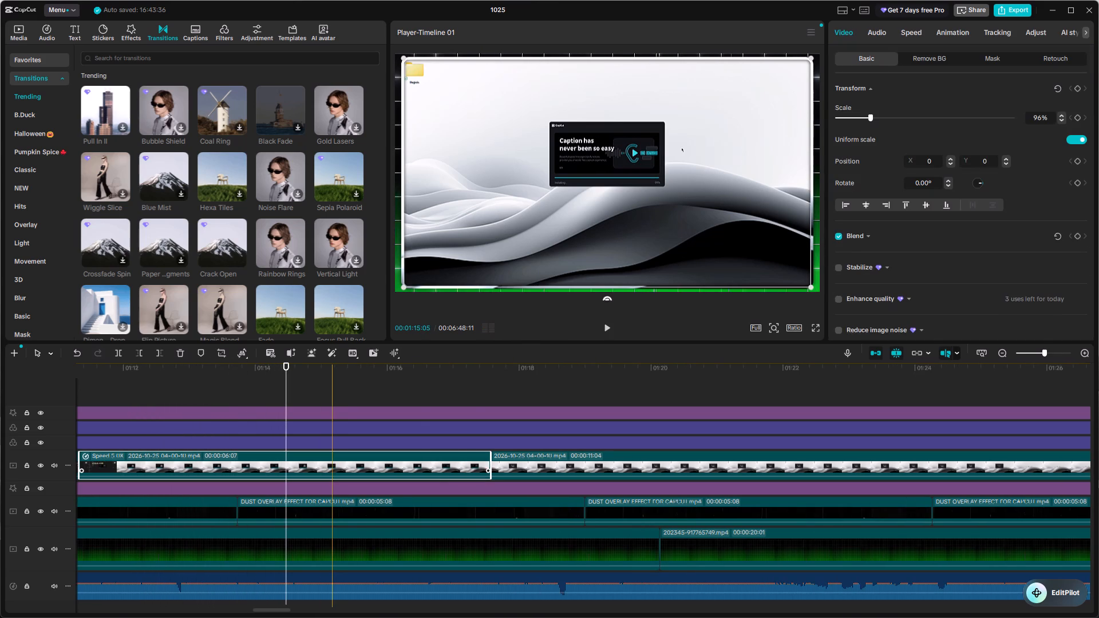
left_click_drag(490, 466, 357, 497)
left_click_drag(503, 466, 373, 474)
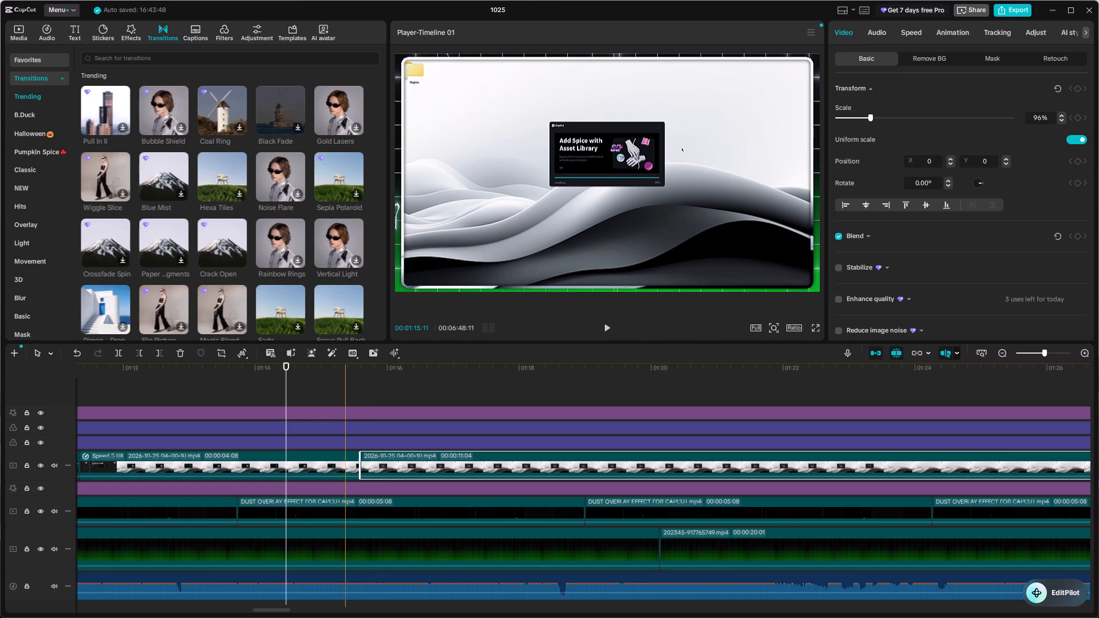
Play from the start of the installation progress through the 11-second segment to check the shortened join.
left_click(345, 402)
left_click_drag(345, 402, 227, 397)
key("space")
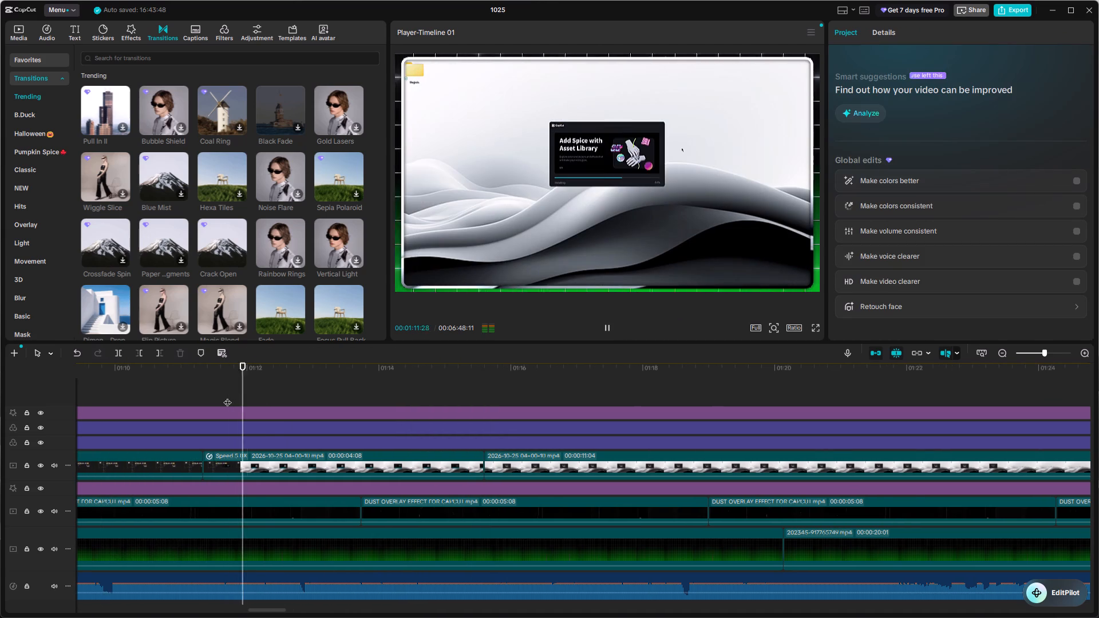
scroll(382, 398, "up", 4, "ctrl")
scroll(382, 398, "left", 1)
scroll(382, 398, "up", 1, "ctrl")
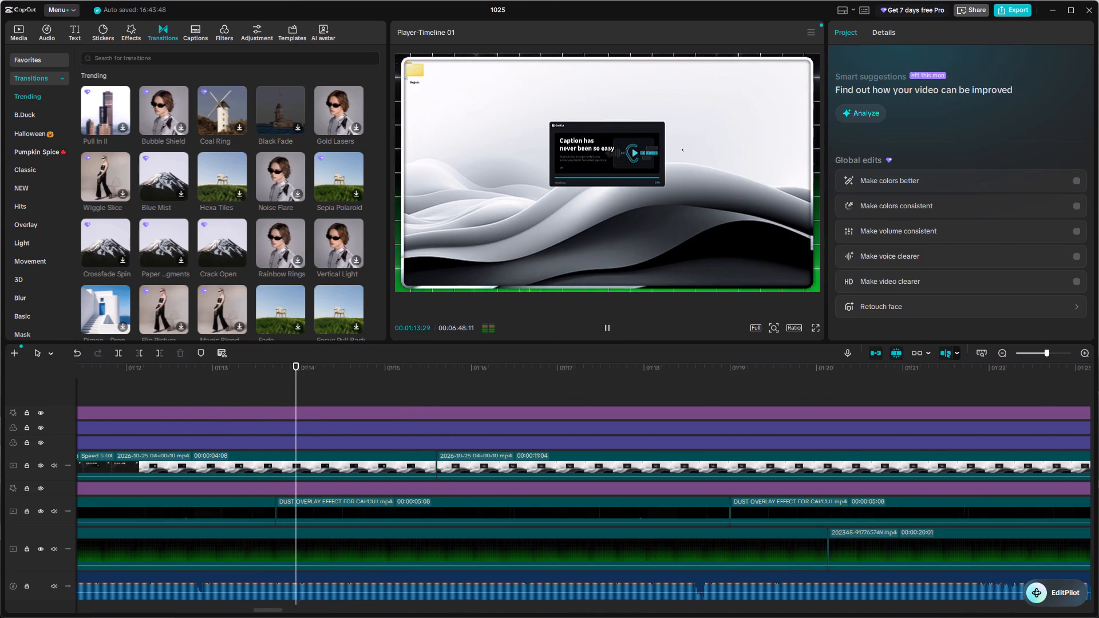
scroll(382, 398, "down", 2, "ctrl")
scroll(421, 395, "up", 1, "ctrl")
scroll(421, 395, "right", 1)
scroll(565, 433, "up", 2, "ctrl")
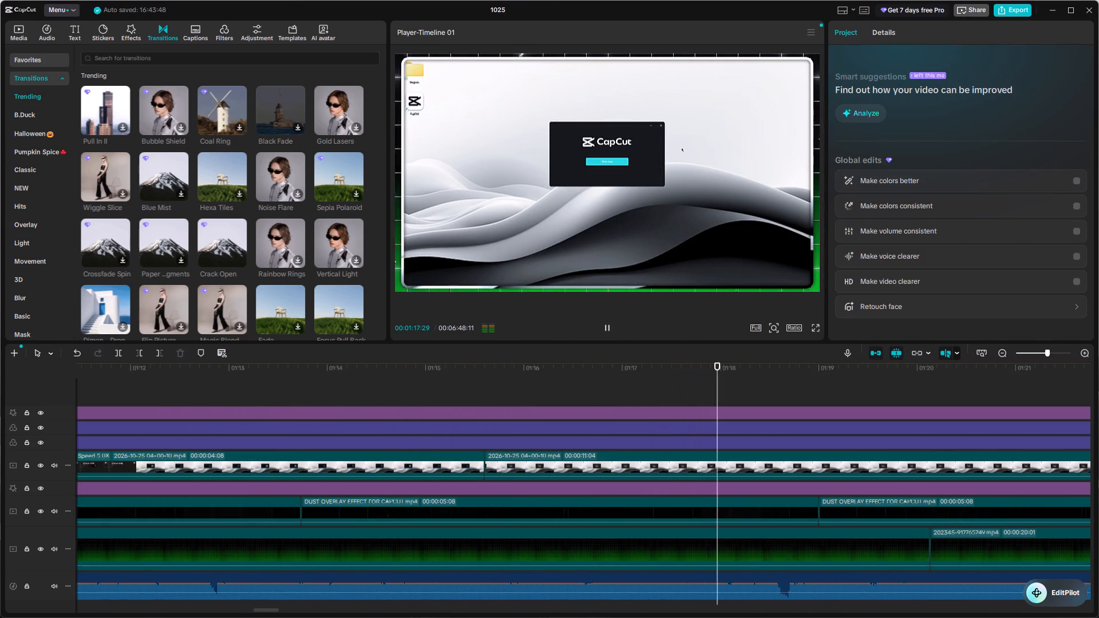
scroll(565, 433, "left", 2)
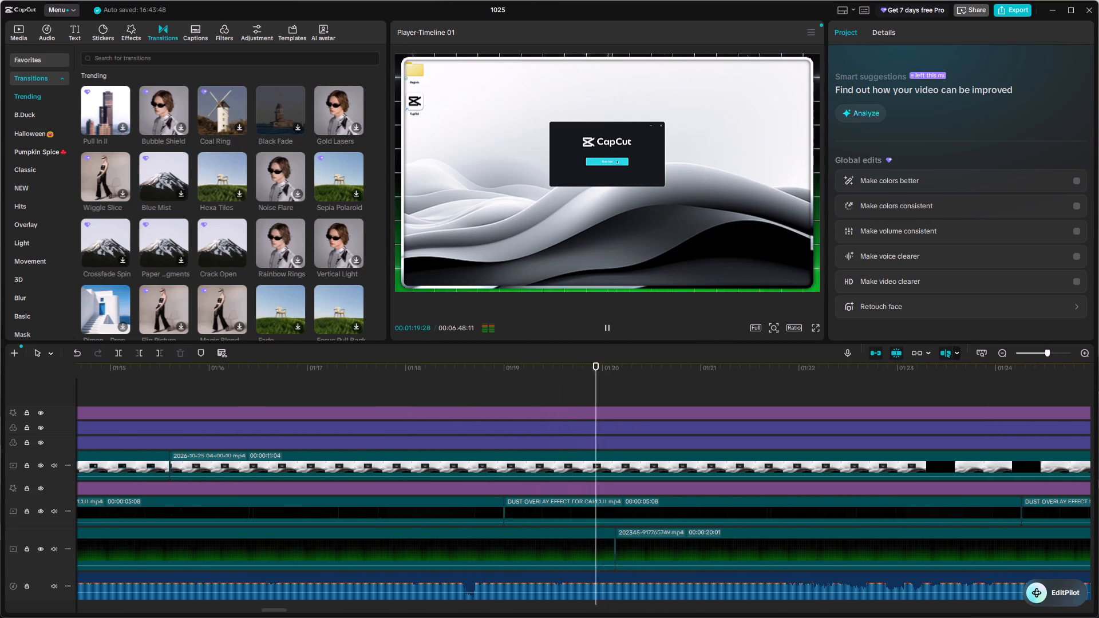
scroll(565, 433, "down", 7, "ctrl")
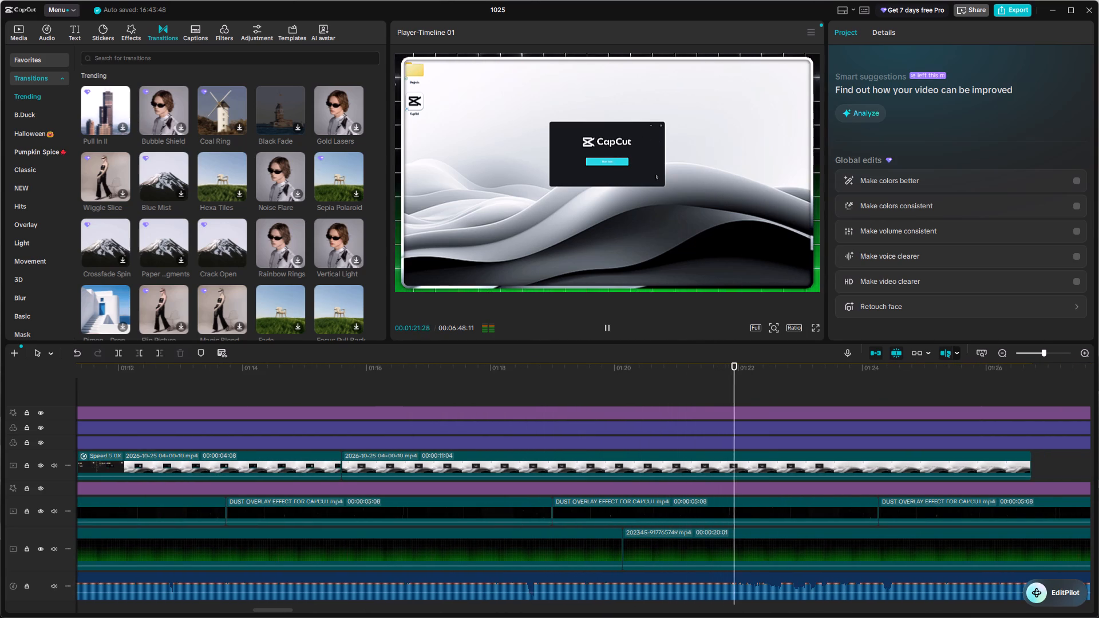
Scrub and replay across the join into the 11-second segment to examine how long the installer's completion window lingers.
left_click(628, 387)
left_click_drag(628, 387, 339, 438)
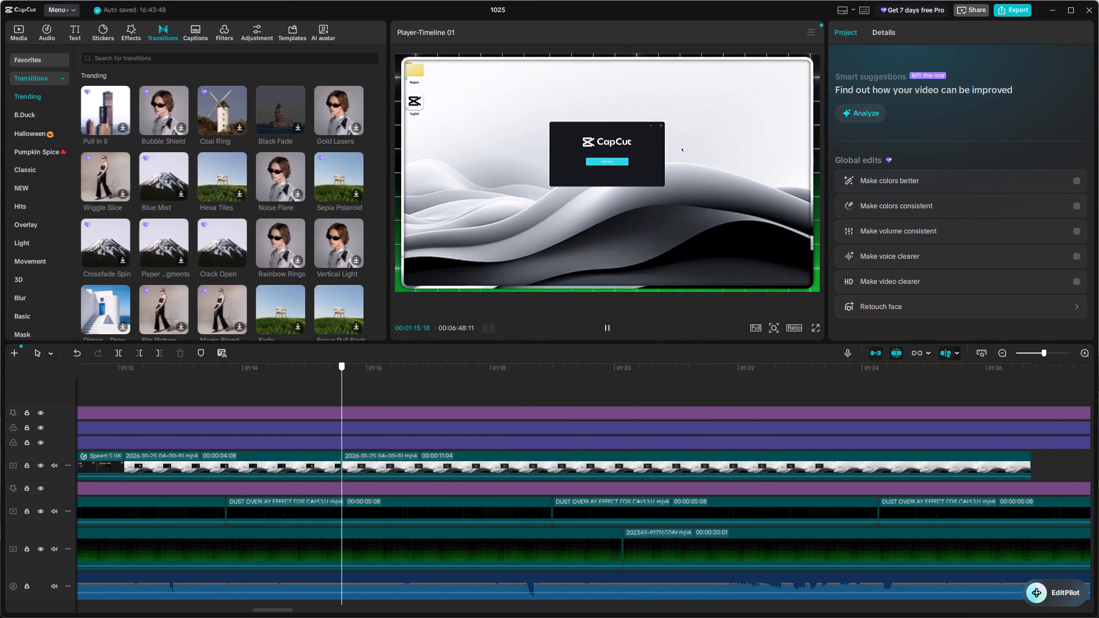
left_click_drag(339, 438, 648, 463)
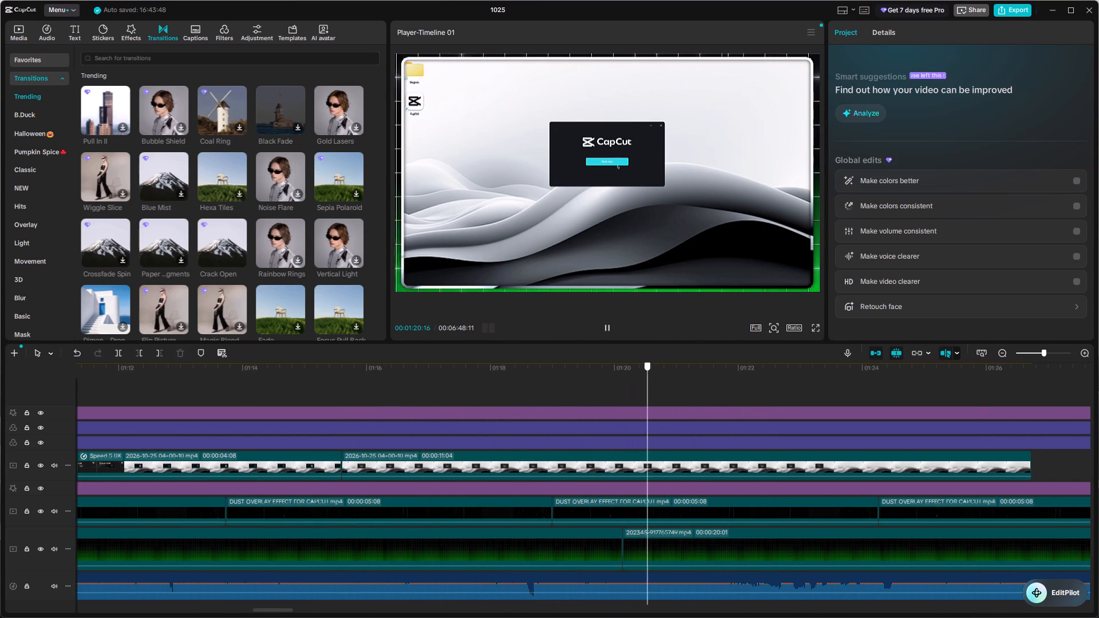
left_click_drag(648, 463, 289, 482)
key("space")
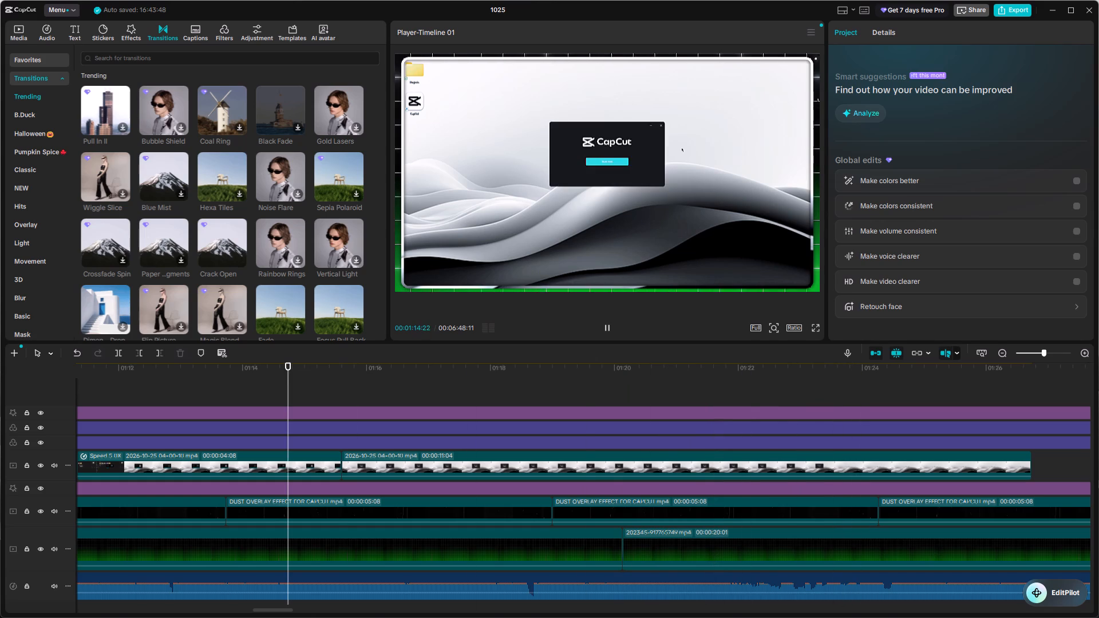
key("space")
scroll(421, 483, "up", 2, "ctrl")
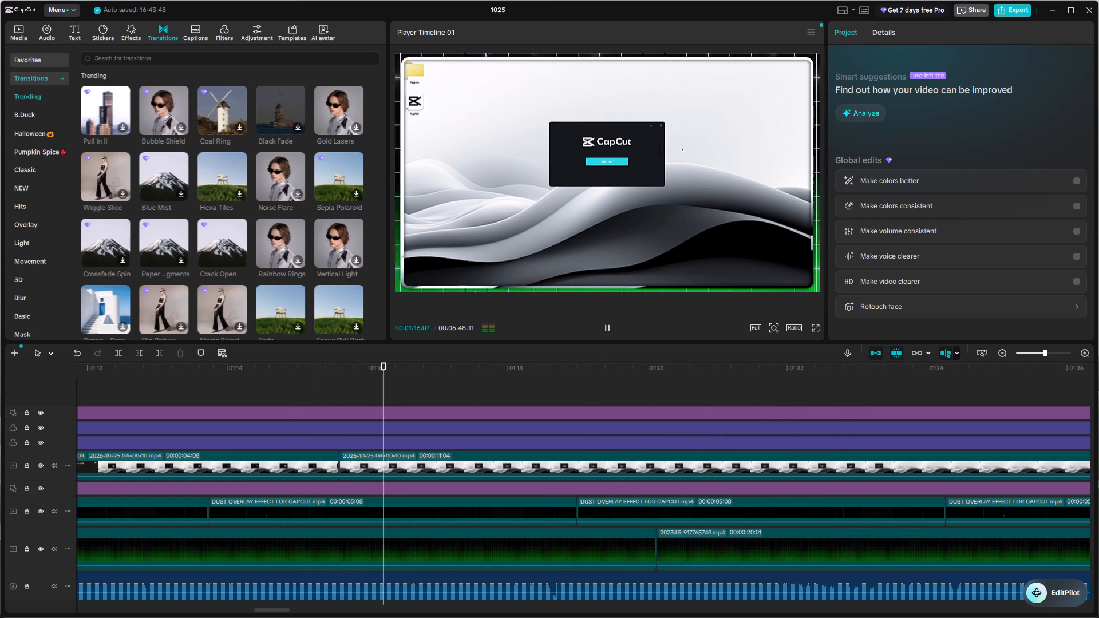
scroll(421, 483, "up", 1, "ctrl")
scroll(421, 483, "left", 1)
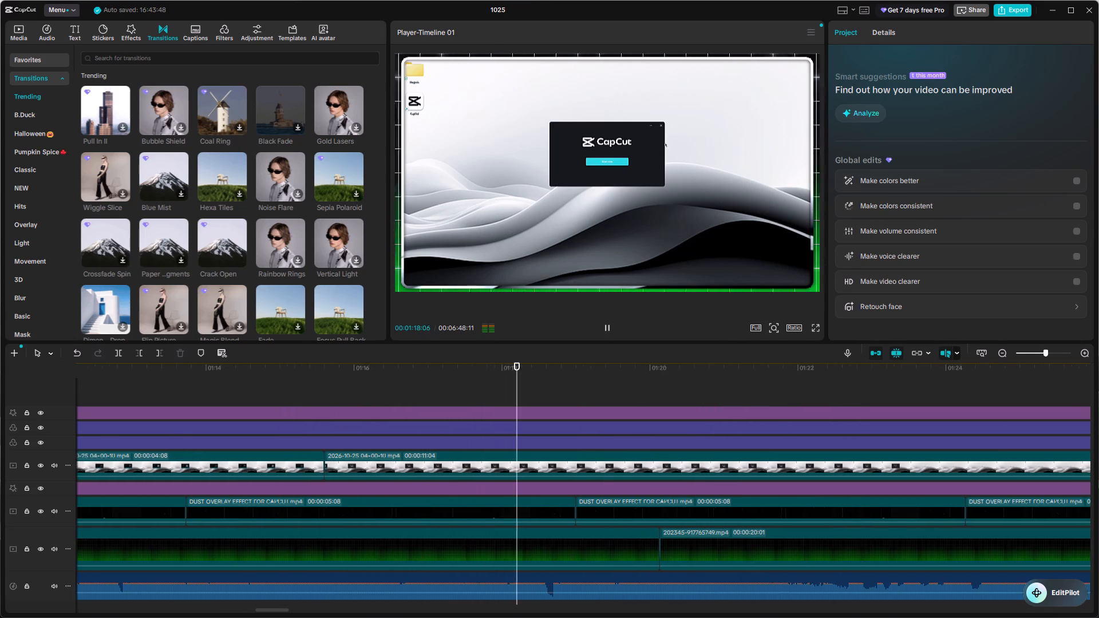
scroll(421, 483, "left", 1)
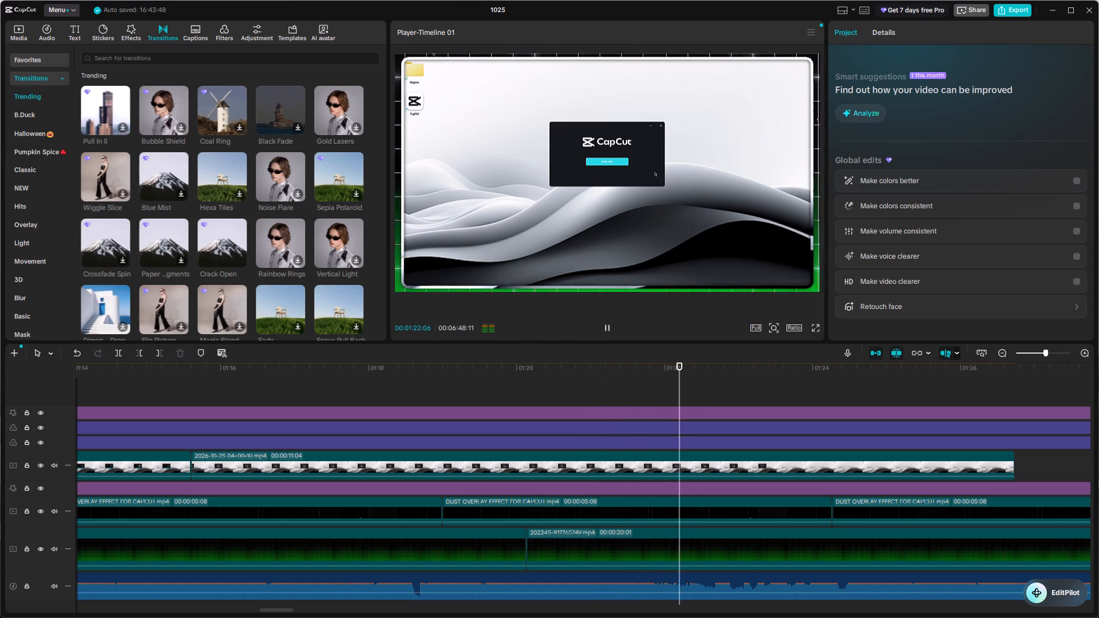
Trim the beginning of the 11-second segment so that it lasts 00:00:05:06, cutting the idle completion-window footage.
left_click(527, 389)
key("space")
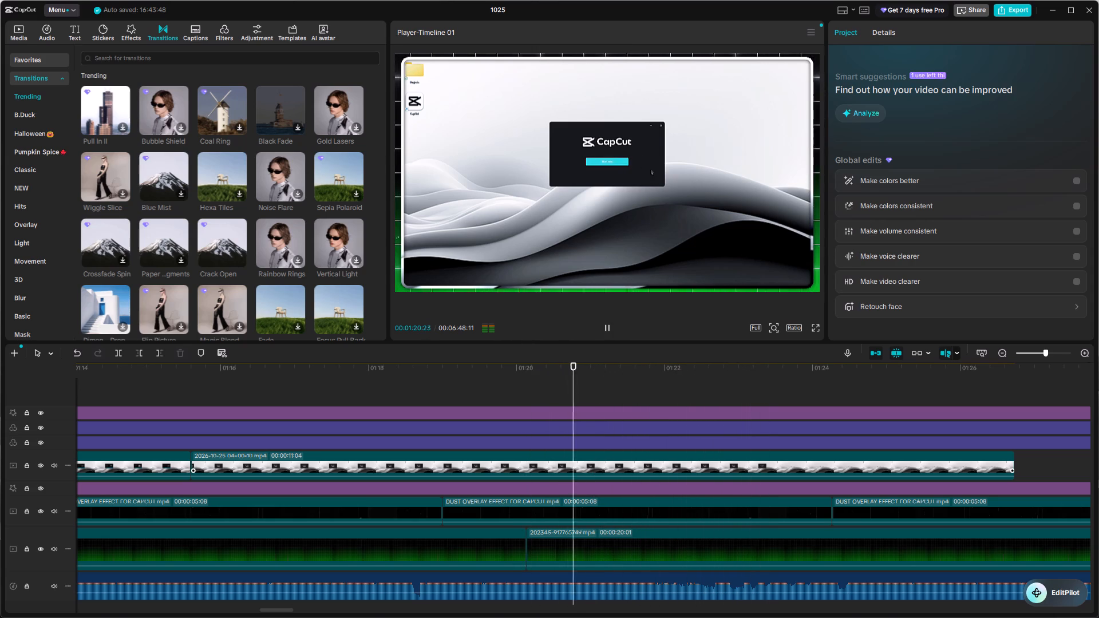
key("space")
left_click(408, 472)
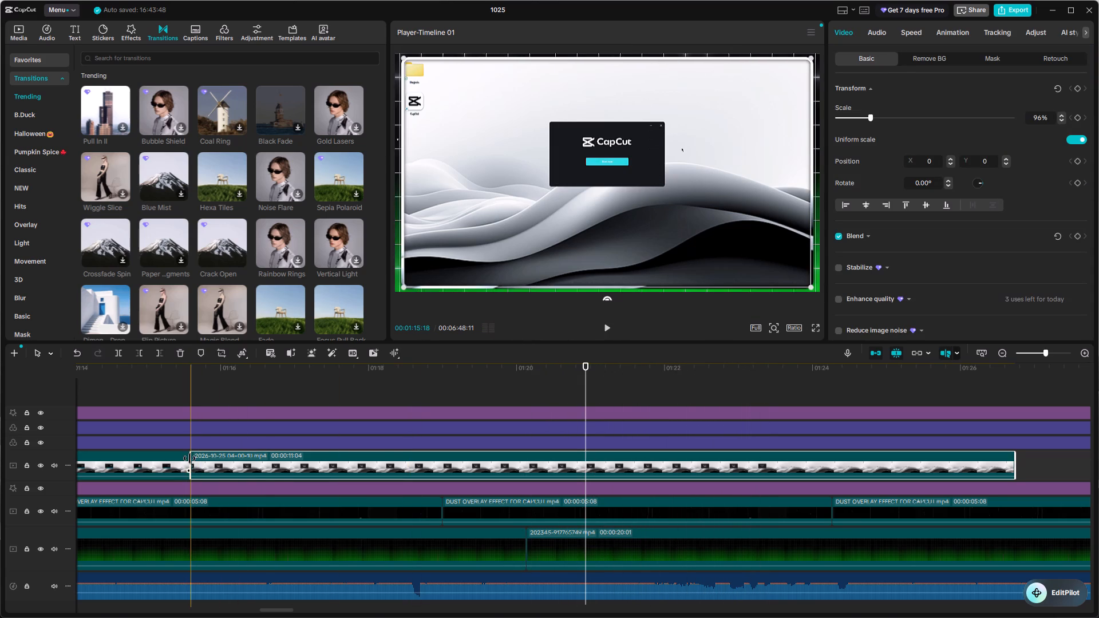
left_click_drag(189, 458, 548, 479)
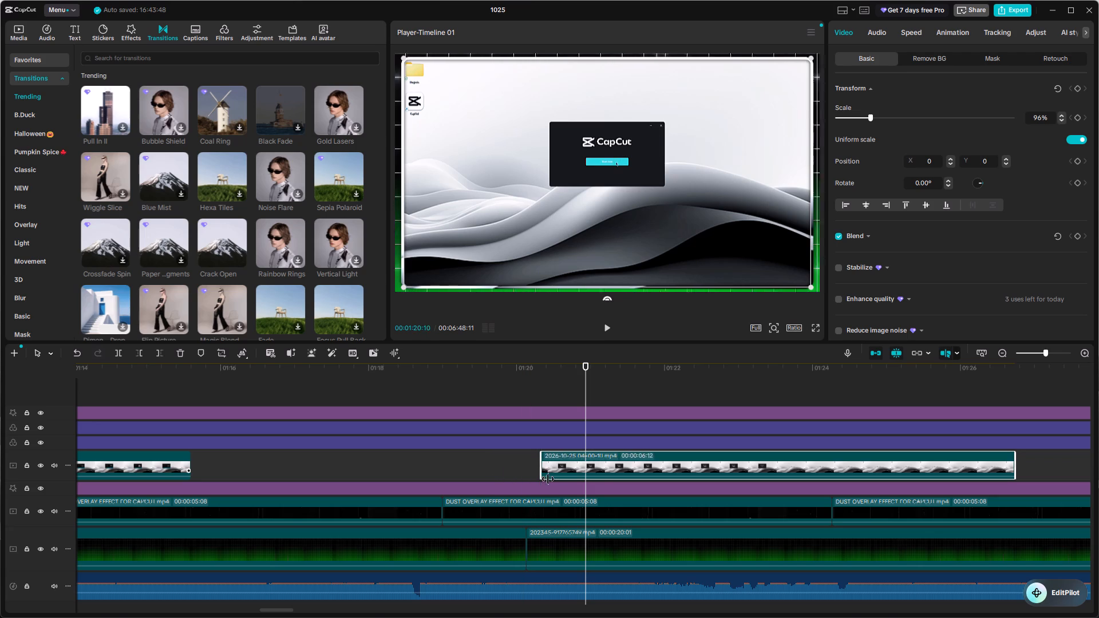
left_click_drag(548, 479, 702, 464)
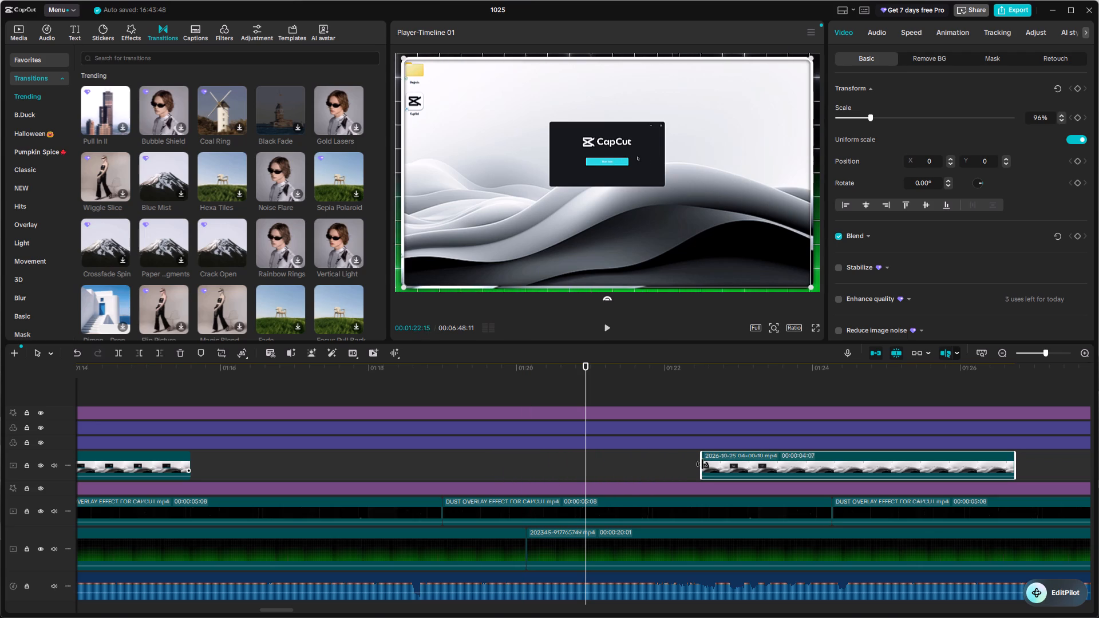
left_click_drag(702, 464, 631, 482)
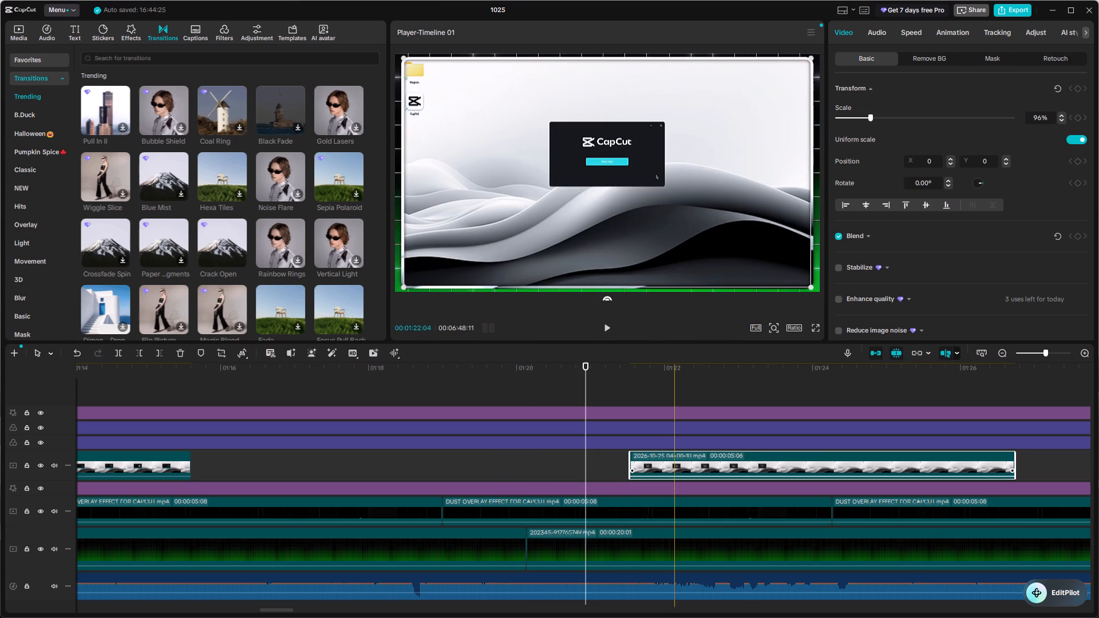
Move the trimmed 00:00:05:06 segment back against the end of the 5.0x installation segment.
left_click_drag(673, 454, 235, 463)
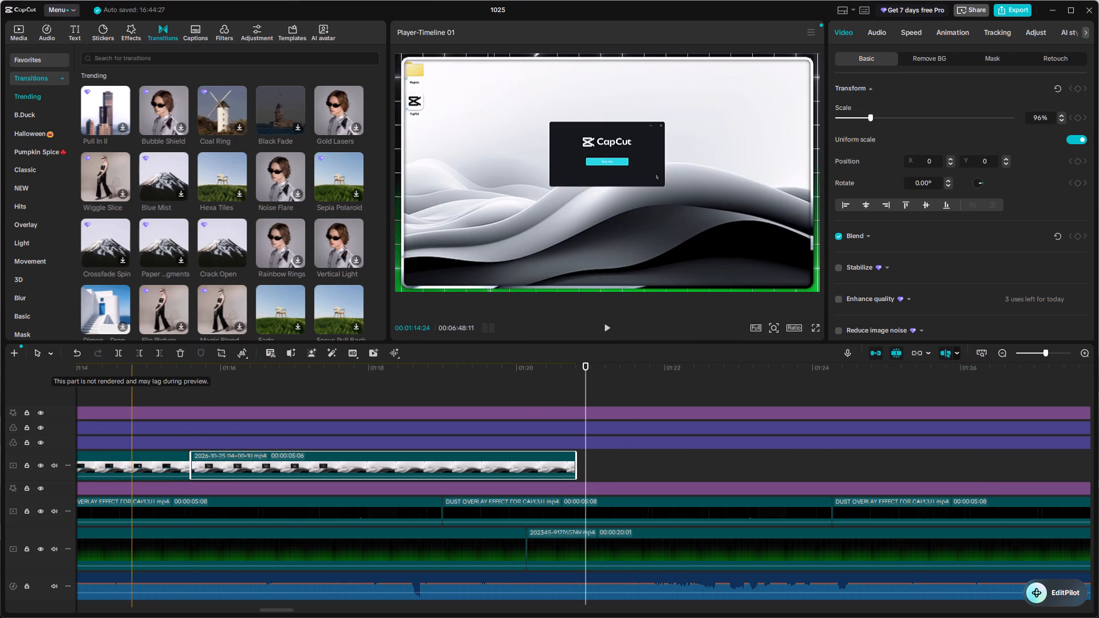
Play across the join into the 00:00:05:06 segment to check how the trimmed completion-window footage flows.
double_click(131, 365)
key("space")
scroll(212, 380, "up", 4, "ctrl")
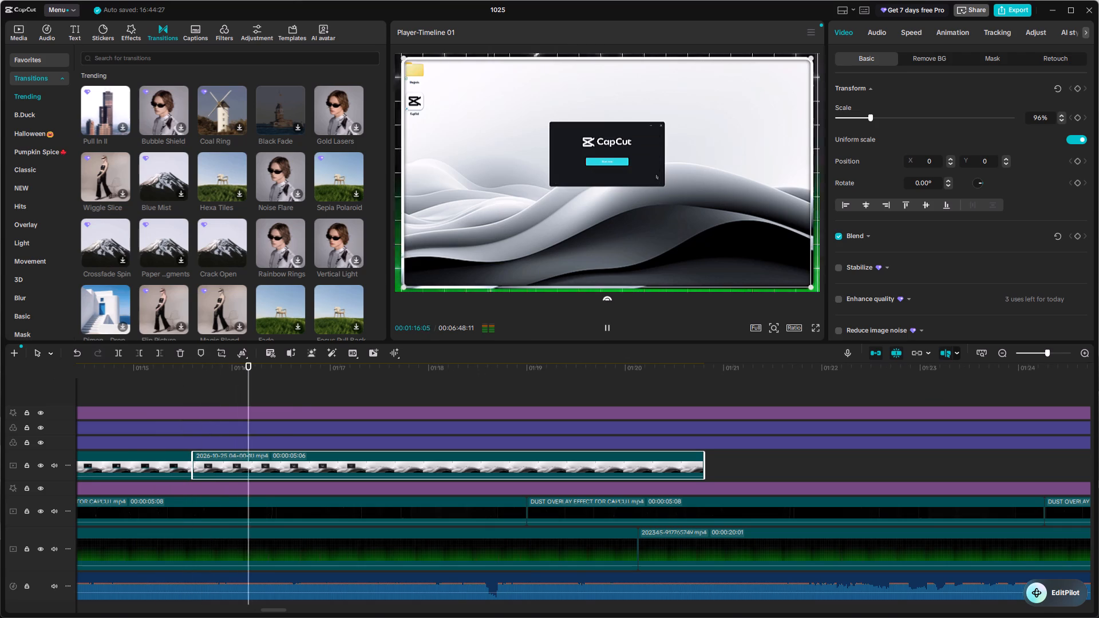
key("space")
key("space")
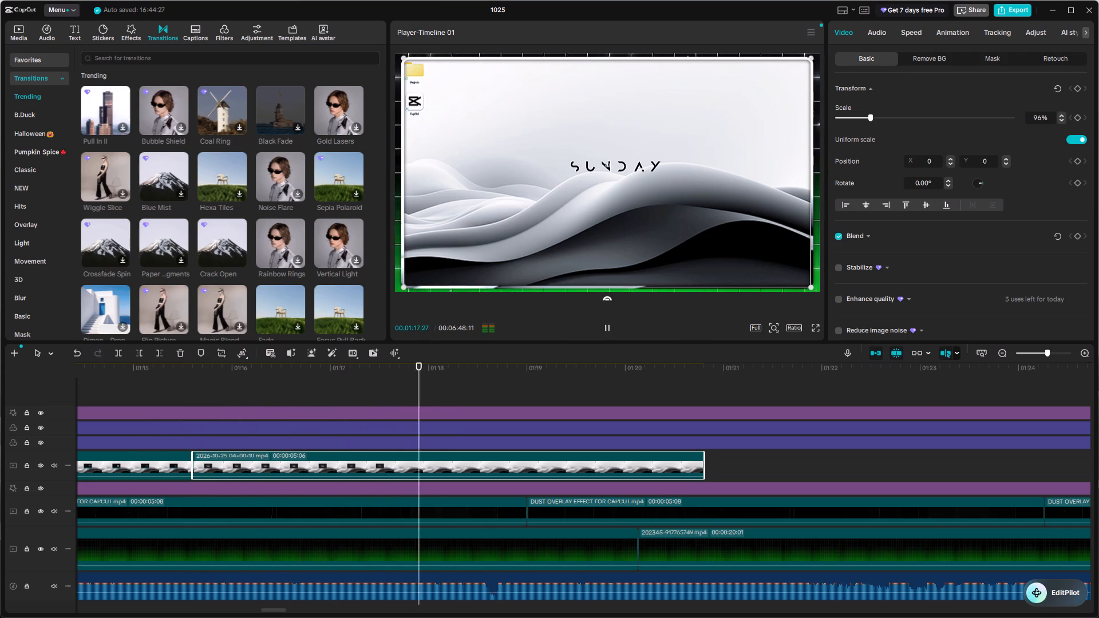
scroll(461, 417, "left", 1)
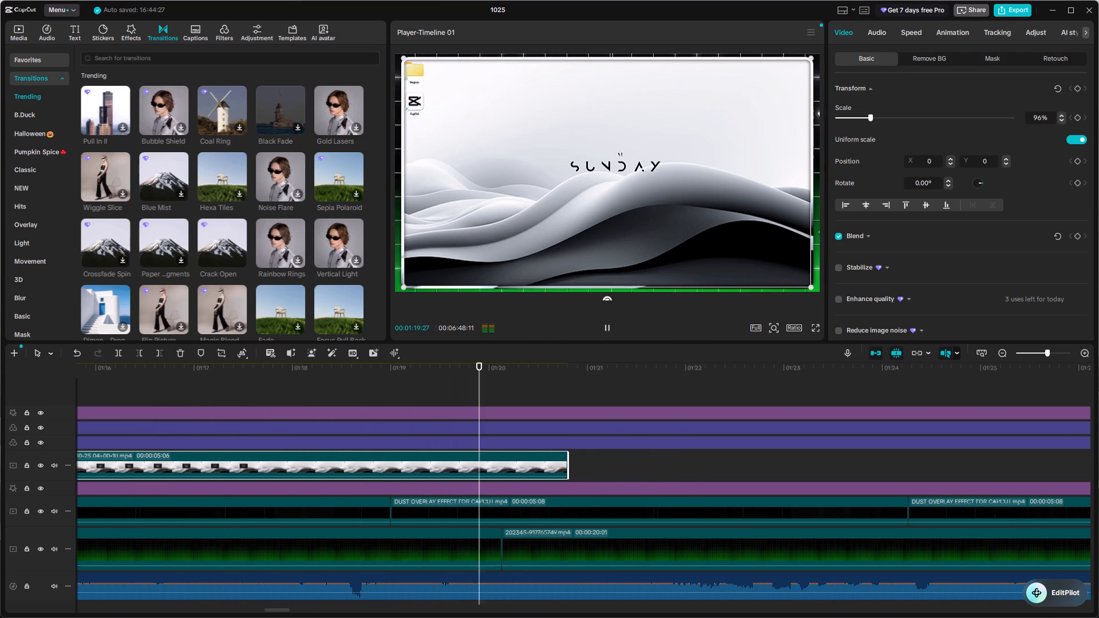
key("space")
Move the 00:01:15:15 clip back to the end of the 00:00:05:06 segment.
scroll(471, 417, "down", 3, "ctrl")
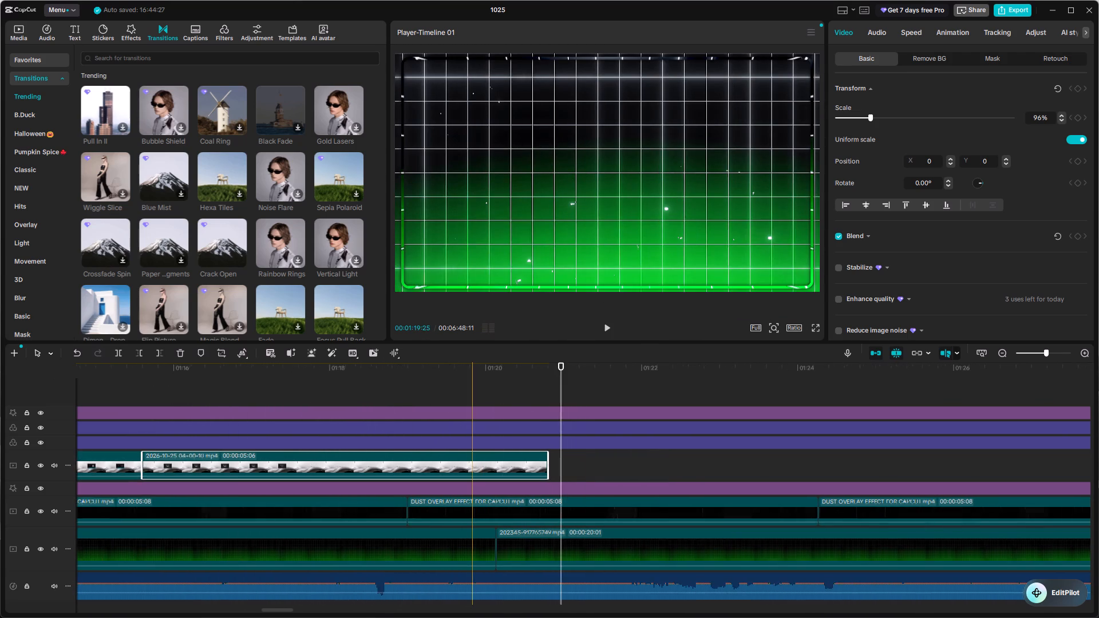
scroll(471, 417, "down", 13, "ctrl")
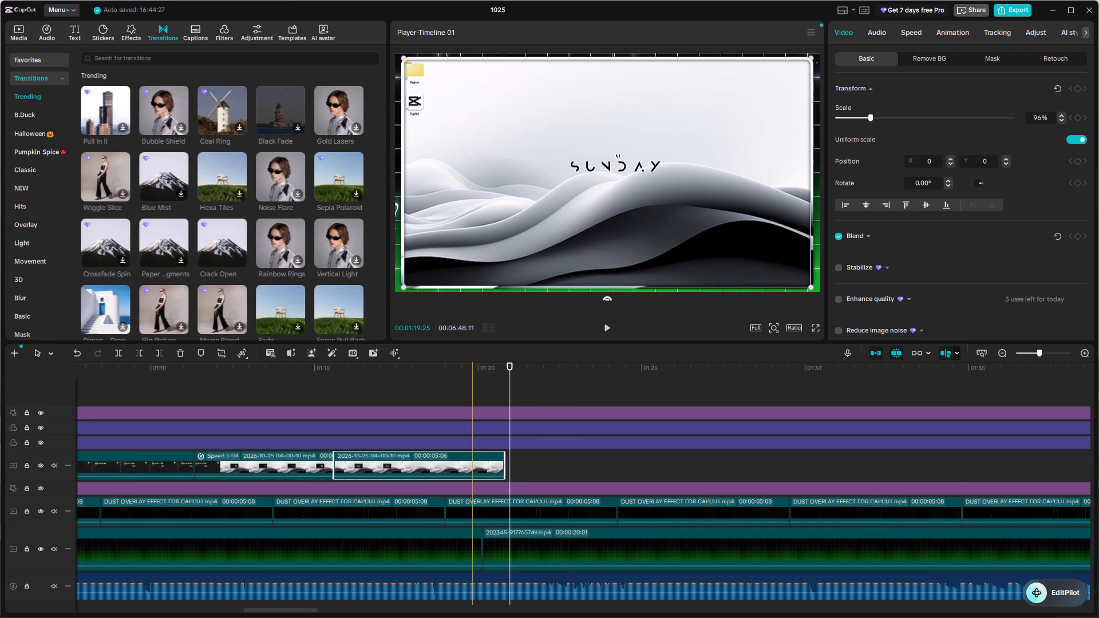
scroll(471, 417, "down", 14, "ctrl")
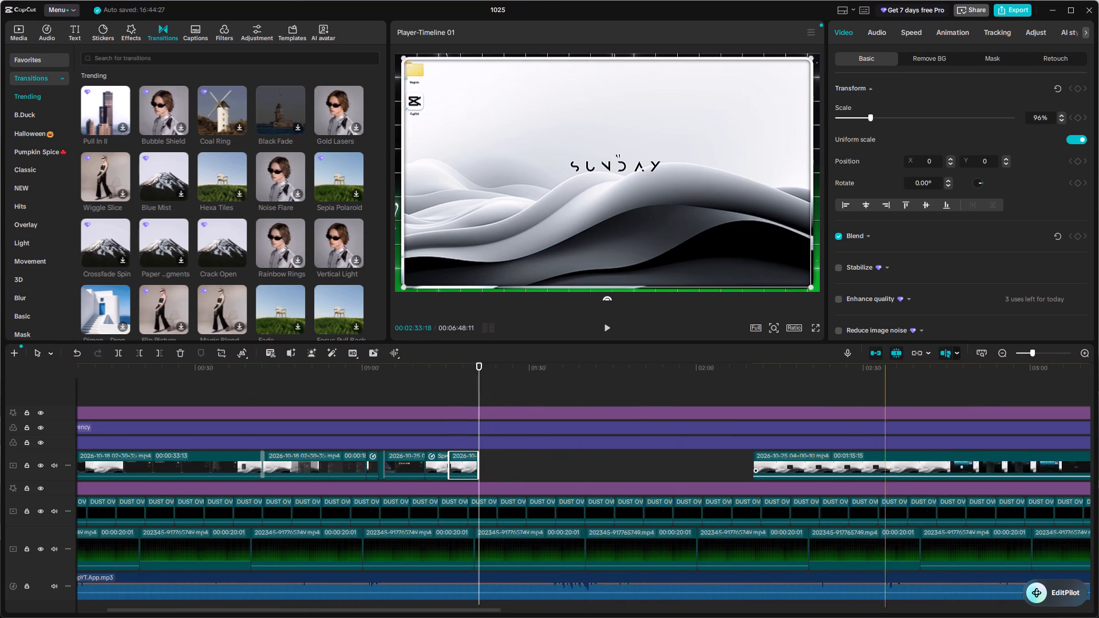
left_click_drag(877, 463, 603, 466)
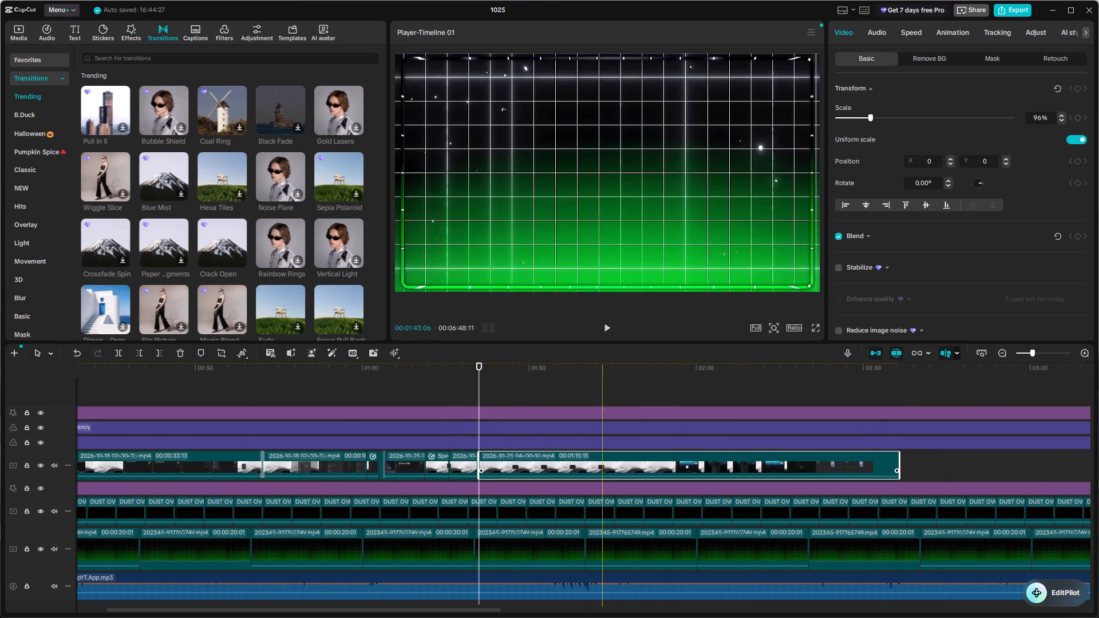
Close the small remaining gap by snapping the 00:01:15:15 clip flush against the 00:00:05:06 segment.
scroll(603, 466, "left", 3)
scroll(603, 466, "down", 6, "ctrl")
scroll(603, 466, "right", 6)
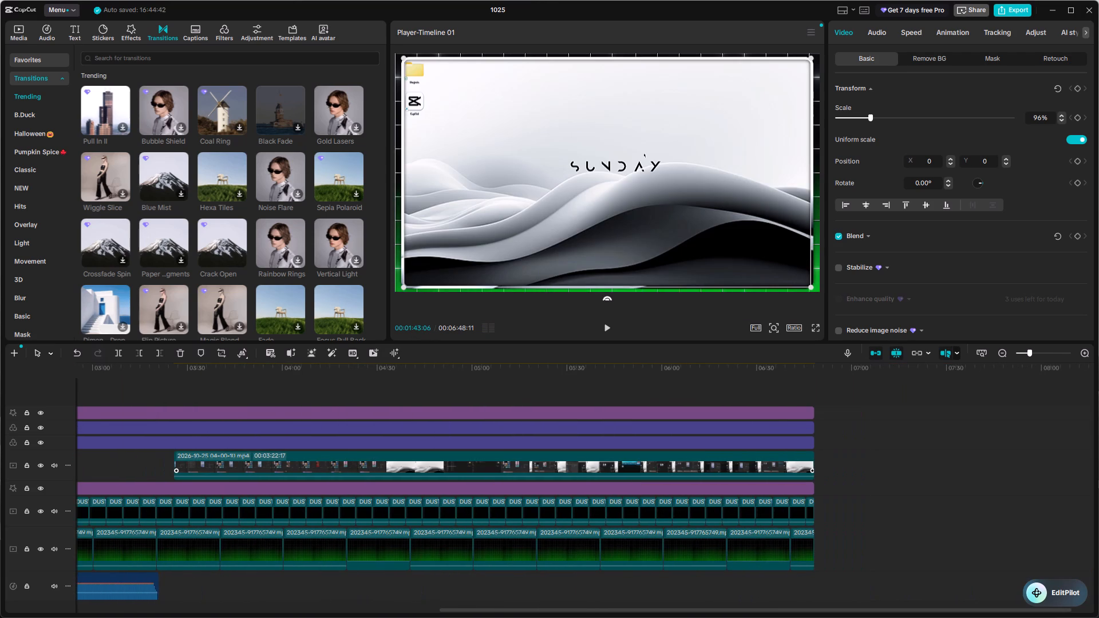
scroll(603, 466, "up", 10, "ctrl")
scroll(603, 466, "right", 1)
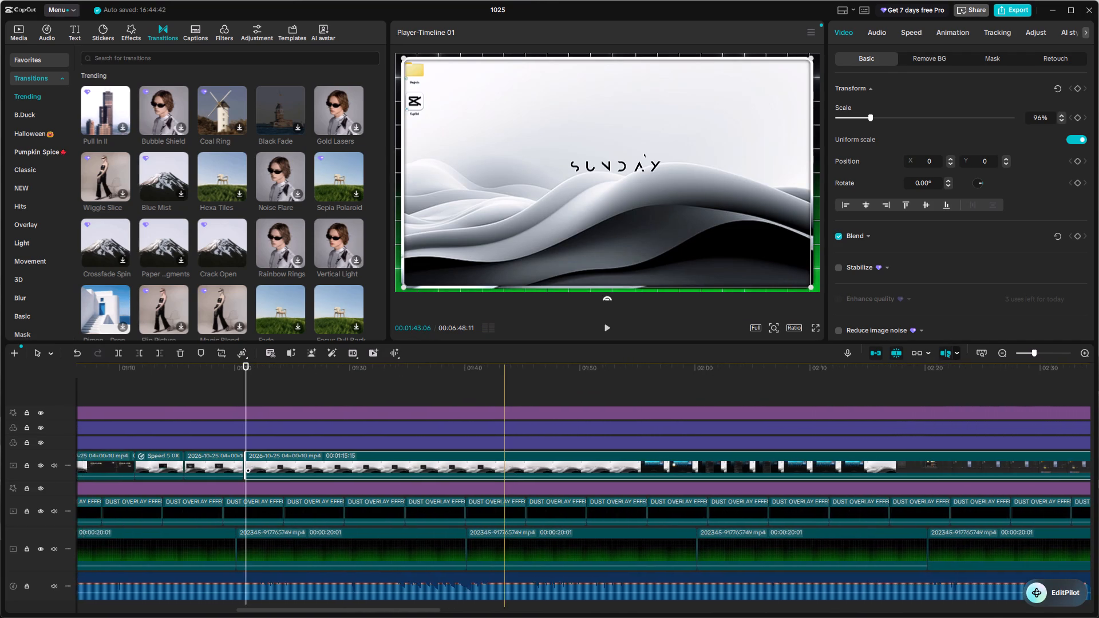
scroll(603, 466, "right", 1)
left_click(286, 406)
left_click_drag(286, 406, 218, 416)
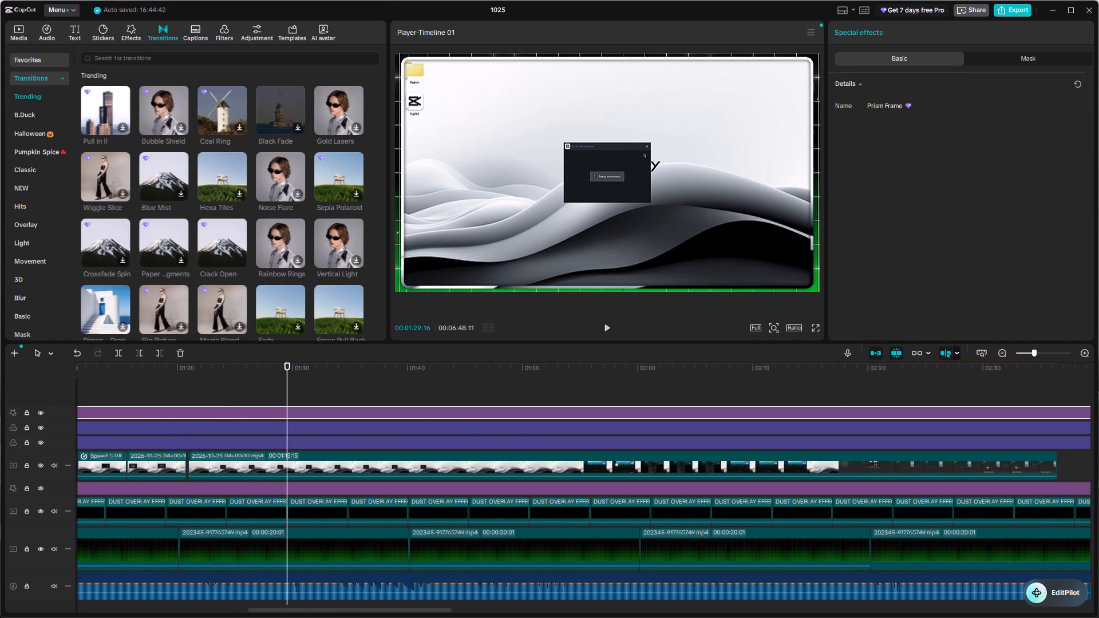
left_click(229, 458)
left_click(229, 458)
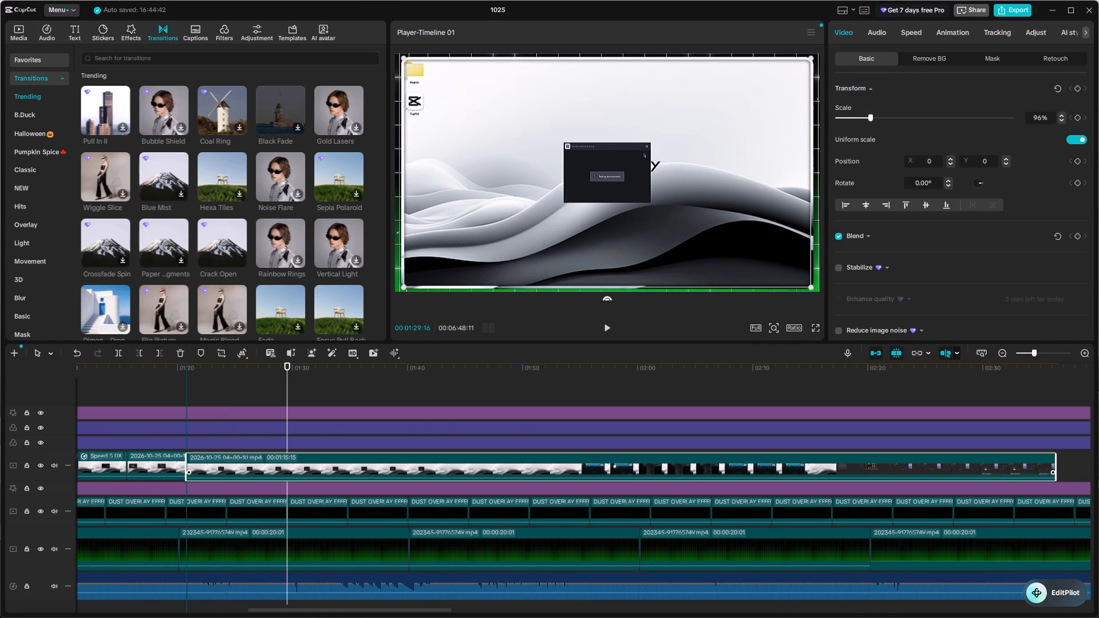
Play repeatedly across the join into the 00:01:15:15 clip to check the transition to the small dark app window.
left_click(187, 399)
key("space")
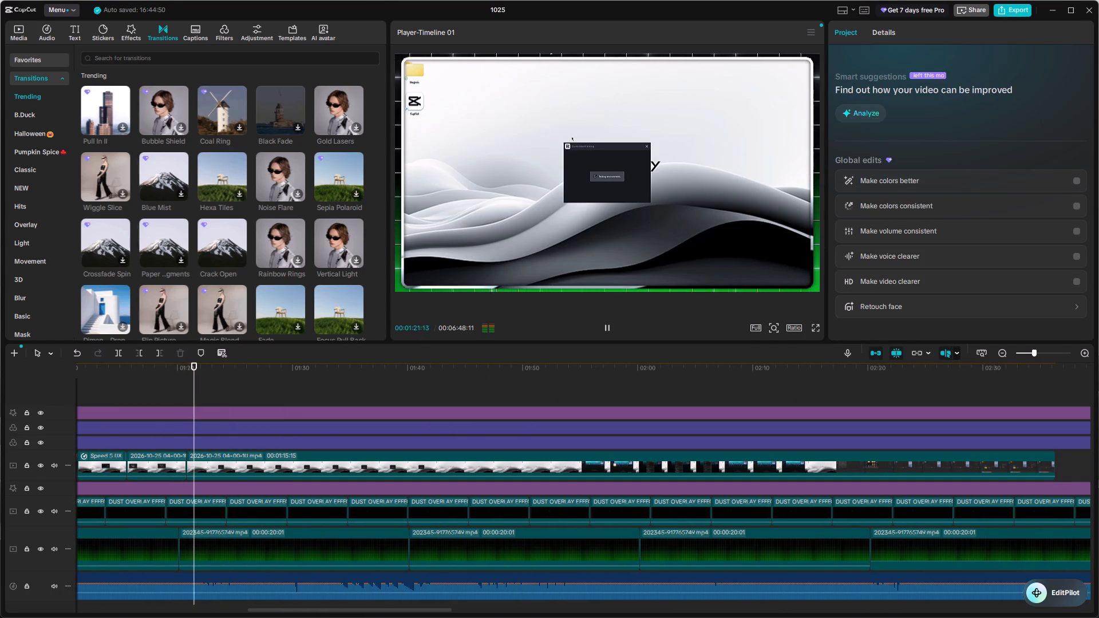
scroll(330, 434, "up", 7, "ctrl")
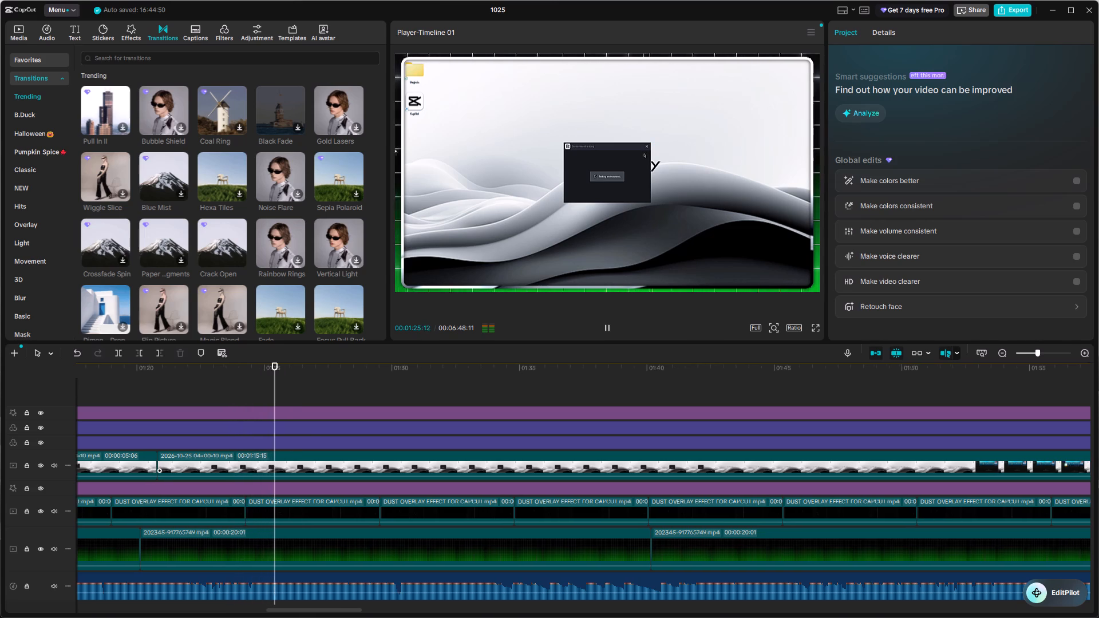
double_click(253, 387)
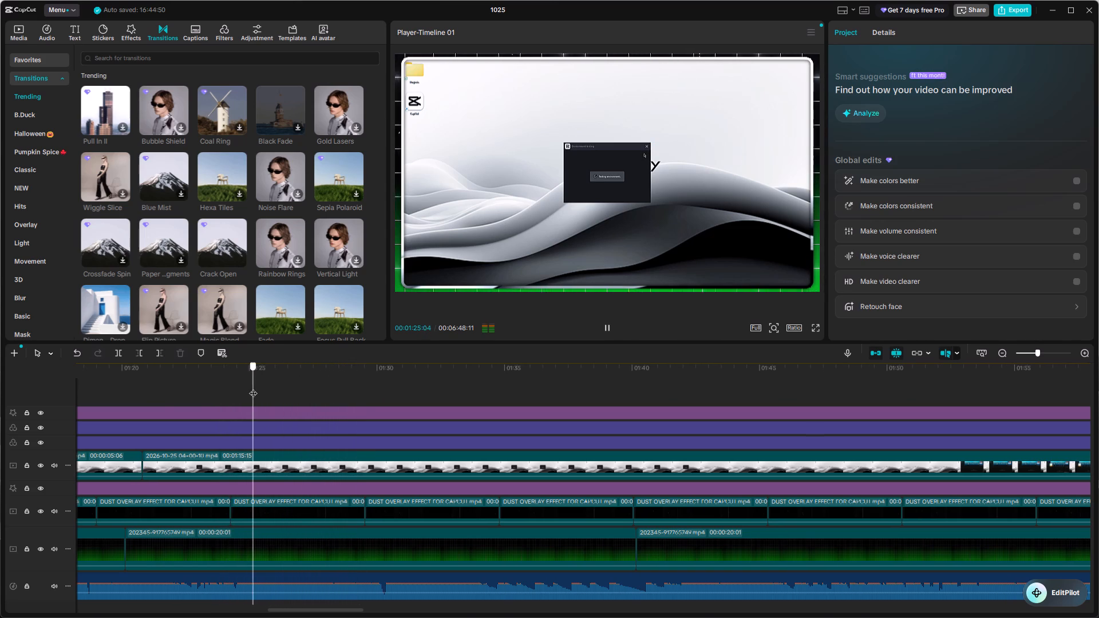
left_click_drag(253, 387, 114, 430)
key("space")
key("space")
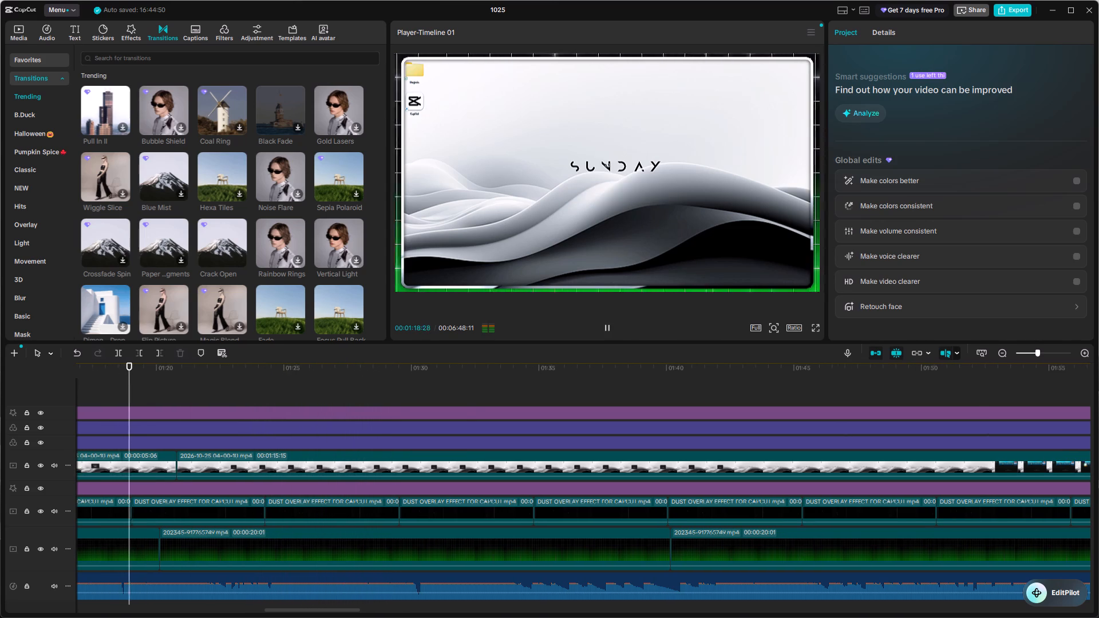
scroll(190, 426, "up", 11, "ctrl")
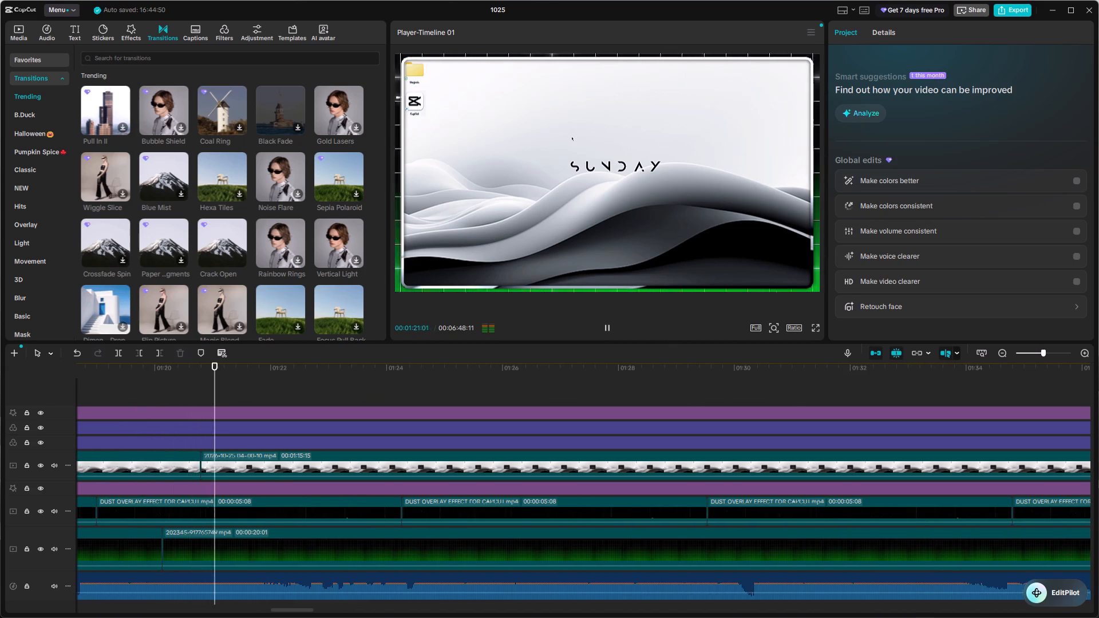
scroll(190, 426, "up", 4, "ctrl")
left_click(279, 393)
left_click_drag(279, 393, 200, 413)
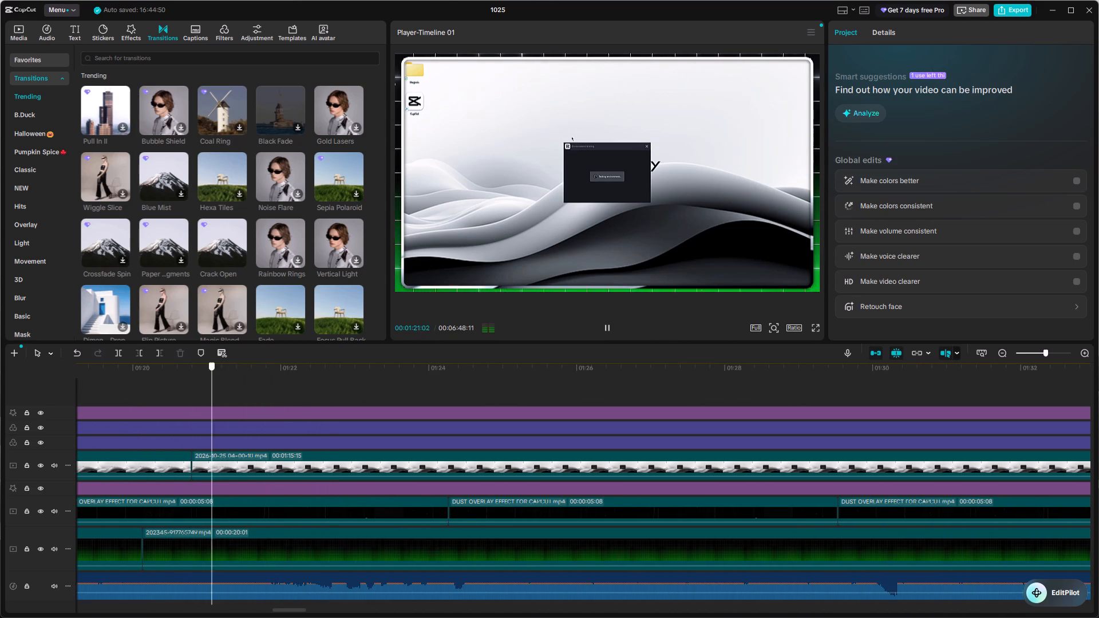
left_click_drag(200, 413, 244, 418)
key("space")
key("space")
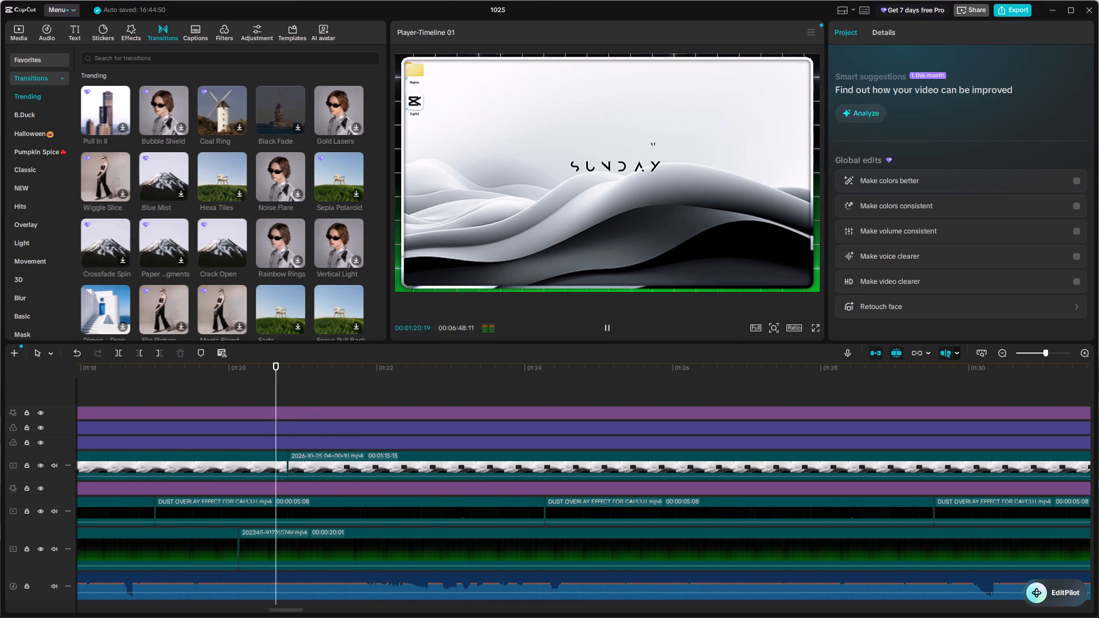
scroll(352, 417, "up", 6, "ctrl")
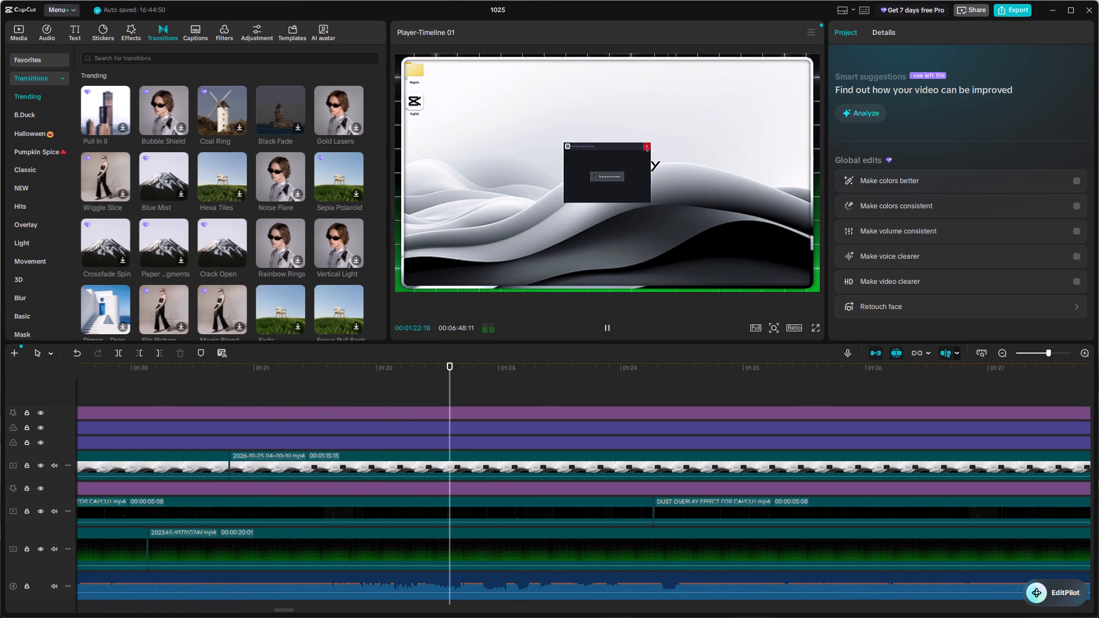
scroll(474, 418, "down", 6, "ctrl")
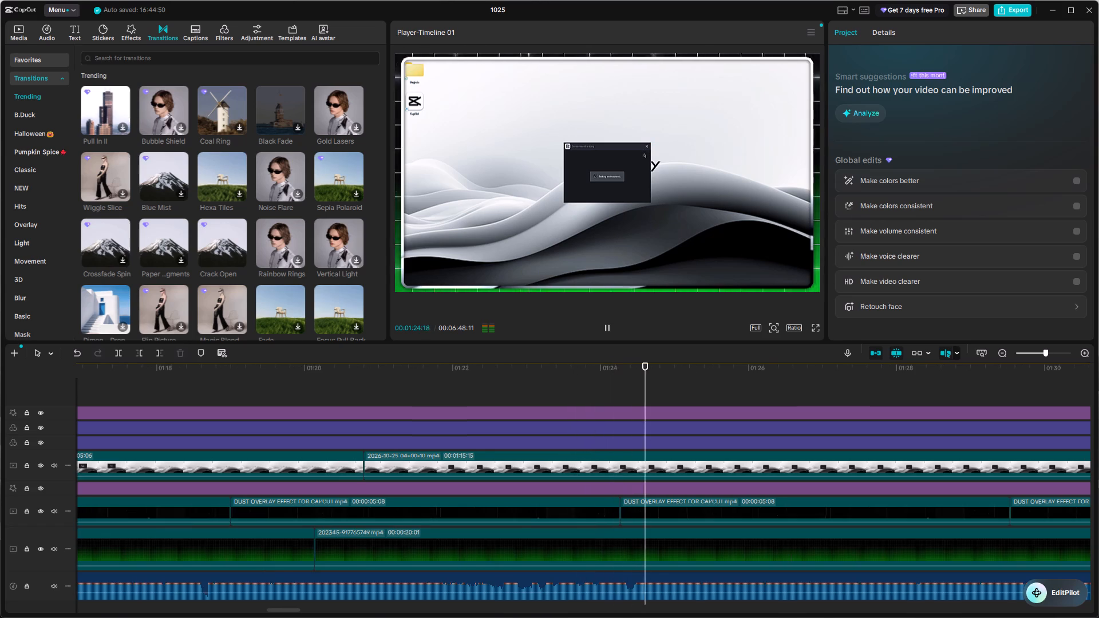
scroll(474, 418, "down", 4, "ctrl")
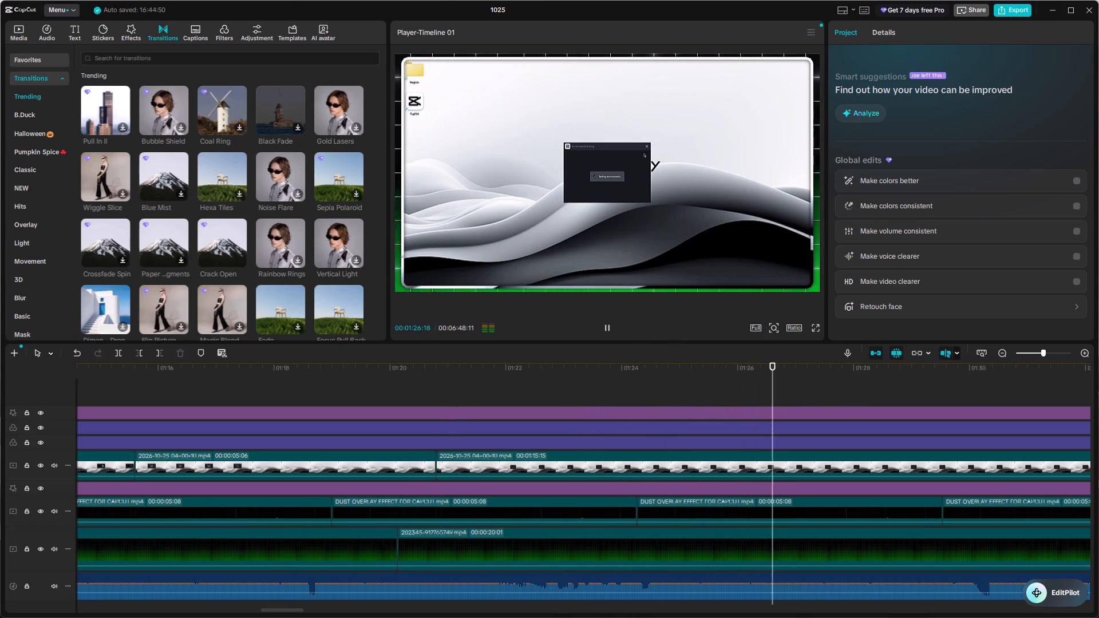
Replay from the end of the 00:00:05:06 segment through the opening of the 00:01:15:15 clip to review its pacing.
left_click(416, 390)
left_click_drag(416, 390, 295, 440)
key("space")
key("space")
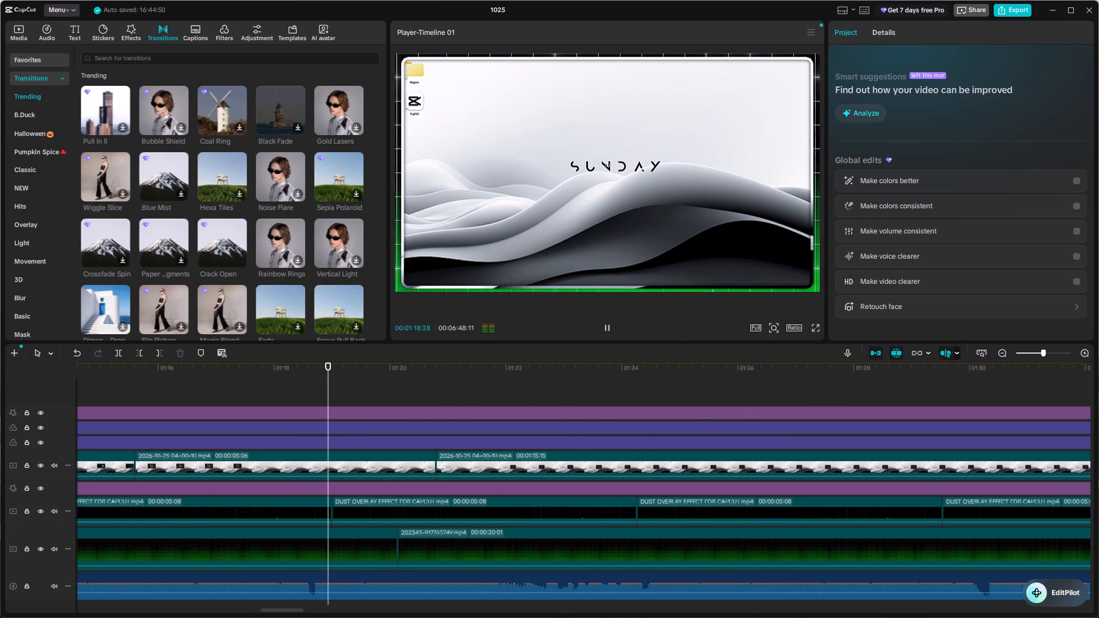
scroll(441, 401, "up", 8, "ctrl")
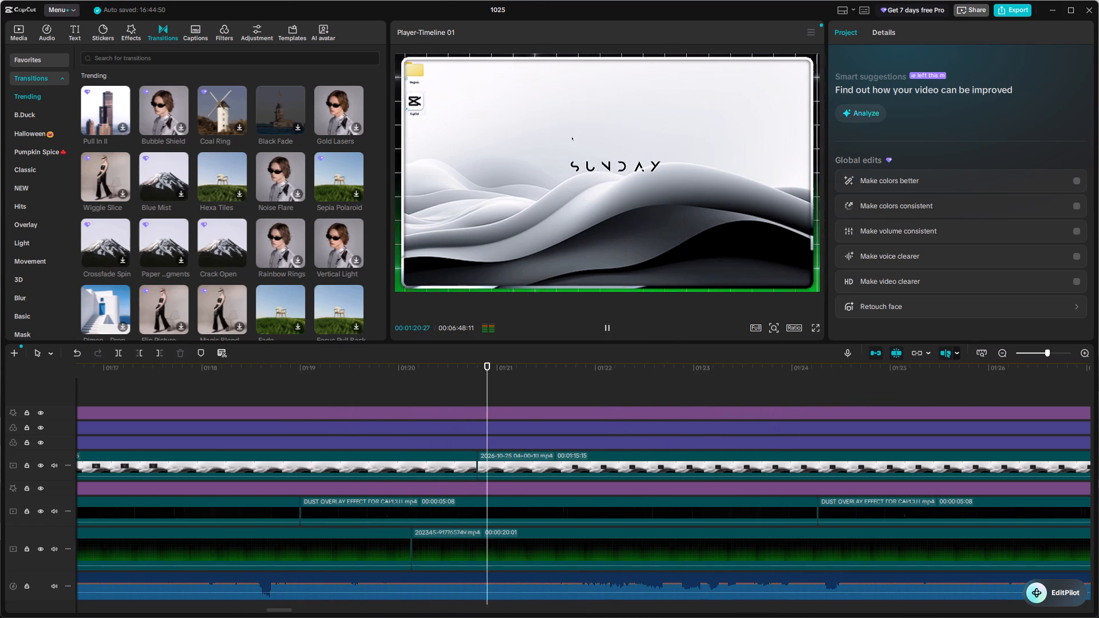
scroll(561, 406, "up", 2, "ctrl")
scroll(561, 406, "left", 1)
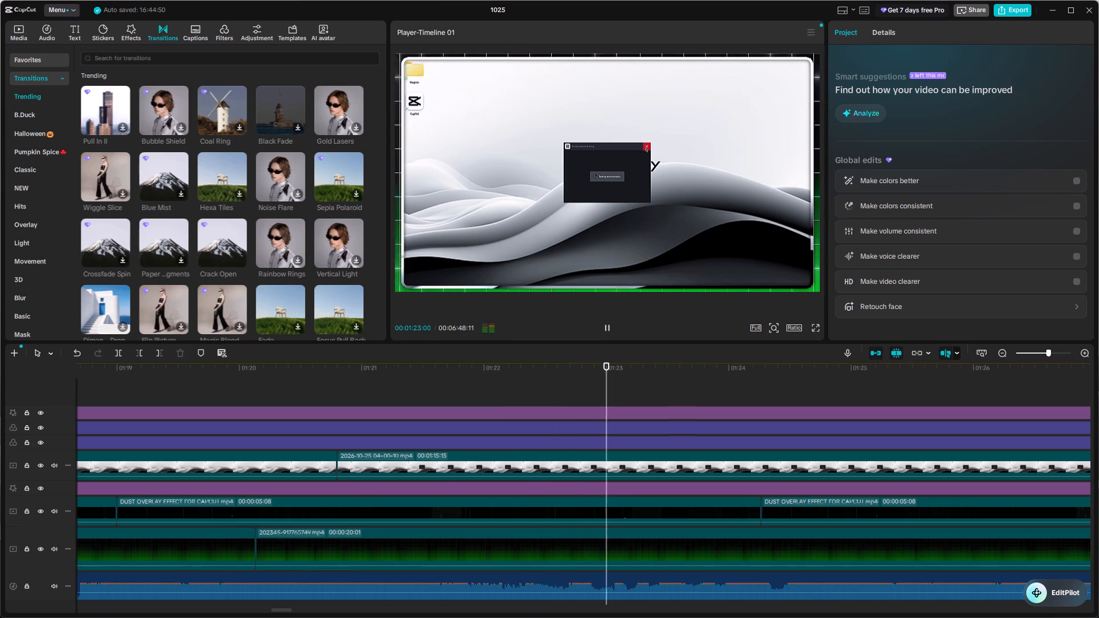
scroll(561, 406, "left", 1)
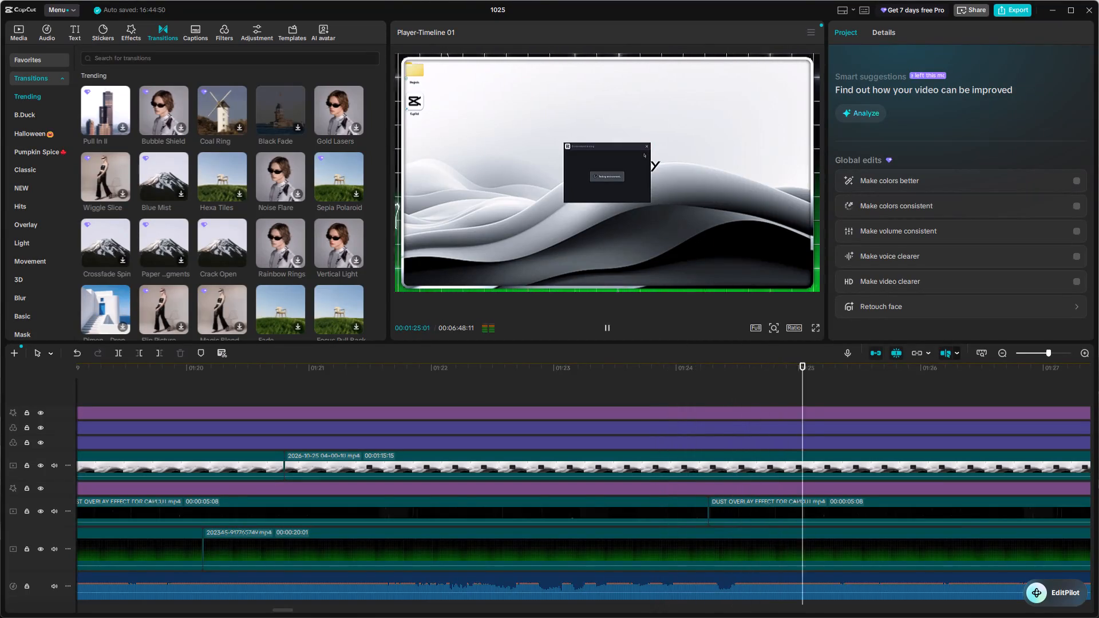
scroll(561, 406, "left", 1)
scroll(561, 406, "down", 10, "ctrl")
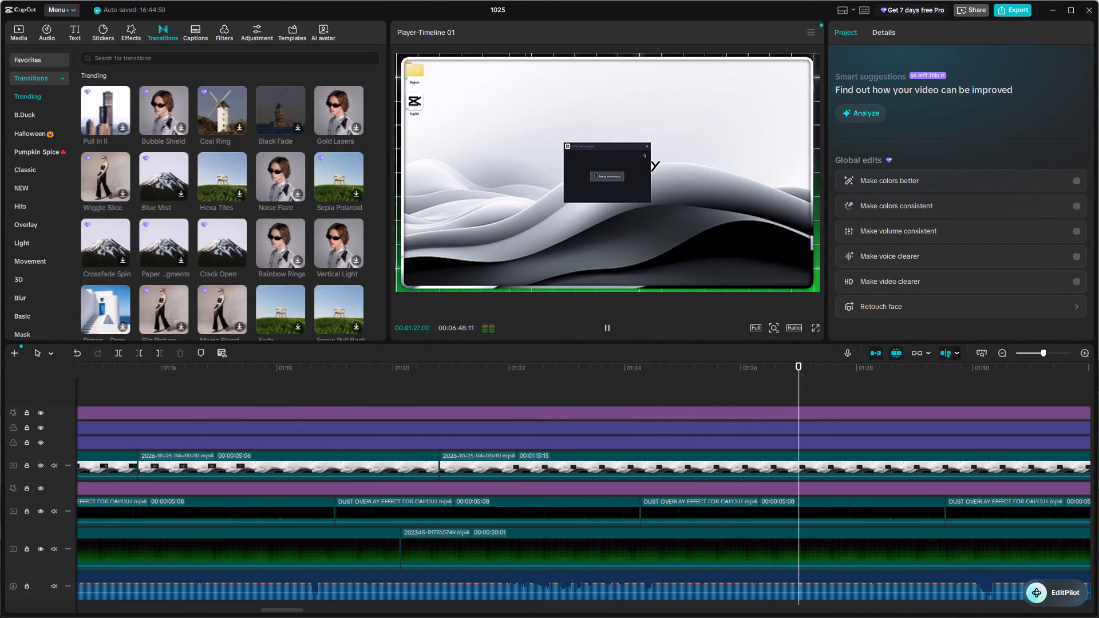
scroll(561, 406, "down", 6, "ctrl")
scroll(718, 431, "left", 1)
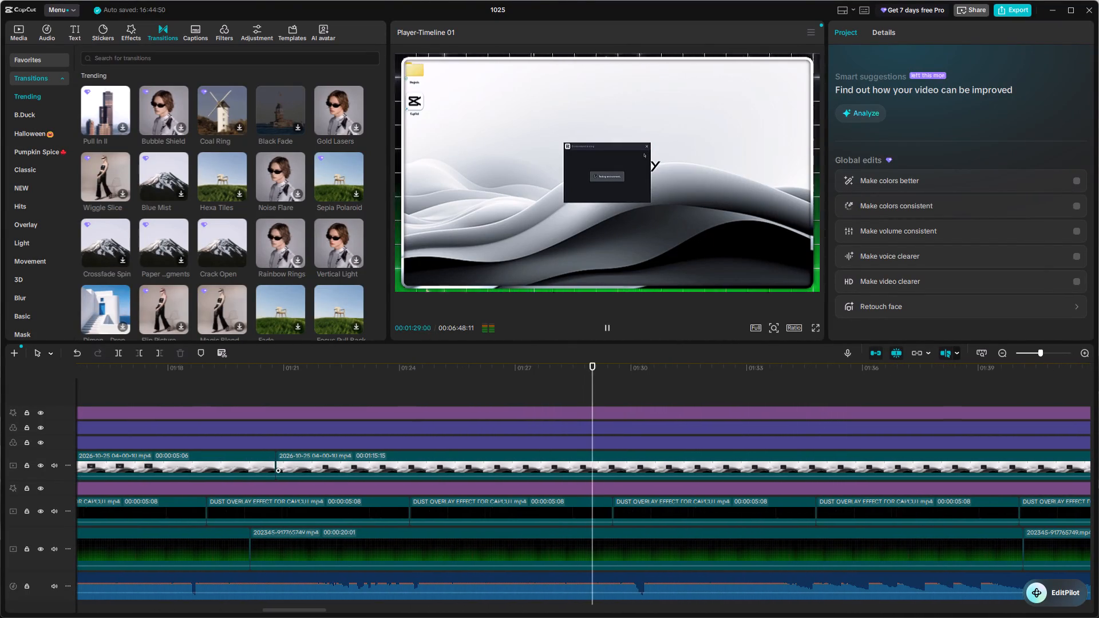
Scrub through the opening of the 00:01:15:15 clip and split it at 00:01:30:25, while the small dark app window is showing.
left_click(650, 470)
scroll(650, 470, "down", 11, "ctrl")
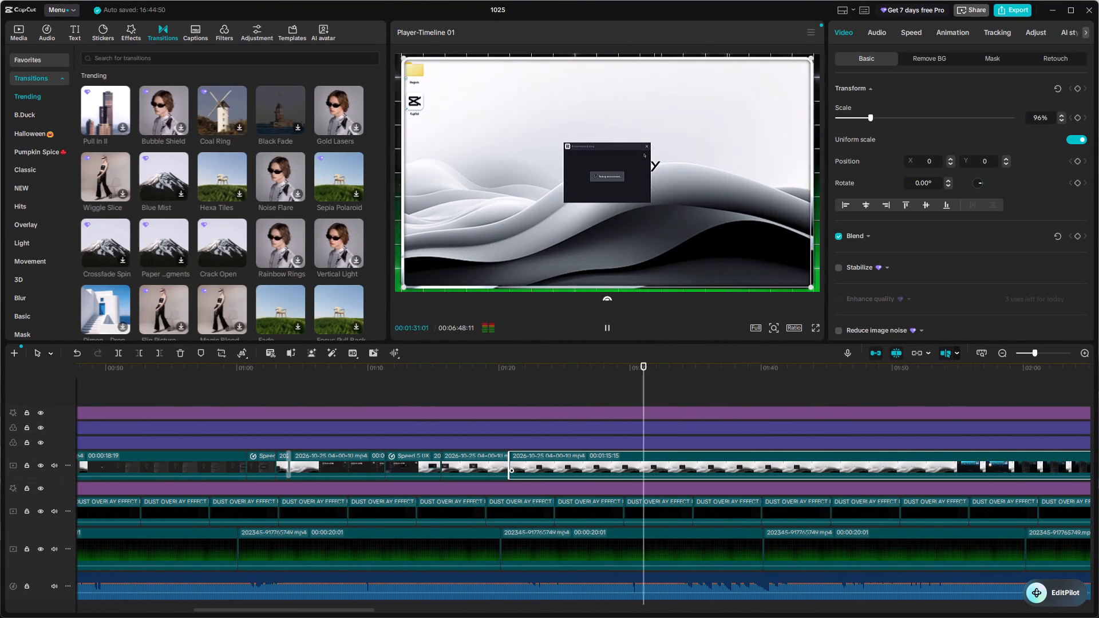
scroll(650, 470, "down", 2, "ctrl")
scroll(650, 470, "left", 1)
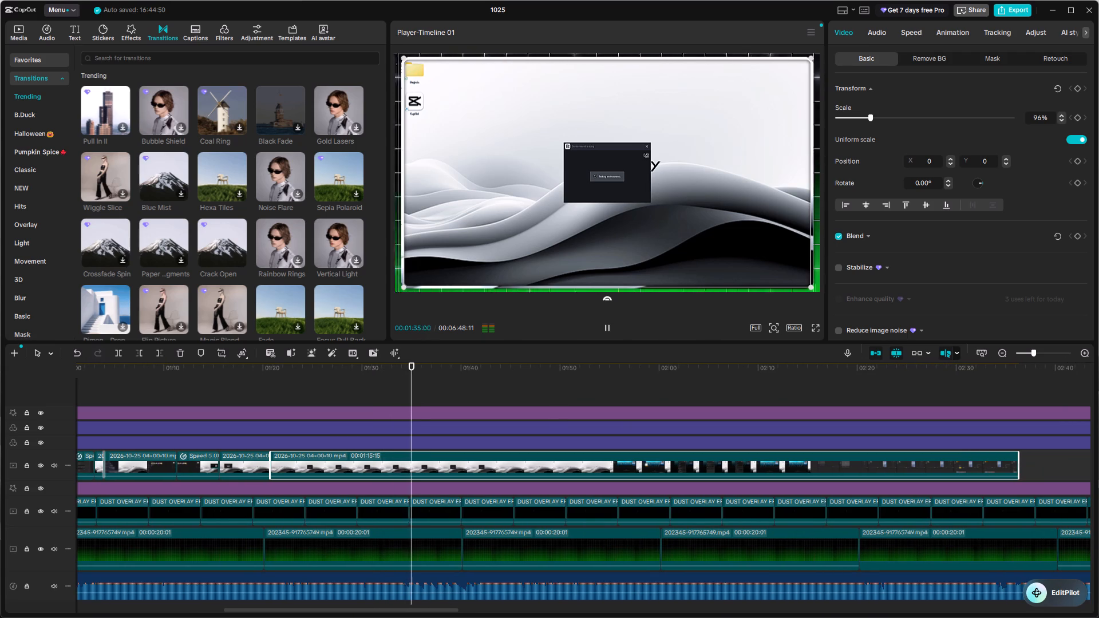
scroll(421, 375, "up", 4, "ctrl")
scroll(429, 478, "up", 4, "ctrl")
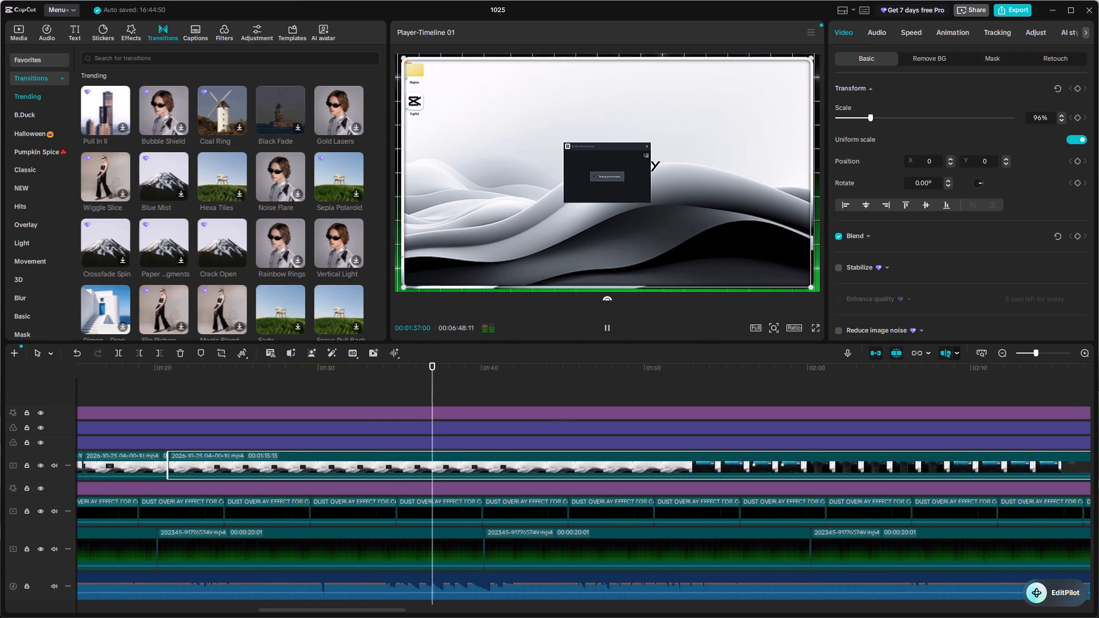
scroll(429, 478, "up", 1, "ctrl")
left_click(457, 387)
left_click_drag(457, 387, 549, 397)
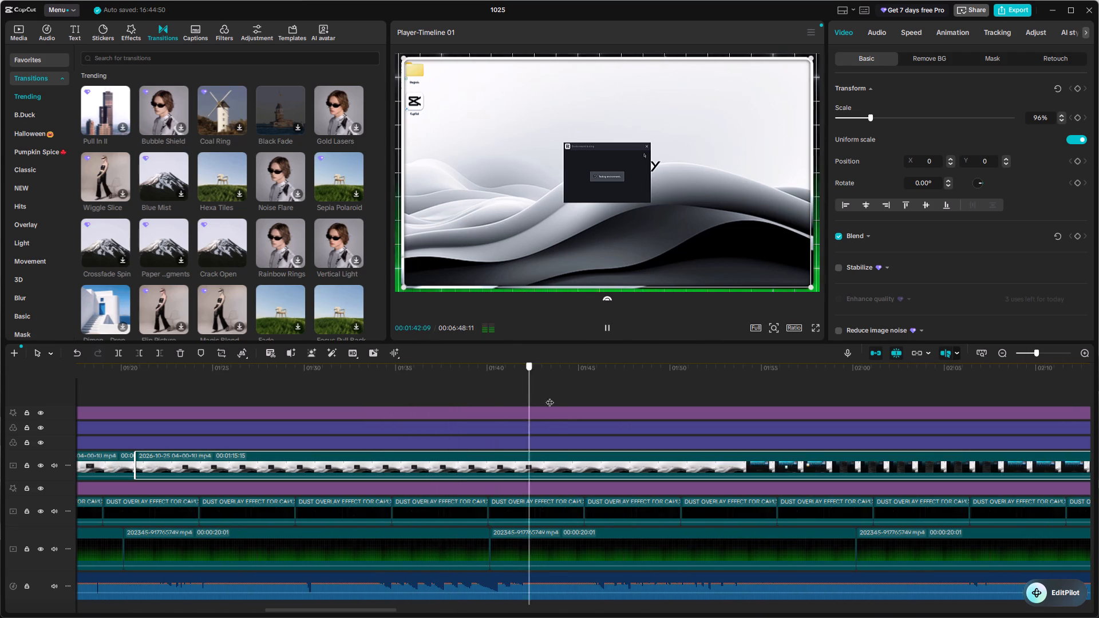
left_click_drag(549, 397, 240, 479)
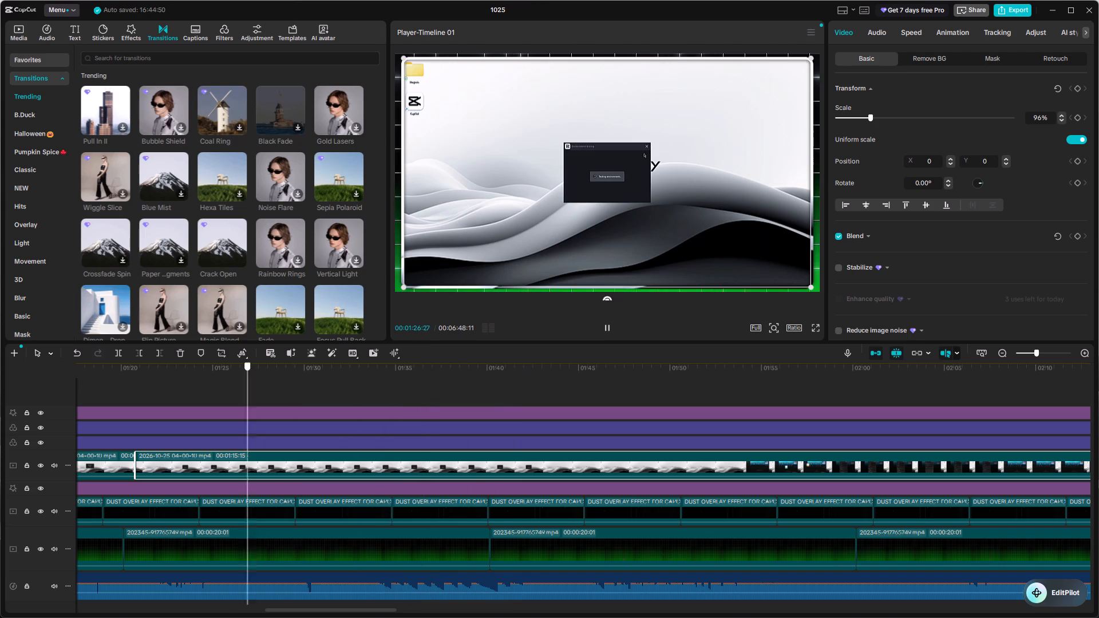
left_click_drag(240, 479, 347, 500)
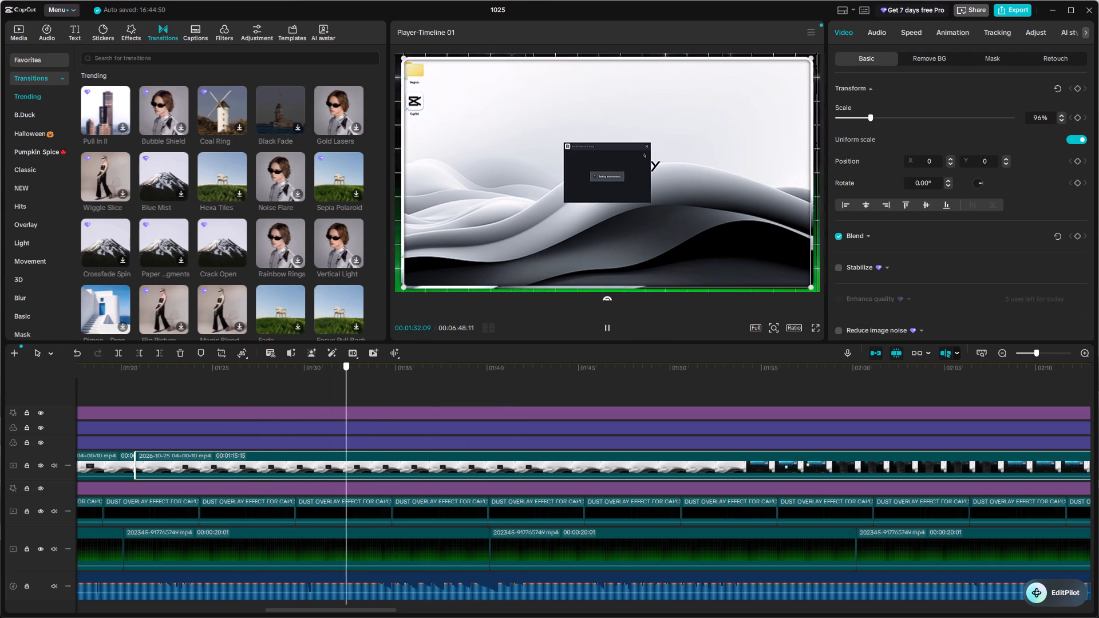
left_click_drag(347, 500, 312, 505)
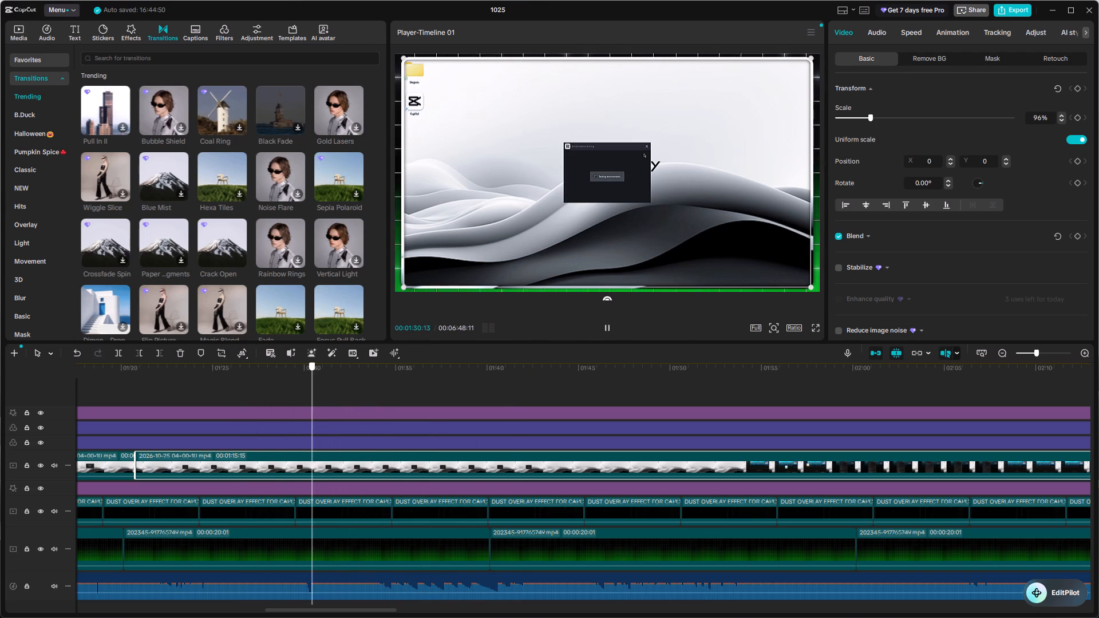
left_click_drag(312, 505, 319, 506)
left_click(117, 354)
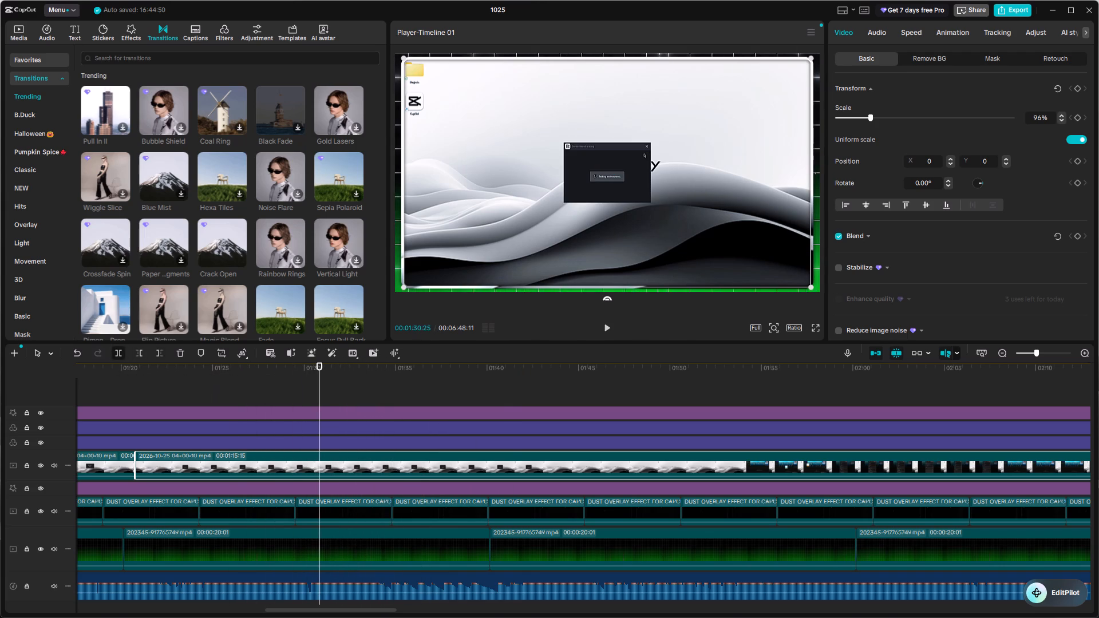
Trim the start of the piece after the split to 00:01:41:13, where the app window has just closed, leaving 00:00:54:26.
left_click_drag(319, 457, 422, 462)
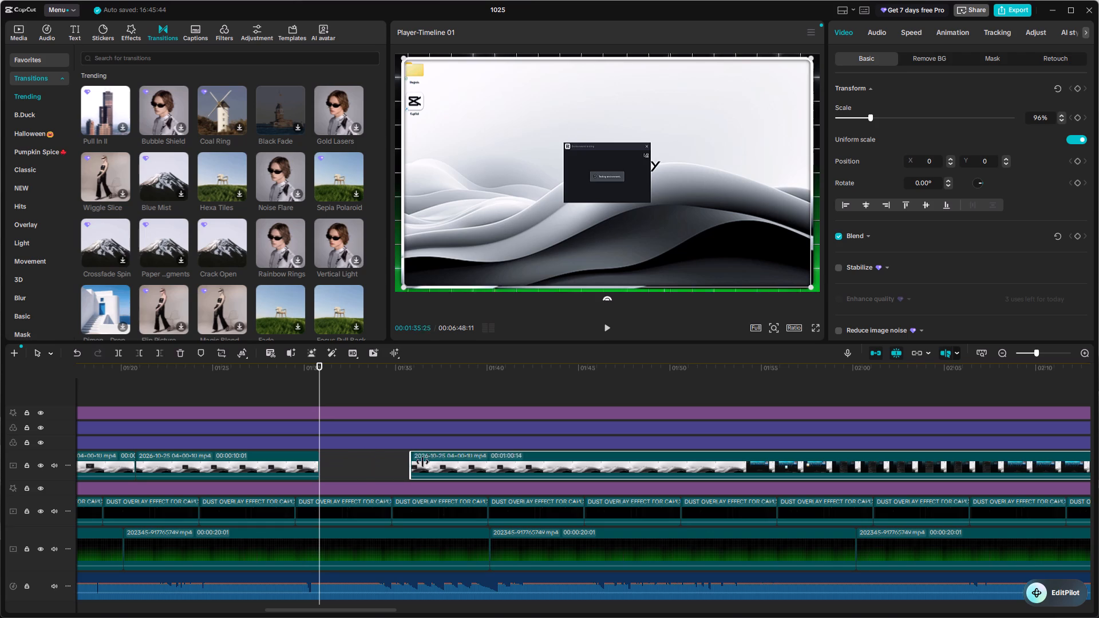
left_click_drag(422, 462, 501, 459)
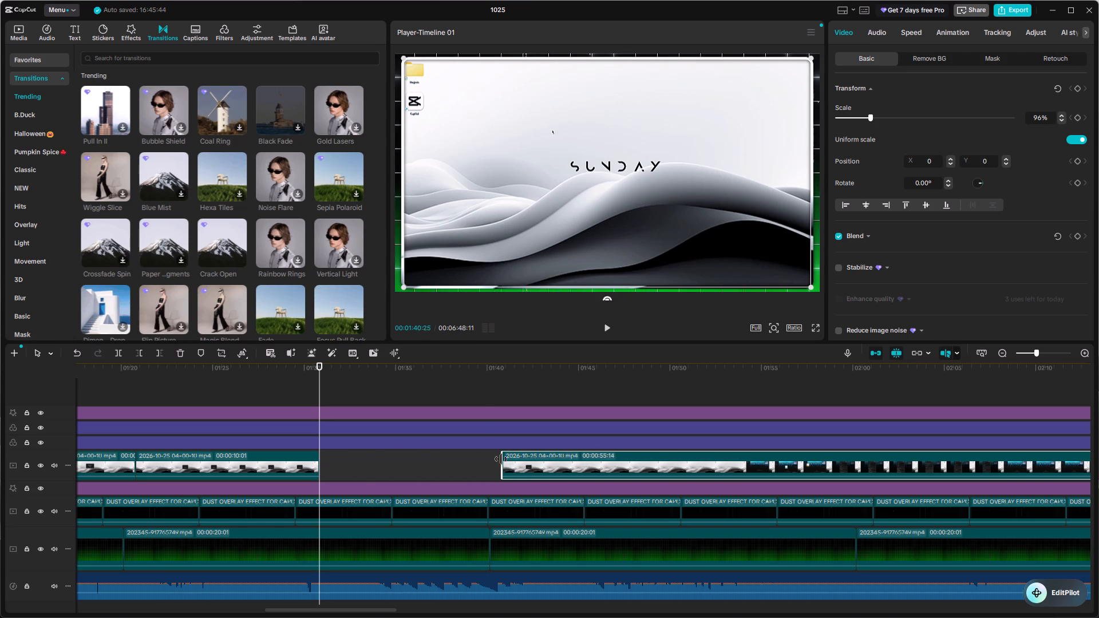
left_click_drag(501, 459, 450, 478)
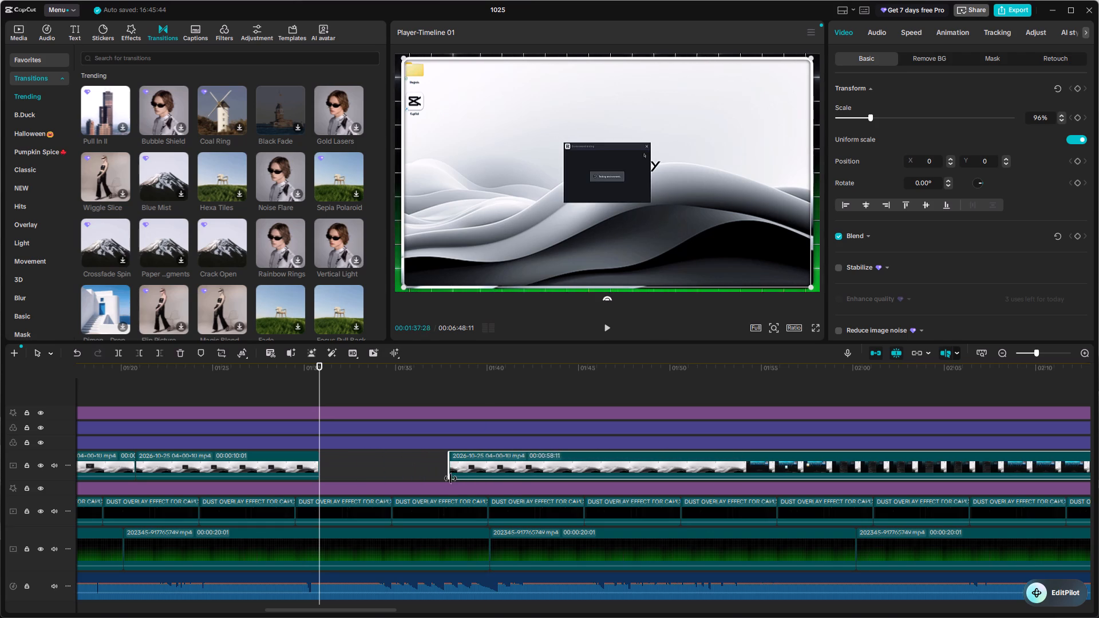
left_click_drag(450, 478, 493, 486)
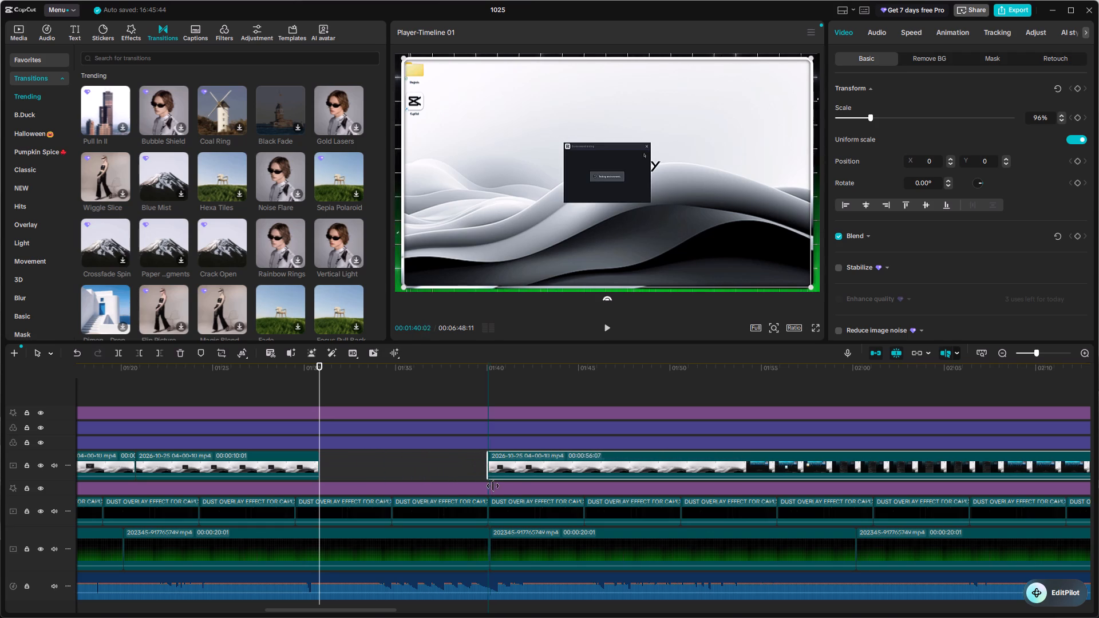
left_click_drag(493, 486, 481, 485)
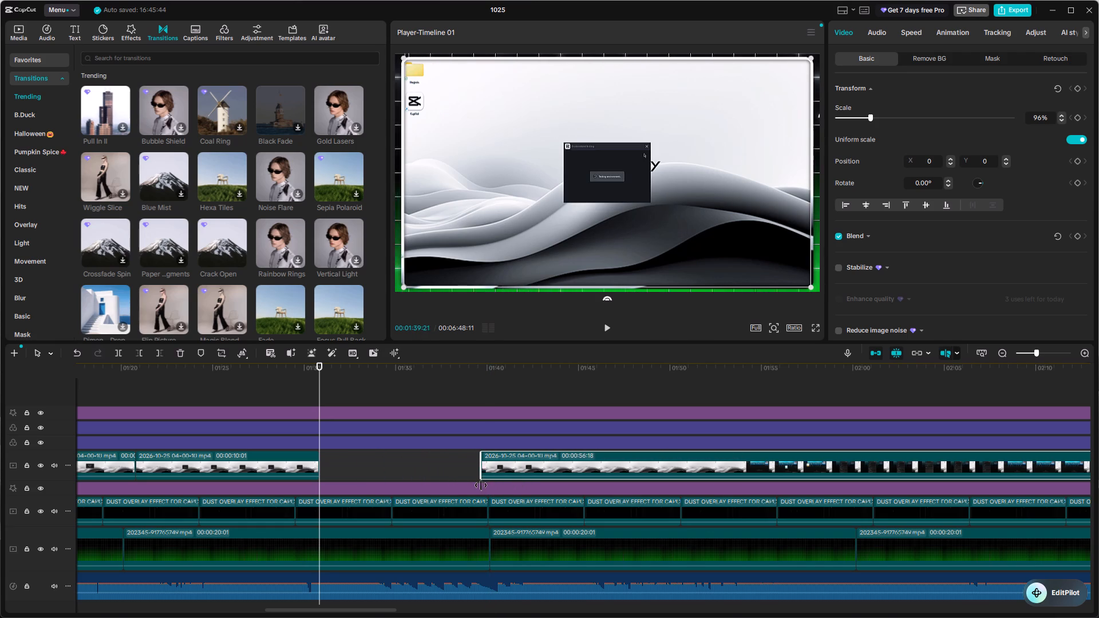
left_click_drag(481, 485, 509, 486)
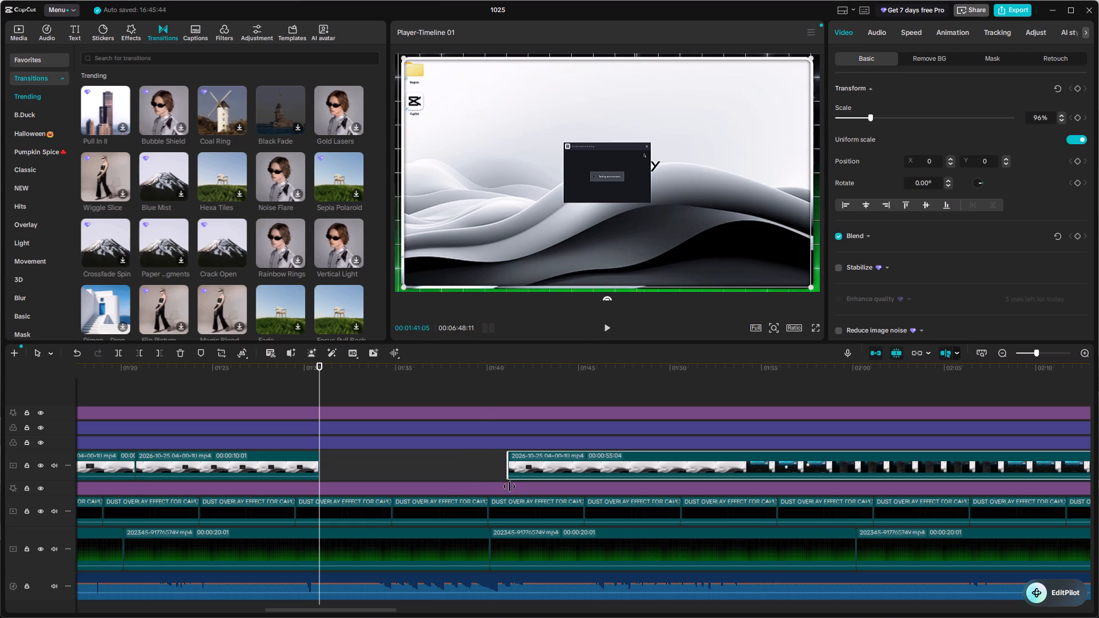
left_click_drag(509, 486, 500, 485)
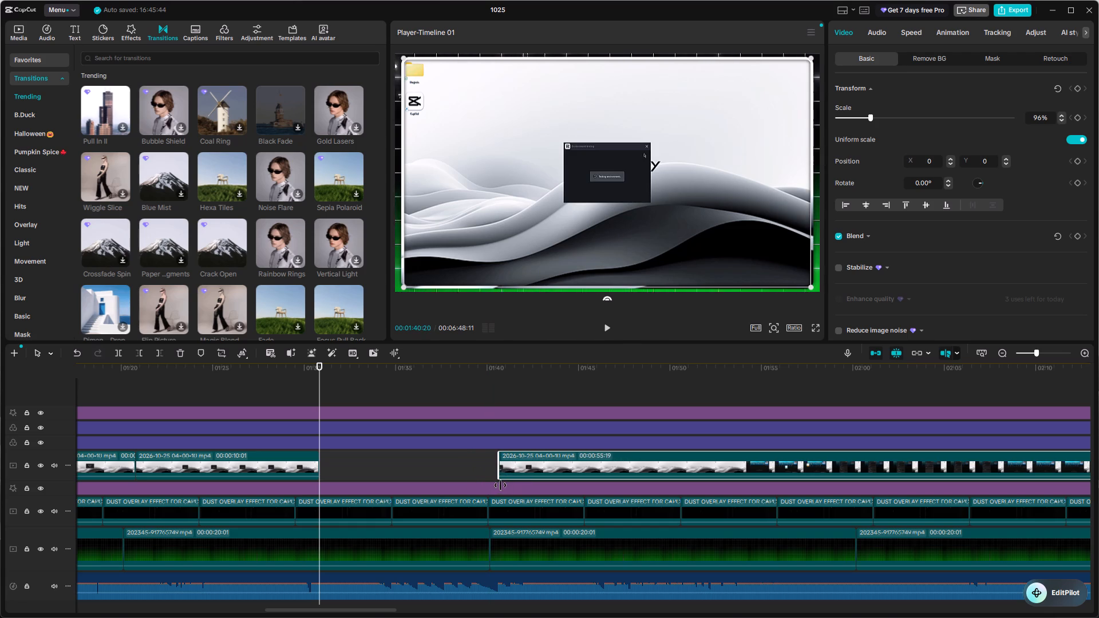
left_click_drag(500, 485, 515, 485)
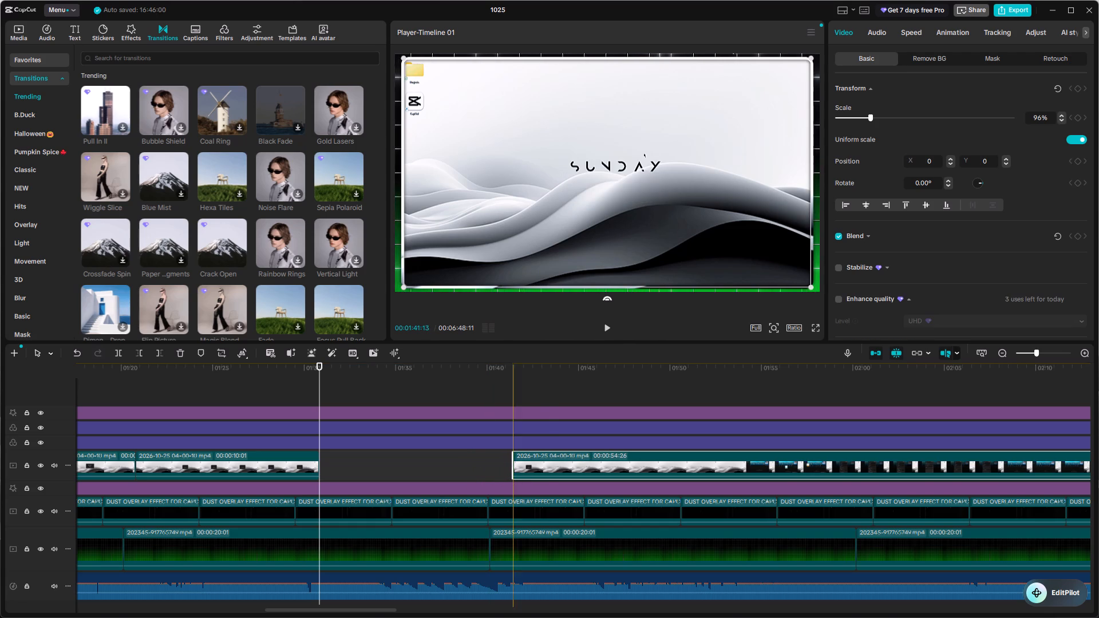
Move the trimmed 00:00:54:26 clip earlier on its track, towards the end of the 00:00:10:01 segment.
left_click_drag(549, 474, 426, 477)
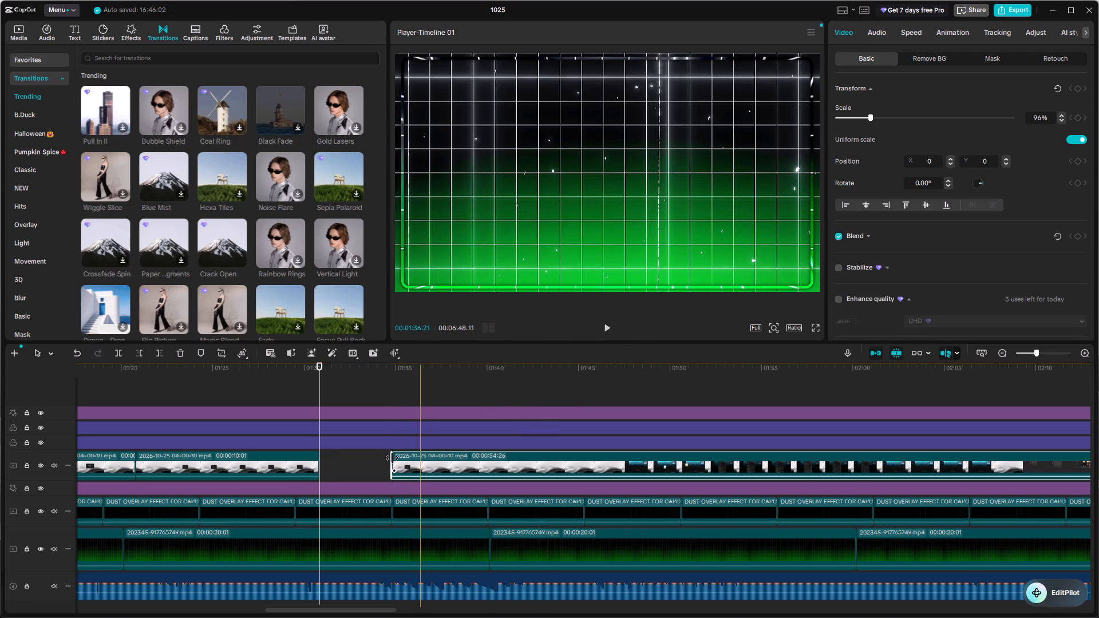
Play from the end of the 00:00:10:01 segment across the gap into the 00:00:54:26 clip to check the cut.
double_click(285, 381)
key("space")
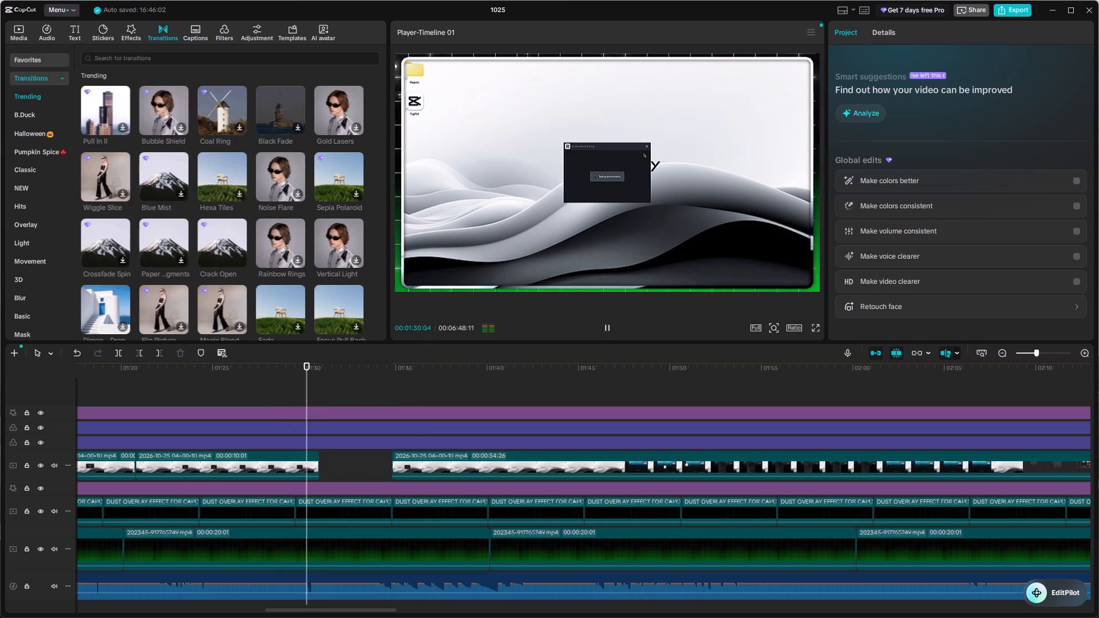
scroll(359, 436, "up", 7, "ctrl")
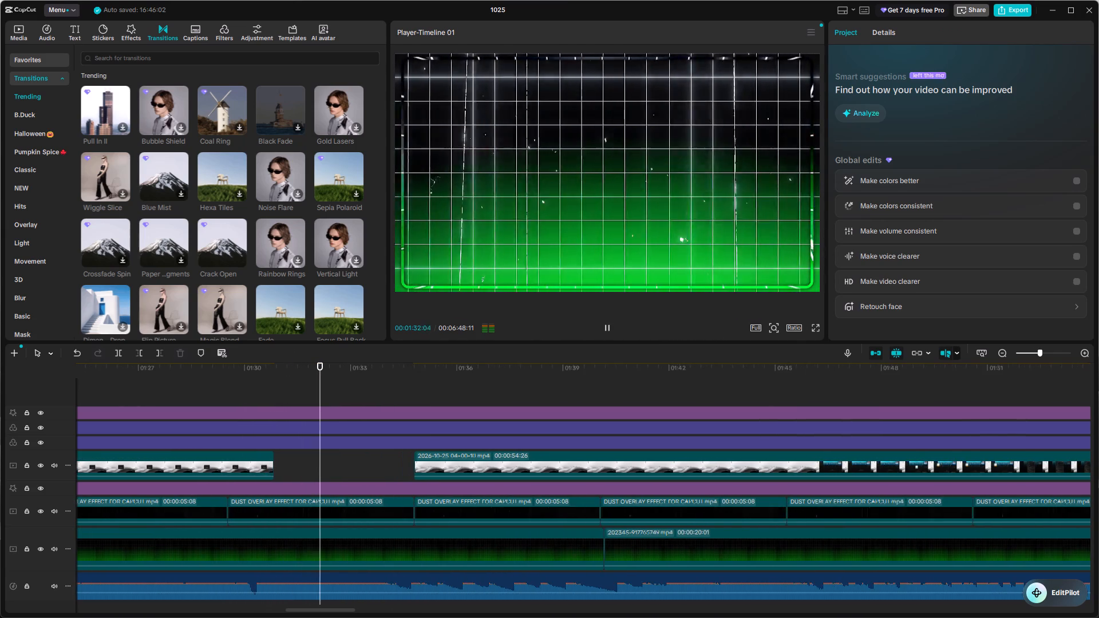
scroll(359, 436, "up", 5, "ctrl")
scroll(359, 436, "left", 1)
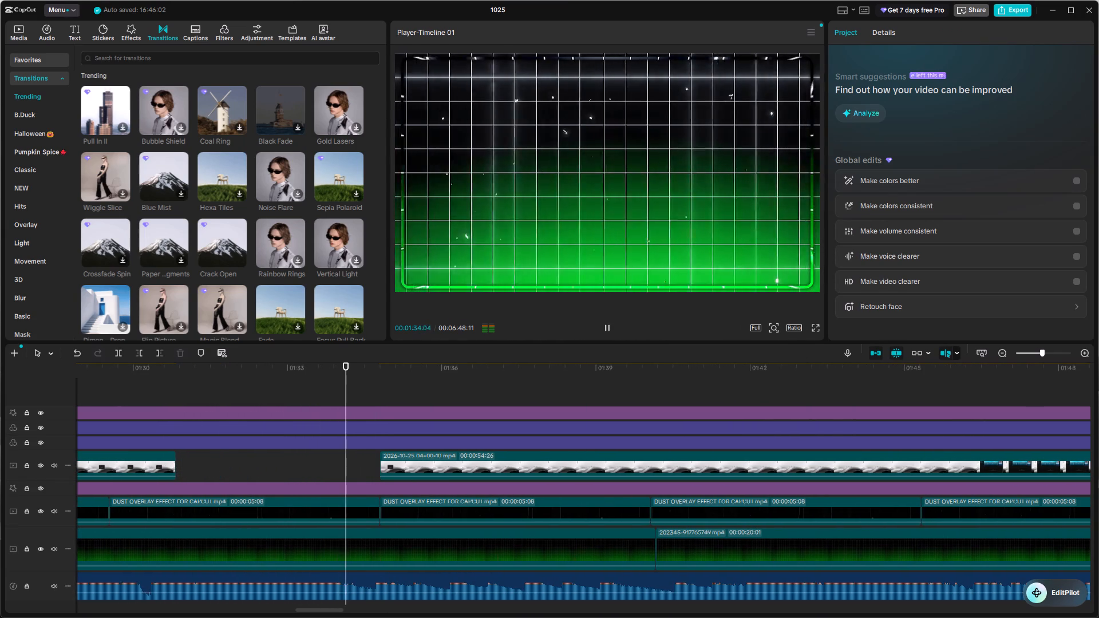
key("space")
key("space")
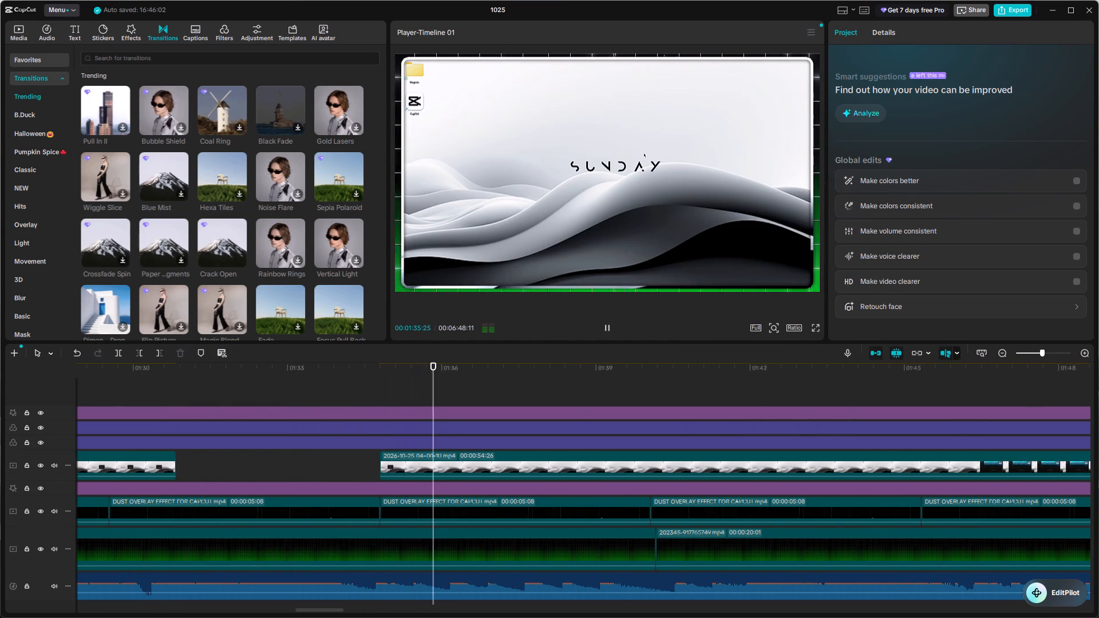
Close the gap by snapping the 00:00:54:26 clip flush against the end of the 00:00:10:01 segment.
left_click_drag(426, 461, 417, 463)
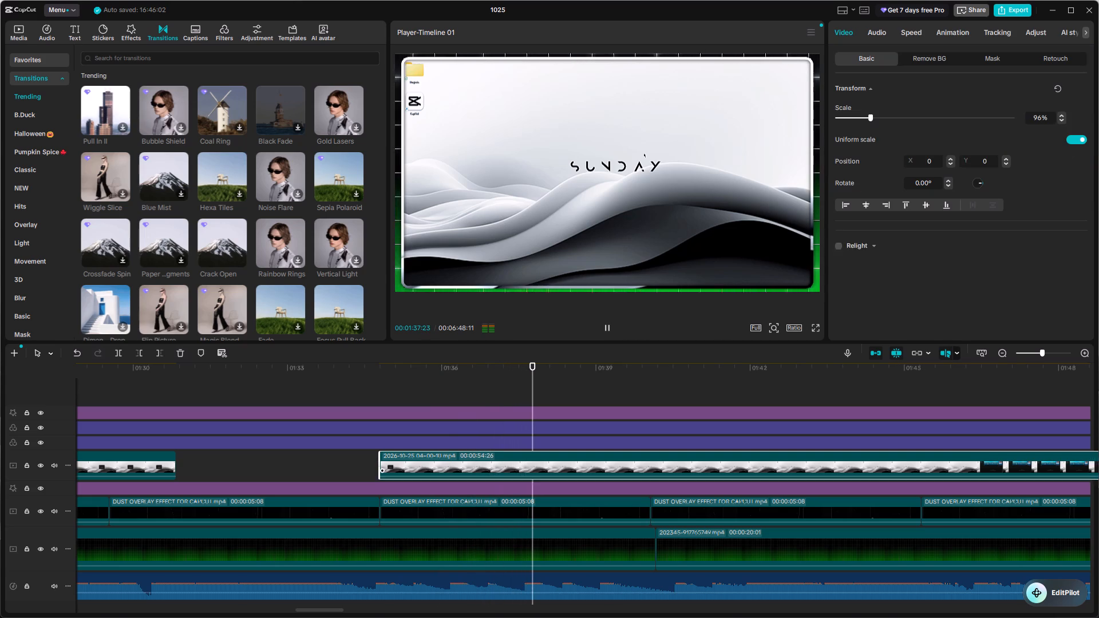
left_click_drag(417, 463, 222, 462)
Play and scrub across the join into the 00:00:54:26 clip to check the cut from the app window to the desktop.
left_click(163, 393)
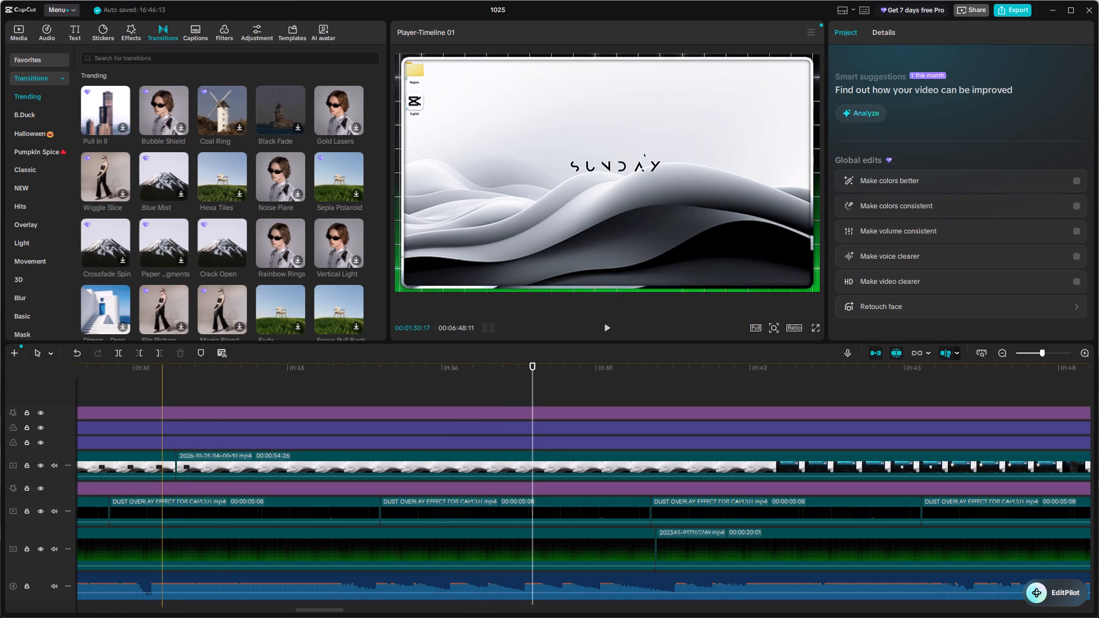
key("space")
scroll(242, 406, "up", 5, "ctrl")
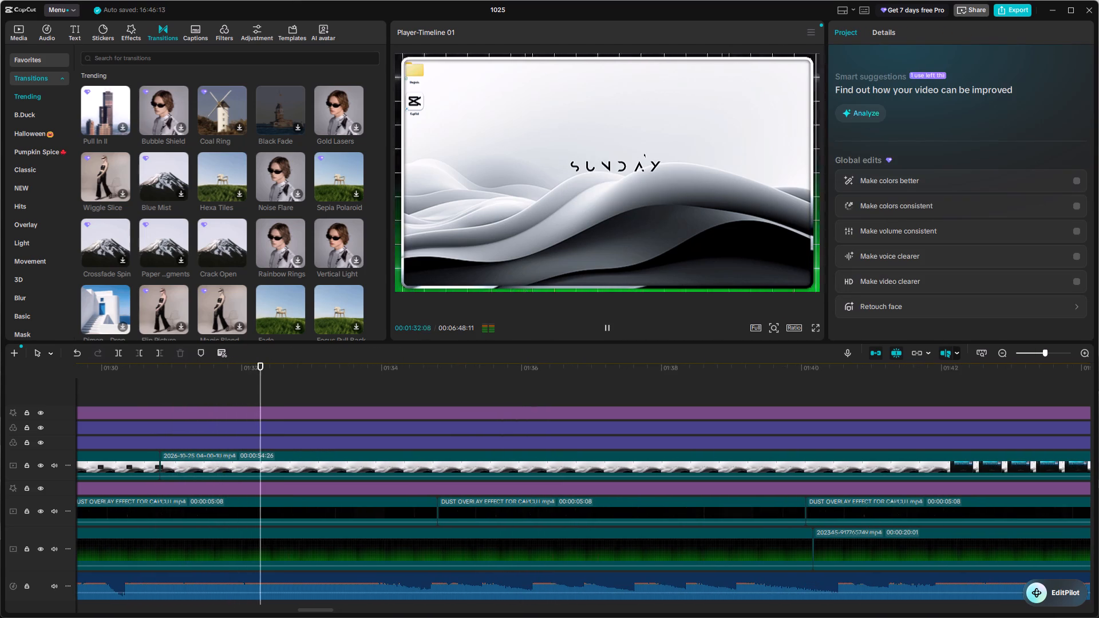
scroll(242, 406, "up", 1, "ctrl")
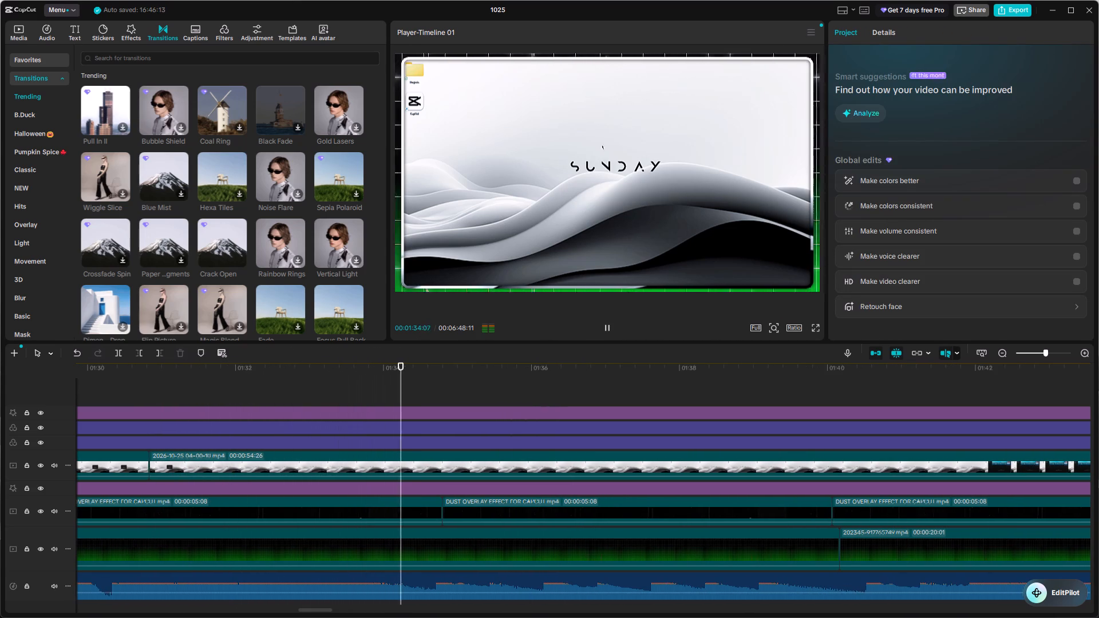
scroll(396, 469, "up", 1, "ctrl")
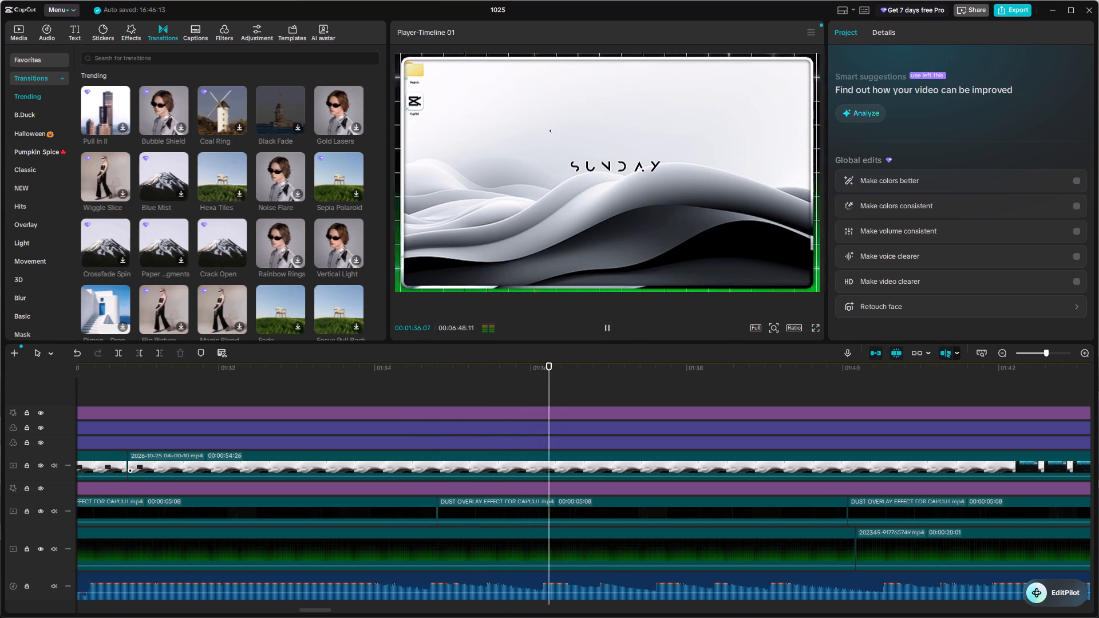
left_click(495, 390)
left_click_drag(495, 390, 377, 413)
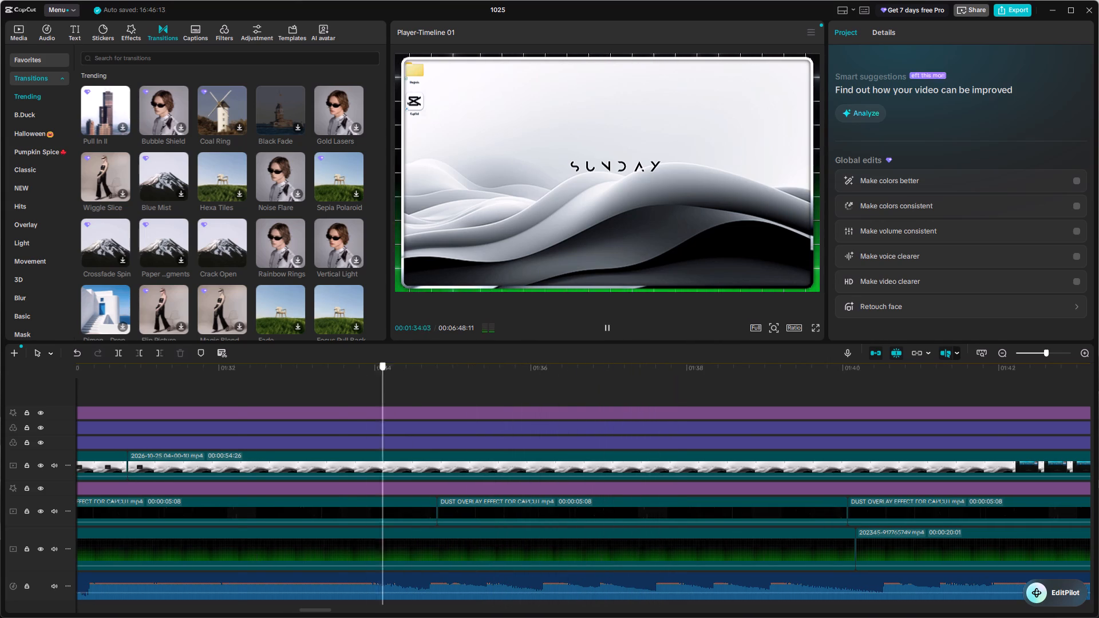
left_click_drag(377, 413, 236, 445)
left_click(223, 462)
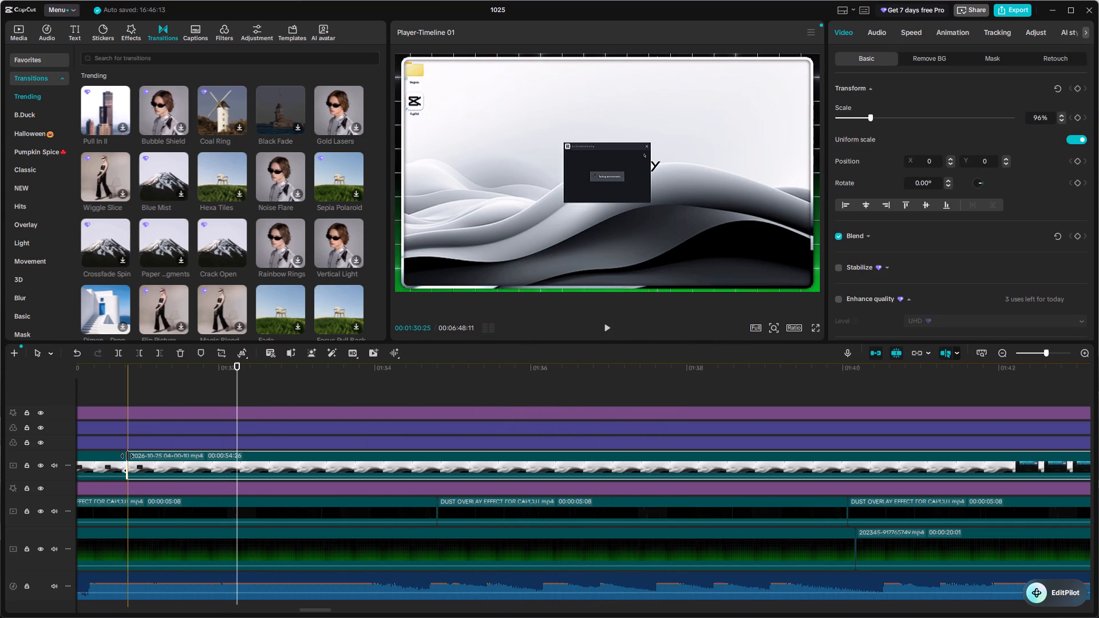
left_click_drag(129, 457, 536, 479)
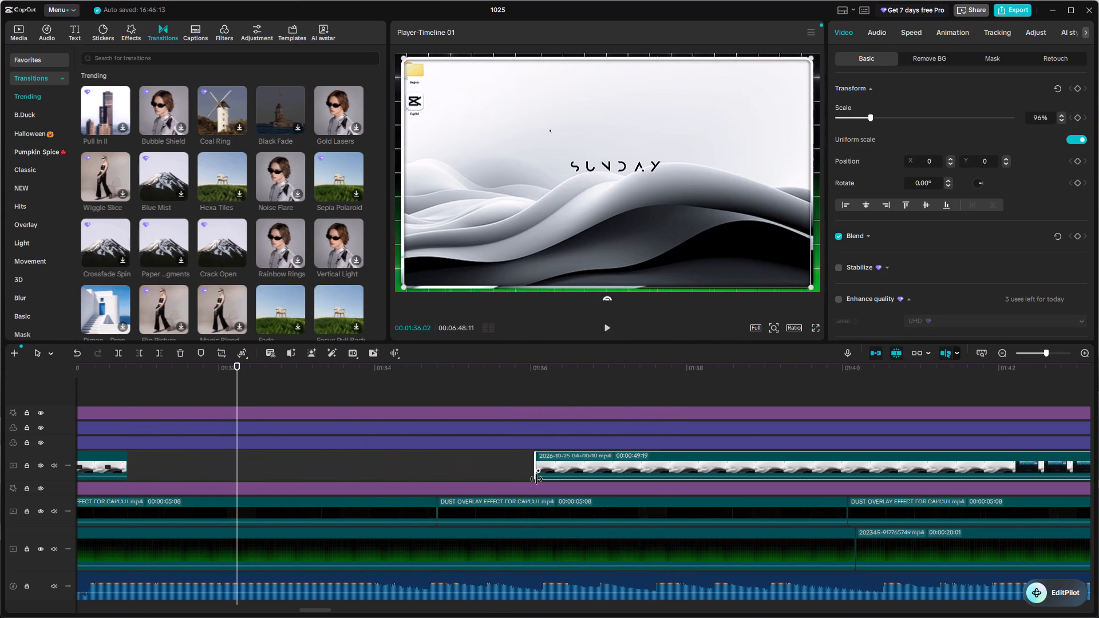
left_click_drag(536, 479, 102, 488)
Replay from the join through the opening of the 00:00:54:26 clip to review how long the empty desktop is shown.
left_click(156, 379)
left_click_drag(156, 379, 125, 393)
key("space")
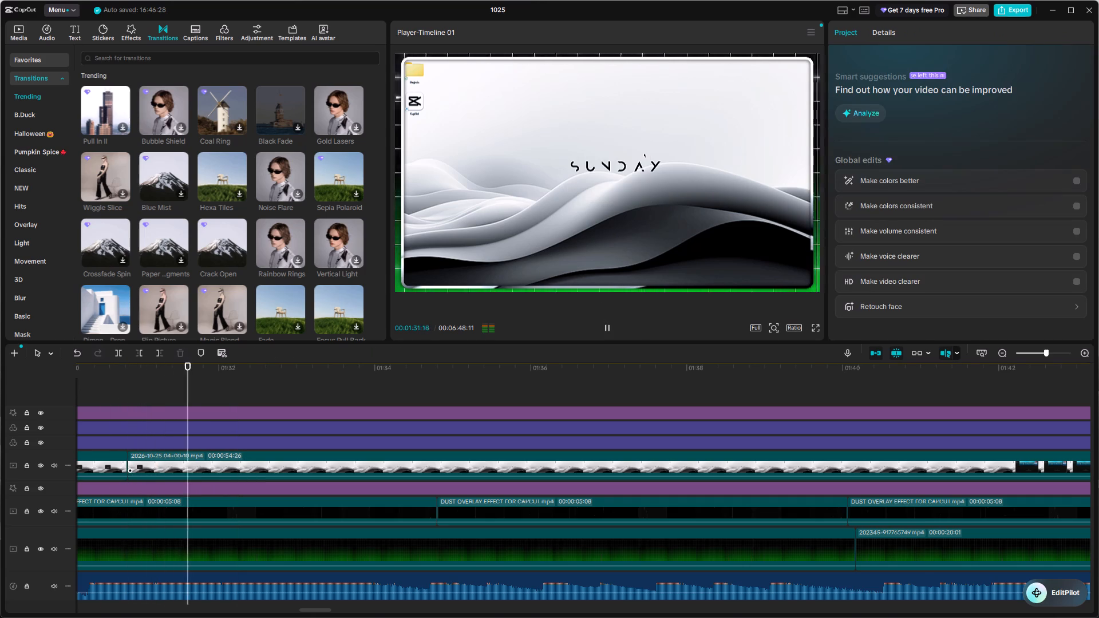
scroll(348, 464, "up", 3, "ctrl")
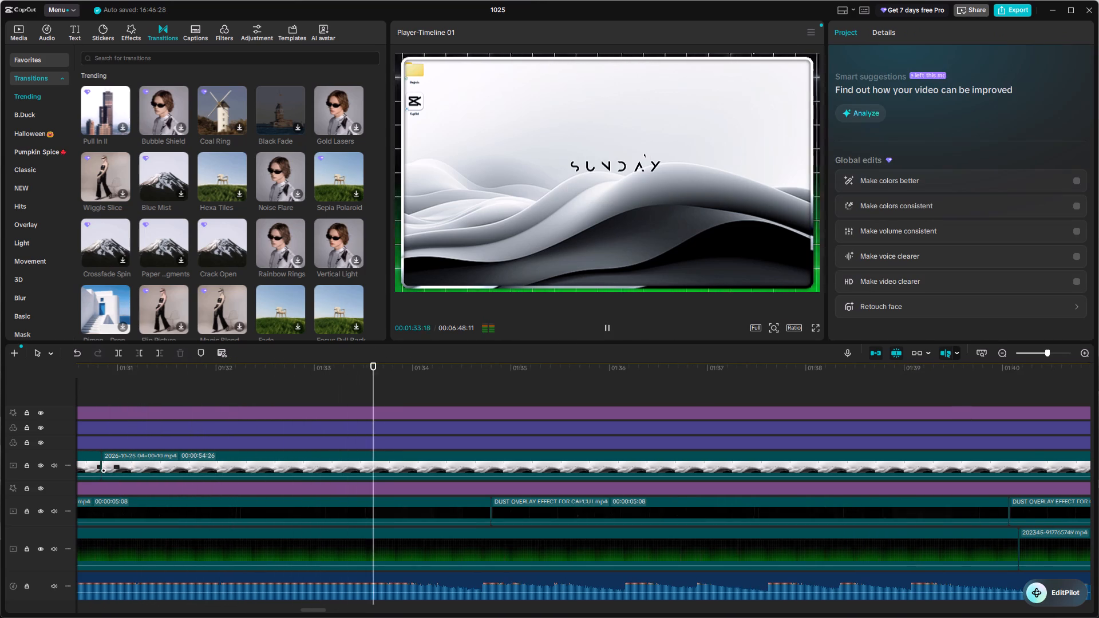
scroll(348, 464, "up", 2, "ctrl")
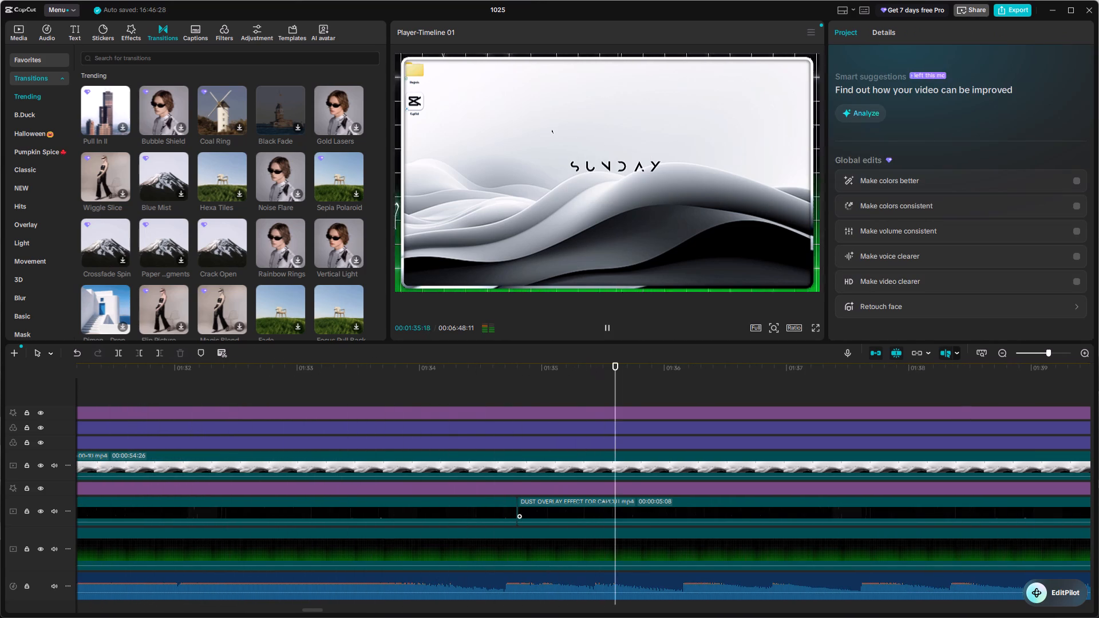
scroll(579, 503, "up", 2, "ctrl")
scroll(579, 503, "left", 1)
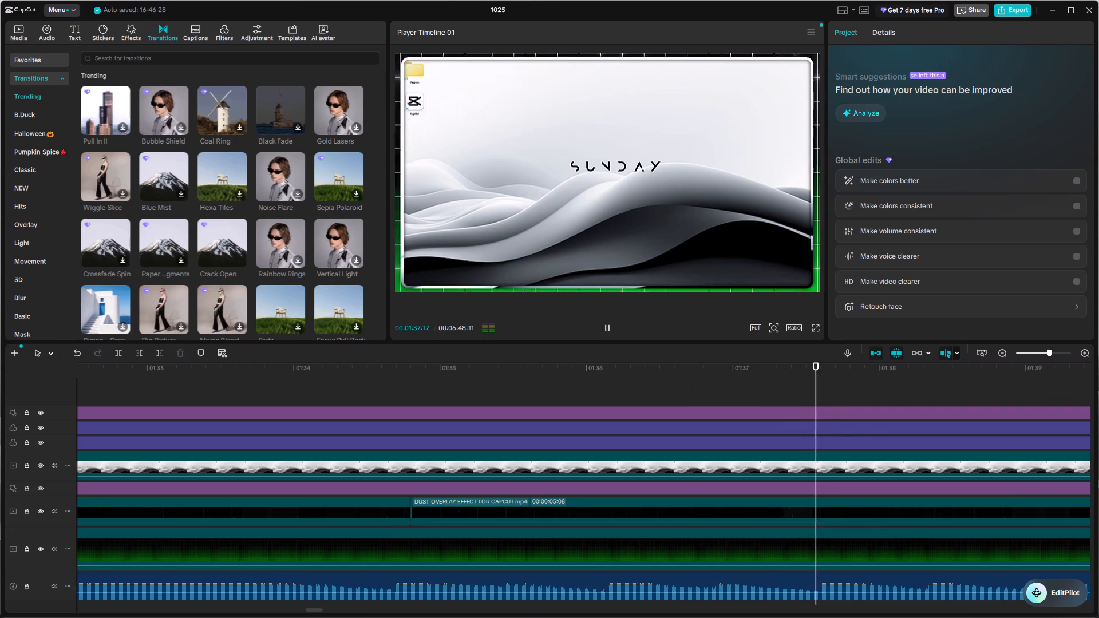
scroll(579, 503, "left", 1)
key("space")
Trim the start of the 00:00:54:26 clip so it lasts 00:00:52:26 and close the gap to the preceding segment.
scroll(579, 503, "down", 8, "ctrl")
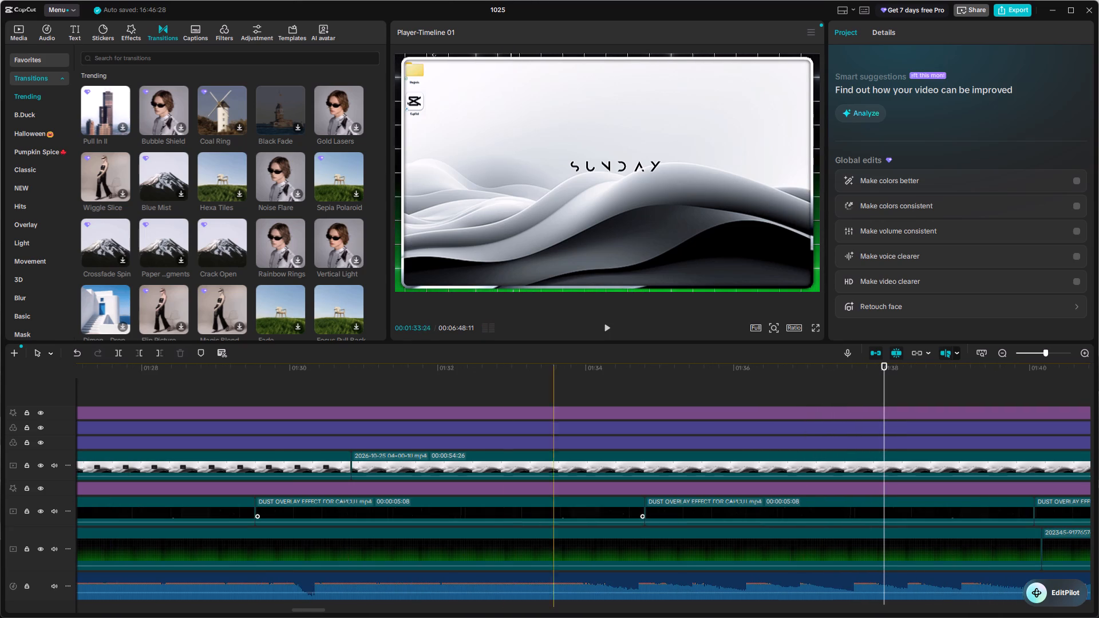
left_click(486, 461)
left_click_drag(352, 457, 584, 467)
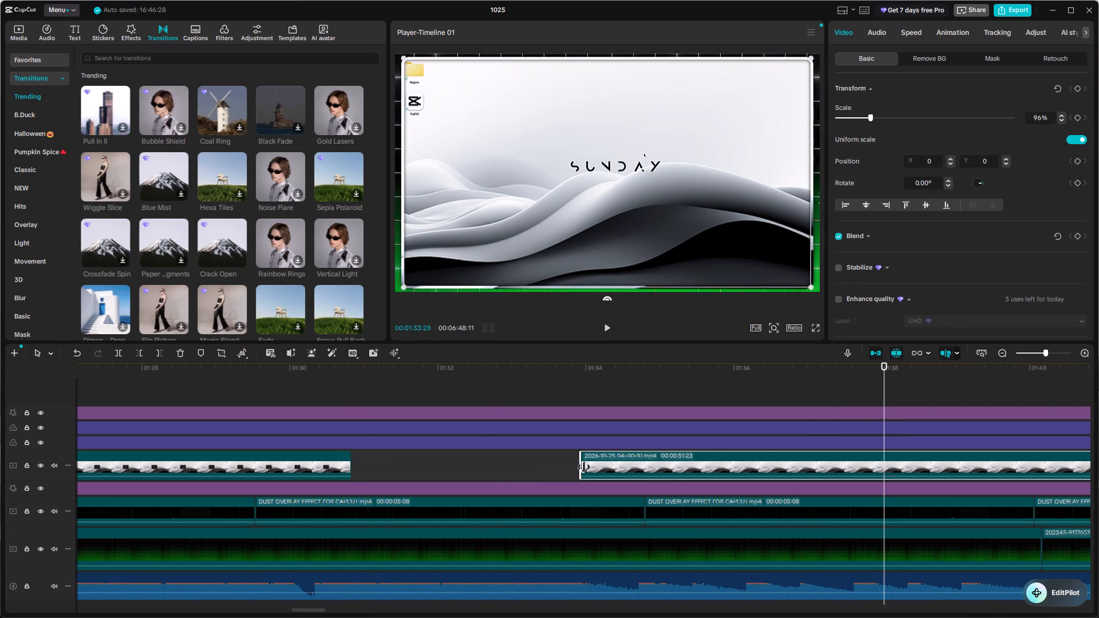
left_click_drag(584, 467, 500, 489)
left_click_drag(546, 482, 426, 480)
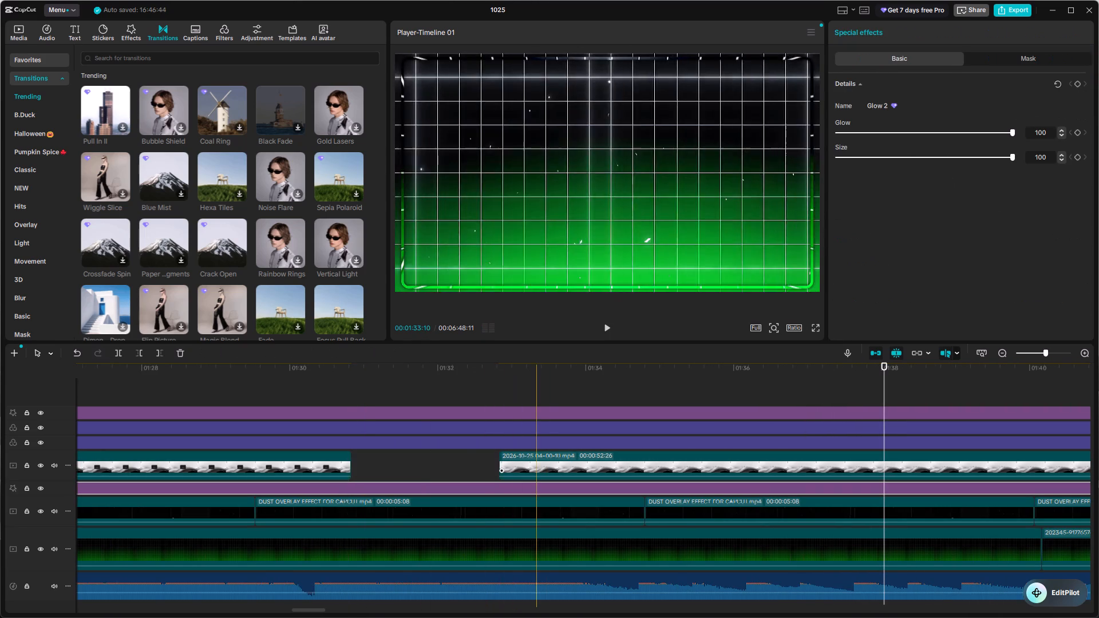
left_click_drag(537, 459, 389, 463)
Play from just before the join through the empty desktop until the app's home screen appears to check the shortened opening.
left_click(334, 409)
key("space")
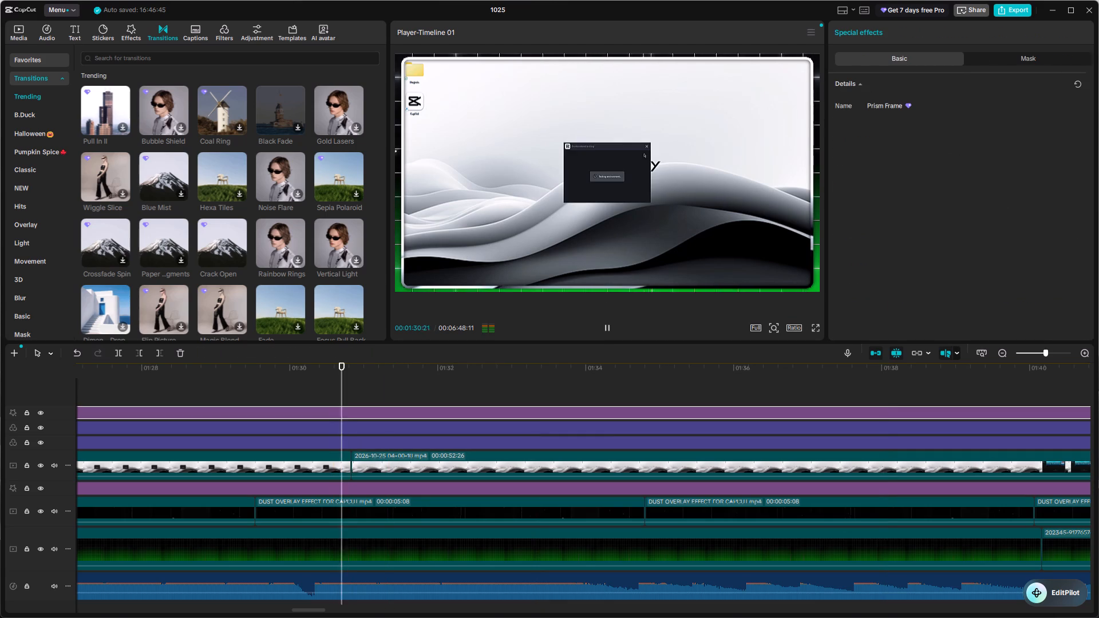
scroll(458, 432, "up", 3, "ctrl")
scroll(458, 432, "left", 1)
scroll(458, 432, "up", 4, "ctrl")
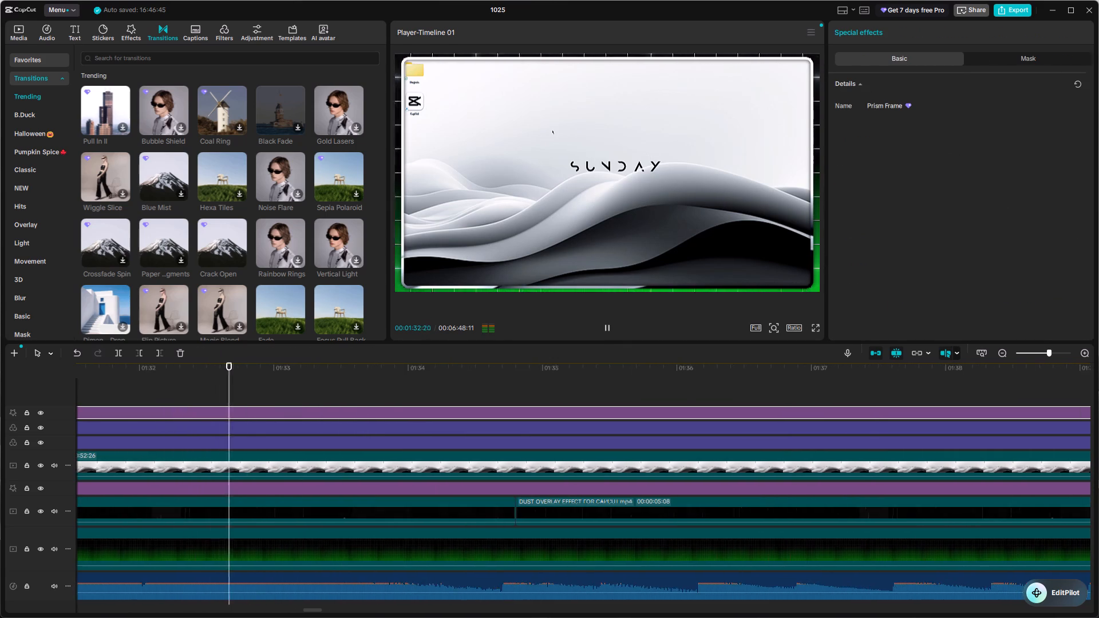
scroll(458, 432, "left", 1)
scroll(458, 432, "down", 3, "ctrl")
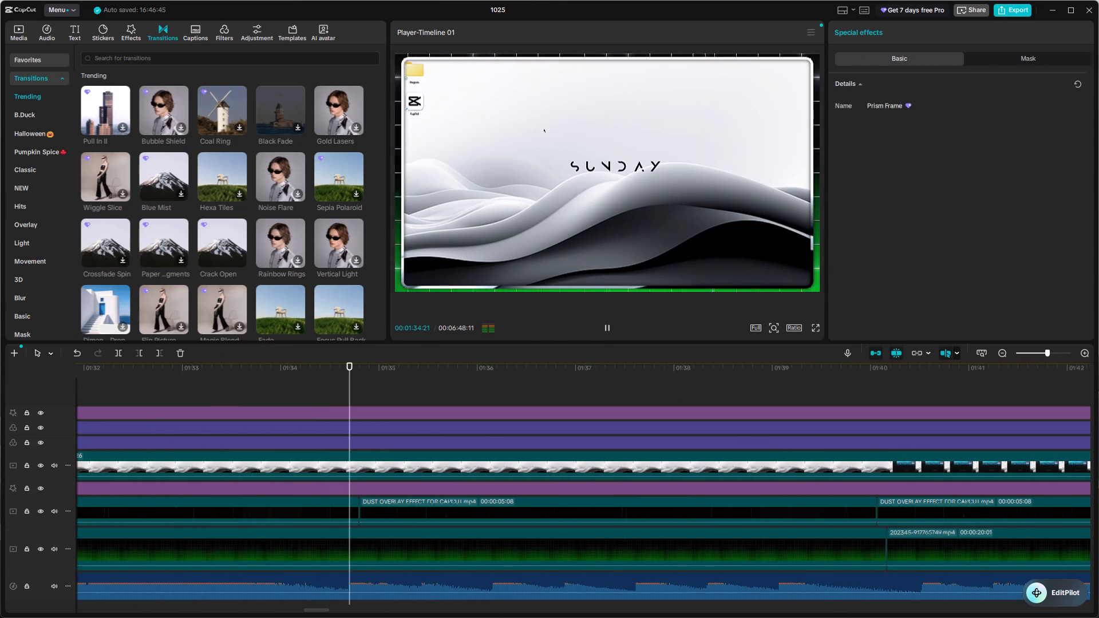
scroll(458, 432, "down", 3, "ctrl")
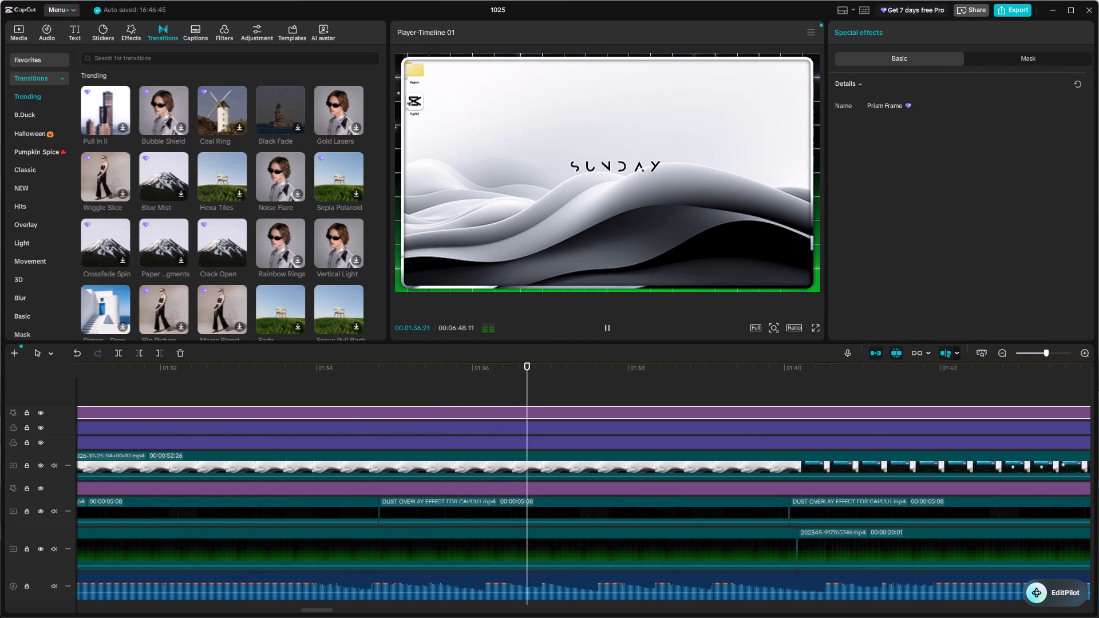
scroll(458, 432, "down", 5, "ctrl")
scroll(523, 454, "left", 1)
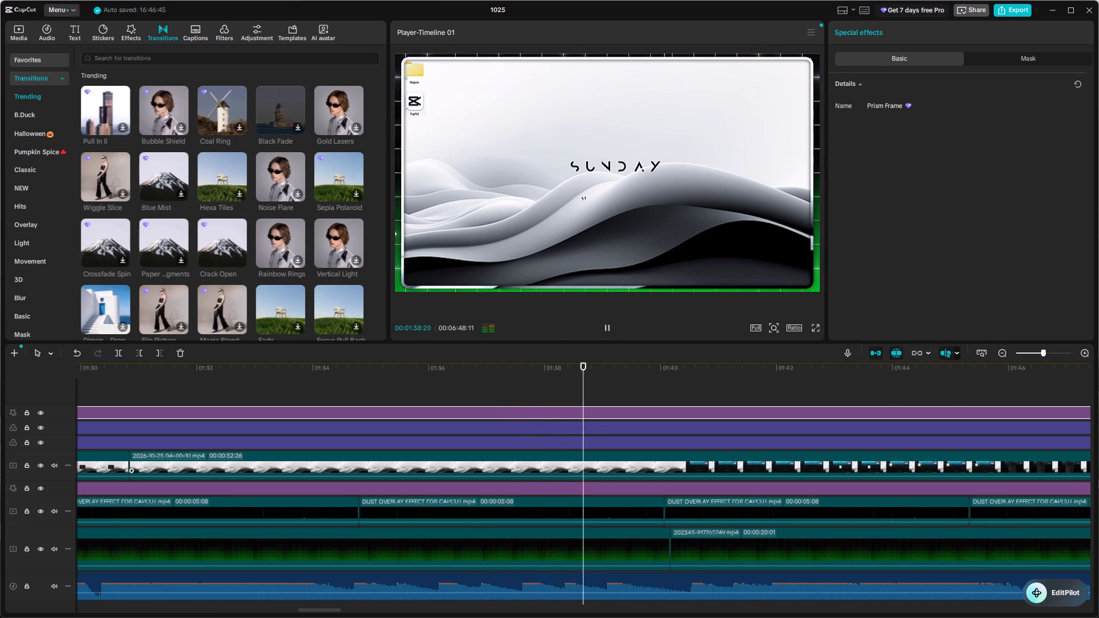
scroll(523, 454, "left", 1)
scroll(523, 454, "up", 1, "ctrl")
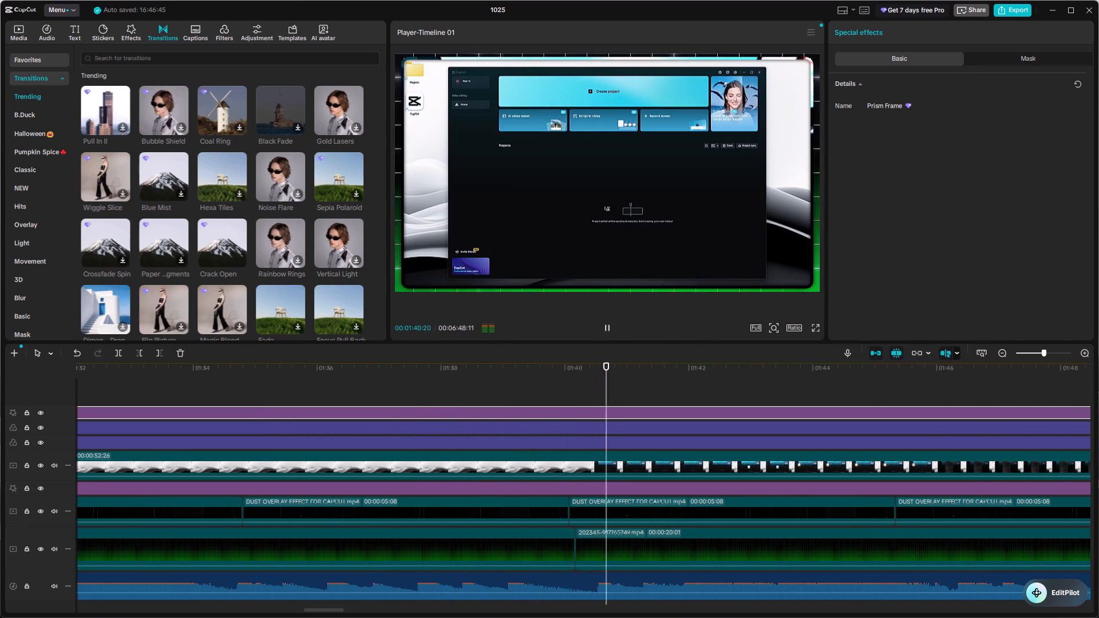
Continue playback through the home screen and settings dialog footage to review the pacing of the first-launch section.
scroll(523, 454, "up", 2, "ctrl")
scroll(523, 454, "left", 1)
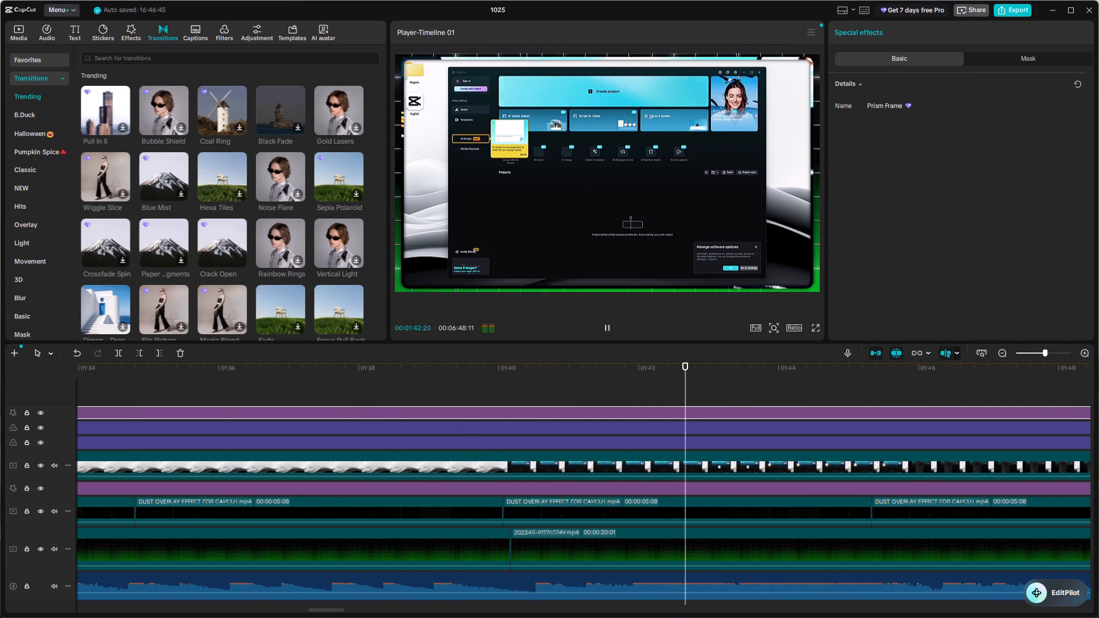
scroll(523, 454, "down", 3, "ctrl")
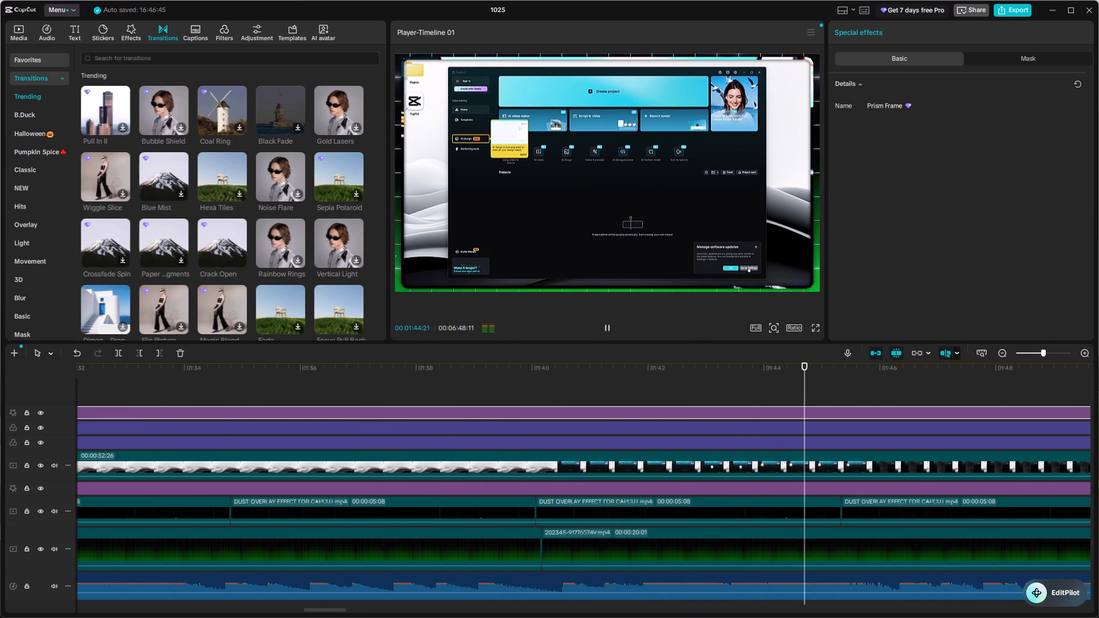
scroll(523, 454, "down", 3, "ctrl")
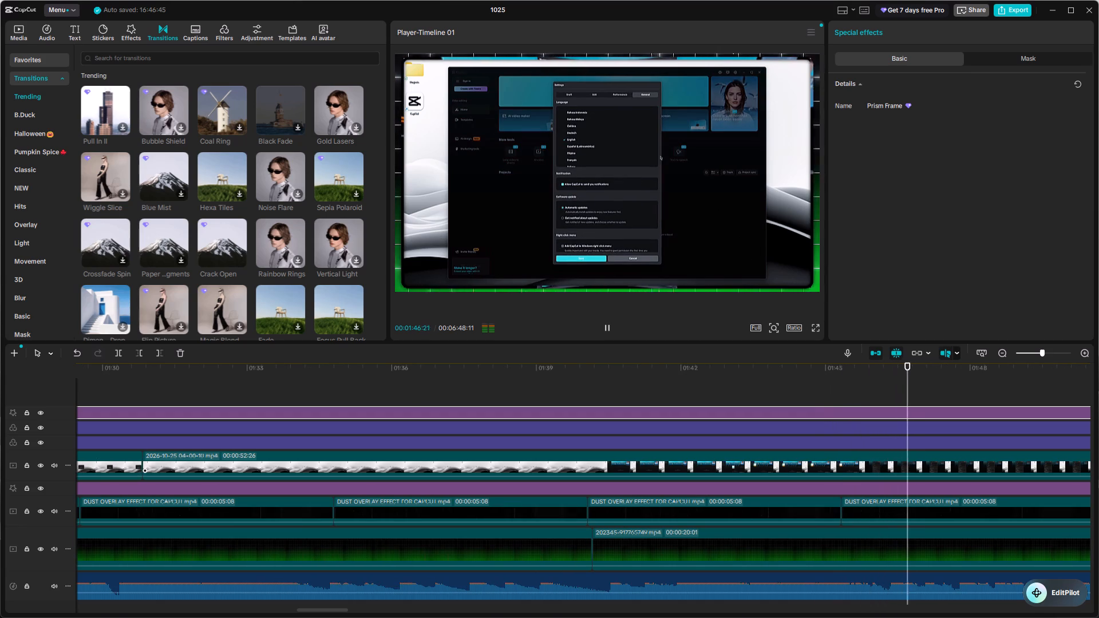
scroll(523, 454, "down", 3, "ctrl")
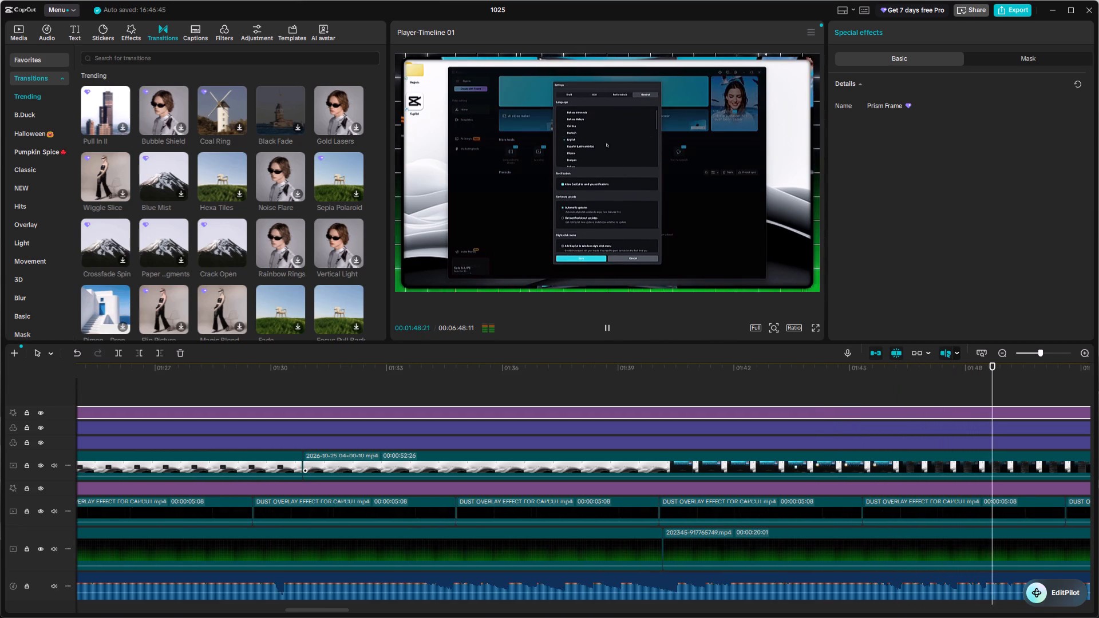
scroll(528, 473, "down", 2, "ctrl")
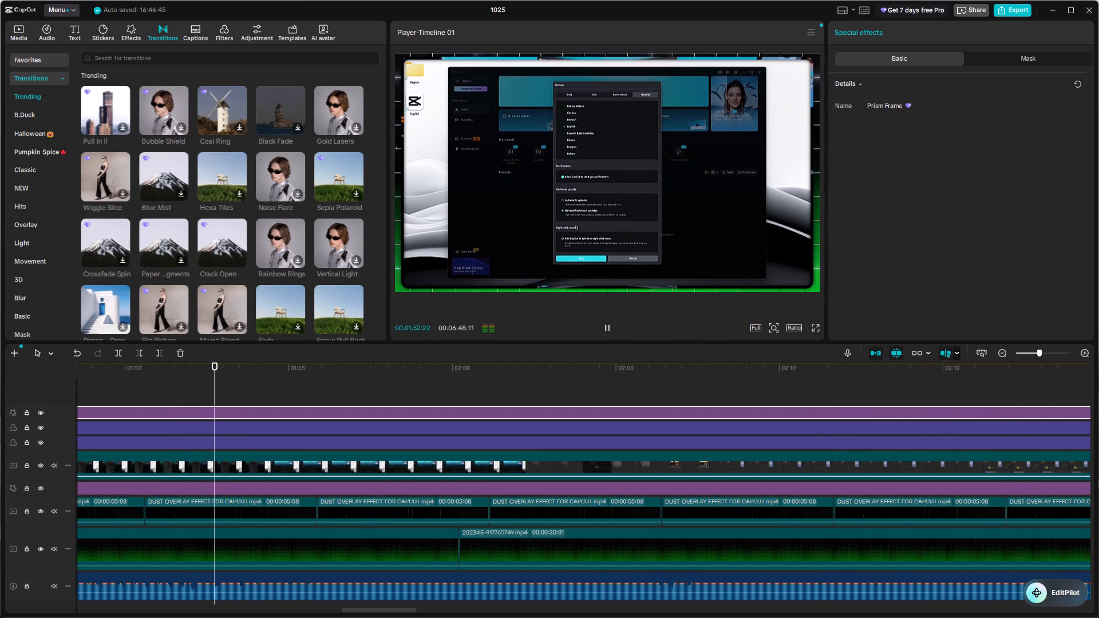
scroll(528, 473, "down", 1, "ctrl")
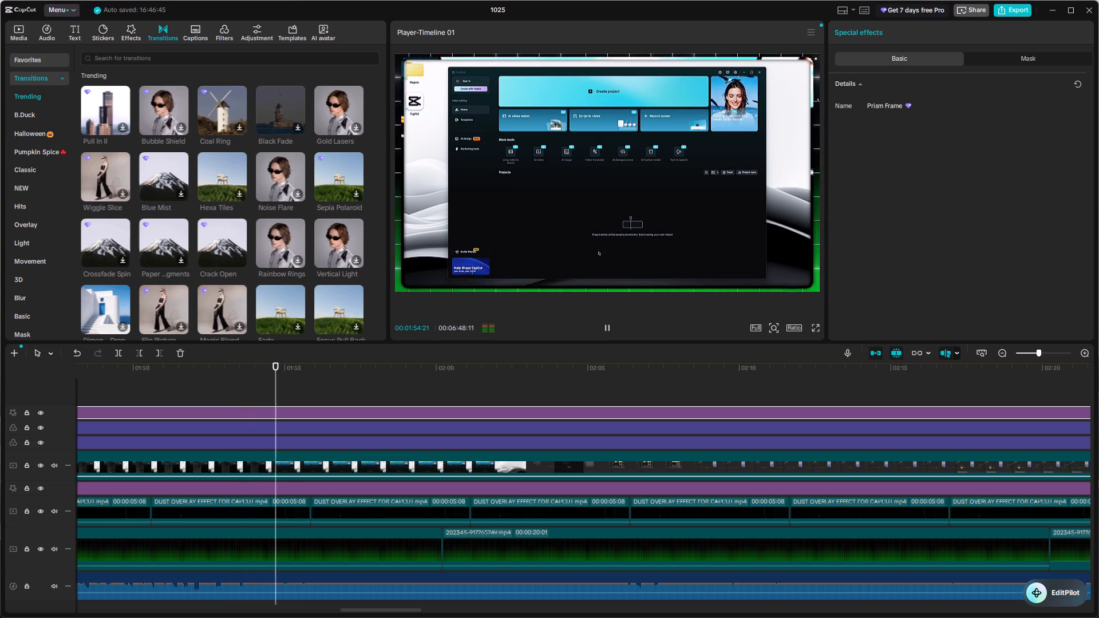
scroll(528, 473, "down", 1, "ctrl")
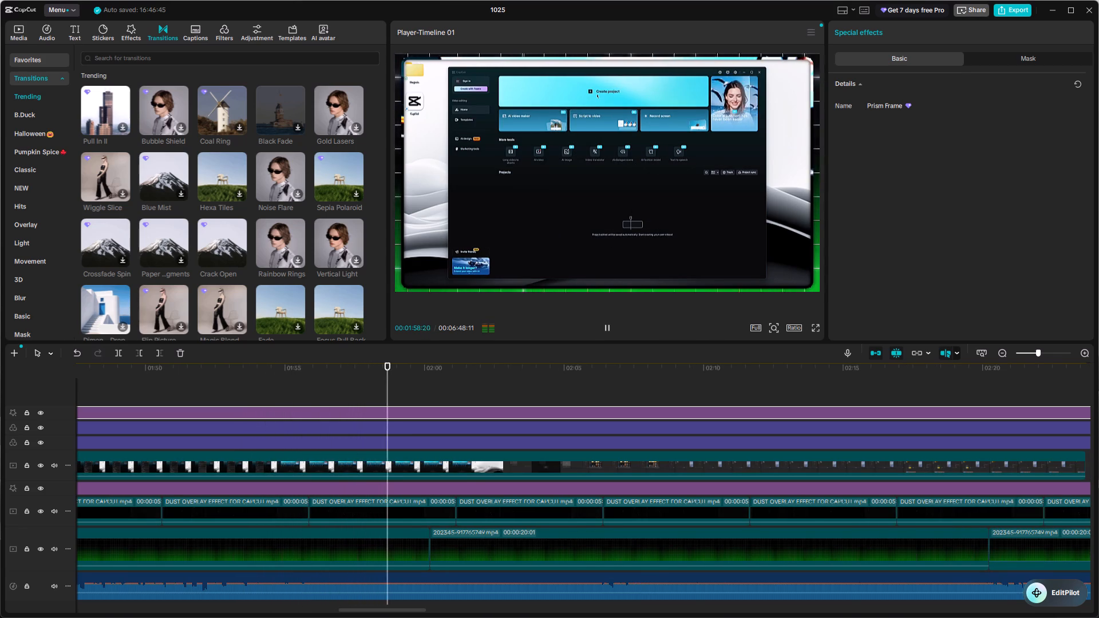
Review the project creation, media import and first timeline hints in the rest of the 00:00:52:26 clip.
scroll(381, 446, "down", 2, "ctrl")
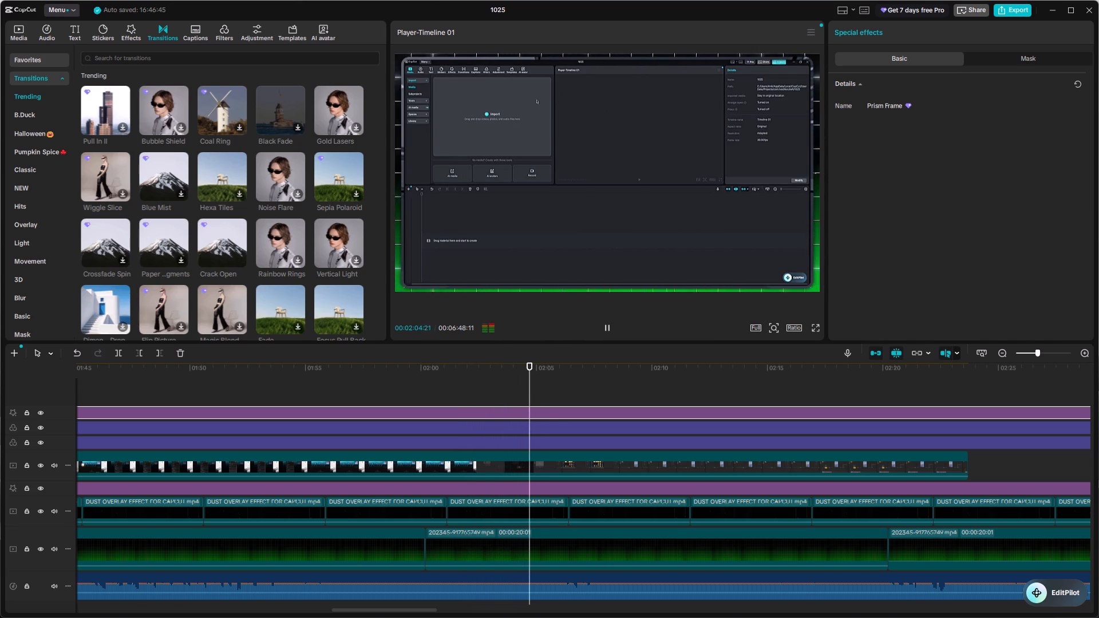
scroll(551, 397, "left", 1)
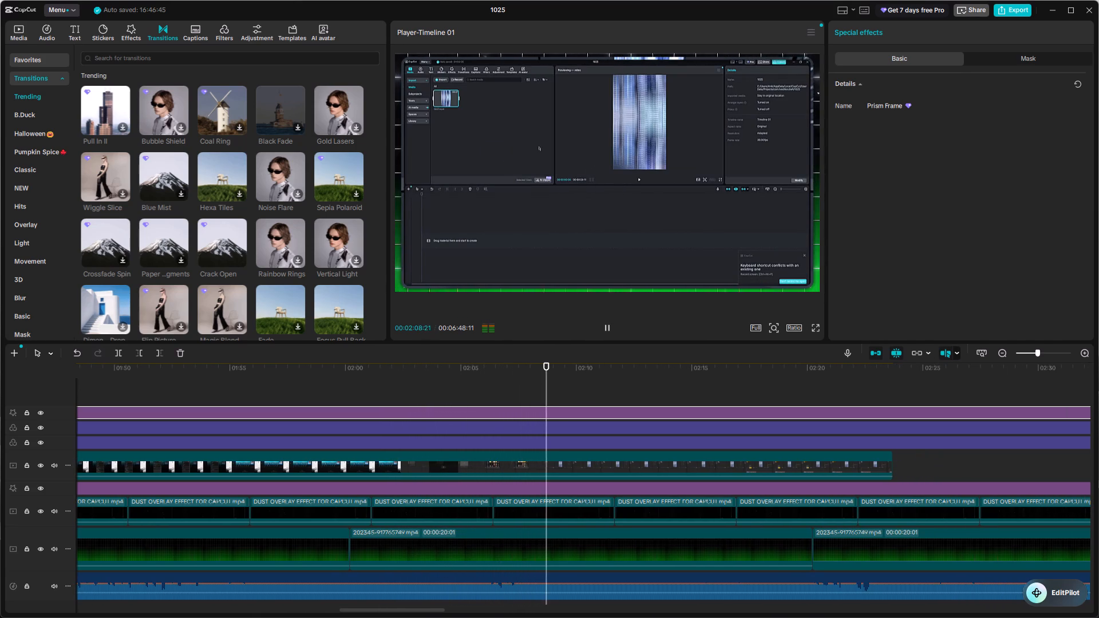
scroll(702, 423, "left", 1)
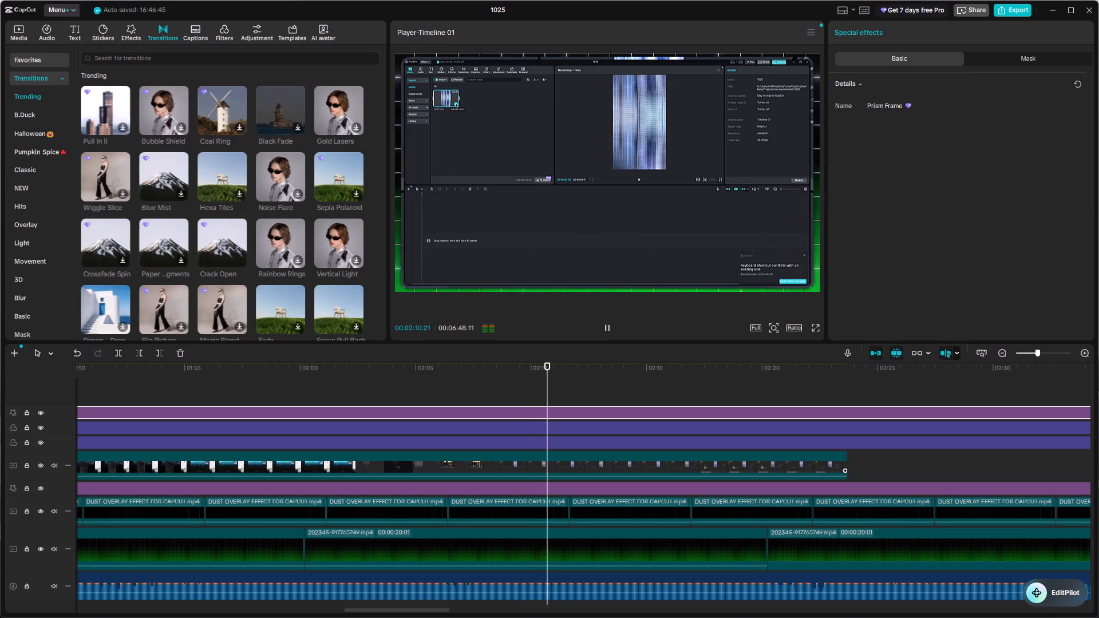
scroll(778, 480, "left", 2)
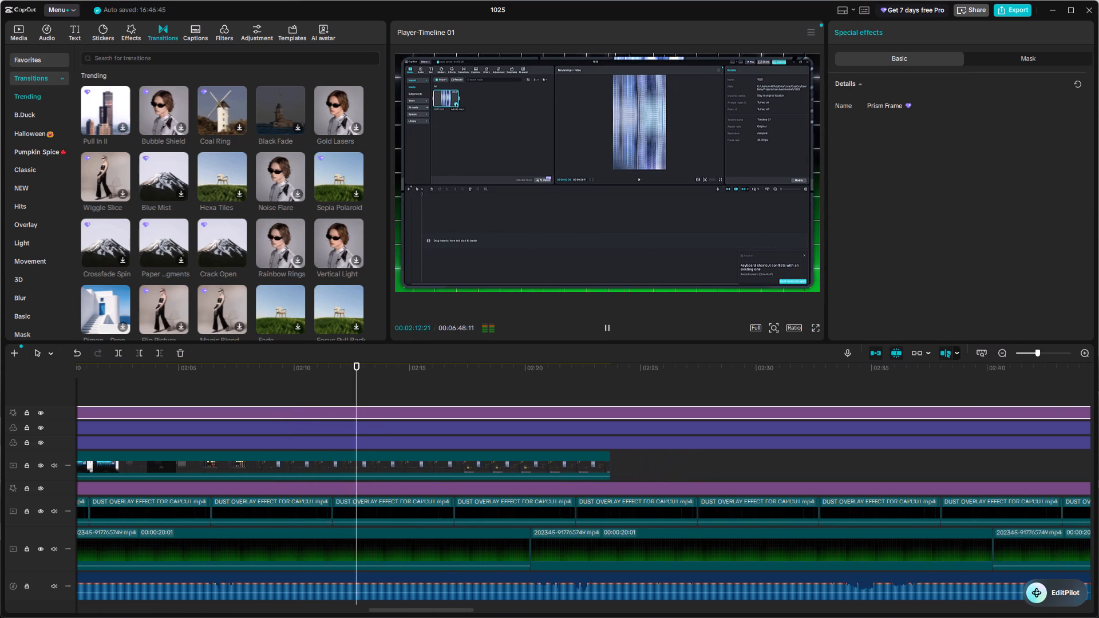
scroll(778, 480, "up", 6, "ctrl")
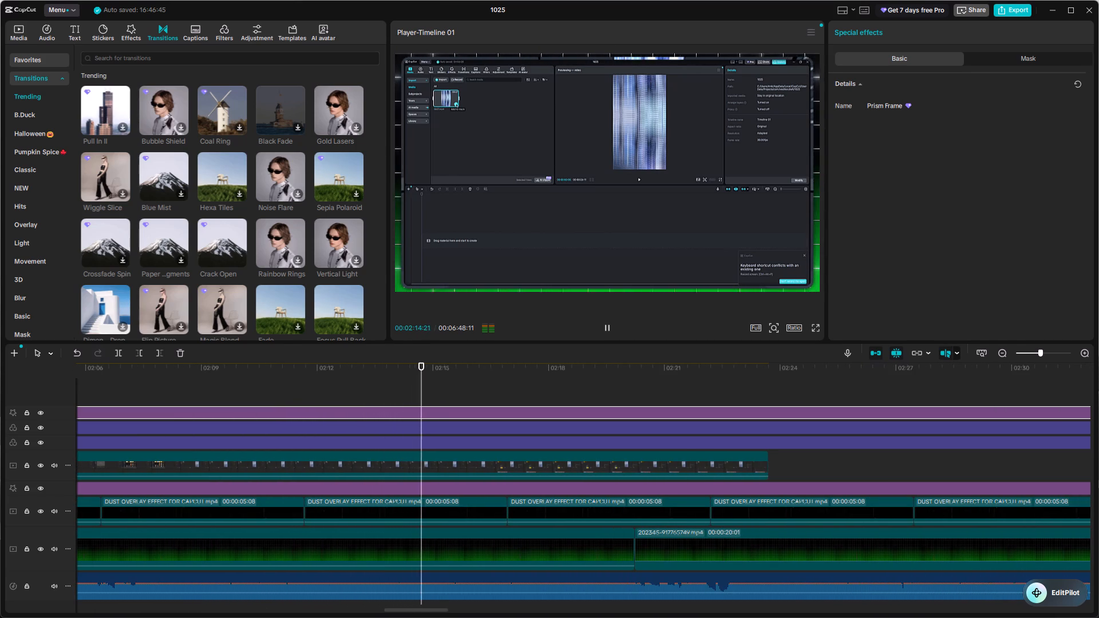
Split the 00:00:52:26 clip at 00:02:10:23, during the still footage after the media import.
double_click(547, 386)
left_click_drag(547, 386, 271, 437)
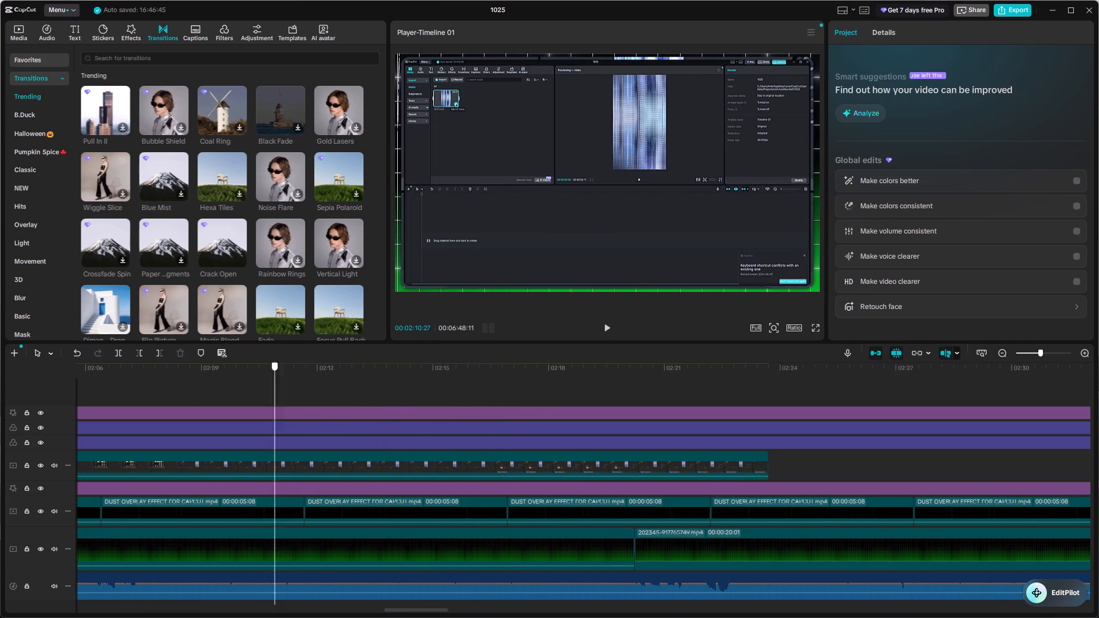
left_click_drag(271, 437, 269, 531)
left_click(239, 473)
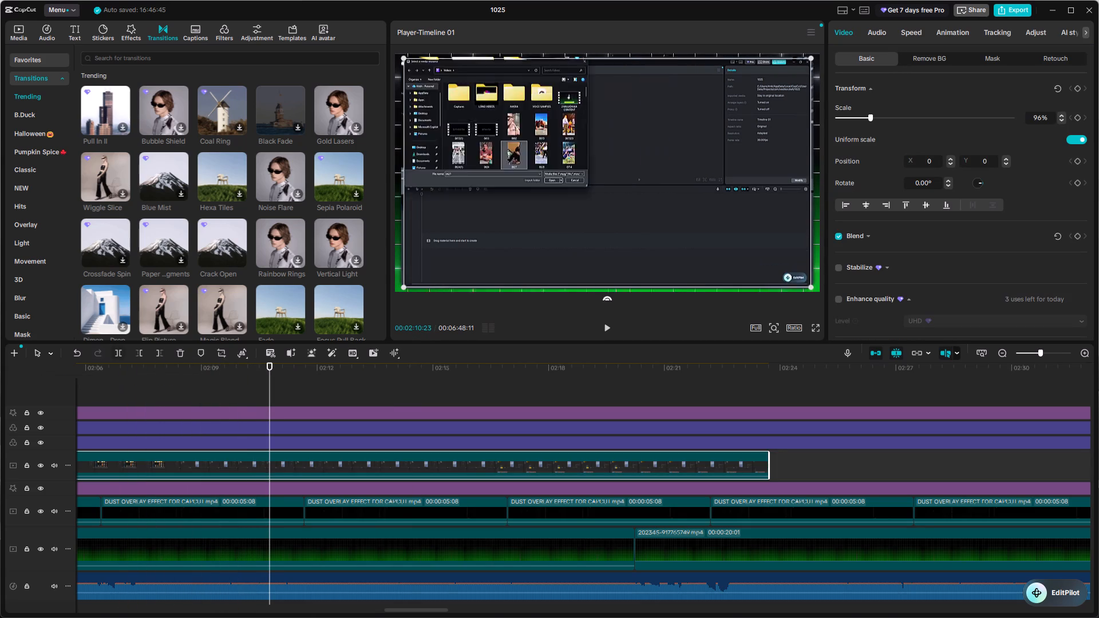
left_click(120, 357)
Trim the start of the segment after the split to 00:00:07:29 and snap it flush against the preceding segment.
left_click_drag(270, 459, 412, 469)
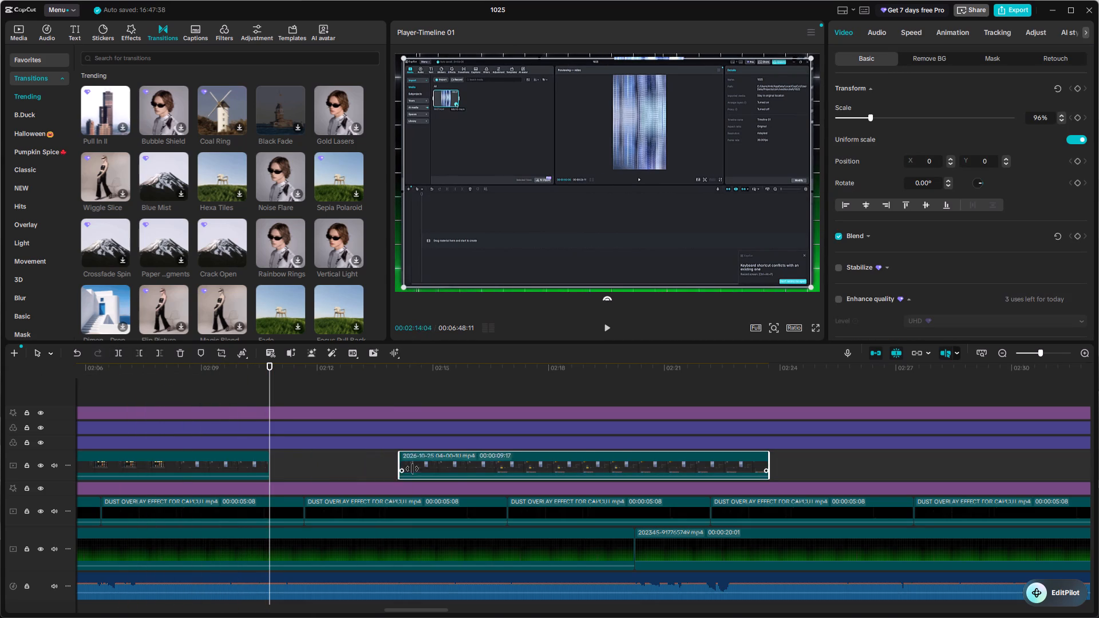
left_click_drag(412, 469, 479, 478)
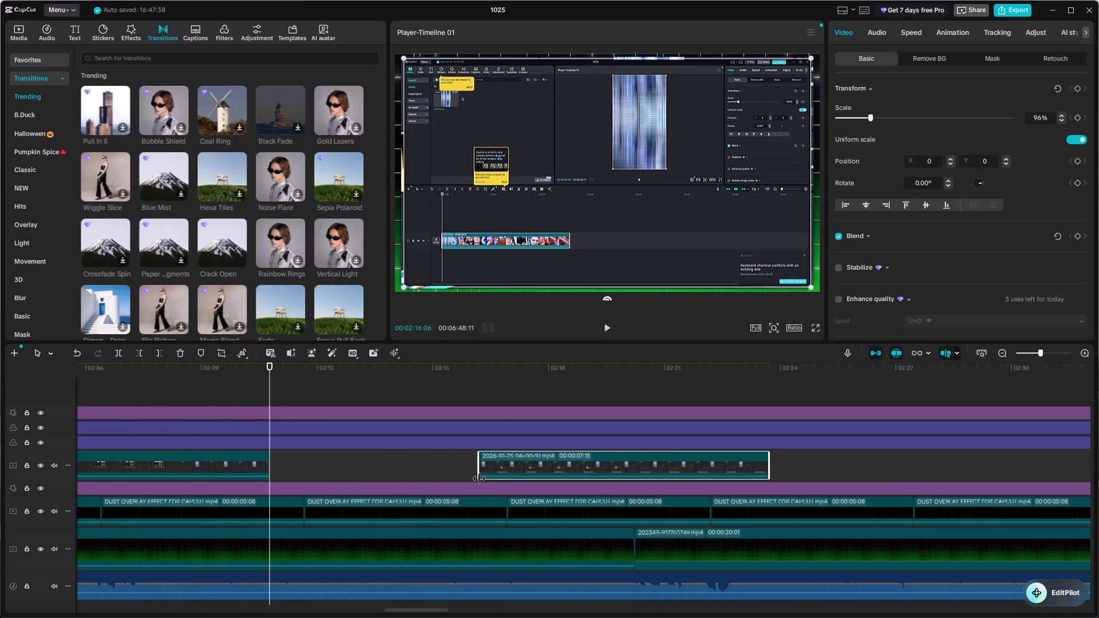
left_click_drag(479, 478, 461, 479)
left_click_drag(517, 467, 325, 471)
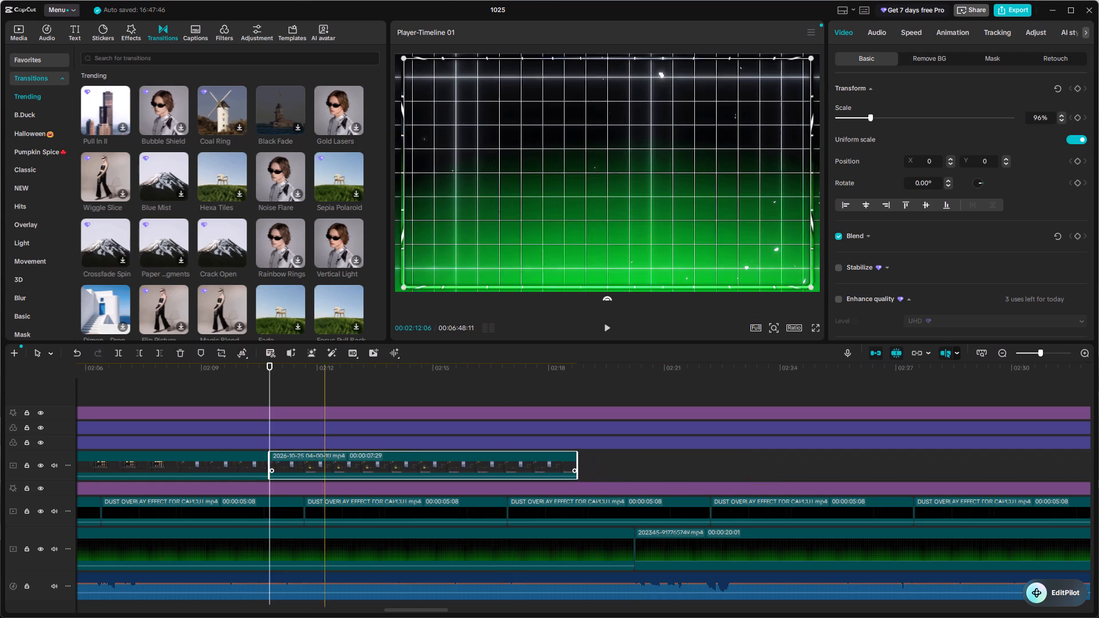
Play from before the new join to the end of the 00:00:07:29 segment to check the cut.
left_click(212, 398)
left_click_drag(212, 398, 159, 397)
key("space")
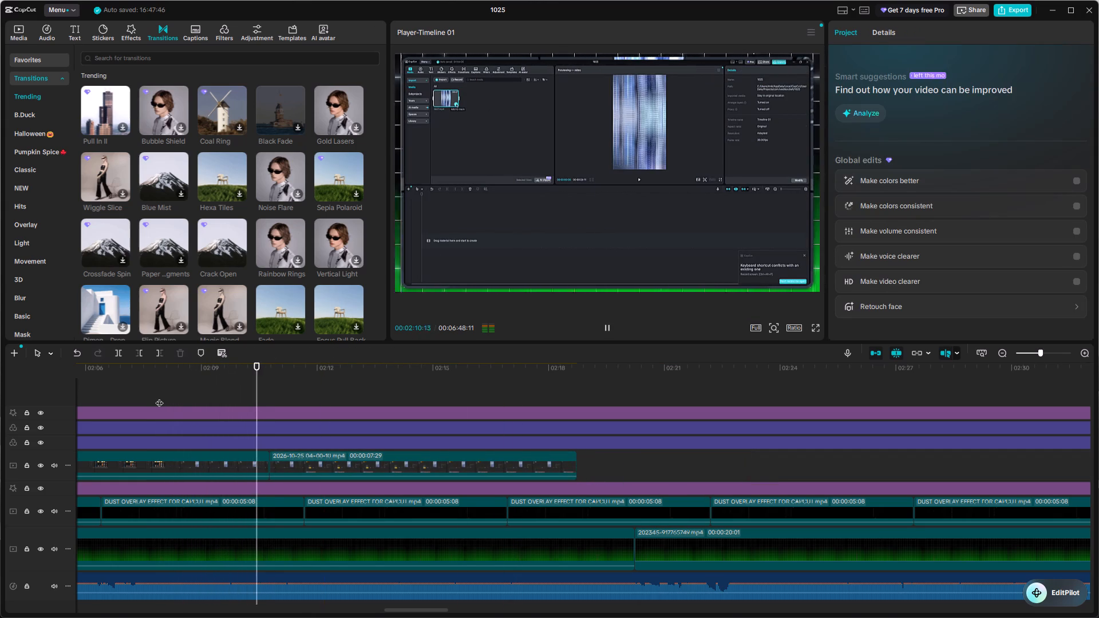
scroll(306, 484, "up", 3, "ctrl")
scroll(525, 494, "left", 1)
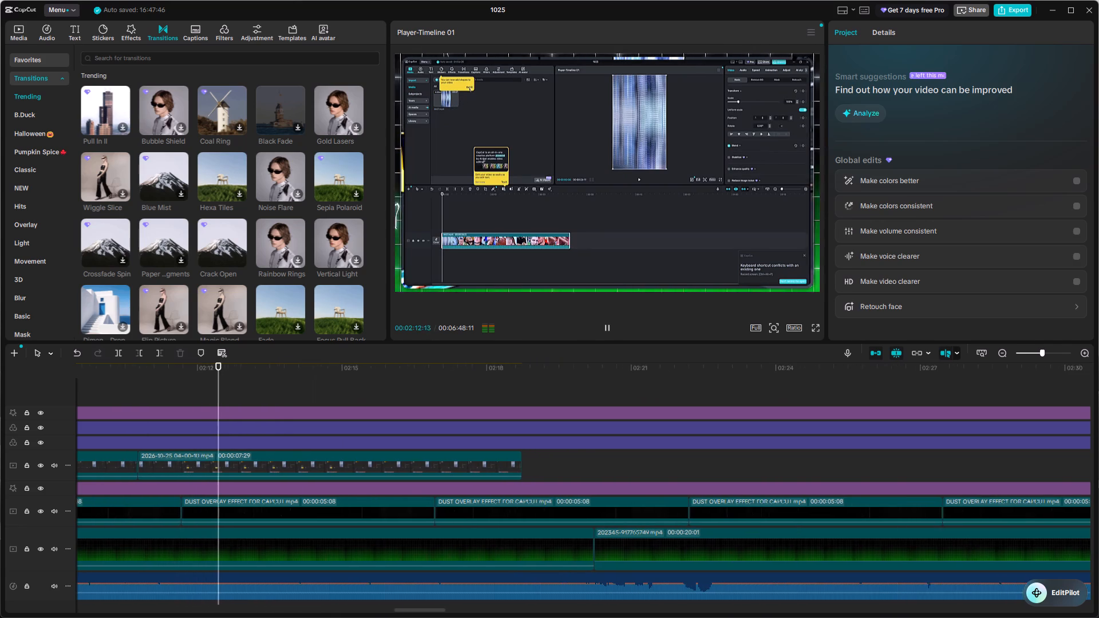
scroll(525, 494, "left", 1)
scroll(525, 494, "down", 7, "ctrl")
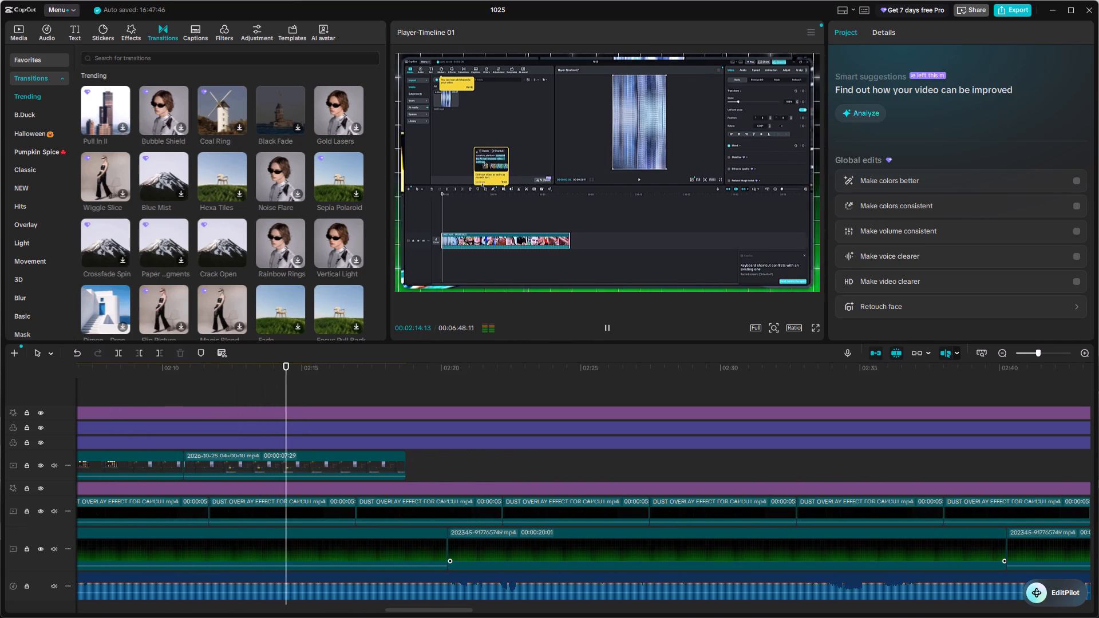
scroll(612, 533, "left", 1)
scroll(612, 533, "down", 1, "ctrl")
scroll(574, 610, "down", 1, "ctrl")
scroll(574, 610, "up", 3, "ctrl")
scroll(574, 610, "down", 2, "ctrl")
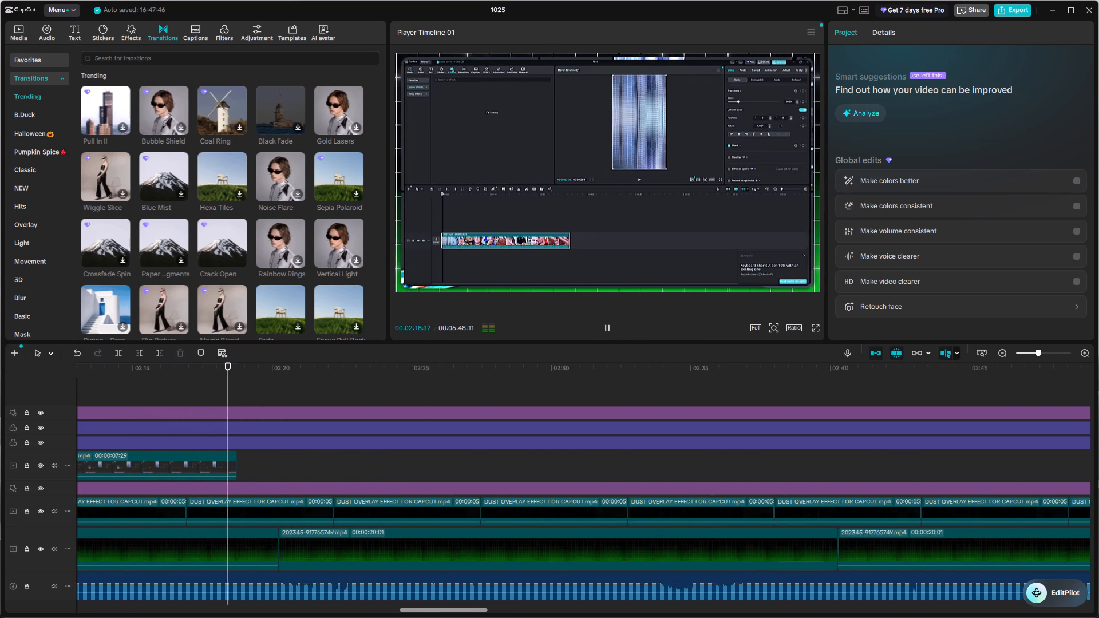
scroll(574, 610, "down", 2, "ctrl")
key("space")
Move the 00:03:22:17 clip flush against the end of the 00:00:07:29 segment, on the same track.
scroll(574, 610, "down", 9, "ctrl")
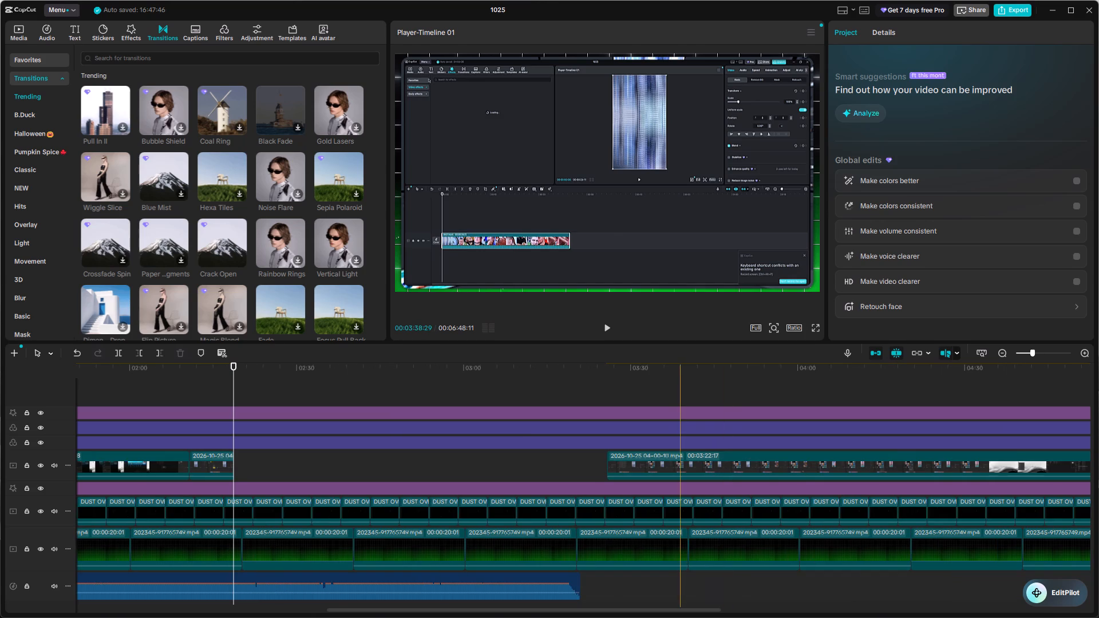
left_click_drag(682, 461, 308, 470)
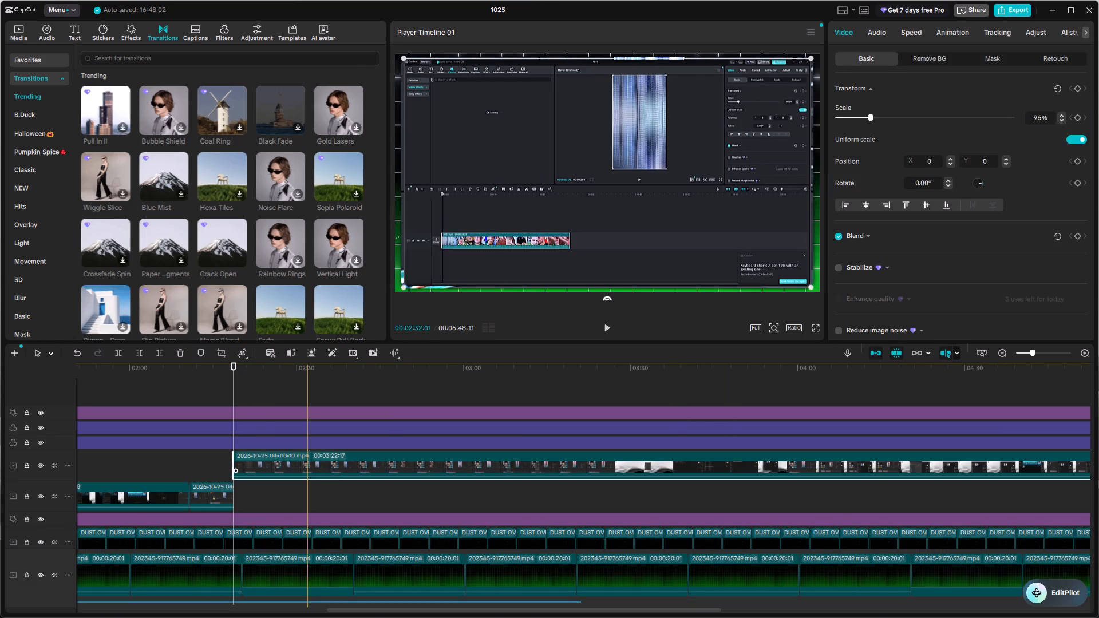
left_click_drag(299, 470, 298, 501)
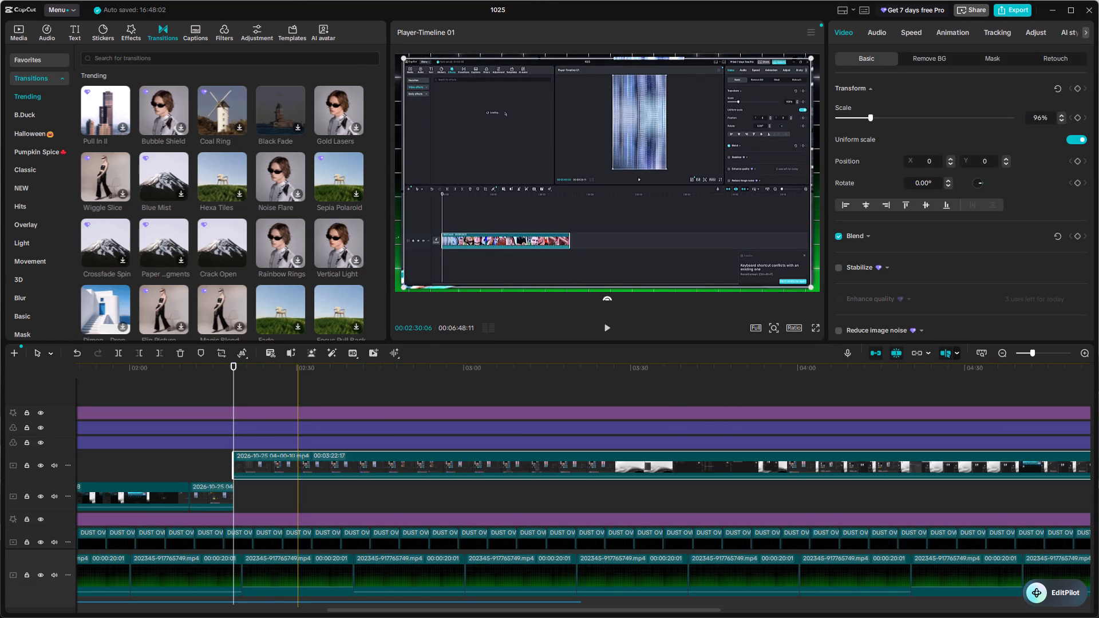
left_click_drag(267, 457, 268, 492)
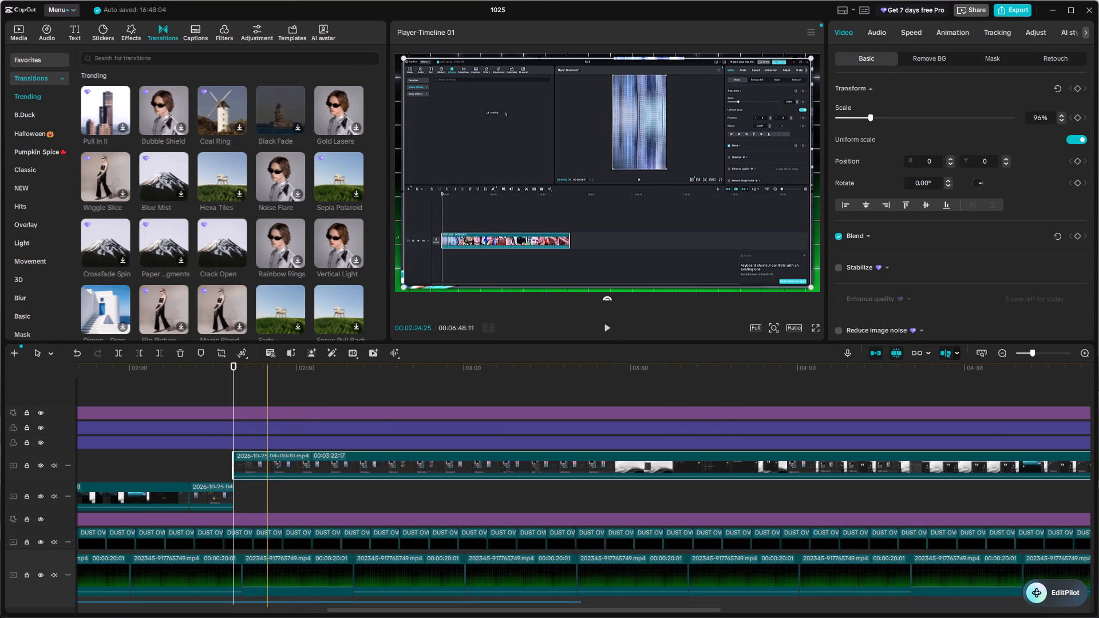
left_click_drag(288, 462, 292, 492)
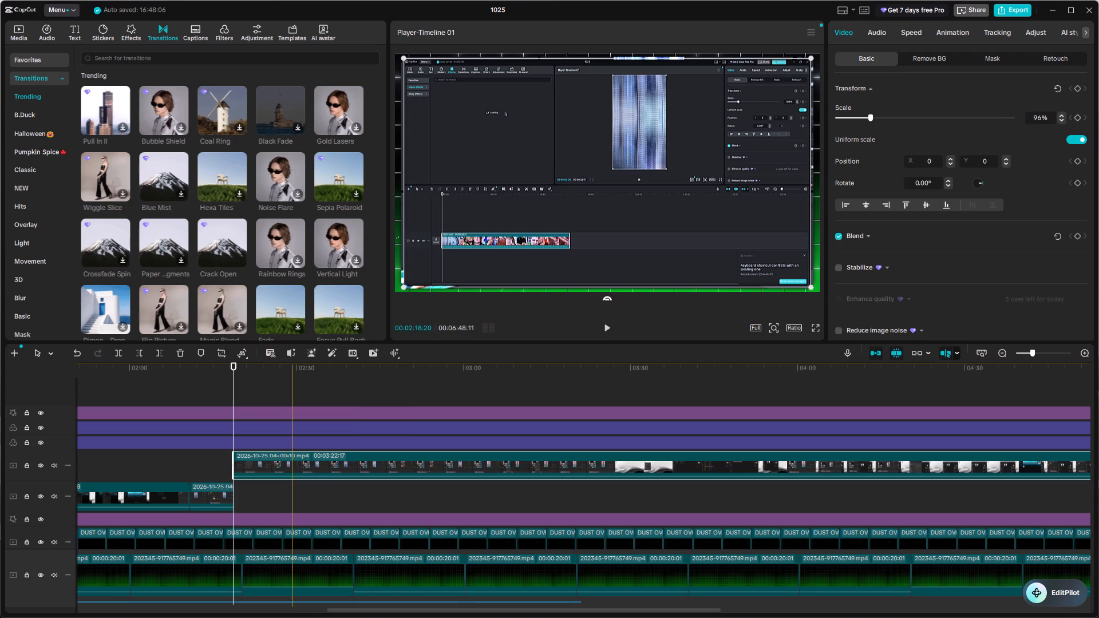
scroll(275, 446, "up", 8, "ctrl")
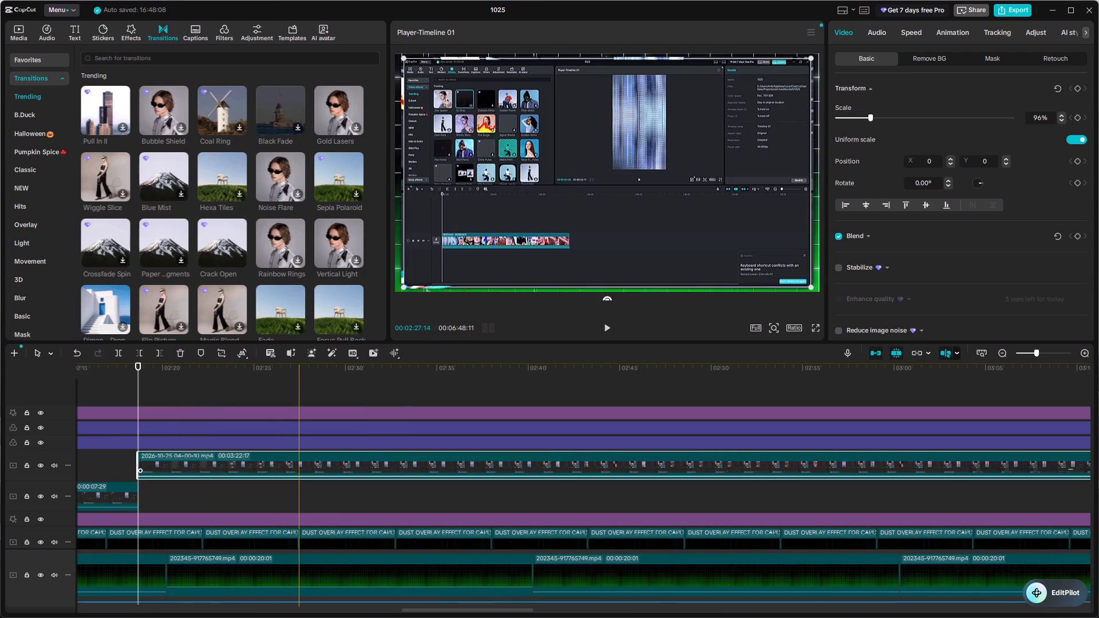
left_click_drag(276, 467, 278, 511)
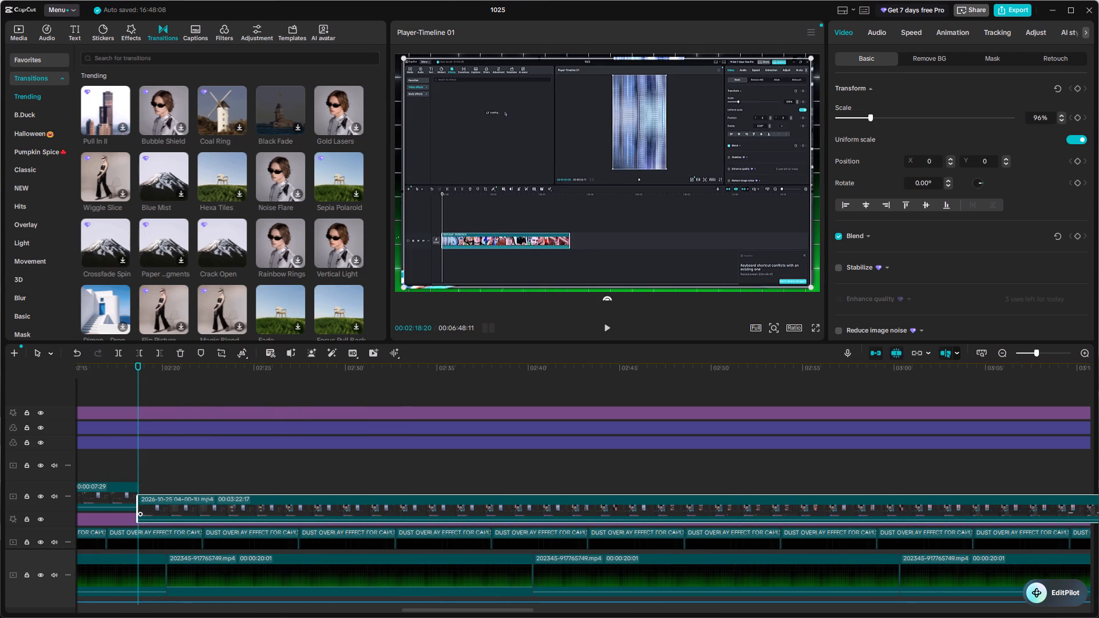
left_click_drag(278, 511, 281, 509)
Play from just before the new join into the 00:03:22:17 clip to check the transition.
left_click(148, 400)
left_click_drag(148, 400, 124, 402)
key("space")
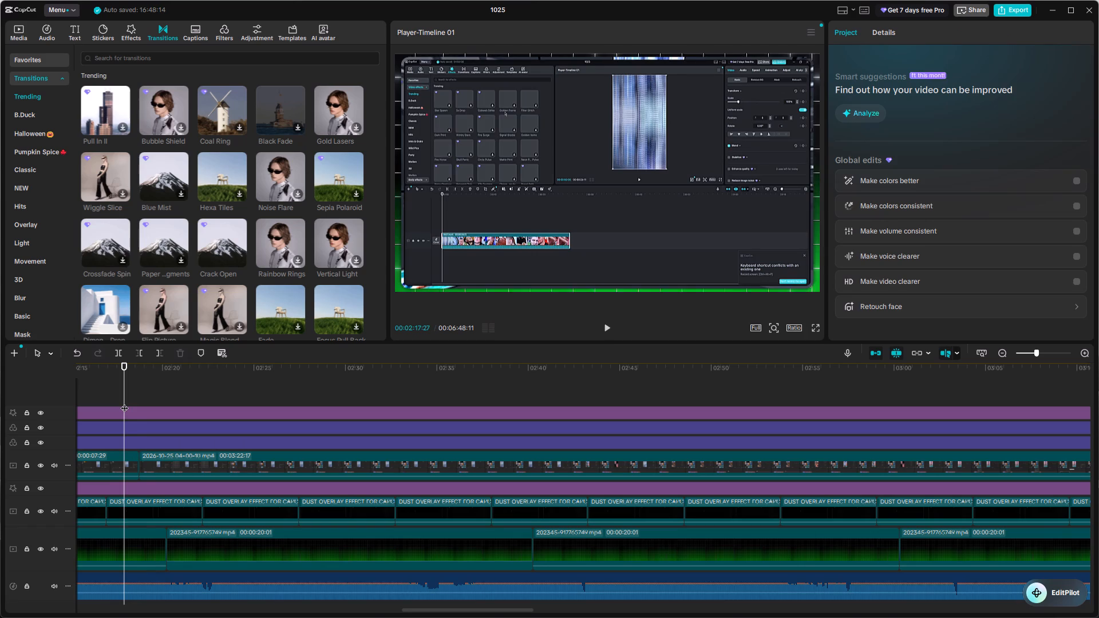
scroll(182, 414, "up", 5, "ctrl")
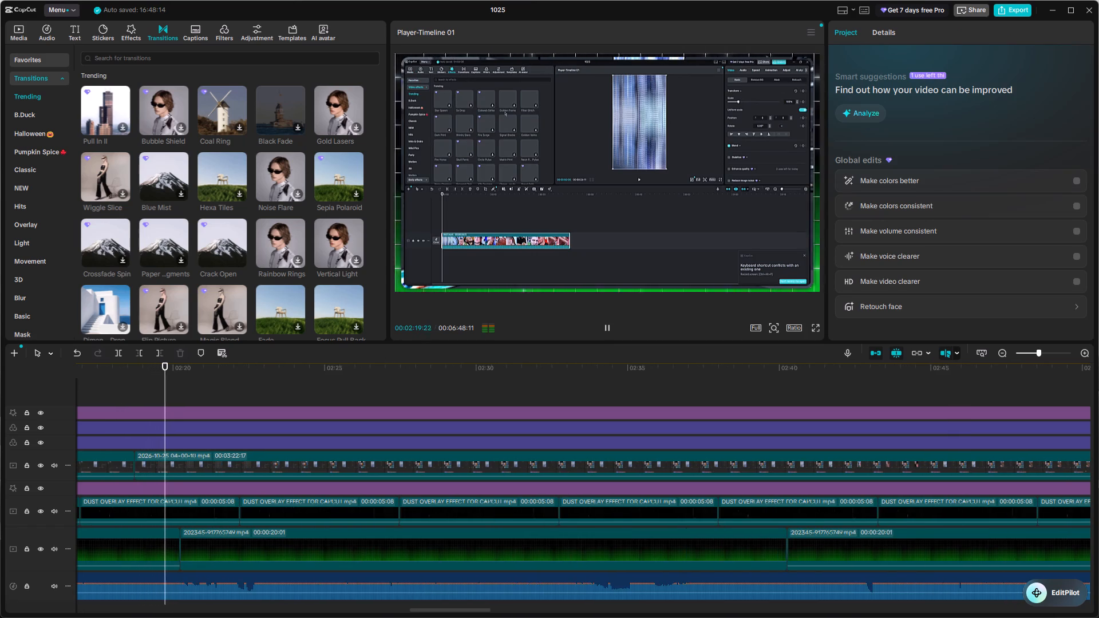
scroll(317, 433, "left", 1)
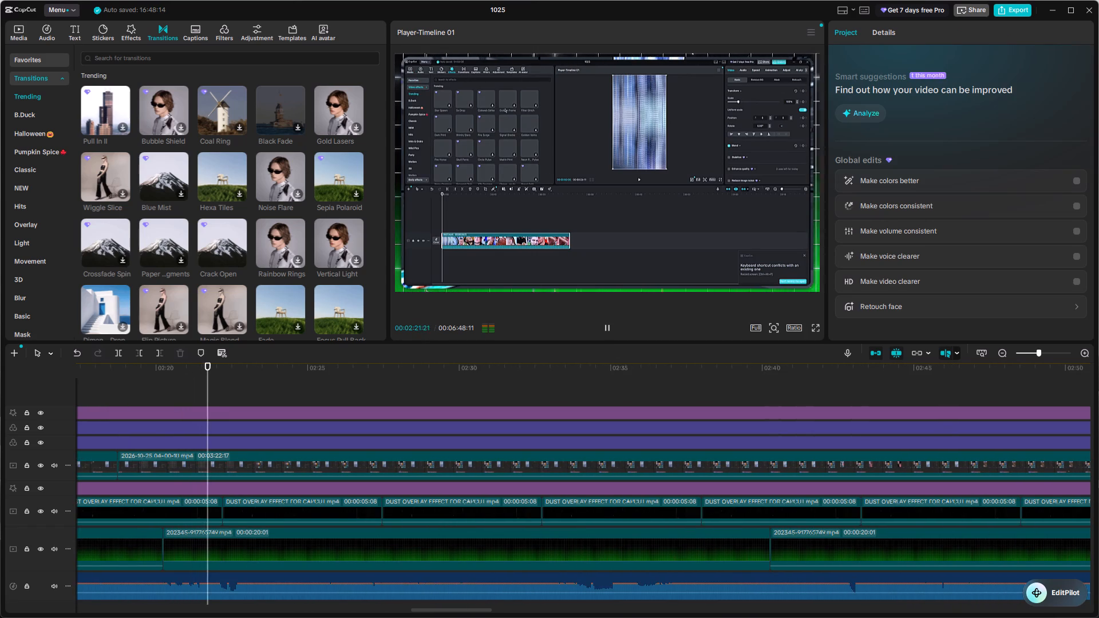
scroll(384, 429, "down", 2, "ctrl")
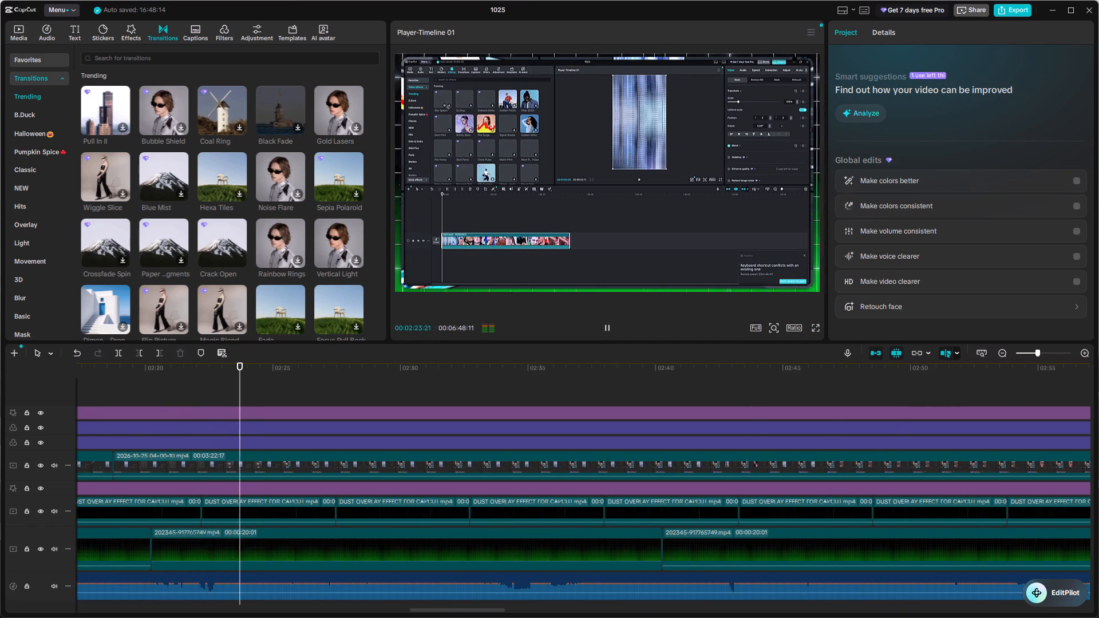
scroll(384, 429, "down", 3, "ctrl")
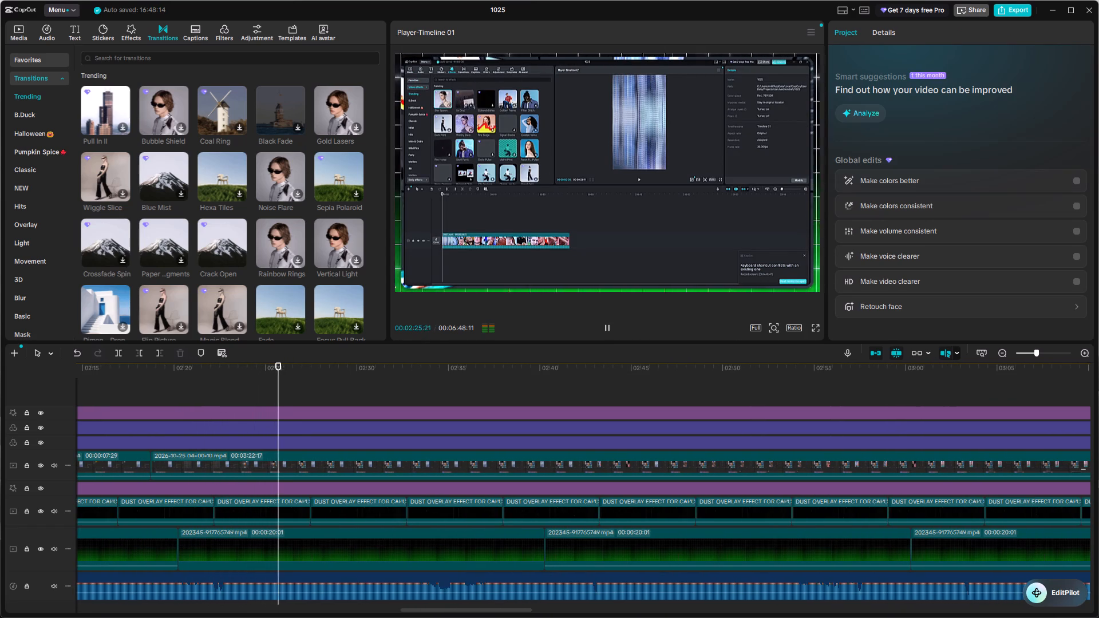
Scrub back and forth through the effects footage at the beginning of the 00:03:22:17 clip to find a cut point.
left_click(273, 393)
left_click_drag(273, 393, 211, 400)
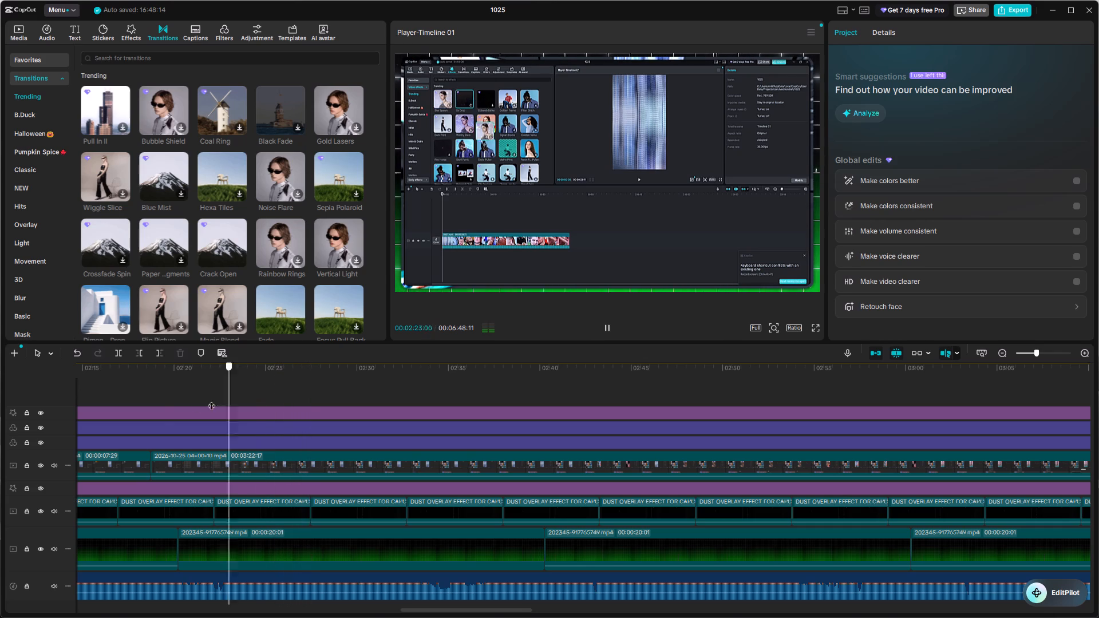
left_click_drag(211, 400, 266, 410)
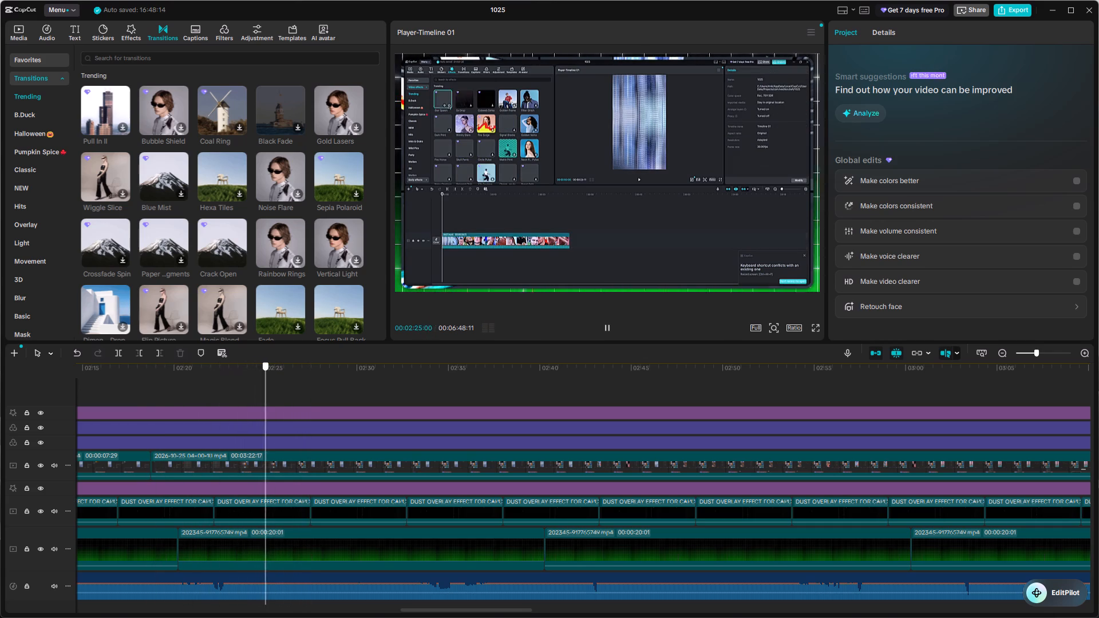
left_click_drag(266, 410, 339, 419)
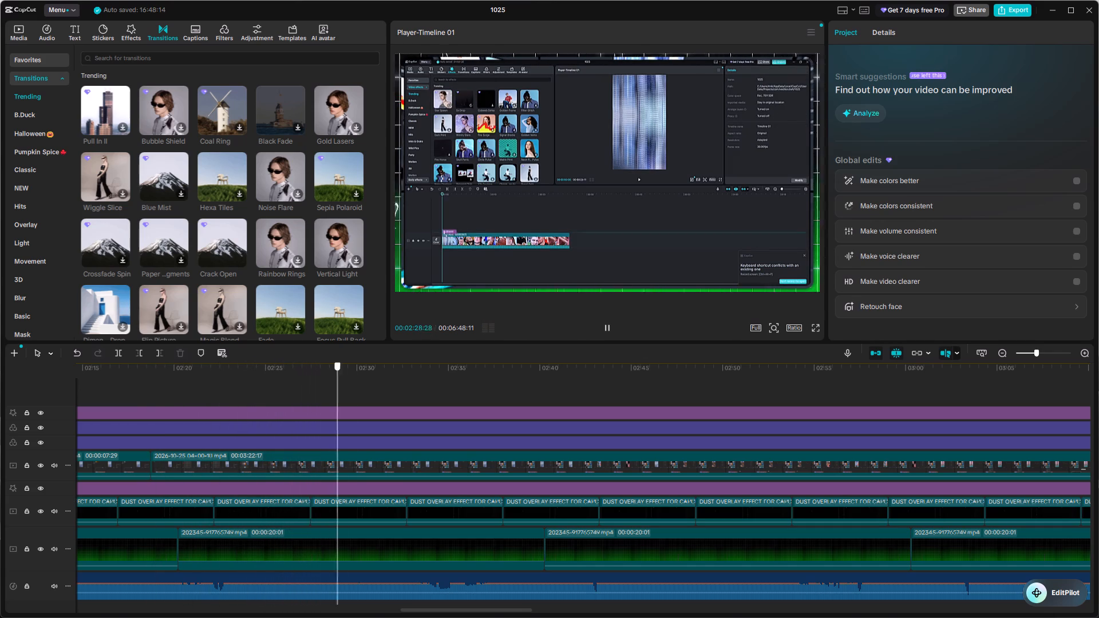
left_click_drag(339, 419, 480, 429)
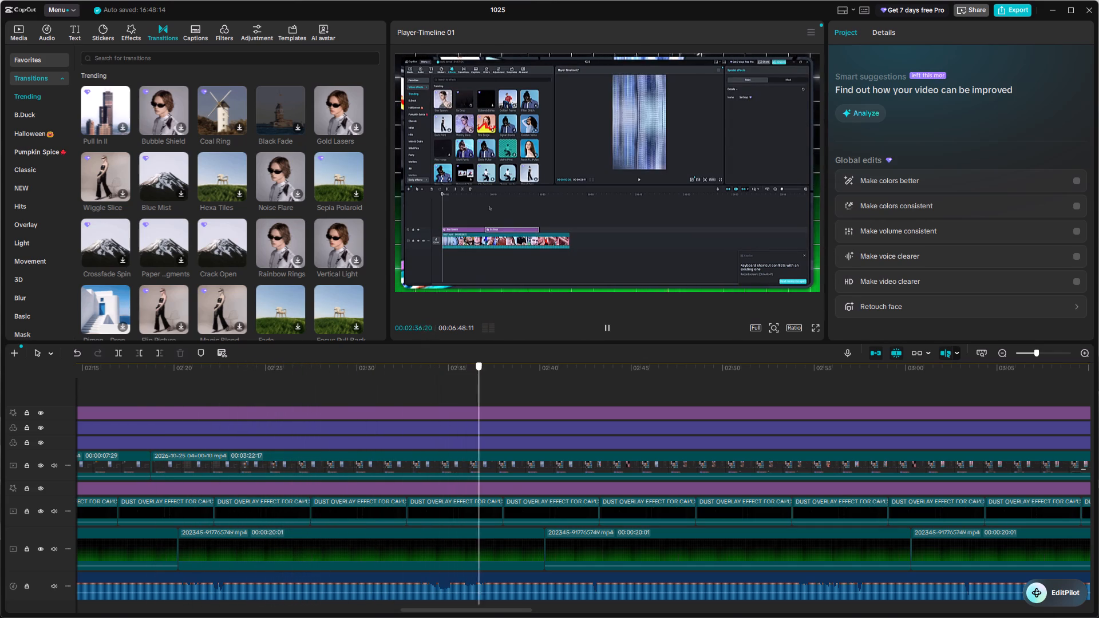
left_click_drag(480, 429, 214, 469)
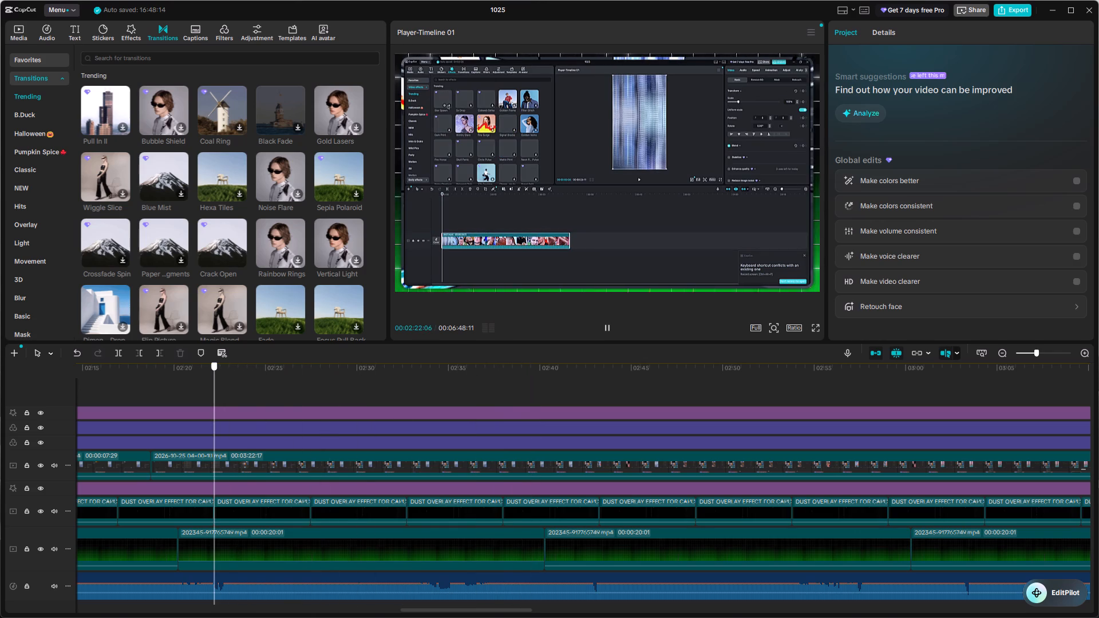
left_click_drag(214, 469, 353, 455)
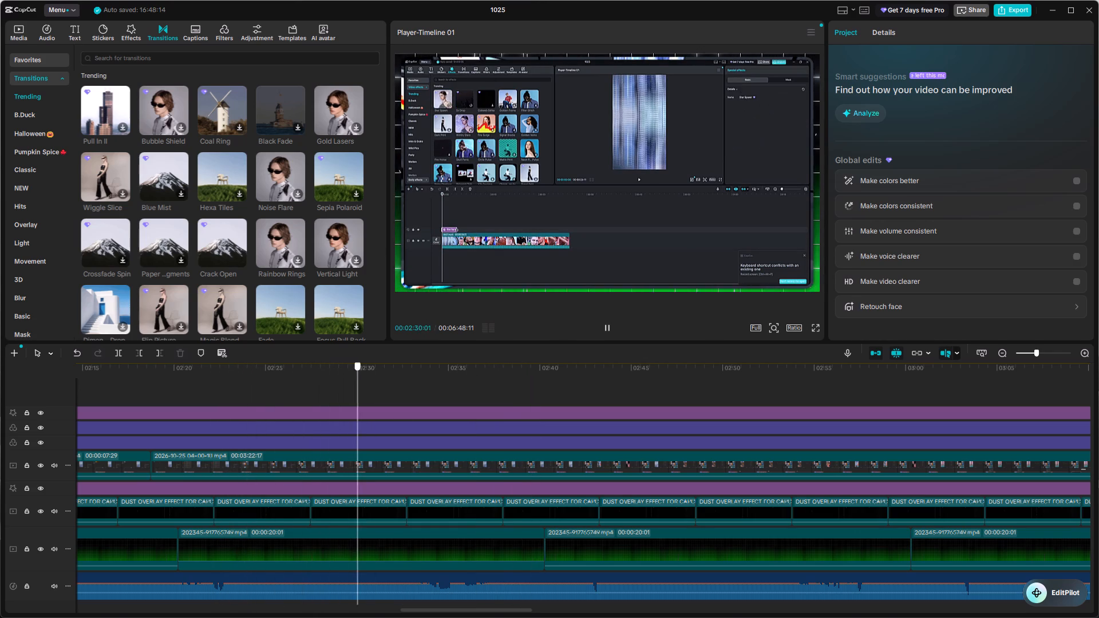
left_click_drag(353, 455, 196, 471)
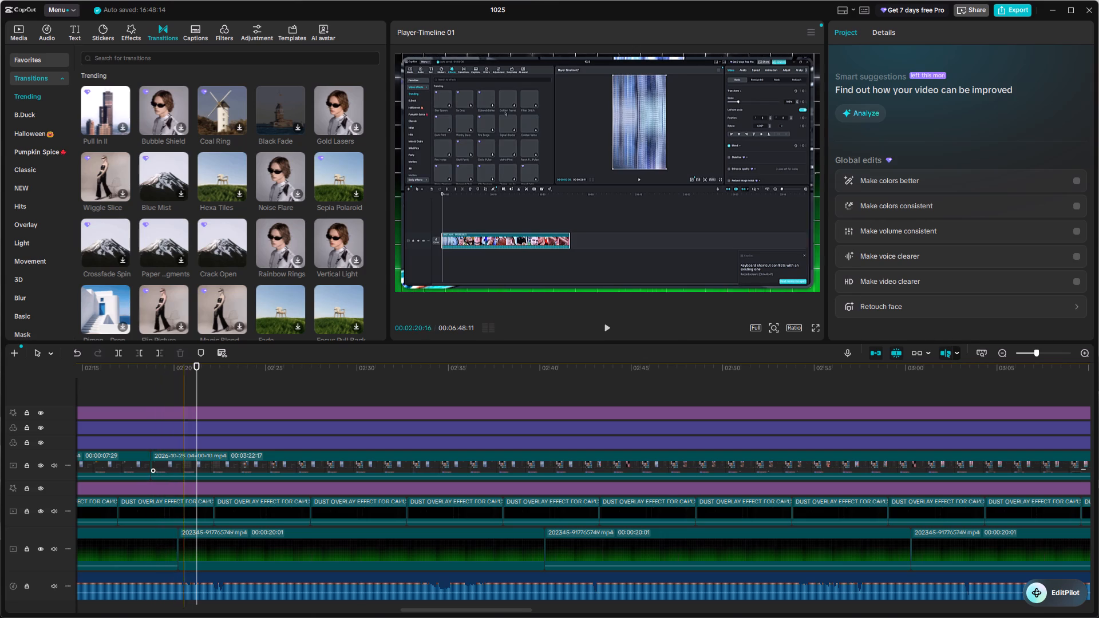
left_click(220, 462)
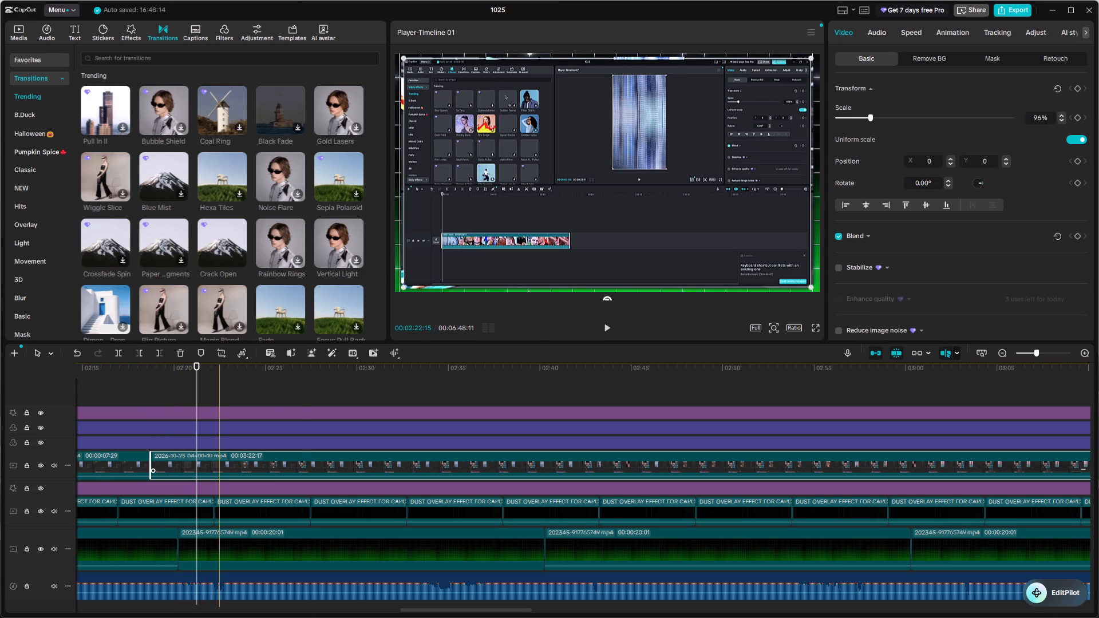
left_click(297, 389)
left_click_drag(297, 389, 361, 398)
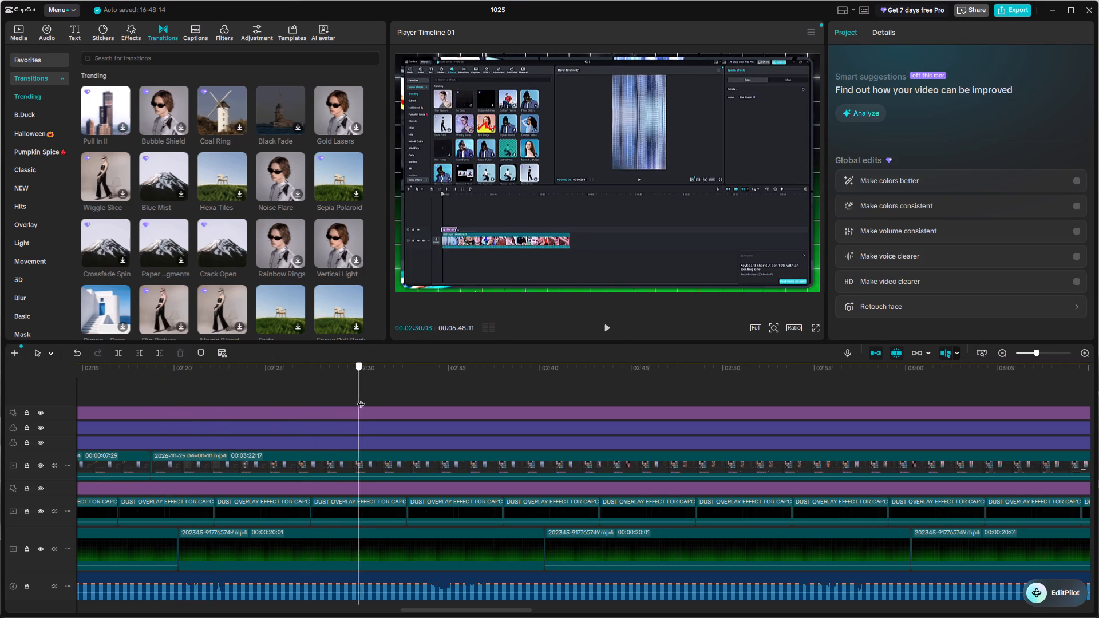
left_click_drag(361, 398, 467, 417)
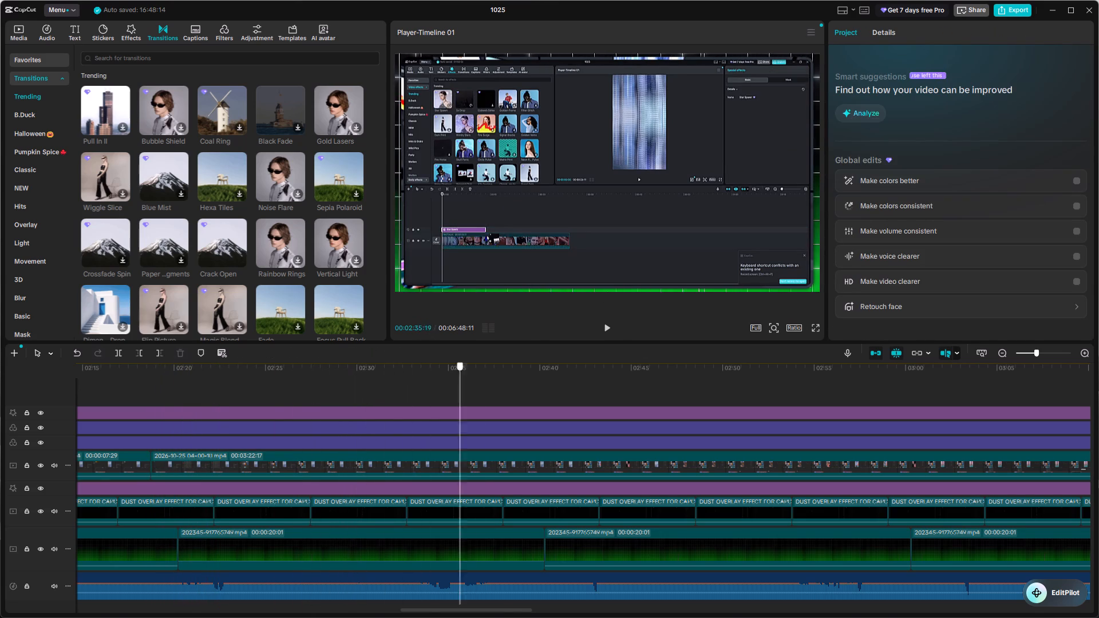
left_click_drag(467, 417, 839, 409)
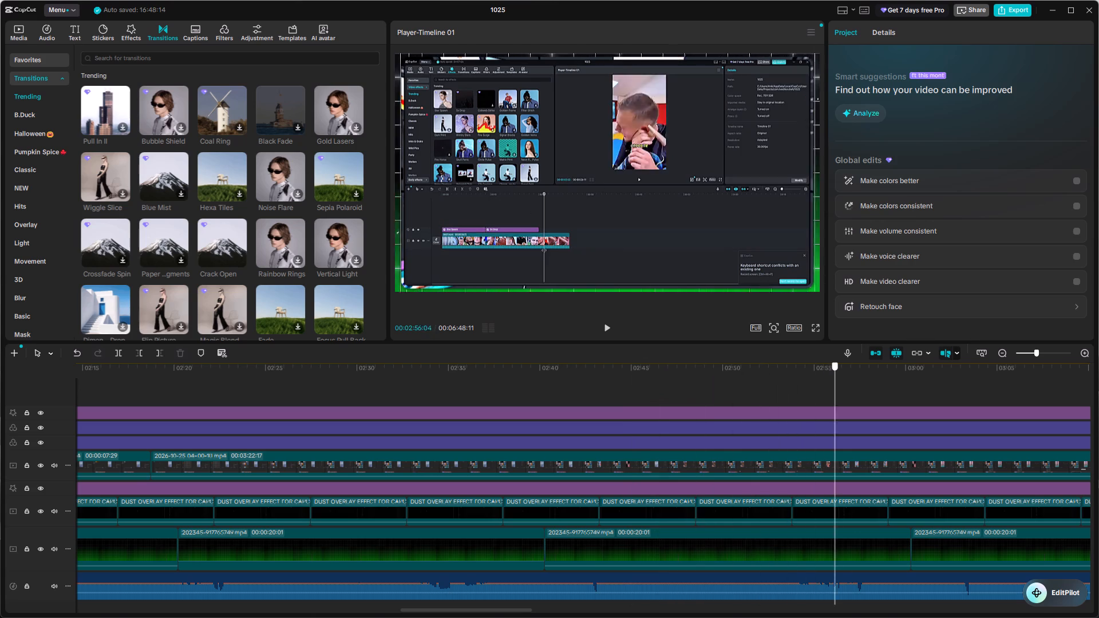
left_click_drag(839, 409, 857, 445)
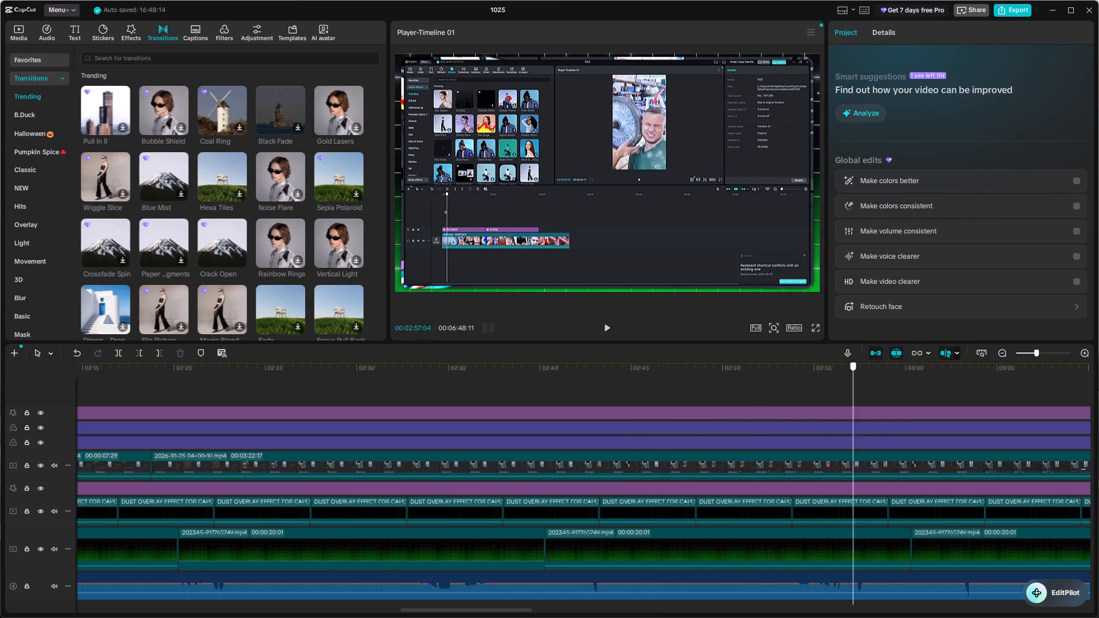
left_click_drag(857, 445, 687, 460)
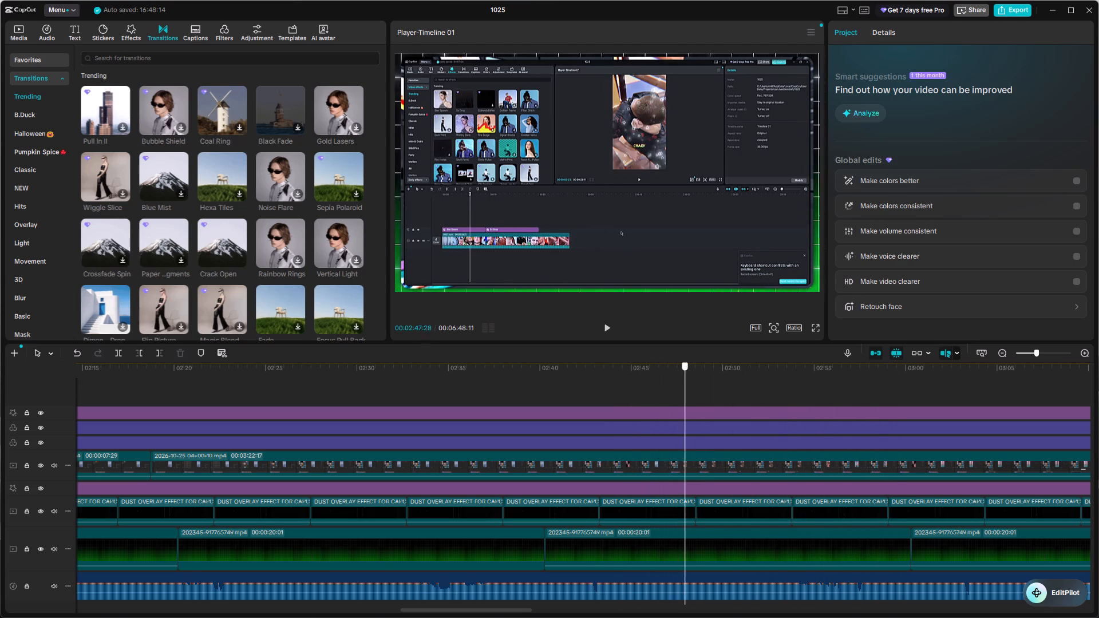
left_click_drag(687, 460, 781, 451)
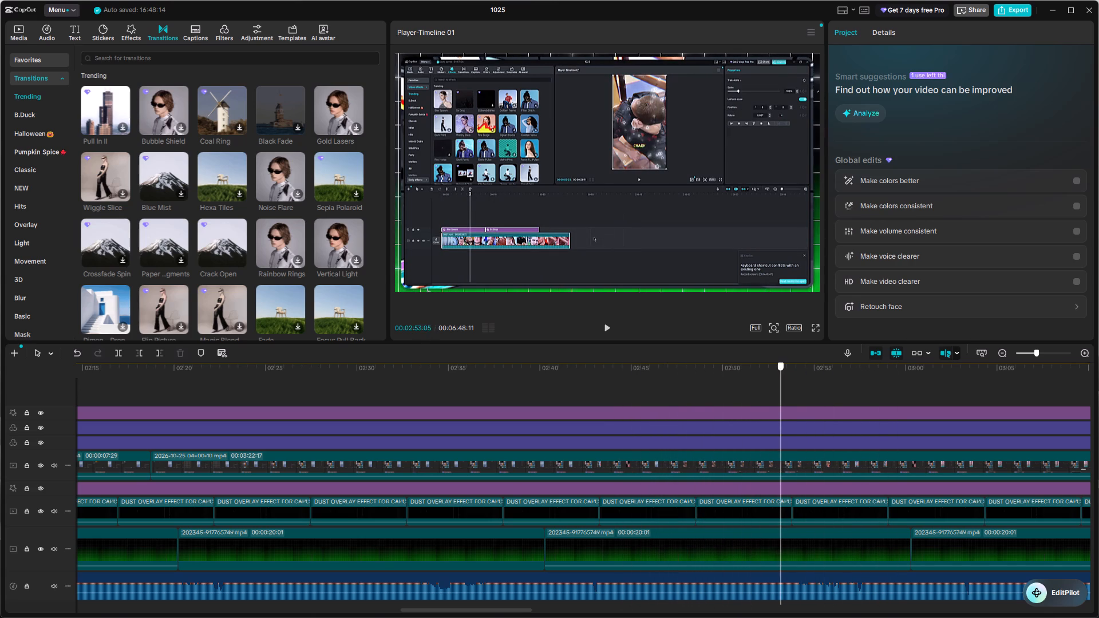
left_click_drag(781, 451, 554, 441)
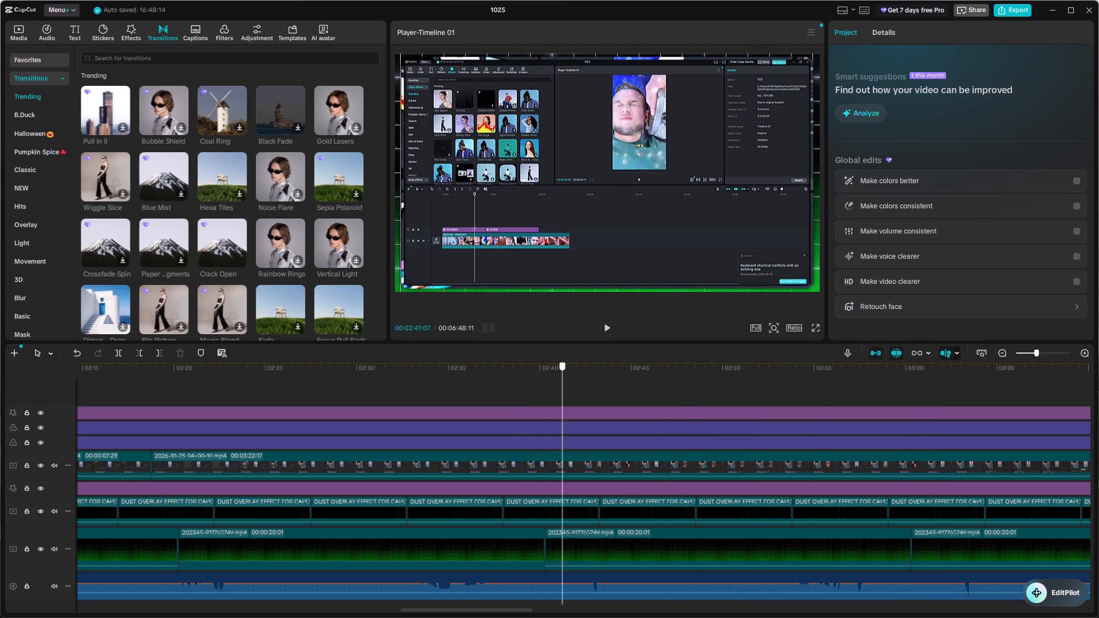
left_click_drag(554, 441, 606, 452)
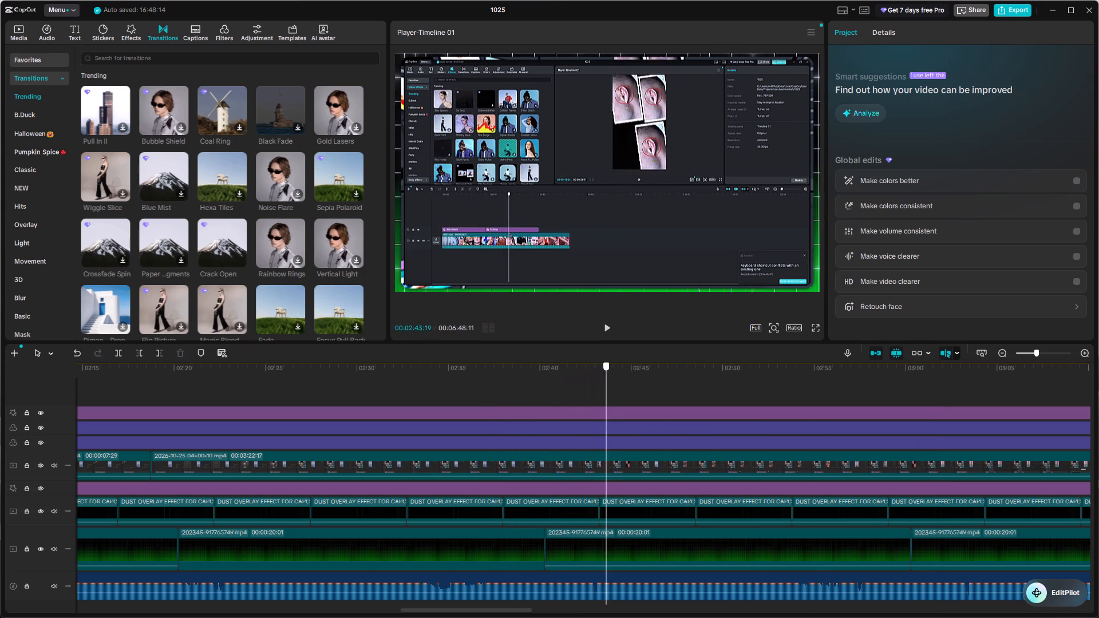
left_click_drag(606, 452, 363, 486)
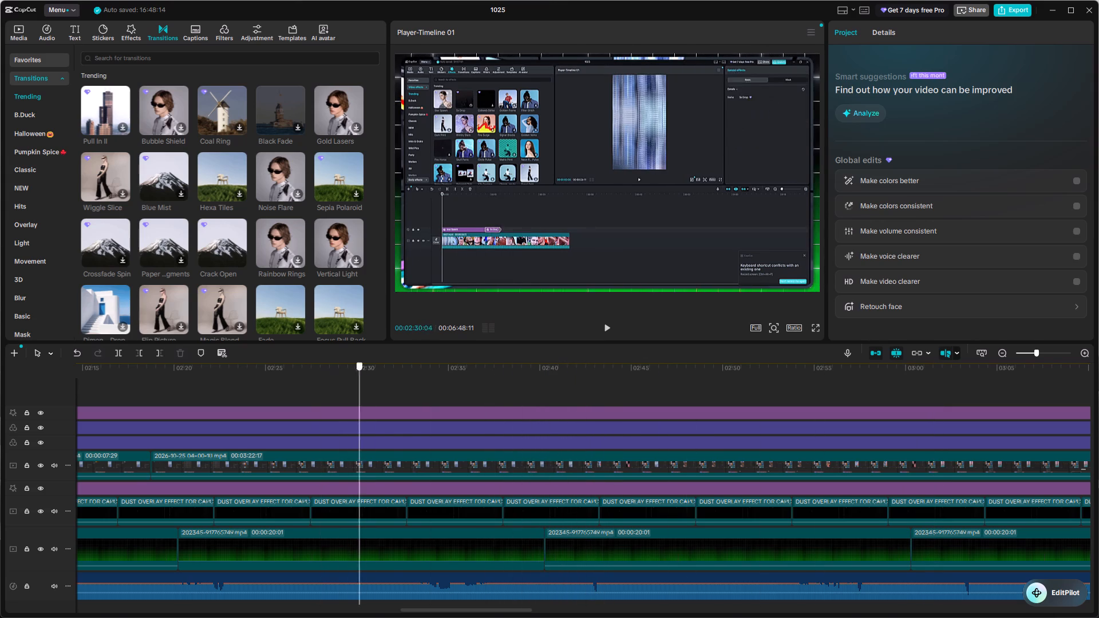
left_click_drag(363, 486, 507, 478)
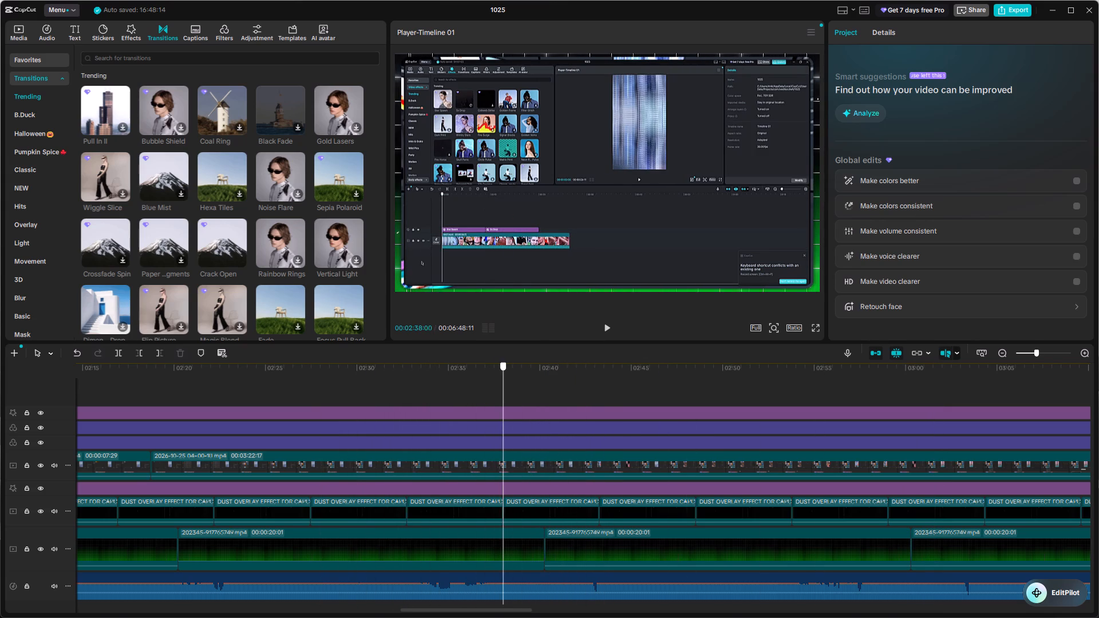
Split the 00:03:22:17 clip at 00:02:38:11, after the effects are added to the timeline footage.
left_click_drag(507, 478, 510, 478)
left_click(515, 470)
left_click(124, 352)
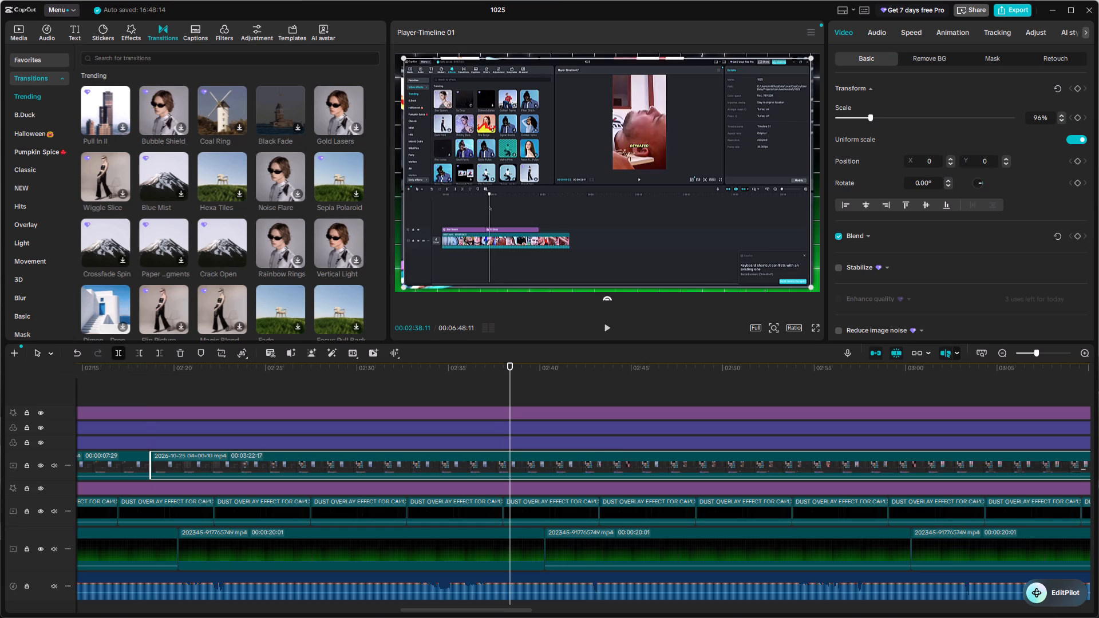
Trim the start of the 00:03:02:28 clip after the split, shortening it to 00:02:50:19.
scroll(452, 431, "down", 7, "ctrl")
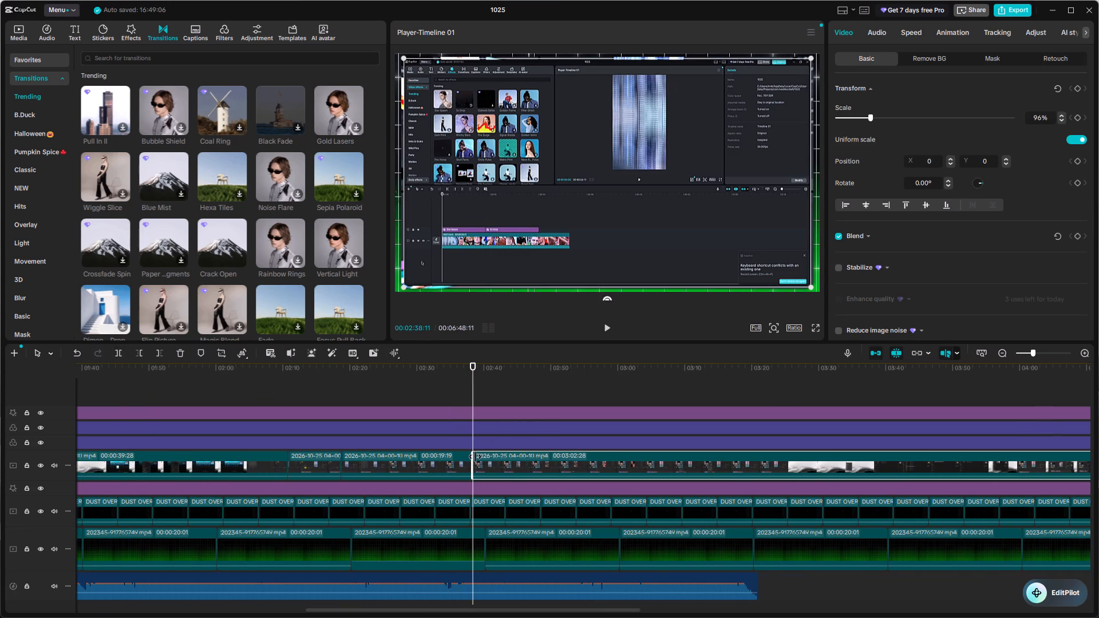
left_click_drag(475, 457, 780, 442)
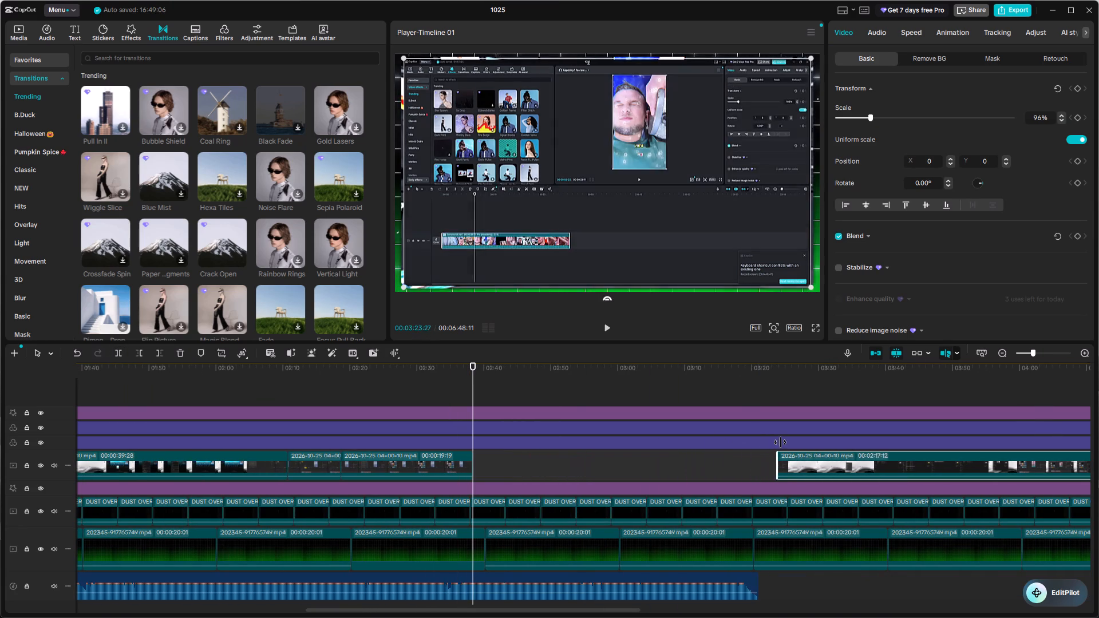
left_click_drag(780, 442, 605, 451)
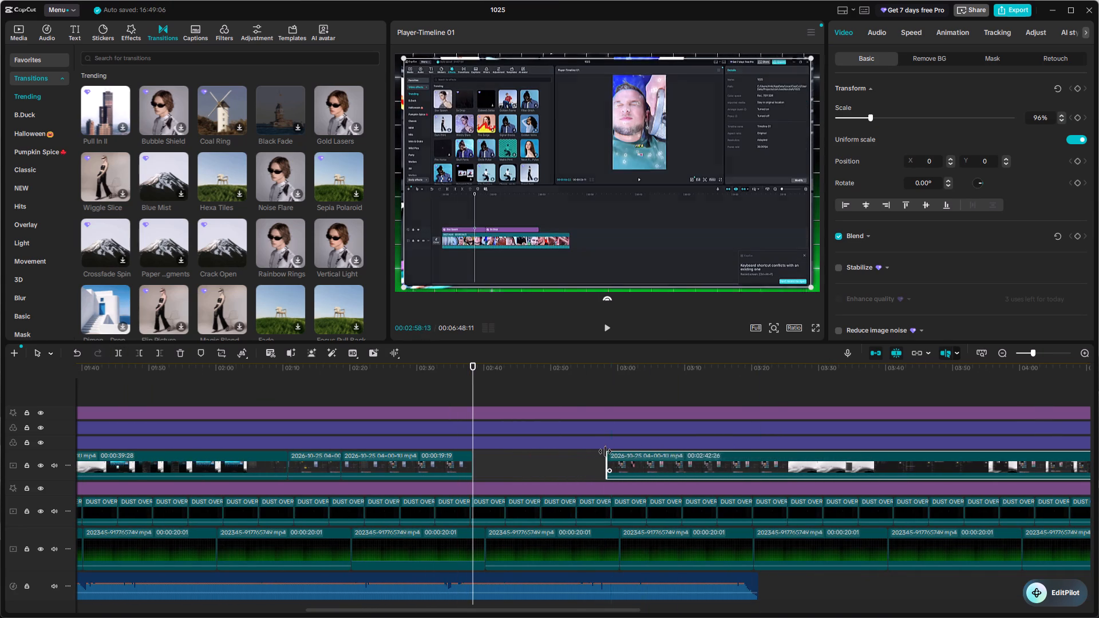
left_click_drag(605, 451, 552, 450)
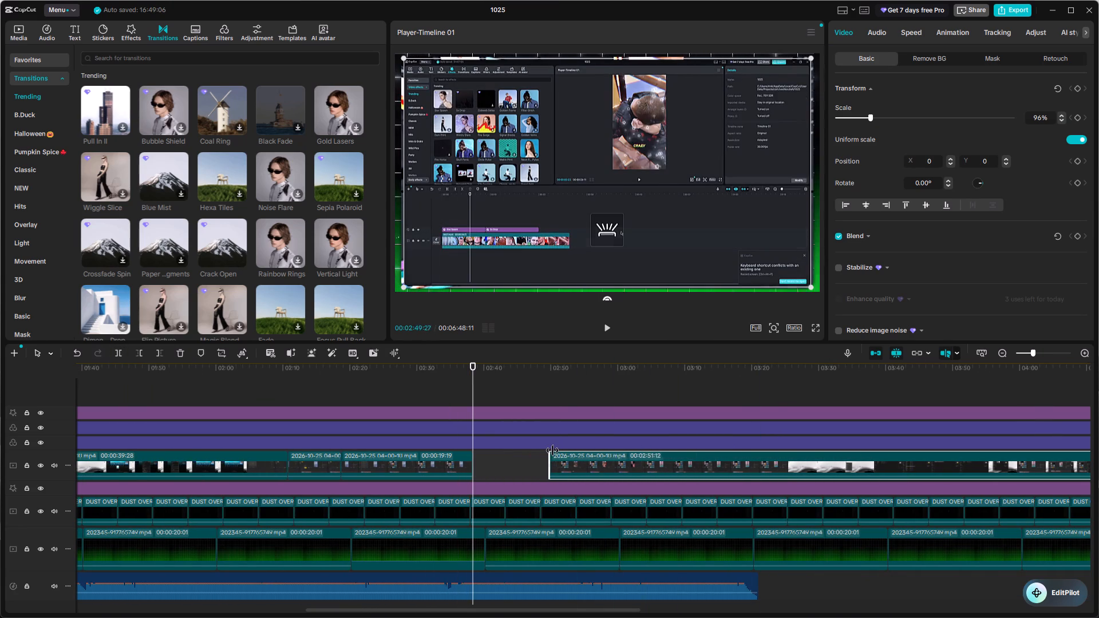
left_click_drag(552, 450, 553, 450)
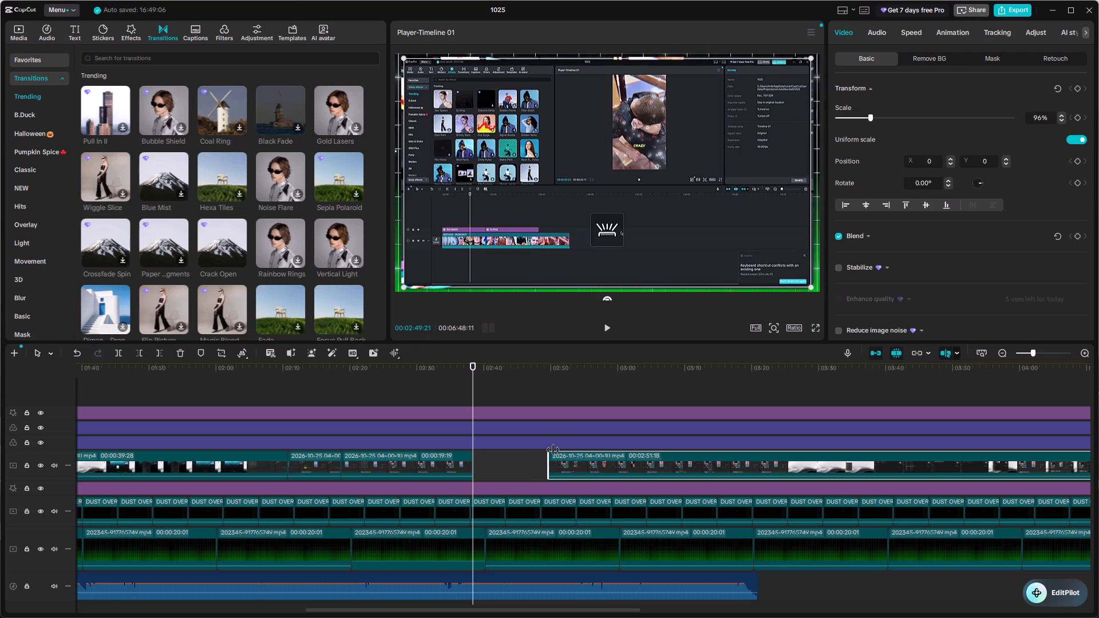
left_click_drag(553, 450, 558, 450)
left_click(610, 449)
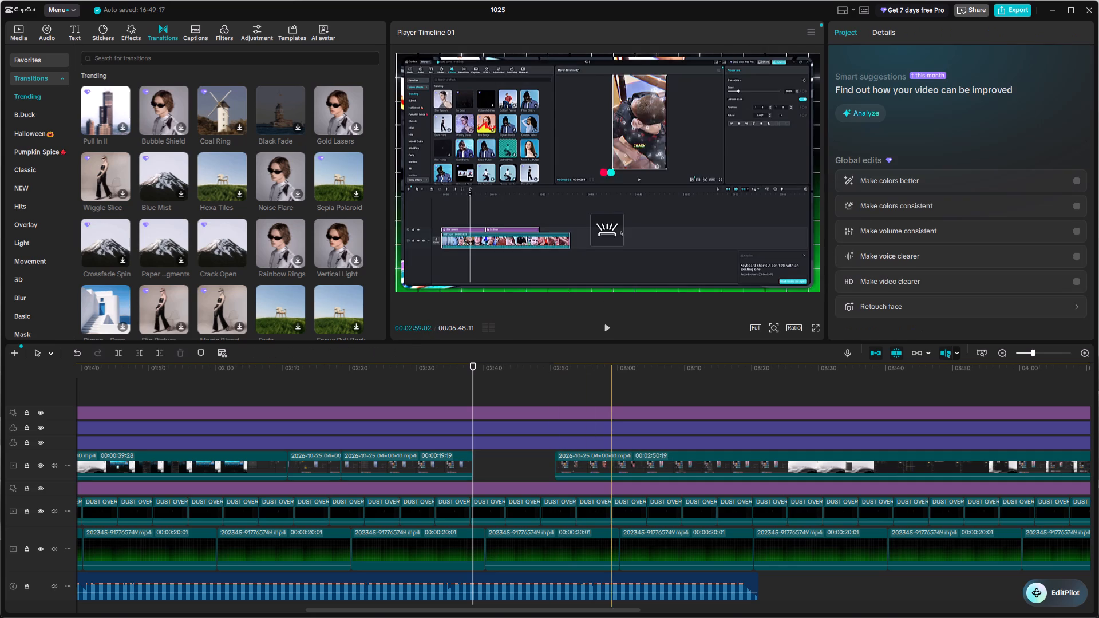
Move the 00:02:50:19 clip flush against the end of the 00:00:19:19 clip, on the same track.
left_click(605, 457)
left_click_drag(605, 457, 524, 461)
Play from just before the new join and scrub into the 00:02:50:19 clip to check where its effects footage should start.
left_click(463, 391)
key("space")
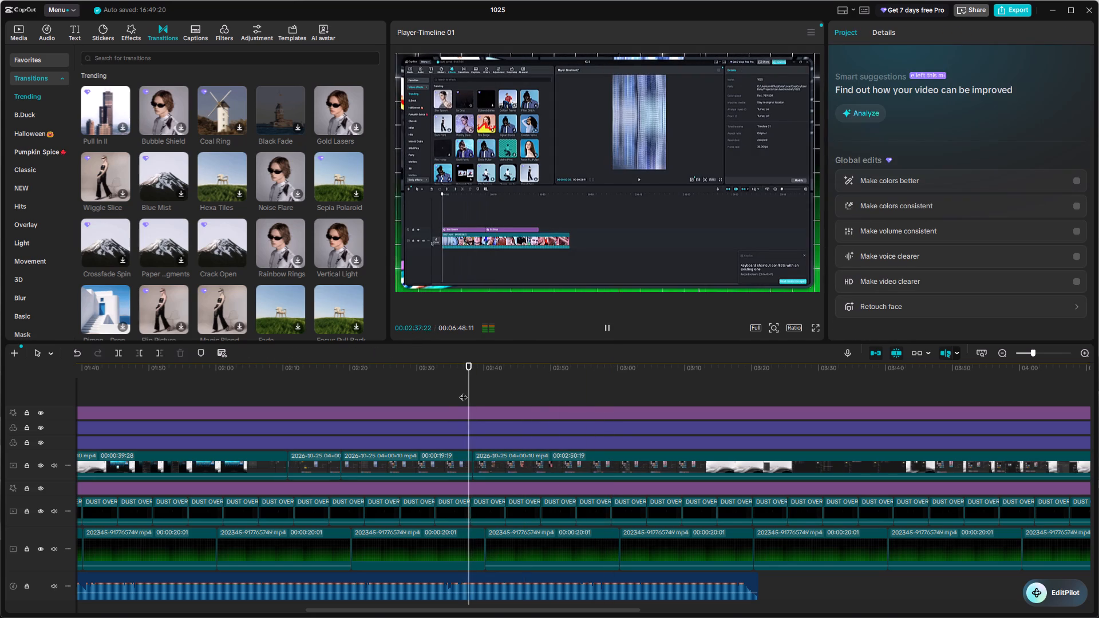
key("space")
key("space")
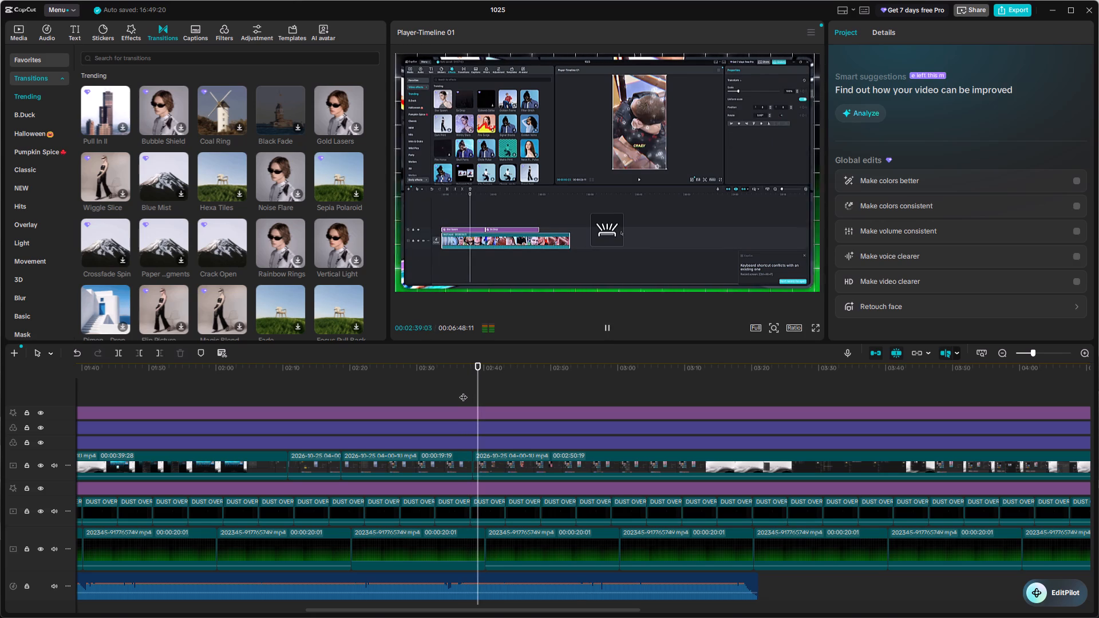
scroll(580, 451, "up", 4, "ctrl")
scroll(580, 451, "left", 1)
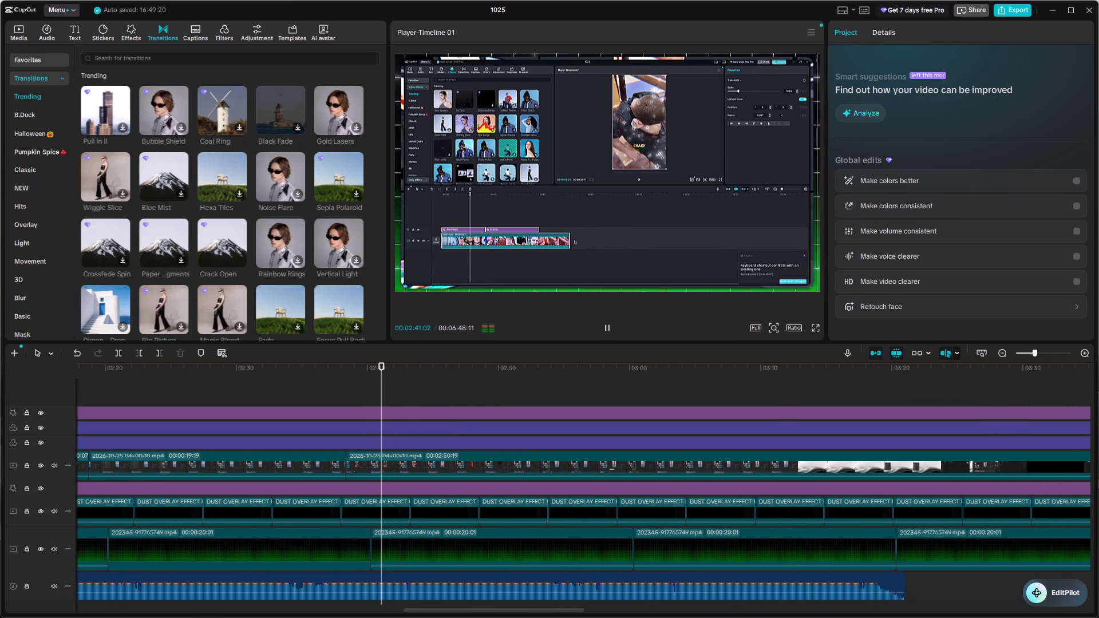
scroll(580, 451, "left", 1)
left_click(311, 384)
left_click_drag(311, 384, 379, 431)
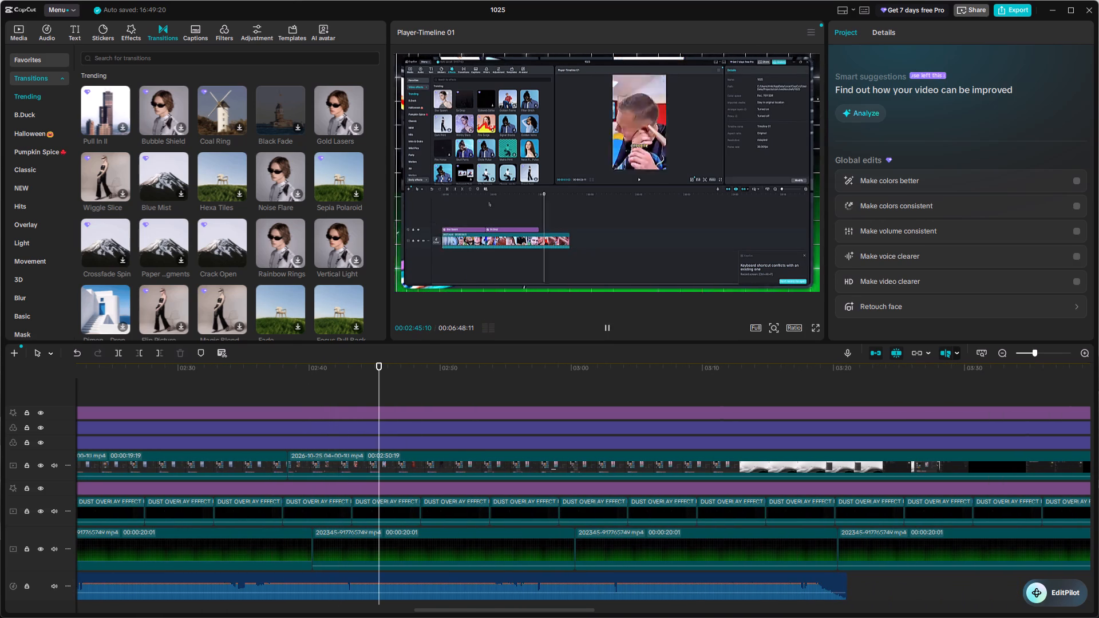
Trim more effects footage off the start of the 00:02:50:19 clip, shortening it to 00:02:39:17.
left_click(356, 468)
left_click_drag(288, 459, 346, 466)
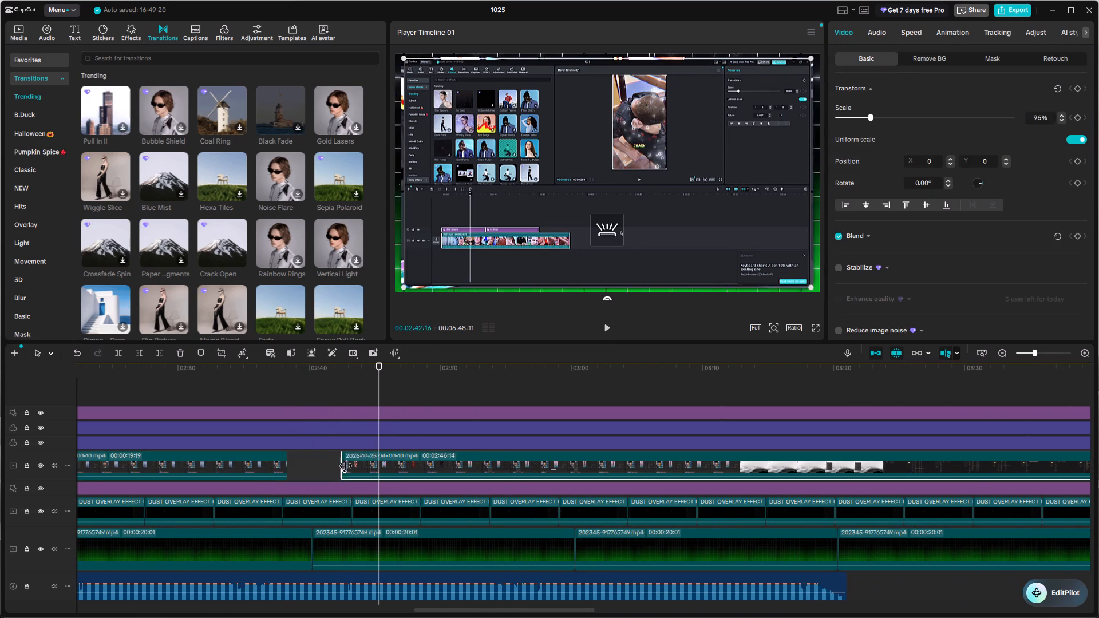
left_click_drag(346, 466, 413, 478)
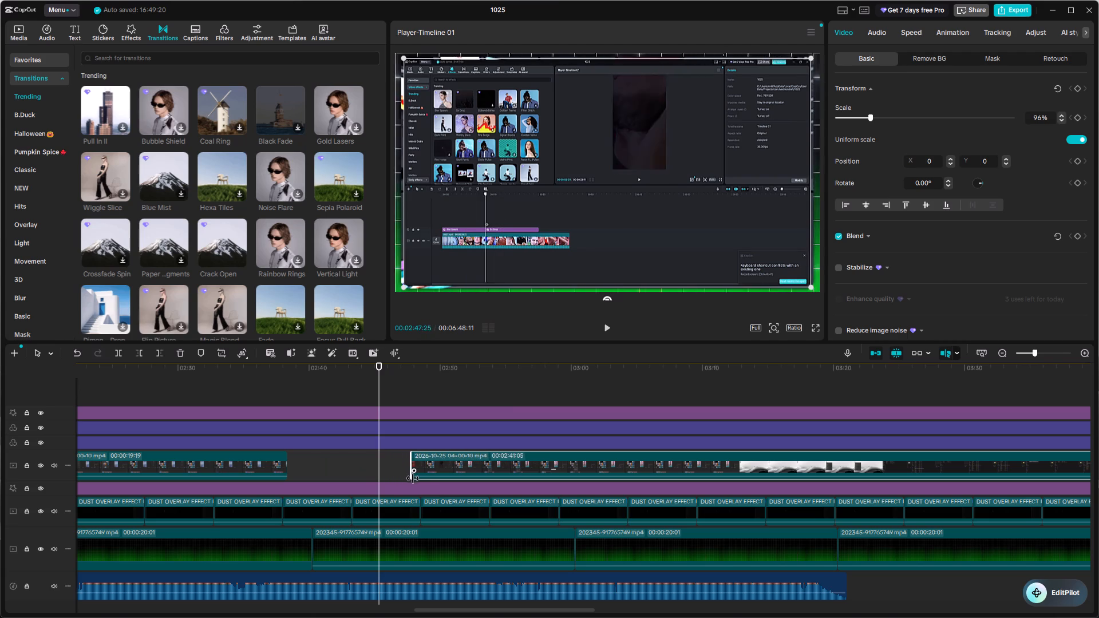
left_click_drag(413, 478, 442, 478)
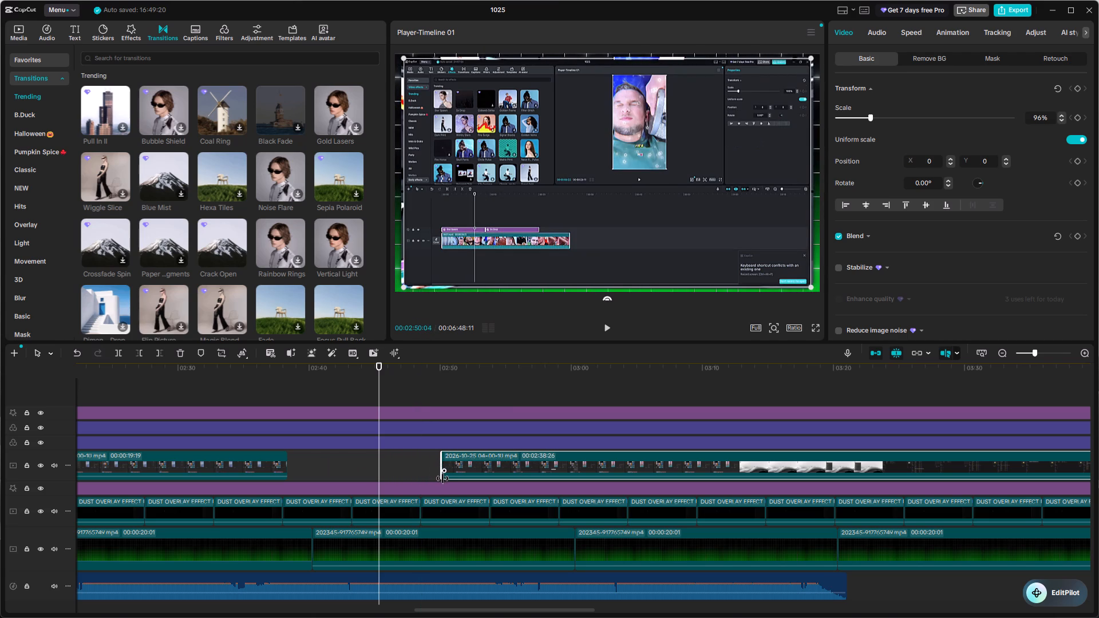
left_click_drag(442, 478, 436, 478)
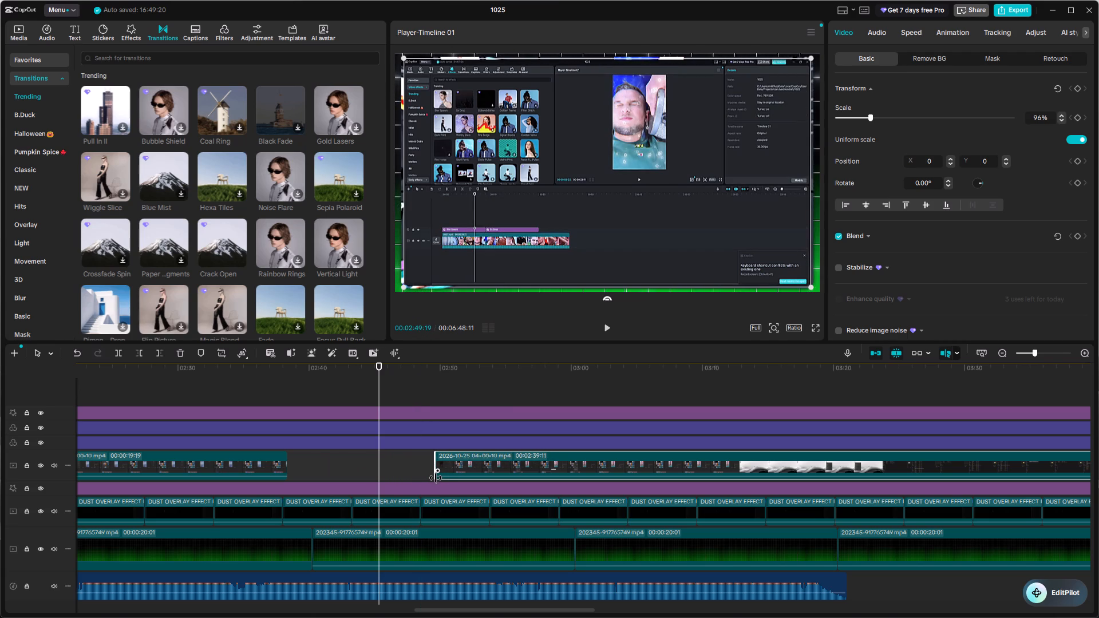
left_click_drag(436, 478, 433, 478)
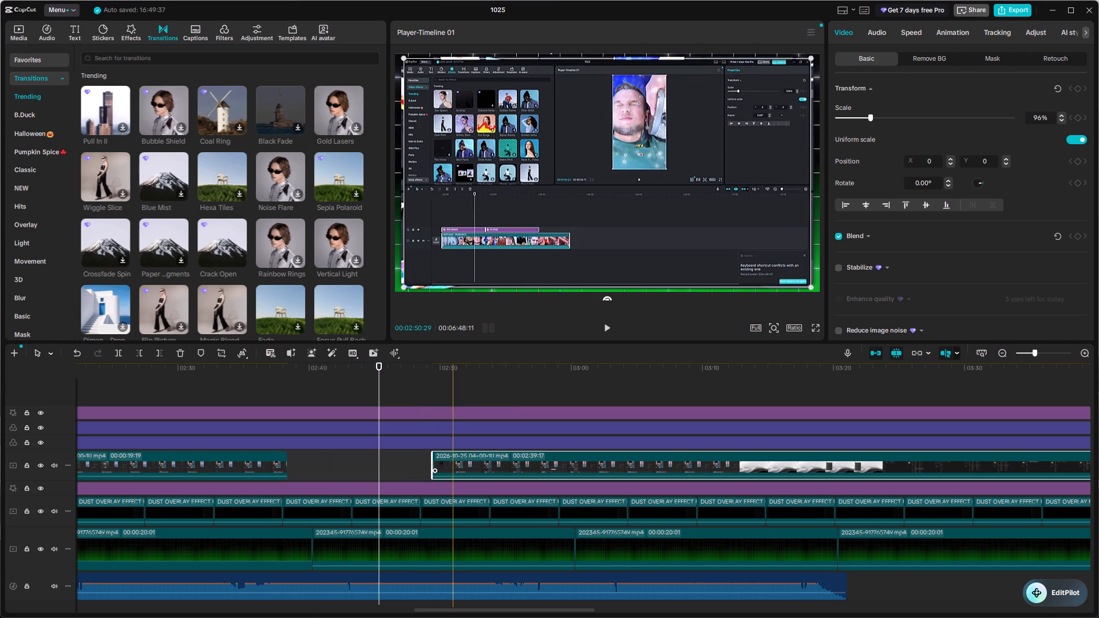
Move the 00:02:39:17 clip flush against the end of the 00:00:19:19 clip, closing the gap.
left_click_drag(453, 471, 309, 474)
Play from just before the join through the effects footage of the 00:02:39:17 clip to review its pacing.
left_click(267, 393)
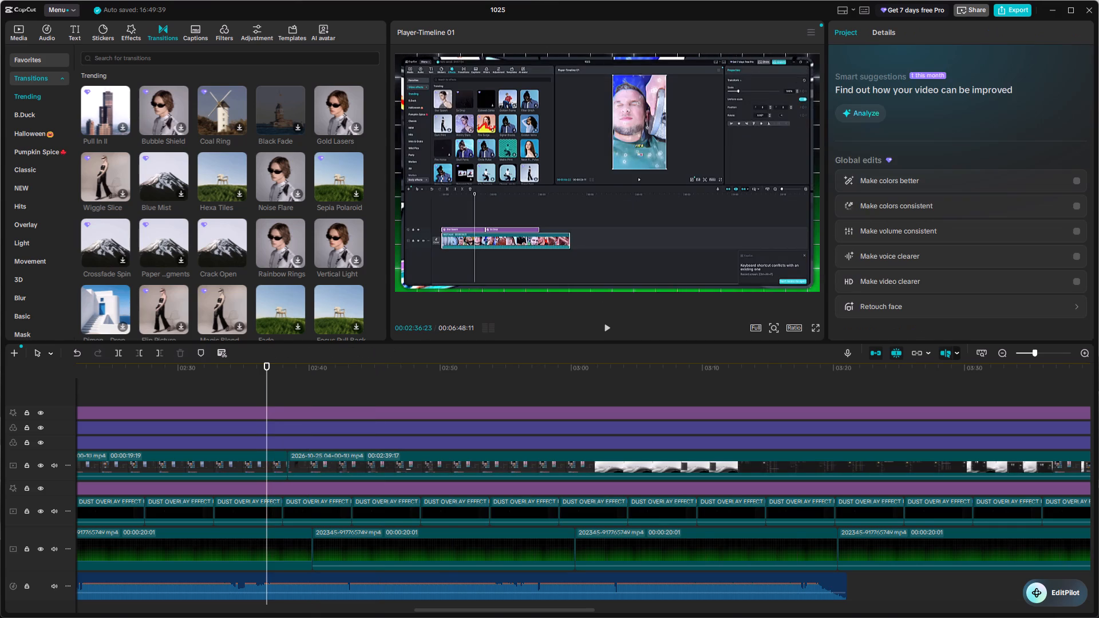
key("space")
scroll(329, 418, "up", 5, "ctrl")
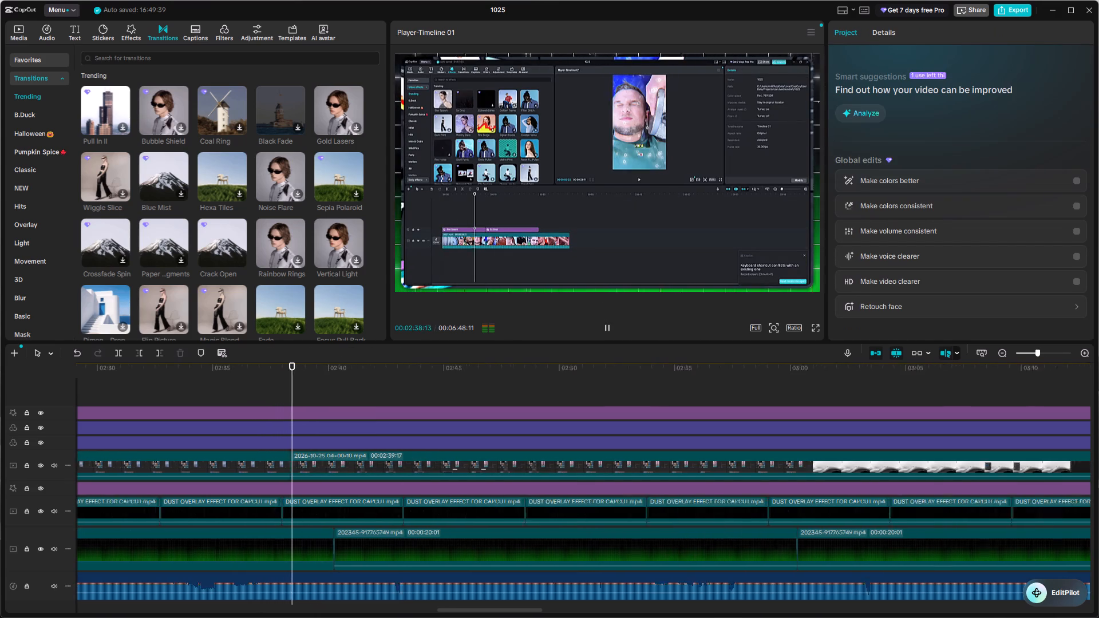
scroll(329, 418, "up", 3, "ctrl")
scroll(329, 418, "left", 1)
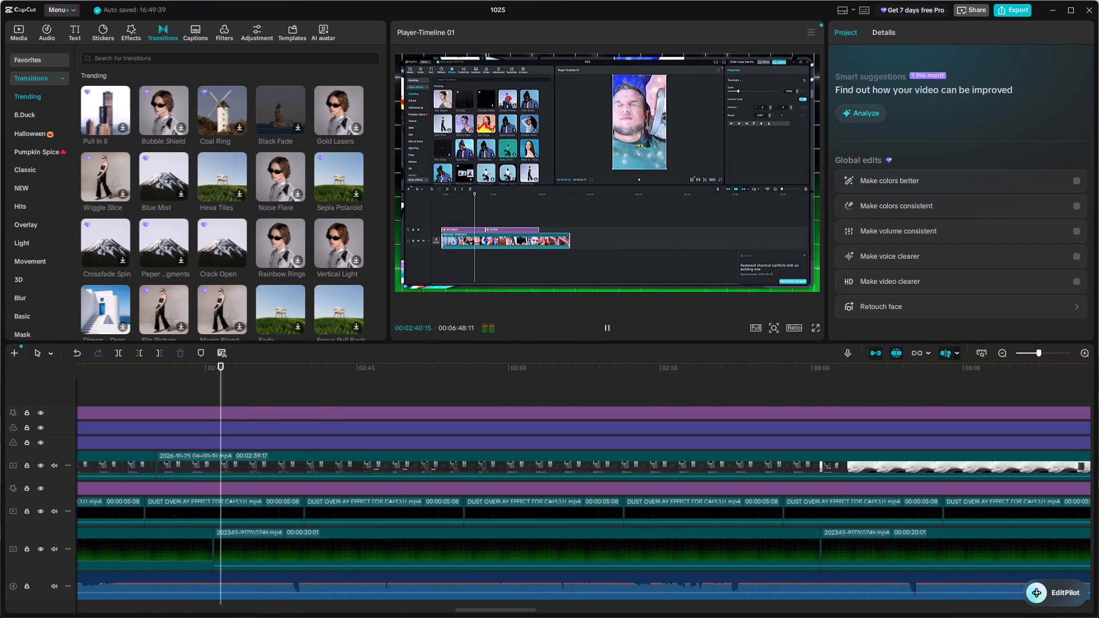
scroll(329, 418, "left", 1)
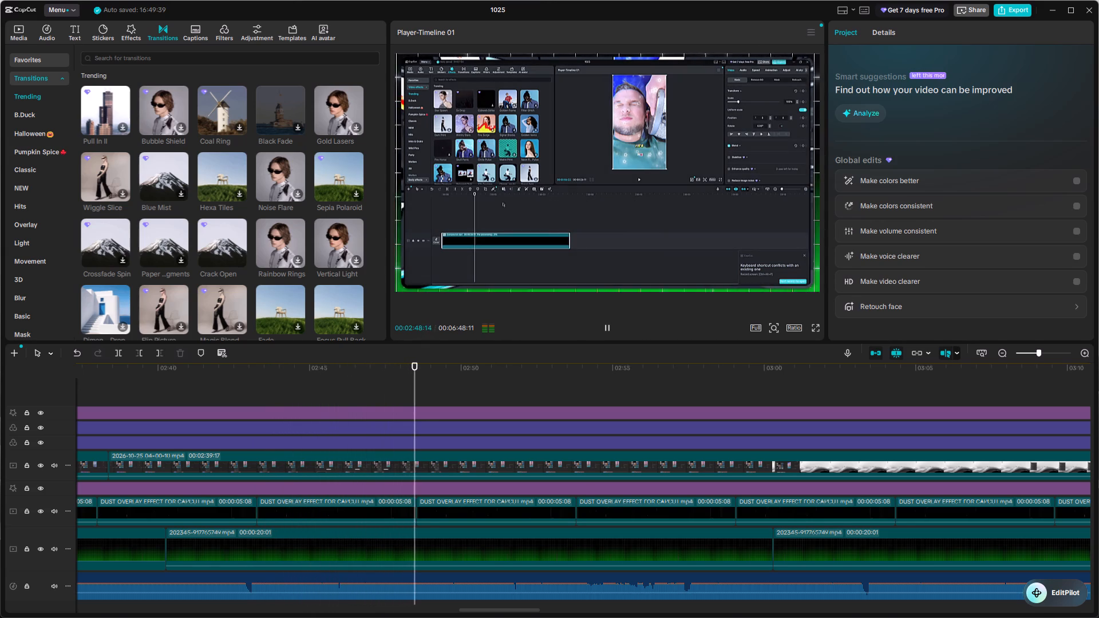
scroll(518, 476, "up", 5, "ctrl")
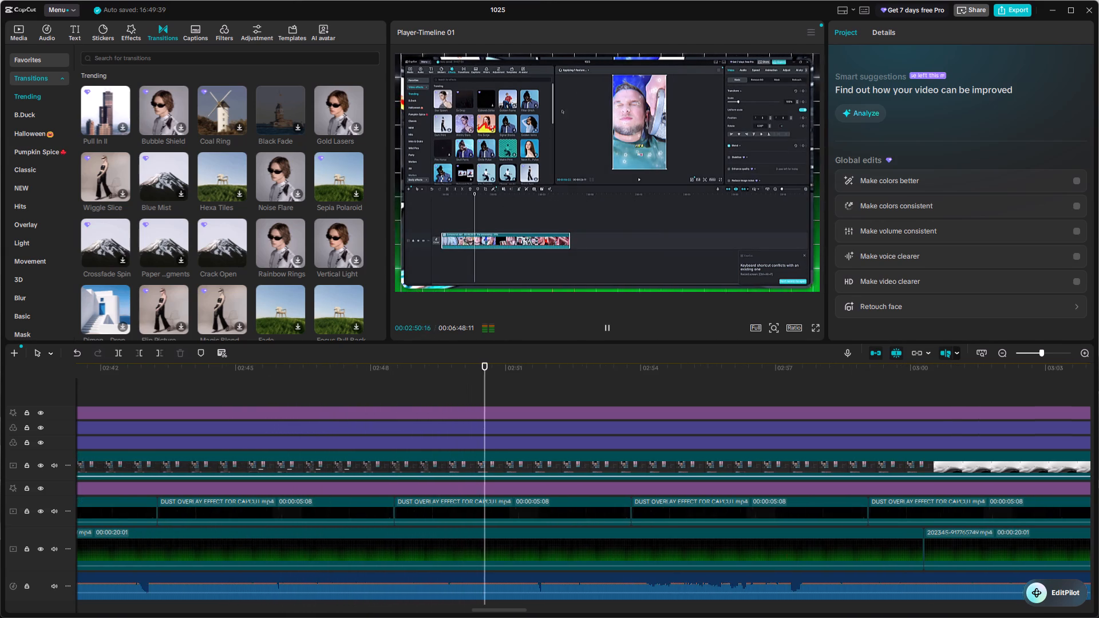
scroll(518, 476, "left", 2)
scroll(518, 476, "down", 5, "ctrl")
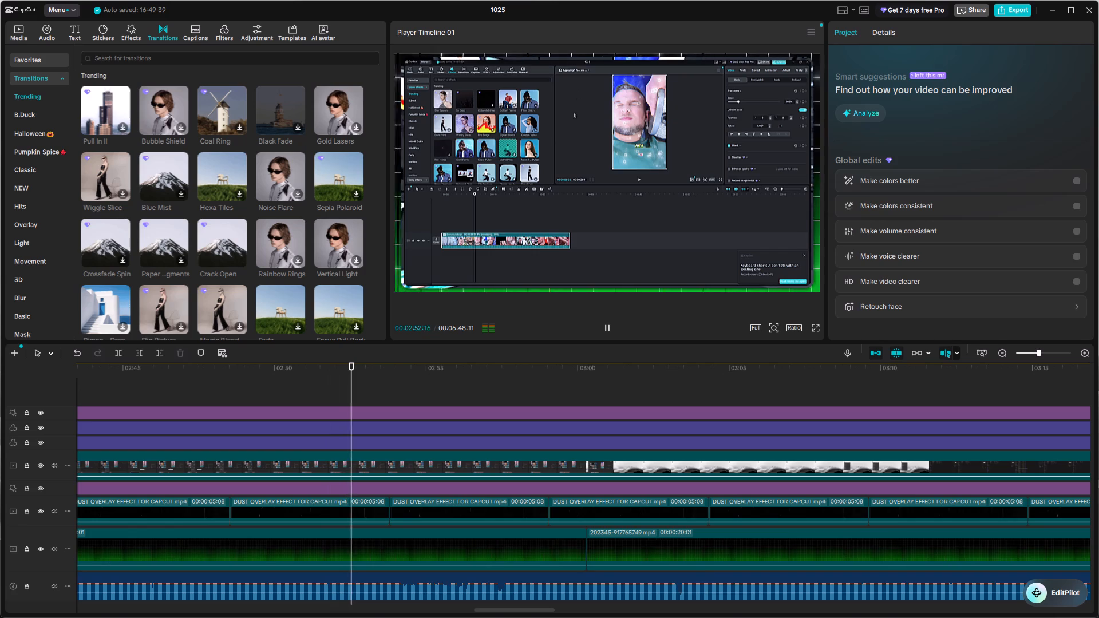
scroll(518, 476, "down", 2, "ctrl")
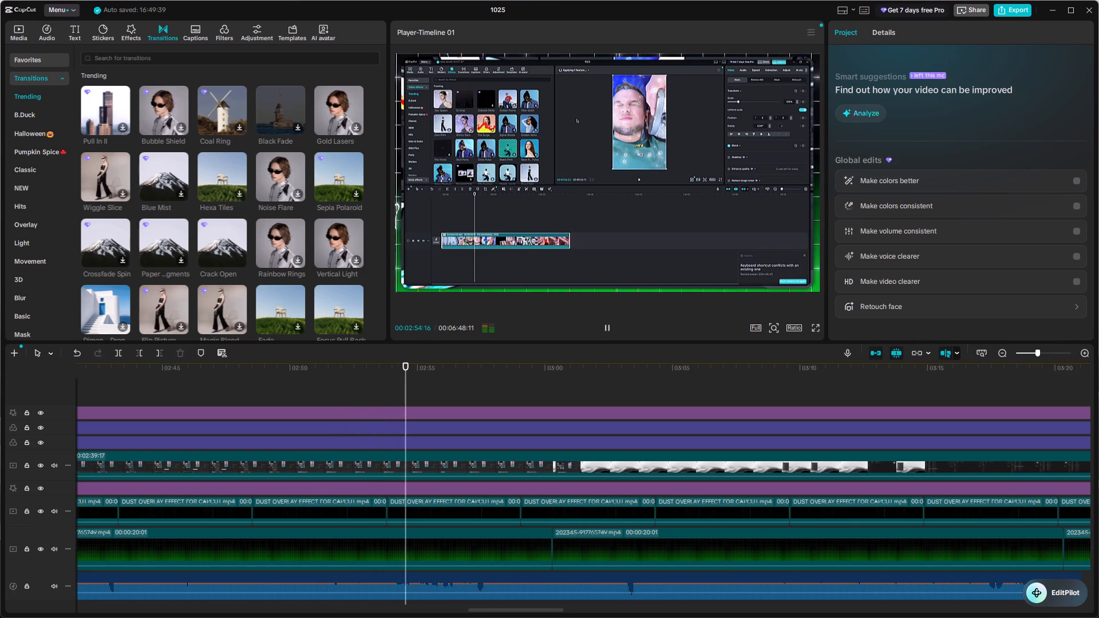
Scrub back and forth between the effects footage and the white desktop footage that follows it to find the next cut point.
left_click(390, 377)
left_click_drag(390, 377, 672, 407)
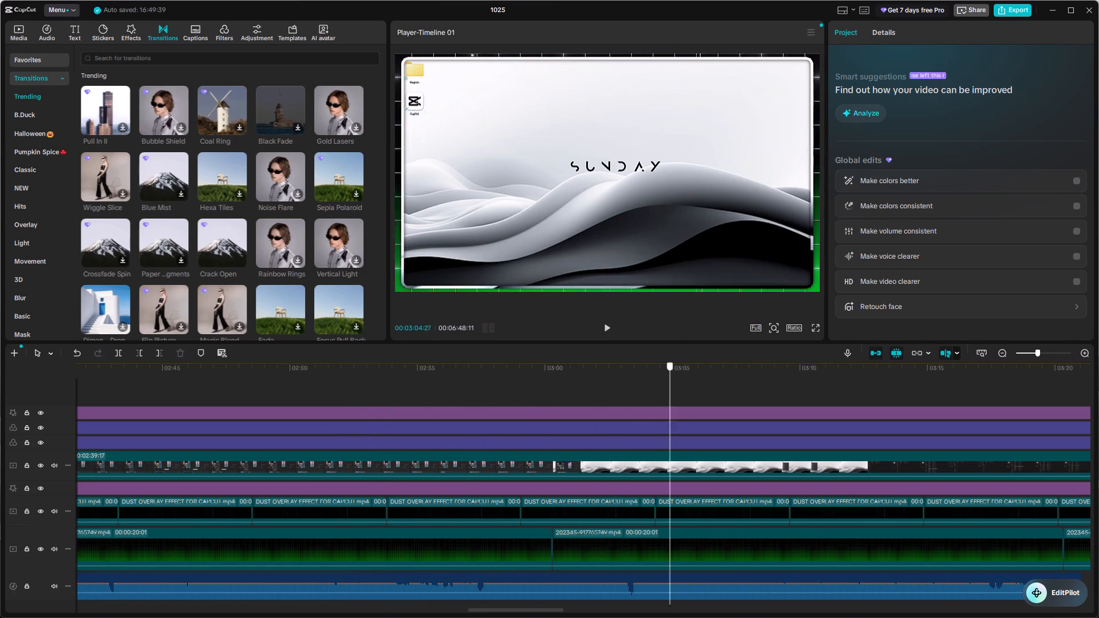
left_click_drag(672, 407, 125, 560)
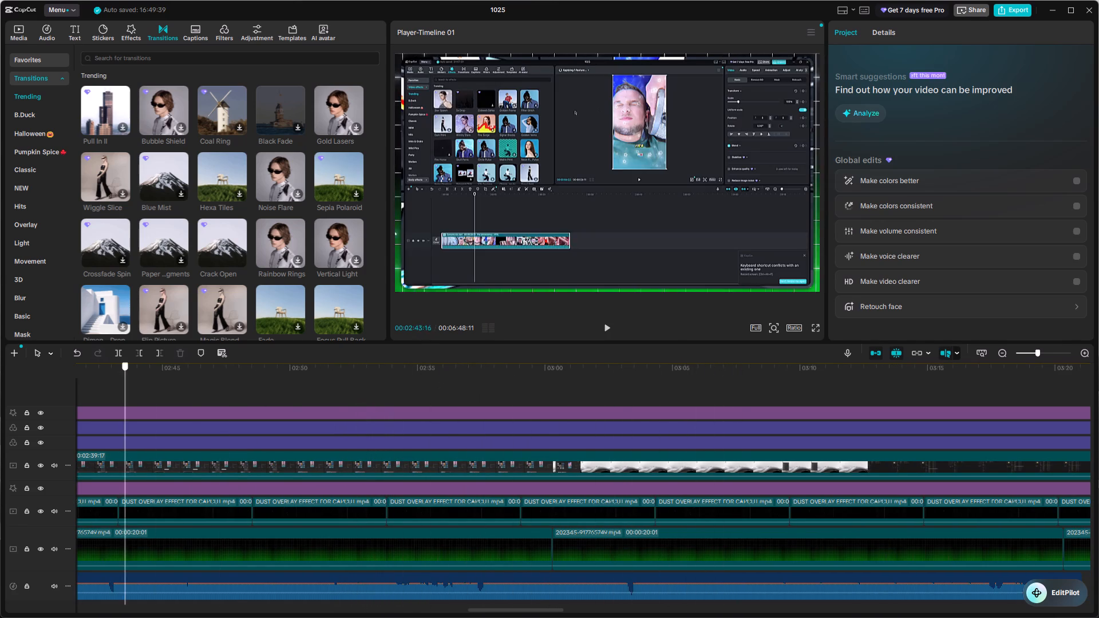
left_click_drag(125, 560, 546, 566)
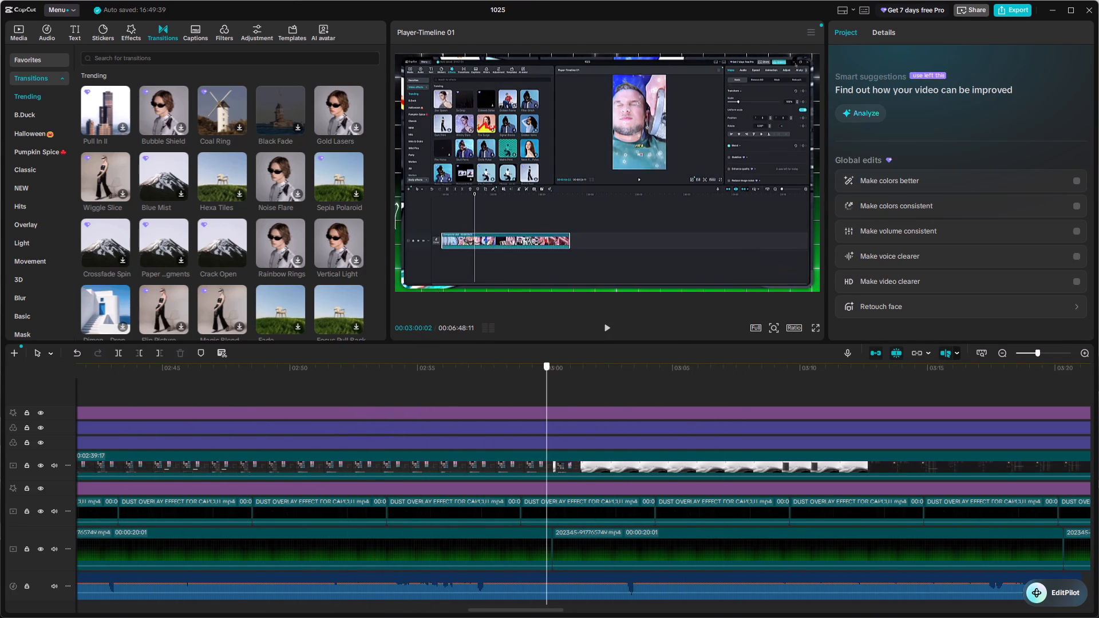
left_click_drag(546, 566, 672, 575)
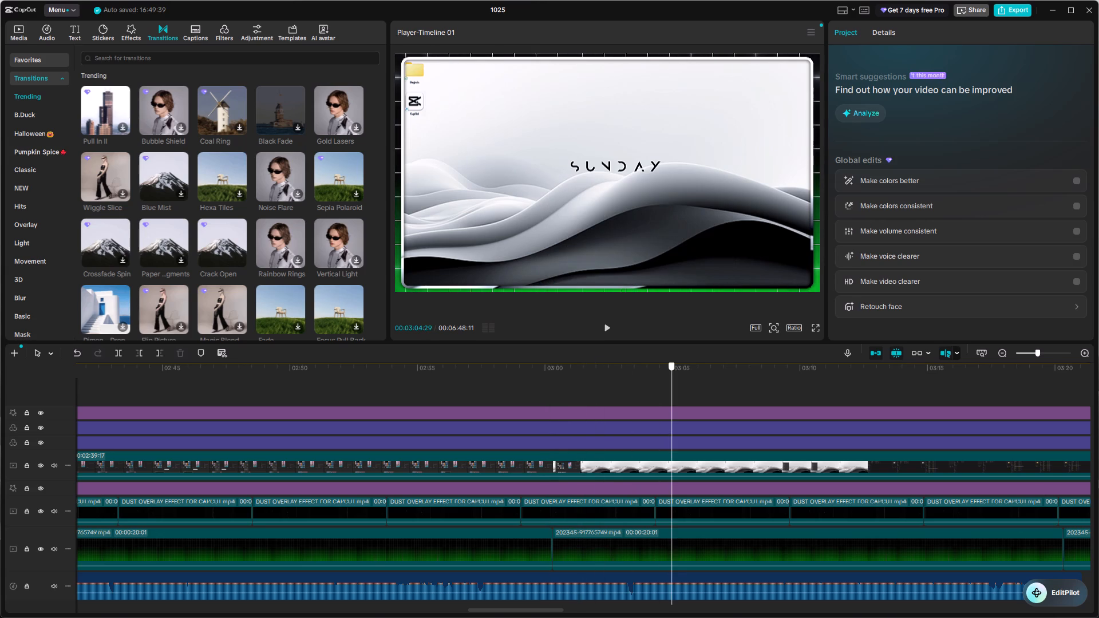
Scrub through the 00:02:39:17 clip's effects, white desktop and file-browser footage to check how they follow one another.
left_click_drag(672, 575, 856, 566)
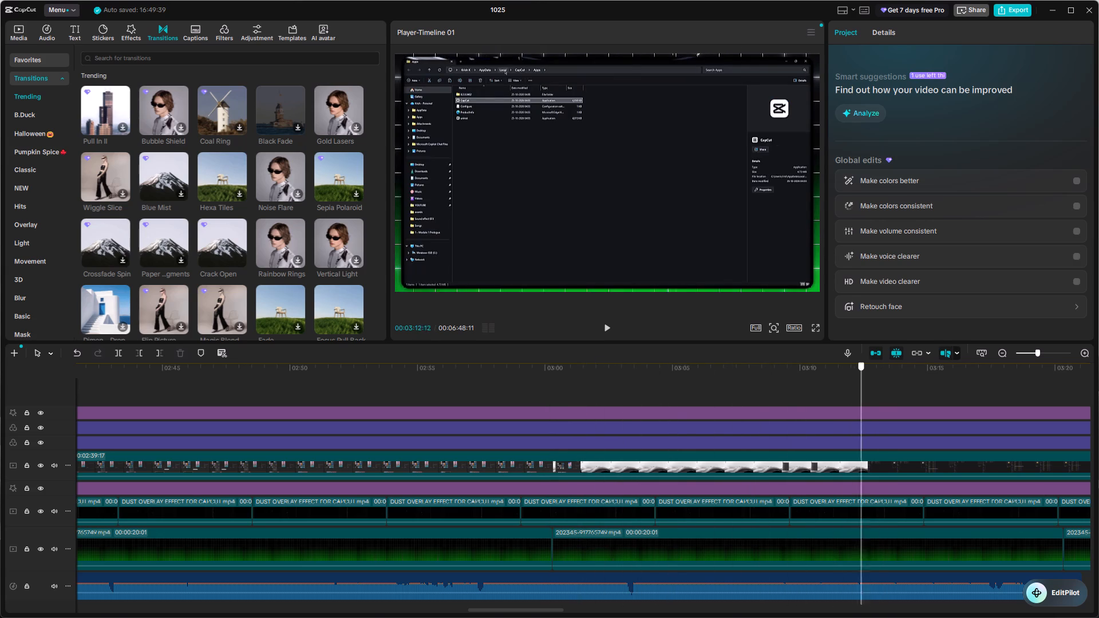
left_click_drag(856, 566, 772, 495)
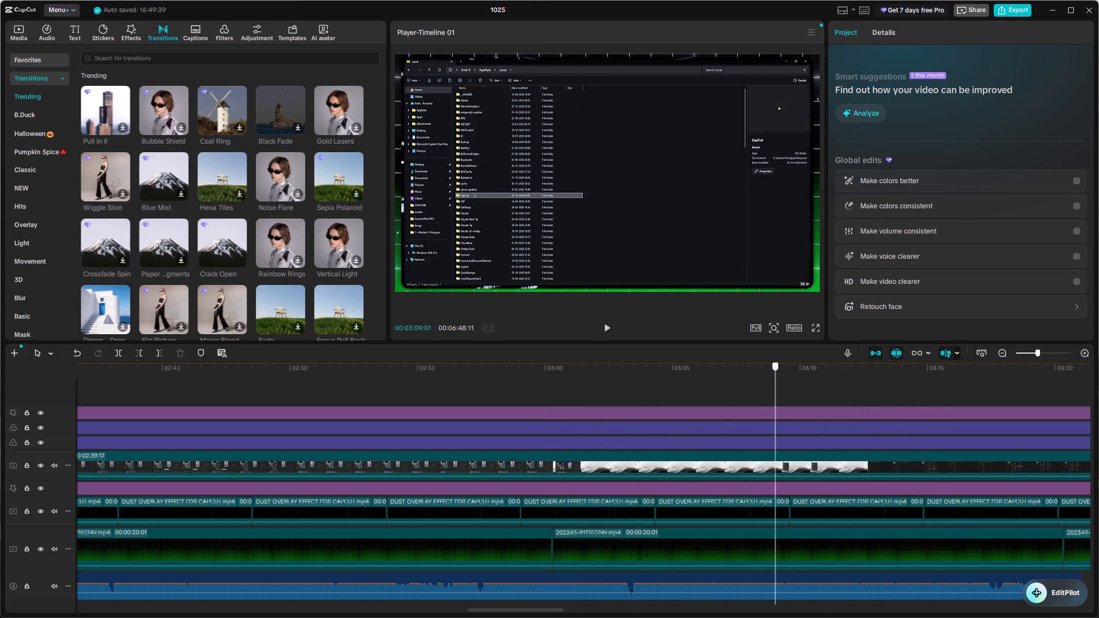
left_click_drag(772, 495, 562, 508)
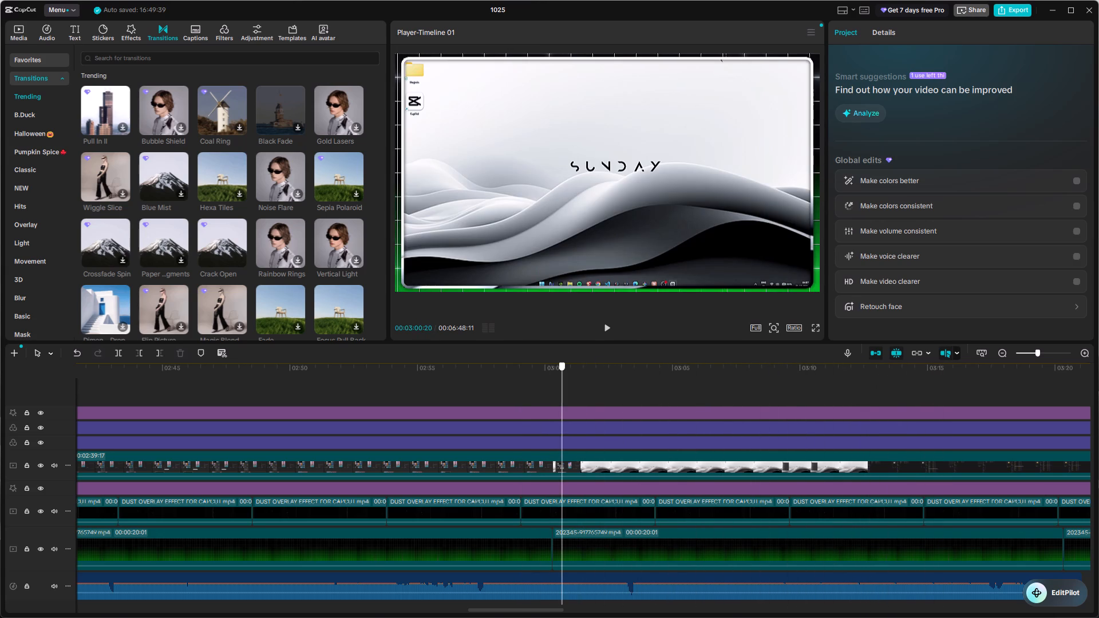
left_click_drag(562, 508, 274, 485)
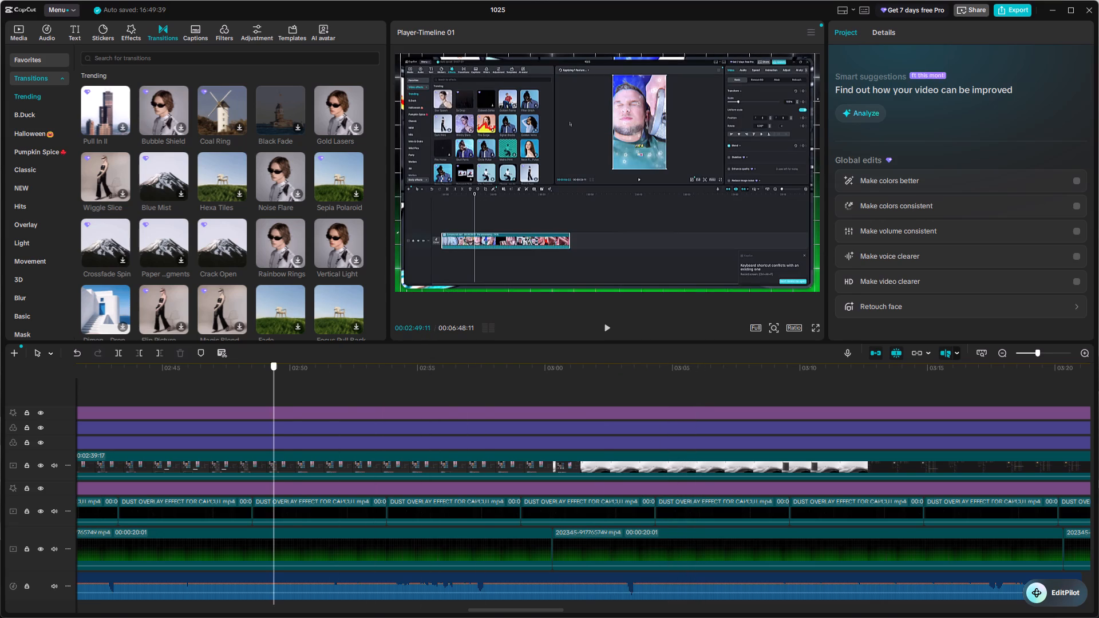
left_click_drag(274, 485, 490, 499)
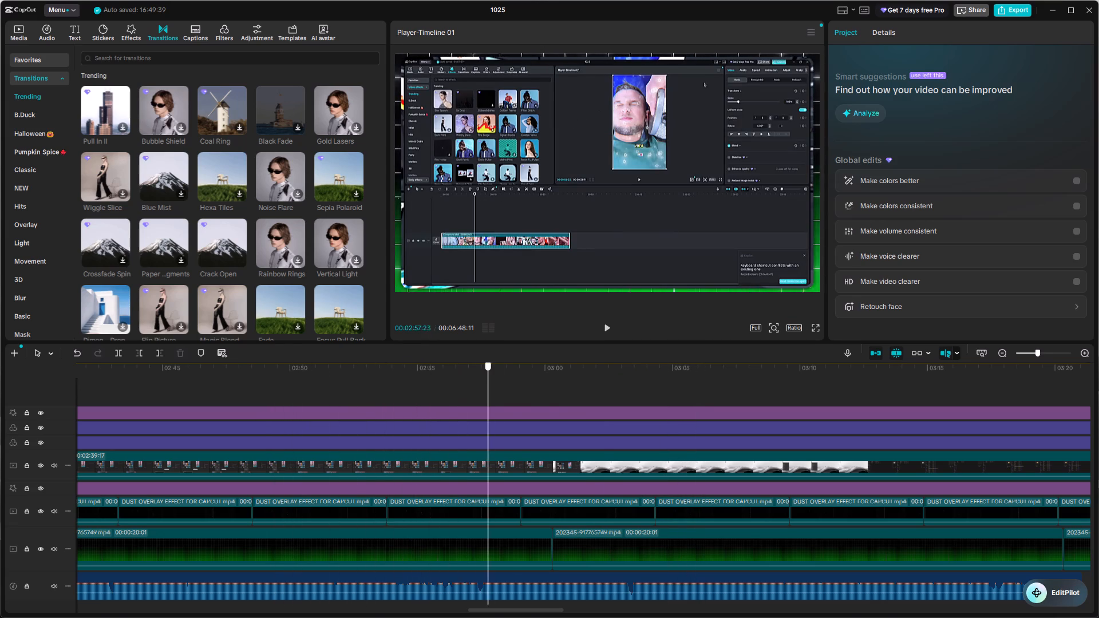
left_click_drag(490, 499, 688, 609)
Split the Prism Frame effect where the main footage ends, at 00:05:17:28, and delete the part beyond it.
scroll(688, 609, "down", 4, "ctrl")
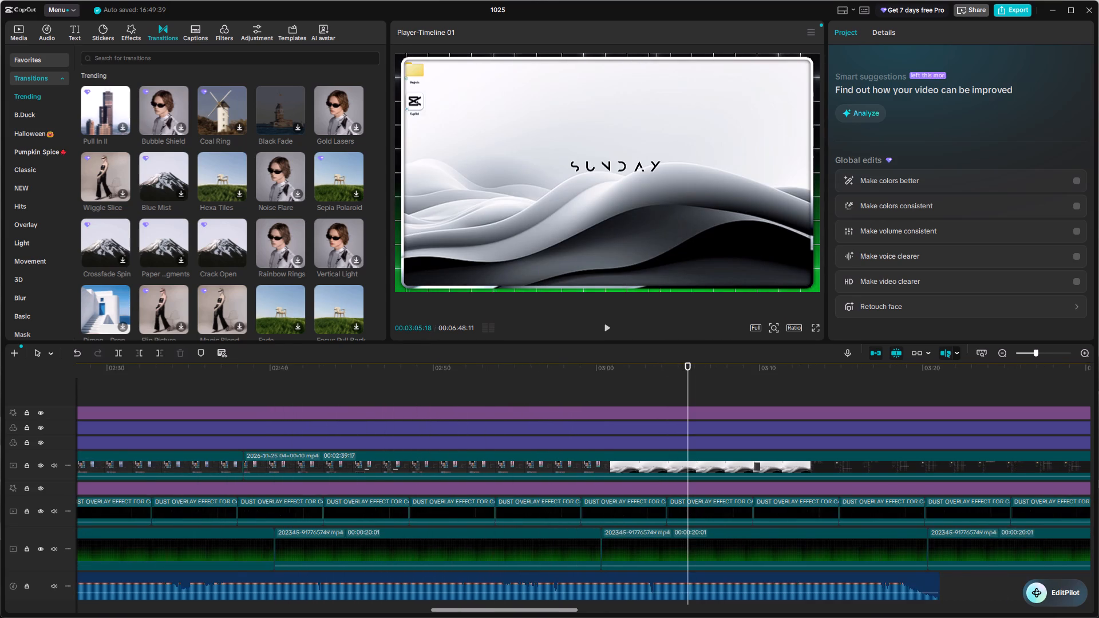
scroll(688, 609, "down", 16, "ctrl")
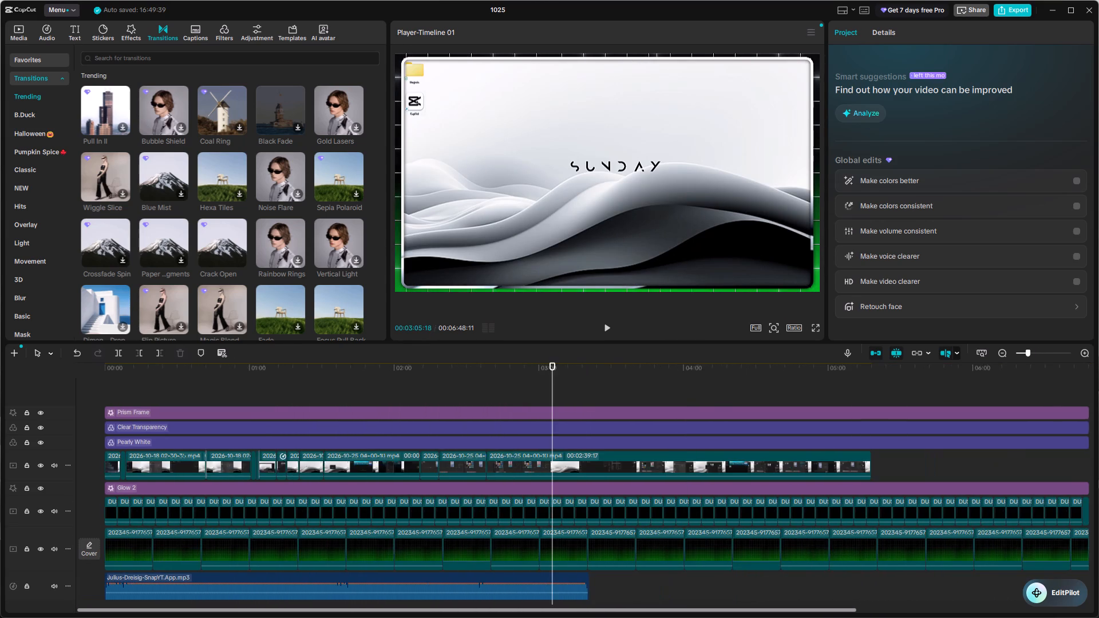
scroll(688, 609, "down", 1, "ctrl")
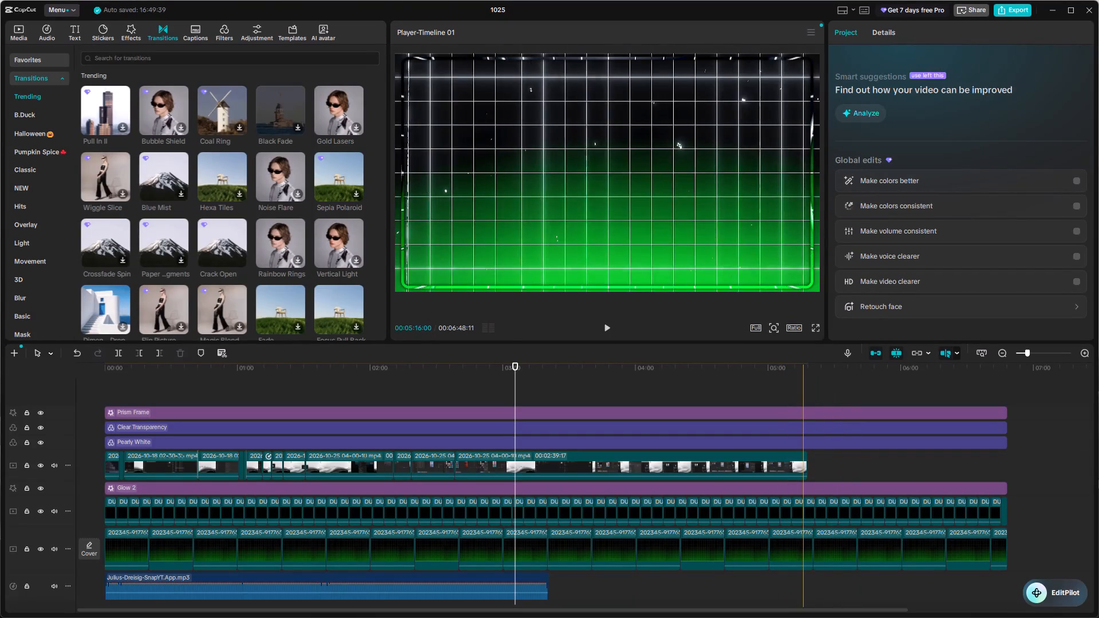
left_click(801, 379)
left_click_drag(801, 379, 812, 389)
left_click_drag(812, 389, 805, 389)
left_click(805, 389)
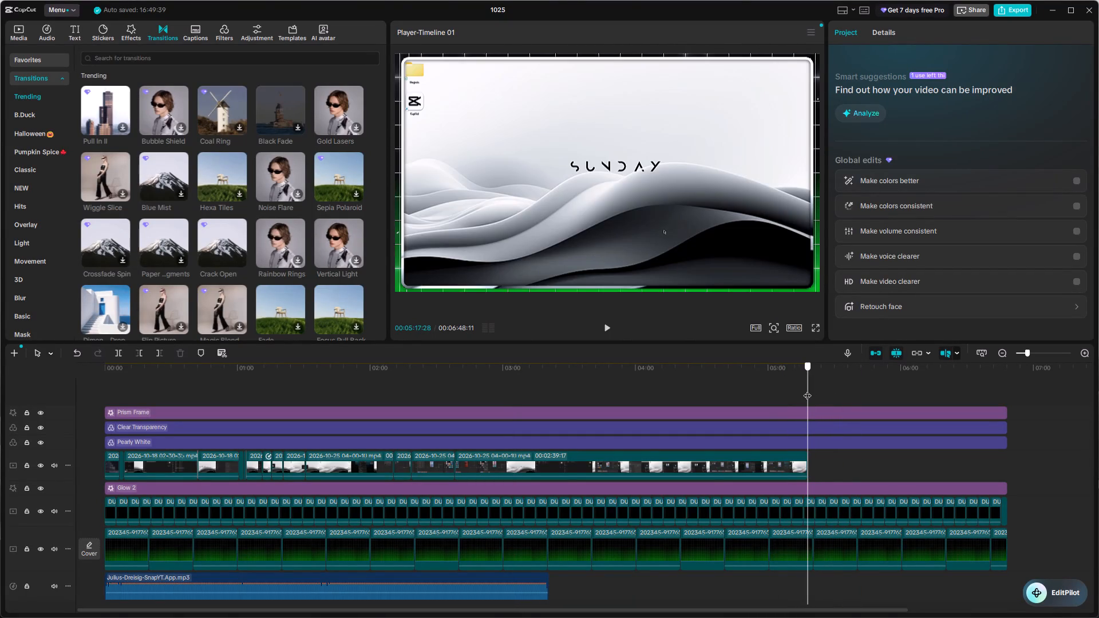
left_click(816, 413)
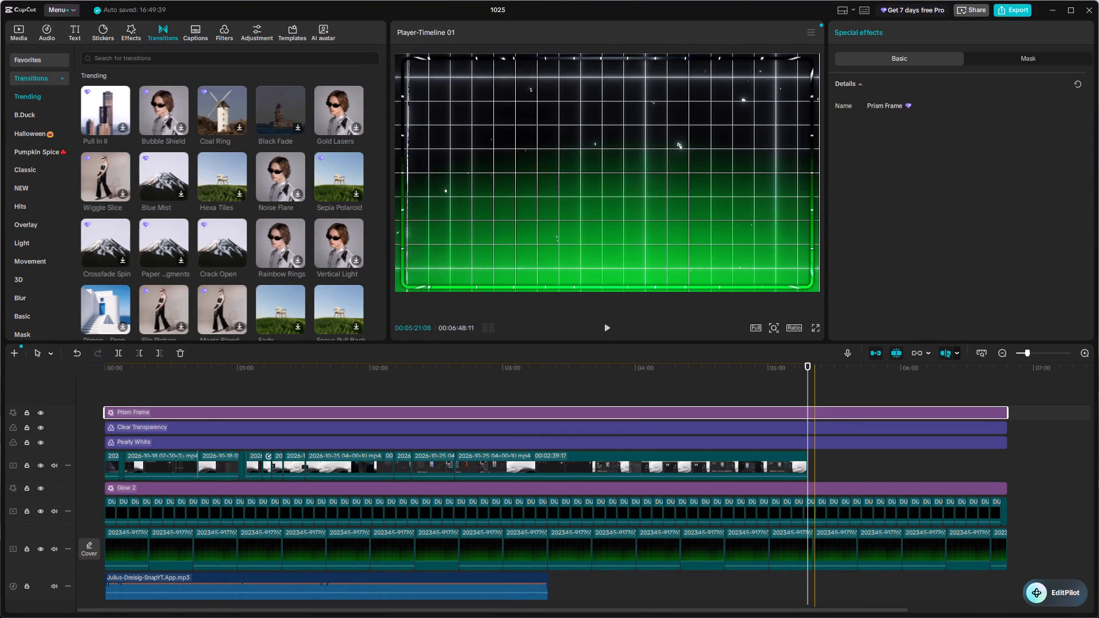
left_click(119, 351)
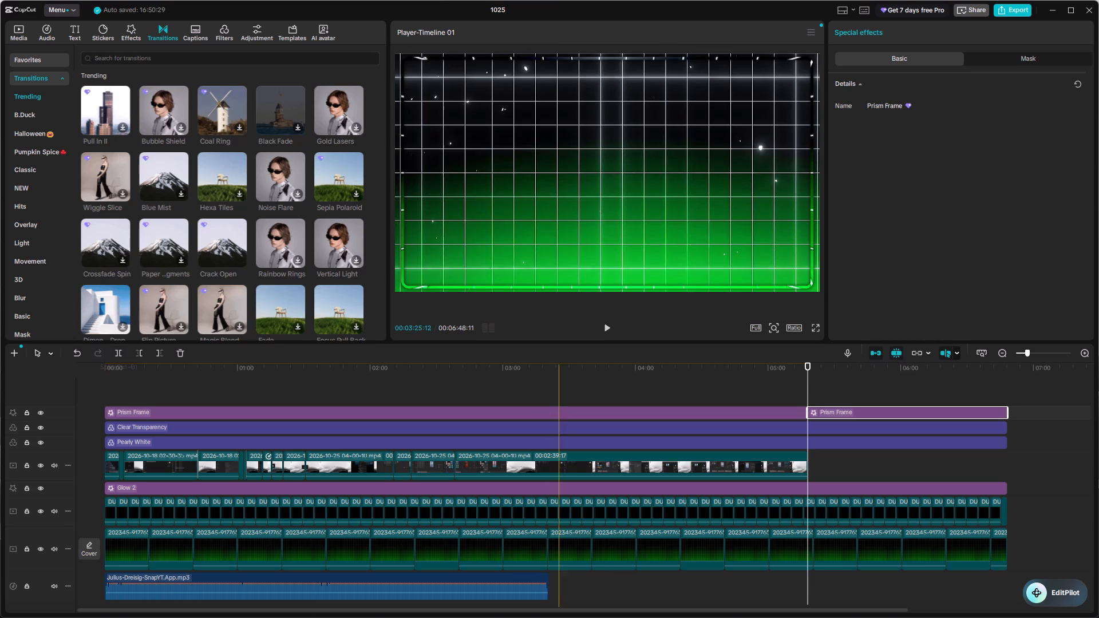
key("Delete")
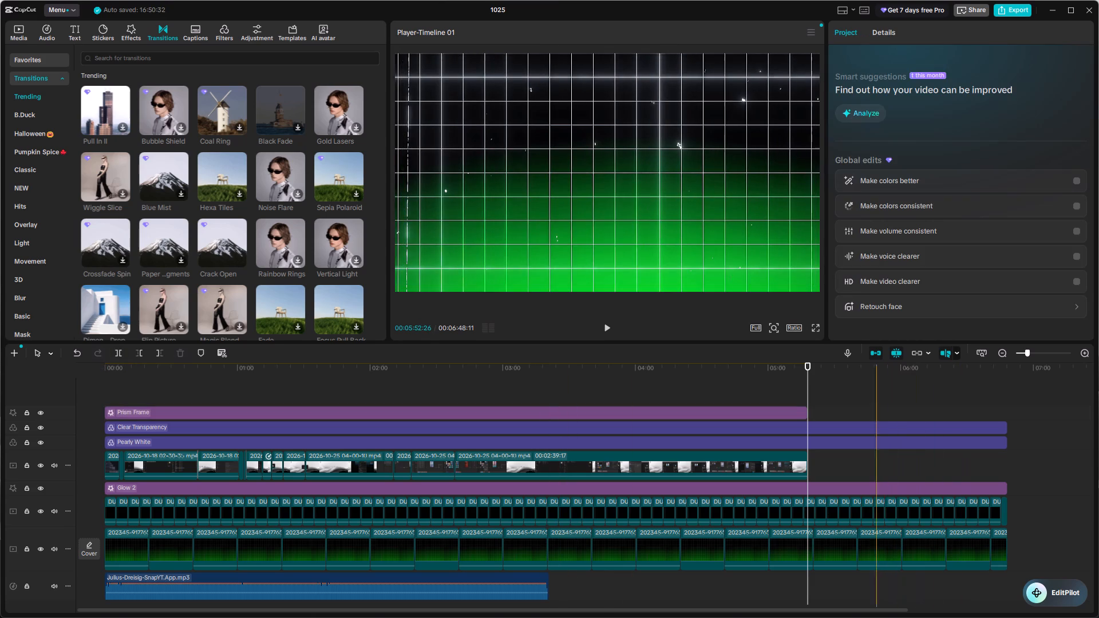
Shorten the Clear Transparency and Pearly White filters and the Glow 2 effect to end with the main footage at 00:05:17:28.
left_click(809, 429)
left_click_drag(1006, 429, 805, 437)
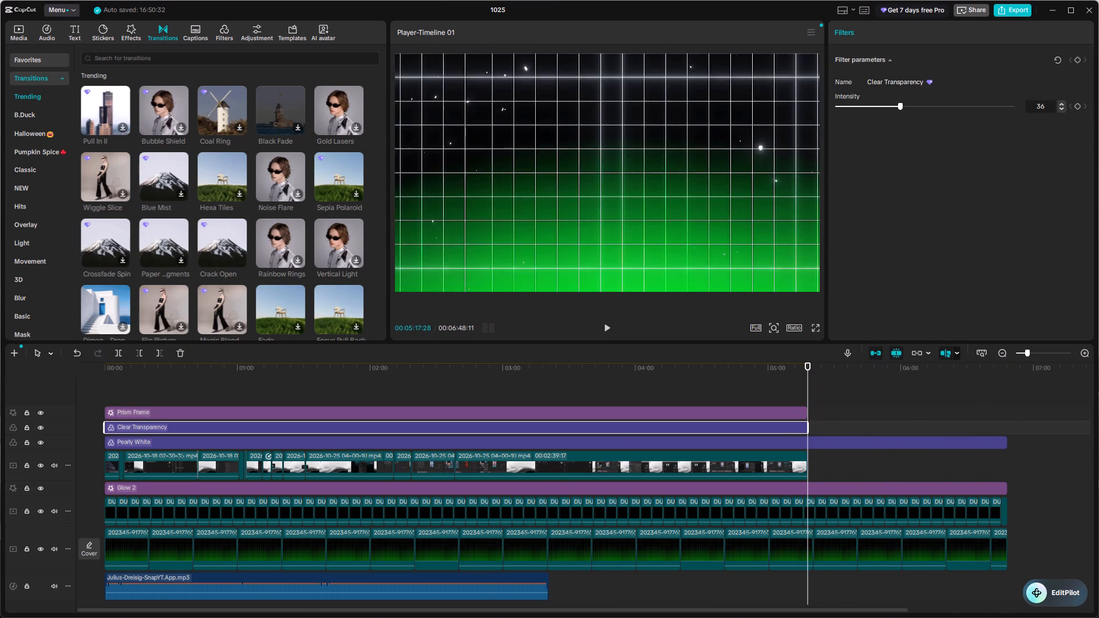
left_click(915, 441)
left_click_drag(1009, 439, 803, 477)
left_click(897, 481)
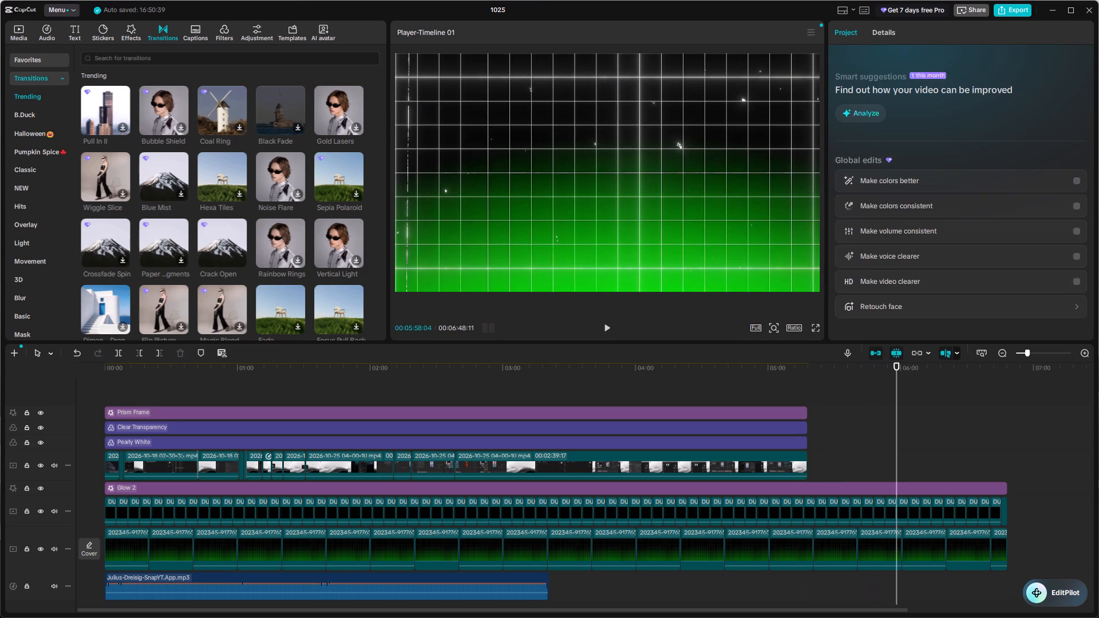
left_click(898, 486)
left_click_drag(1007, 492, 802, 501)
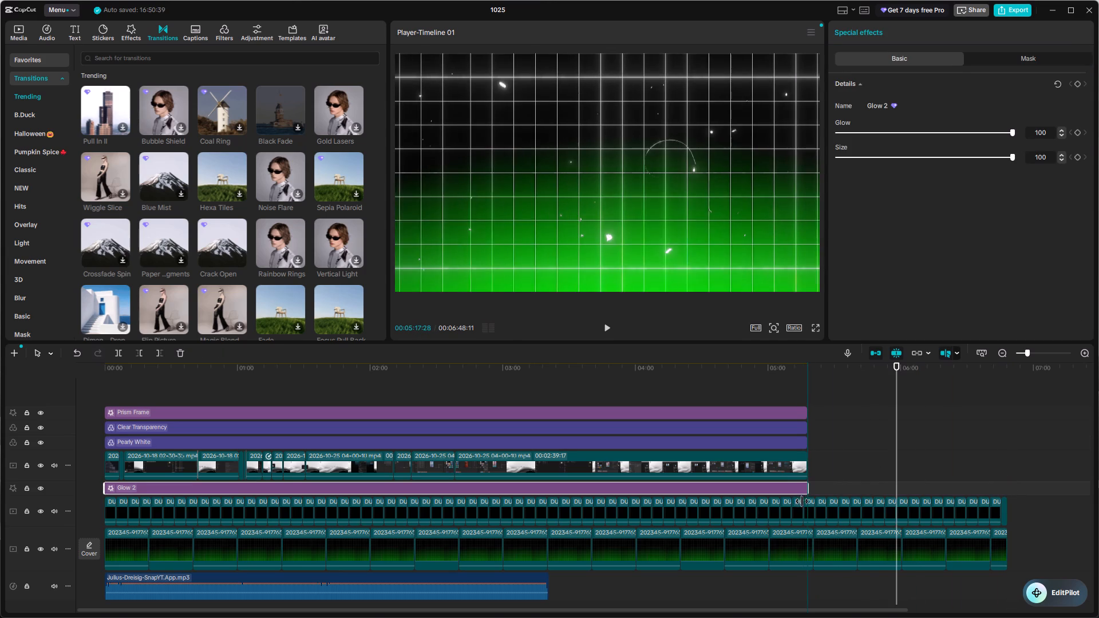
left_click_drag(802, 501, 805, 503)
Delete the surplus dust overlay and green grid background clips lying beyond the end of the main footage.
left_click_drag(834, 497, 987, 537)
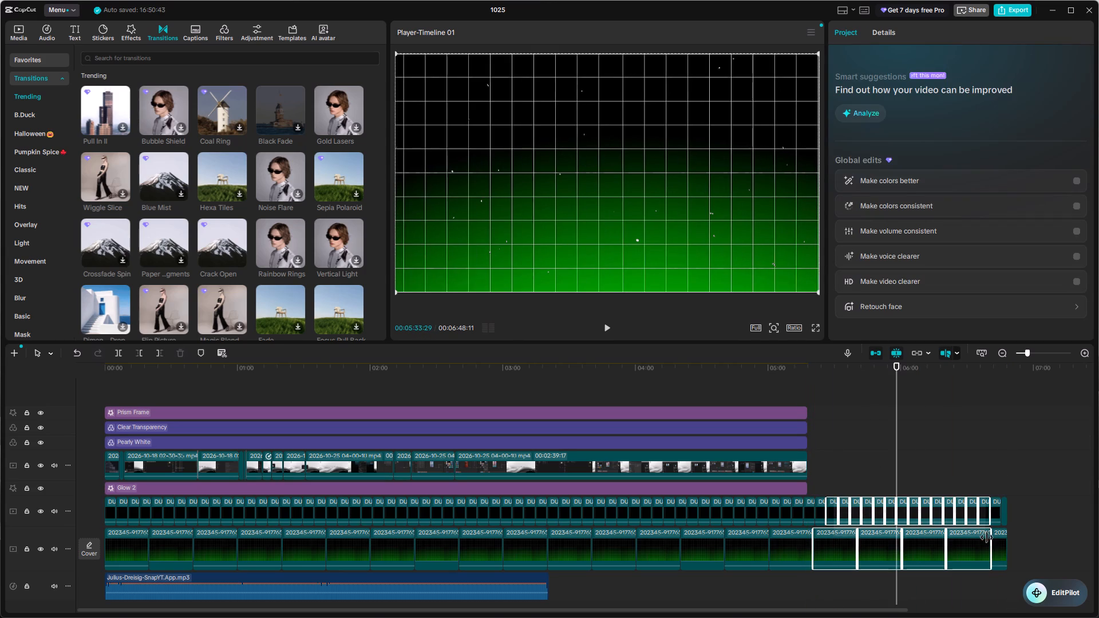
left_click_drag(987, 537, 999, 544)
key("Delete")
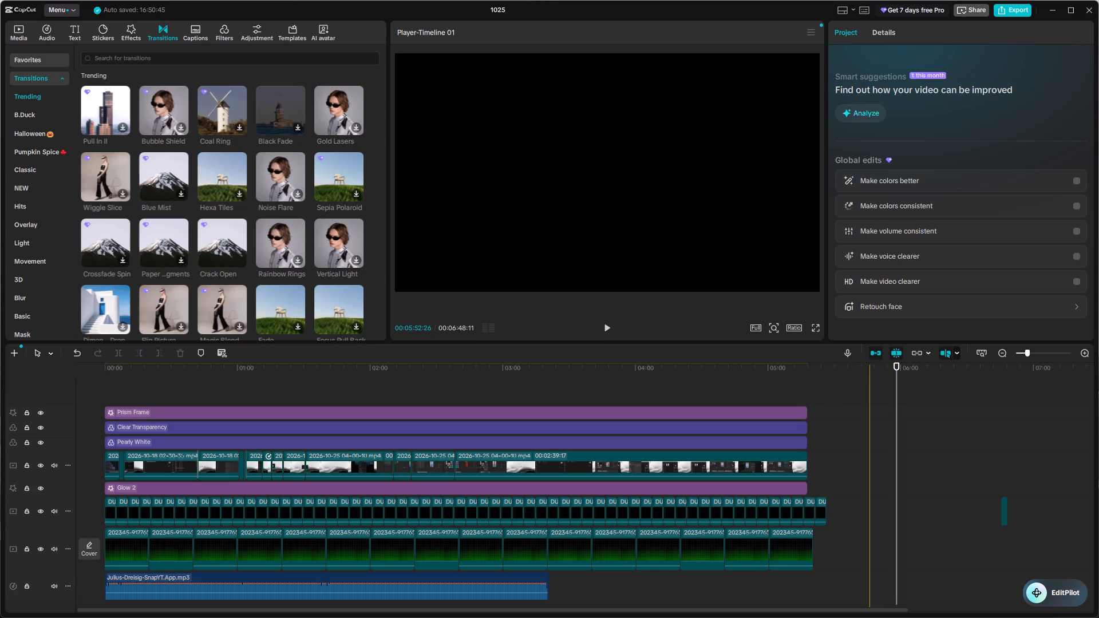
left_click_drag(1051, 499, 955, 534)
key("Delete")
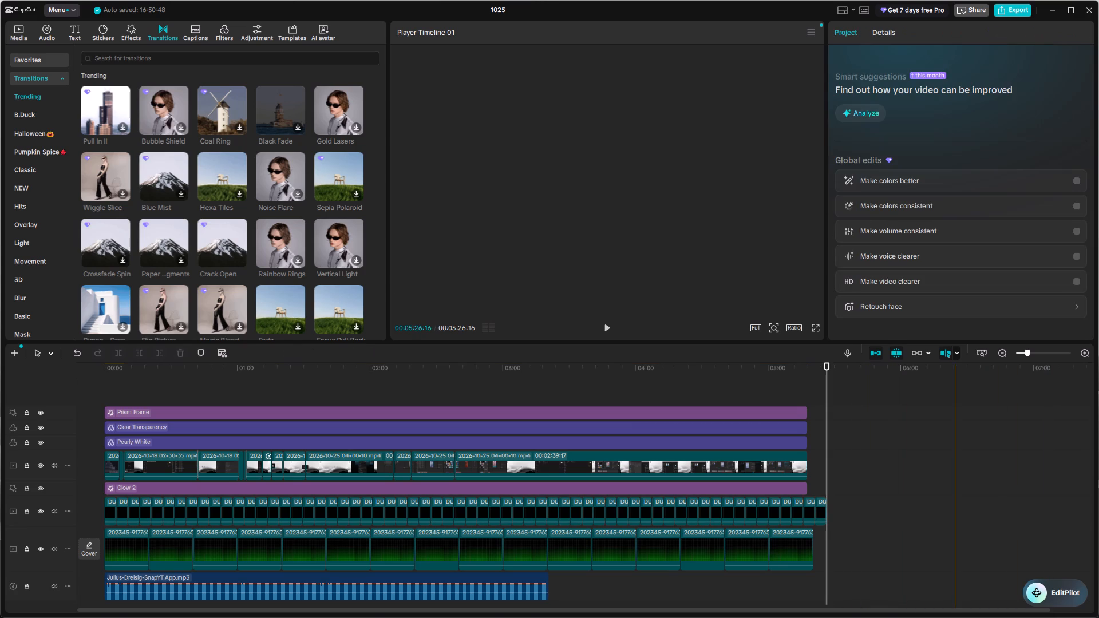
left_click(824, 521)
key("Delete")
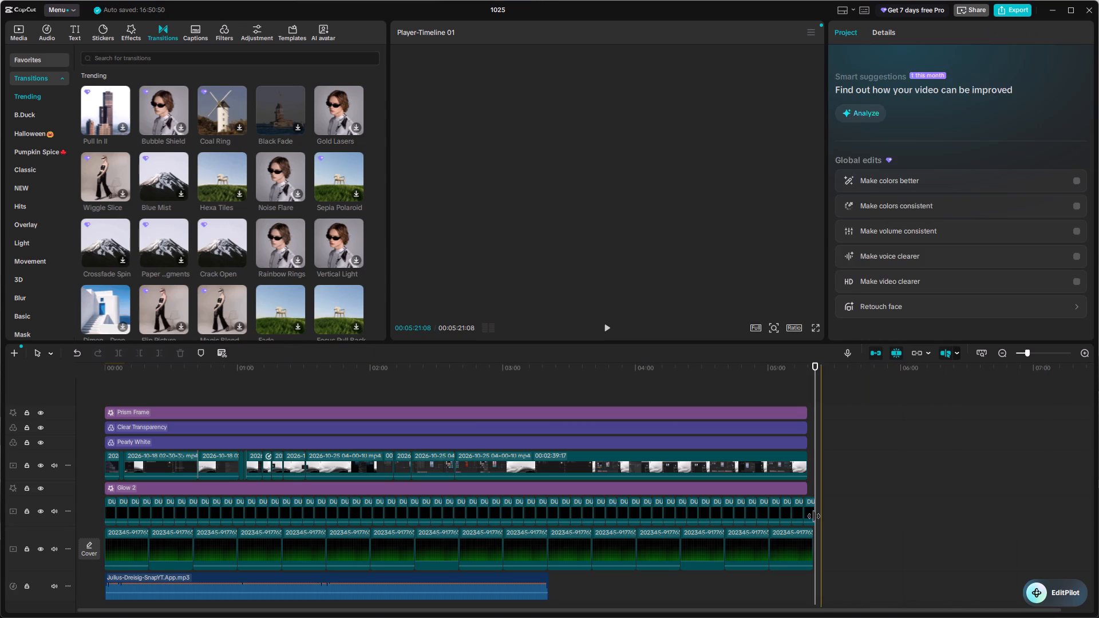
Trim the last dust overlay clip and the last green grid background clip to the end of the main footage.
left_click(811, 513)
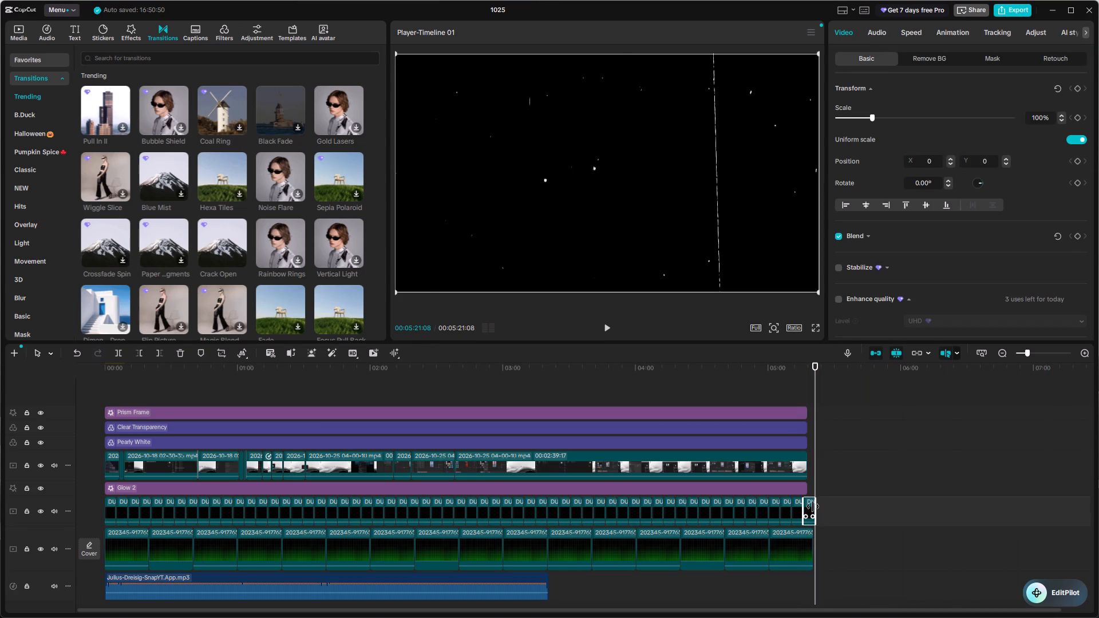
left_click_drag(813, 506, 806, 510)
left_click(802, 546)
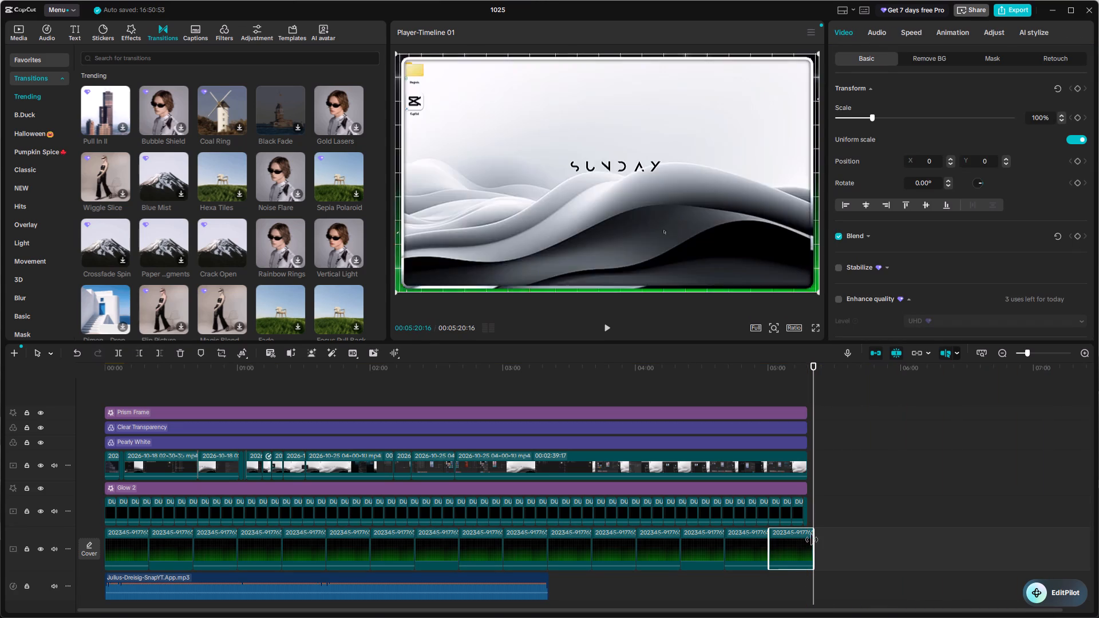
left_click_drag(812, 538, 807, 540)
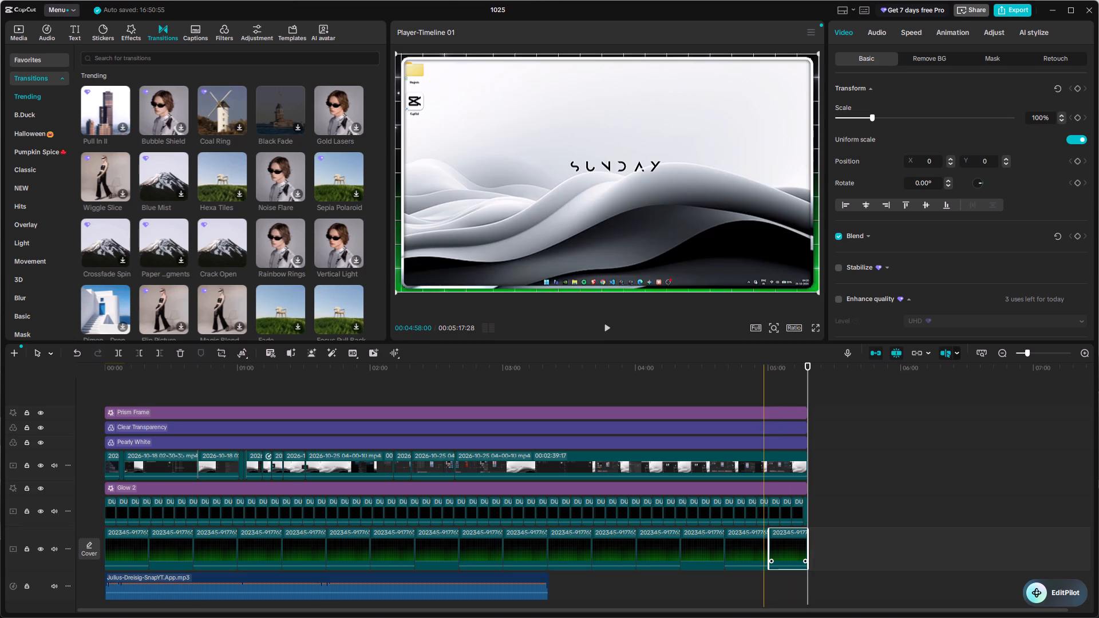
Scan the shortened timeline and examine the area where the Julius-Dreisig music track runs out.
left_click(768, 399)
left_click_drag(768, 399, 628, 482)
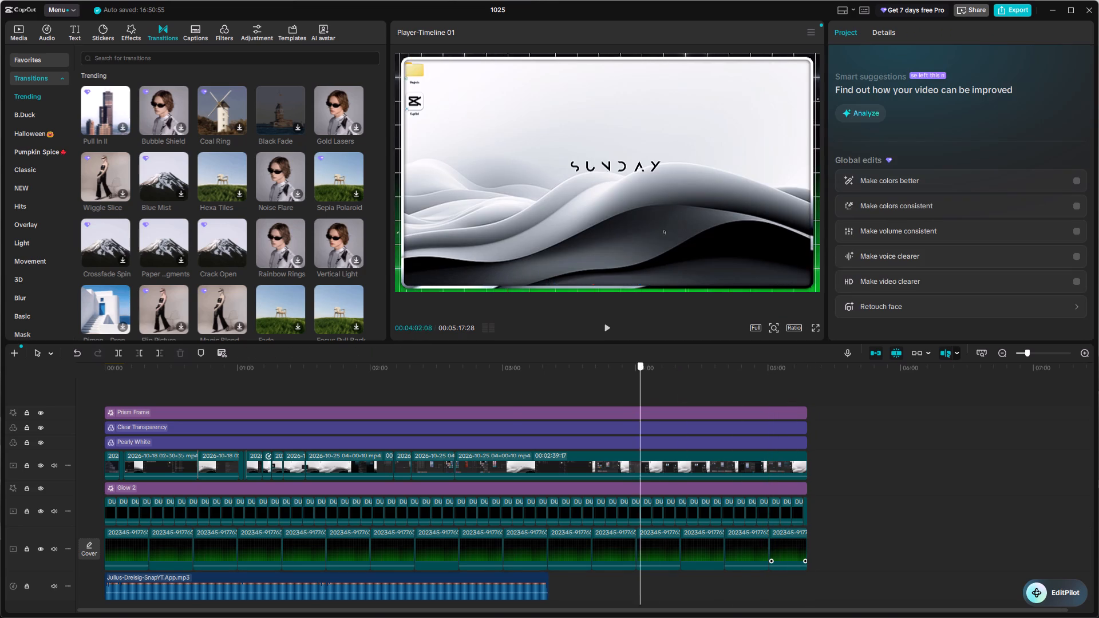
left_click_drag(628, 482, 351, 551)
key("space")
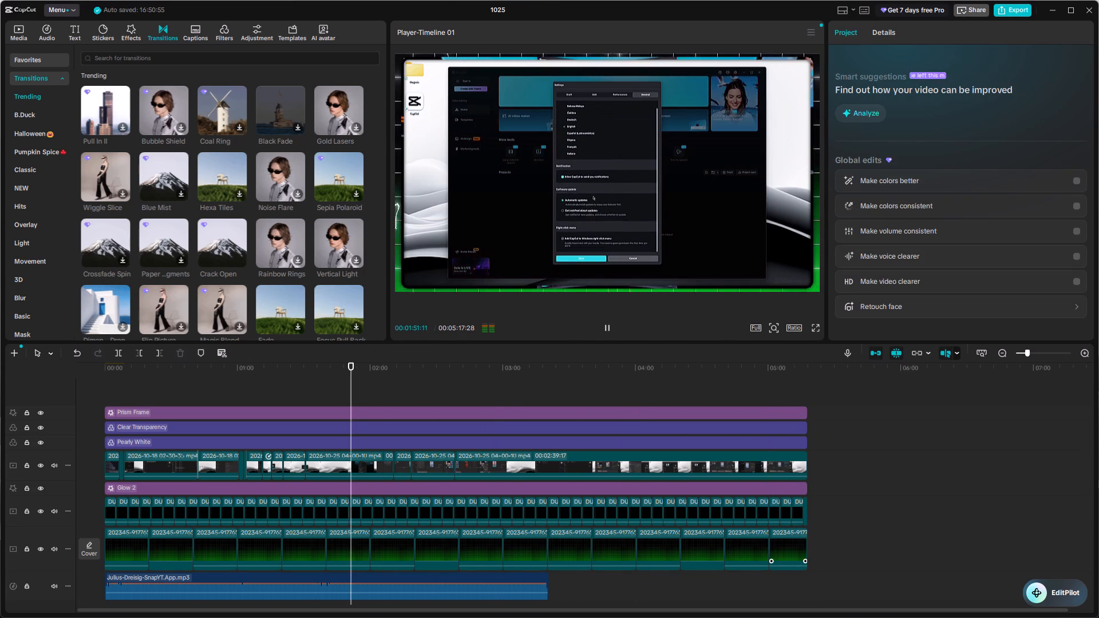
left_click(493, 365)
left_click_drag(493, 365, 541, 405)
key("space")
scroll(636, 472, "up", 12, "ctrl")
scroll(362, 476, "down", 1, "ctrl")
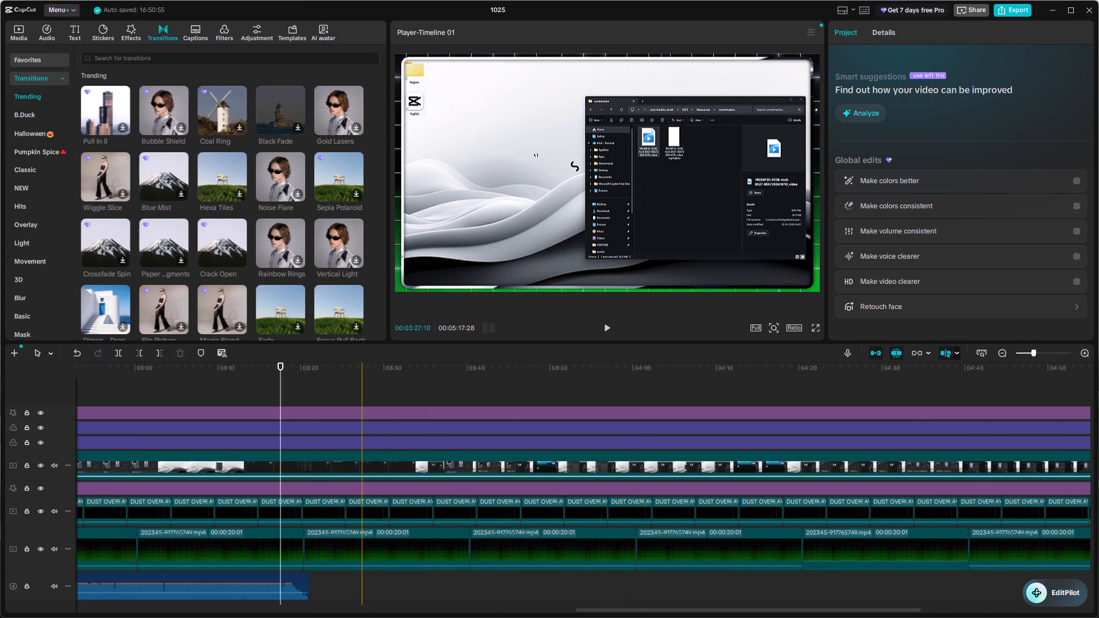
scroll(362, 476, "down", 2, "ctrl")
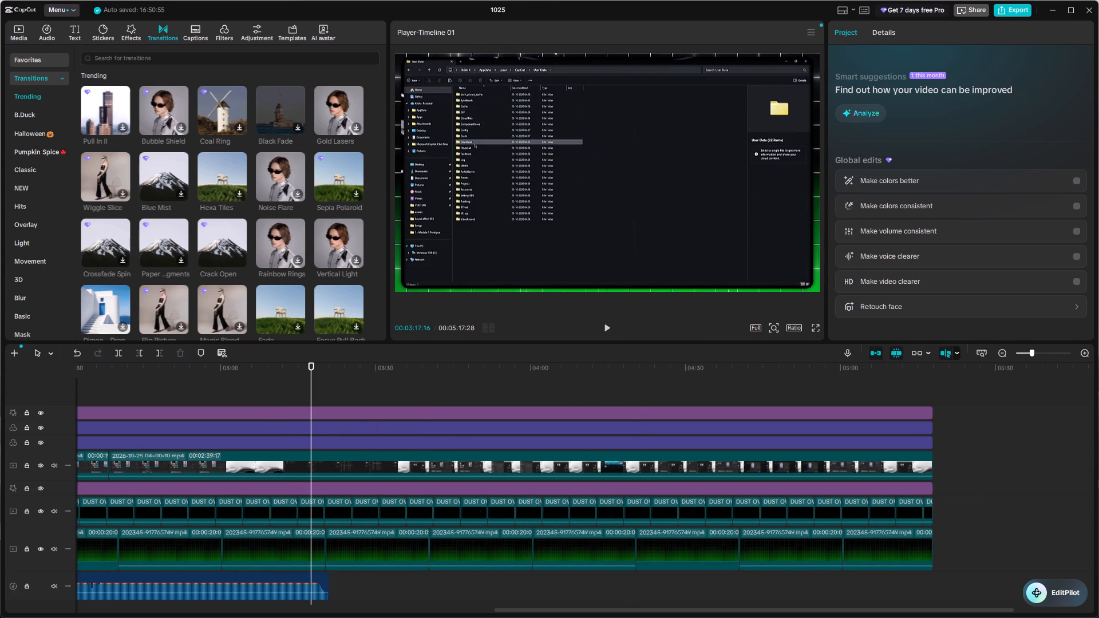
Import Sub-Urban-SnapYT.App from the Songs folder and place it on the audio track directly after the Julius-Dreisig song.
left_click(30, 56)
left_click(13, 29)
left_click(81, 61)
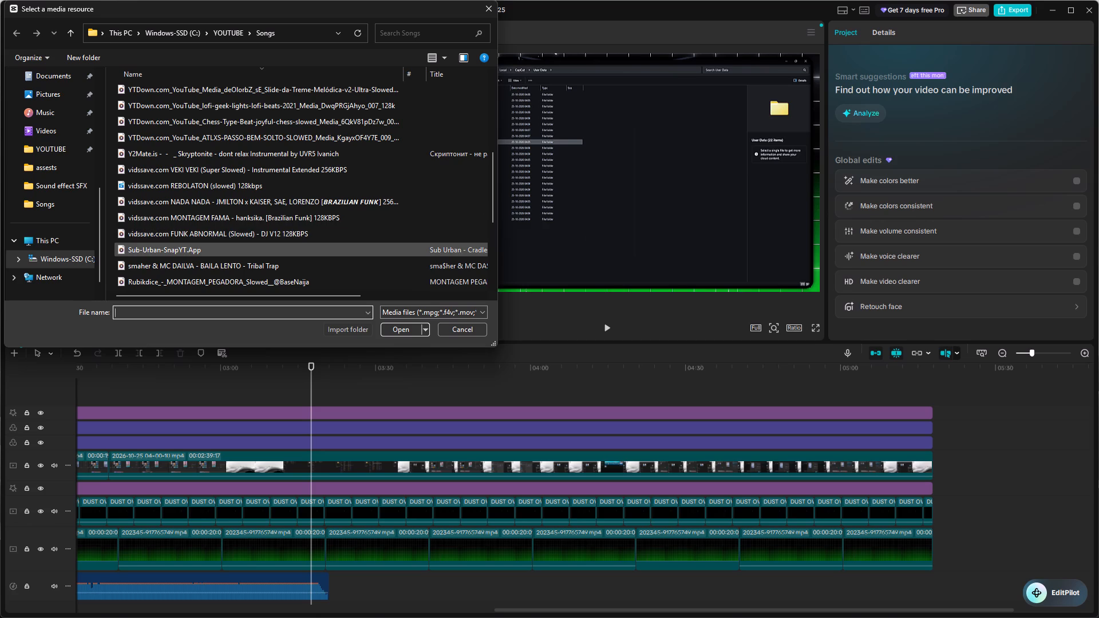
left_click(288, 244)
left_click(399, 335)
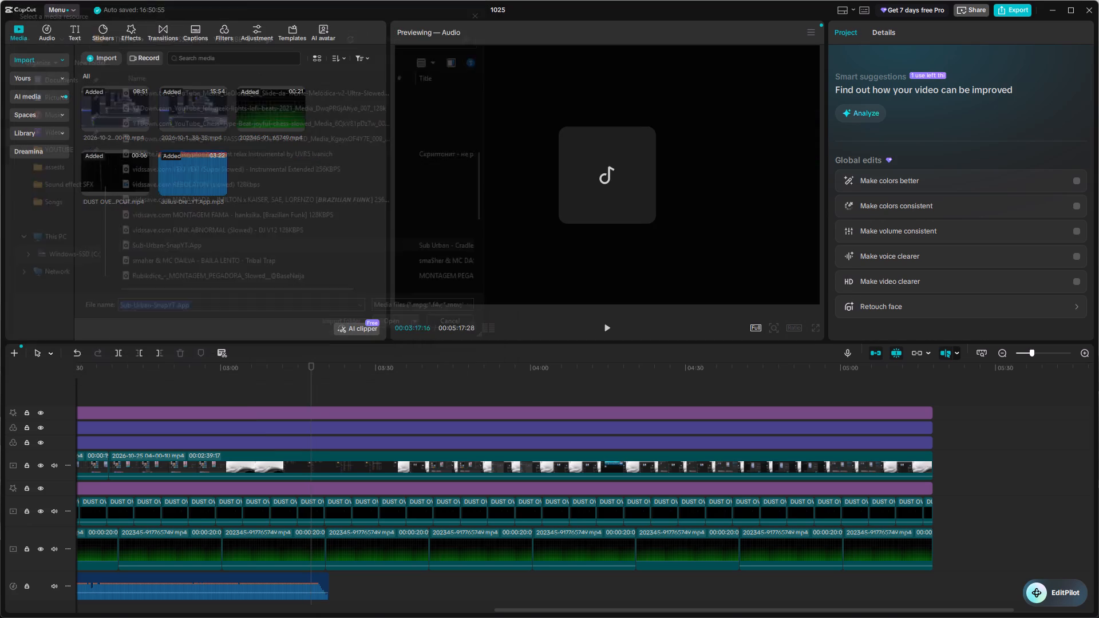
left_click_drag(244, 175, 331, 597)
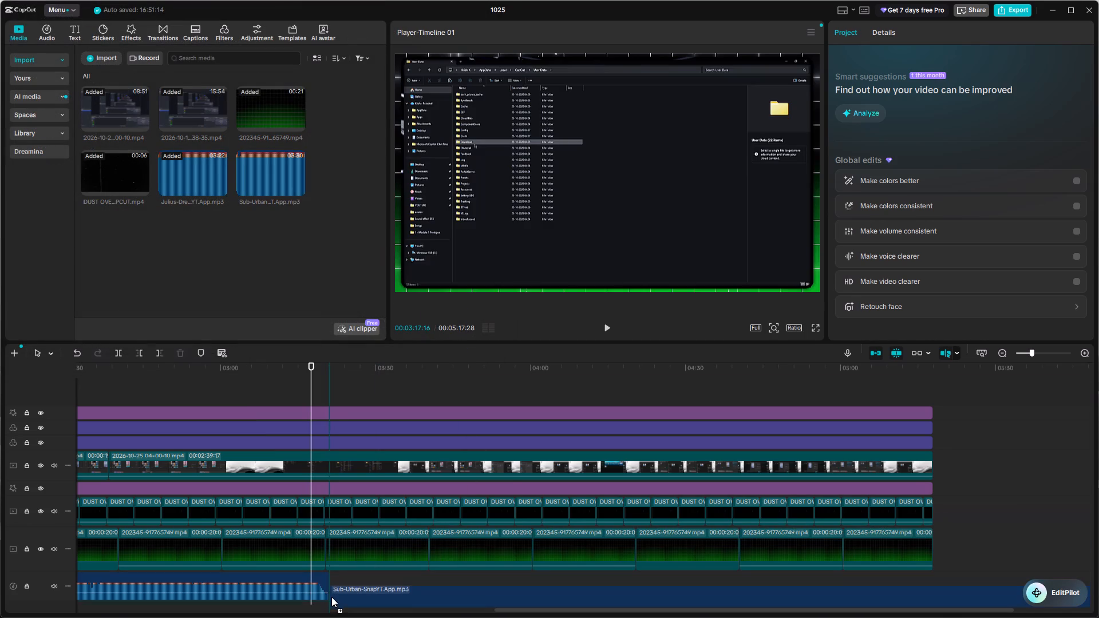
left_click_drag(331, 597, 331, 595)
Shift the Sub-Urban song to start about 1 second after the Julius-Dreisig song ends, playing the transition to judge the gap.
left_click(346, 399)
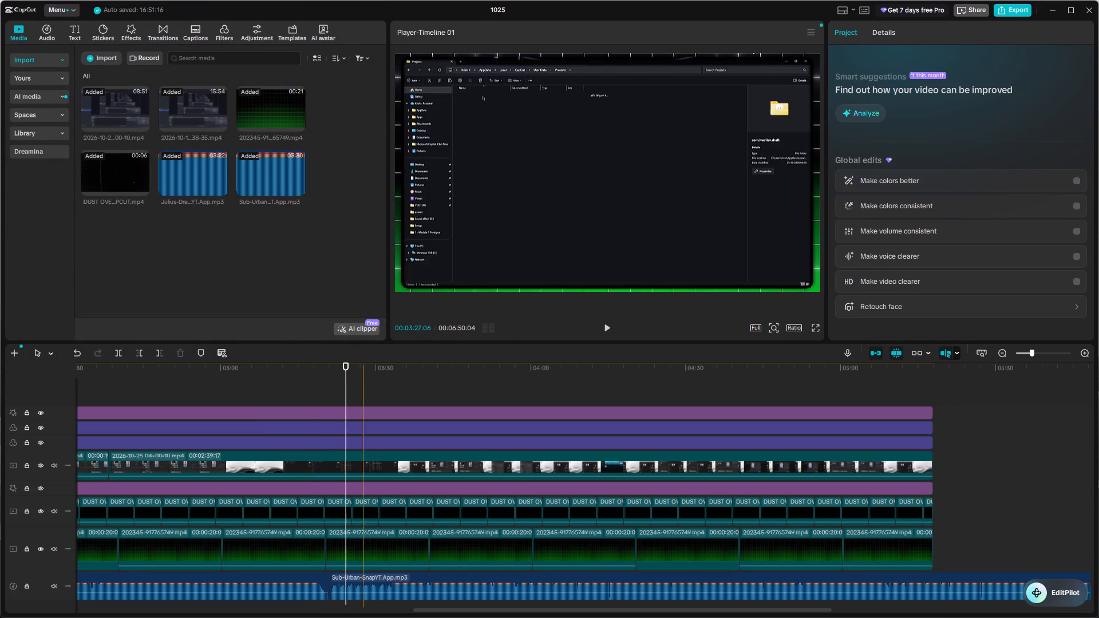
left_click_drag(339, 578, 362, 581)
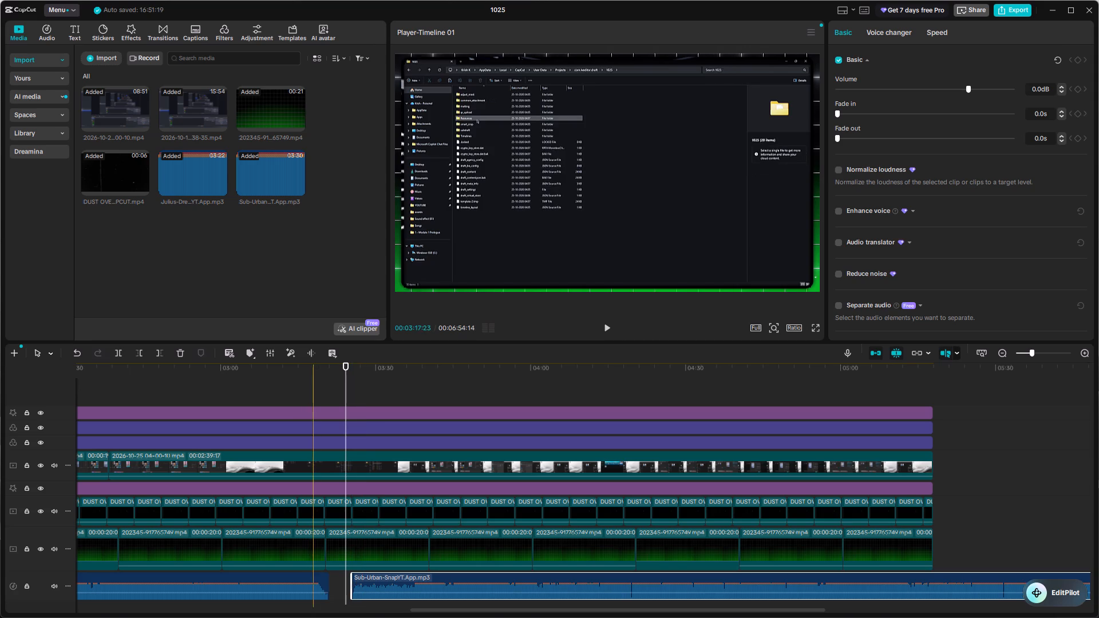
left_click(313, 399)
key("space")
scroll(392, 437, "up", 3, "ctrl")
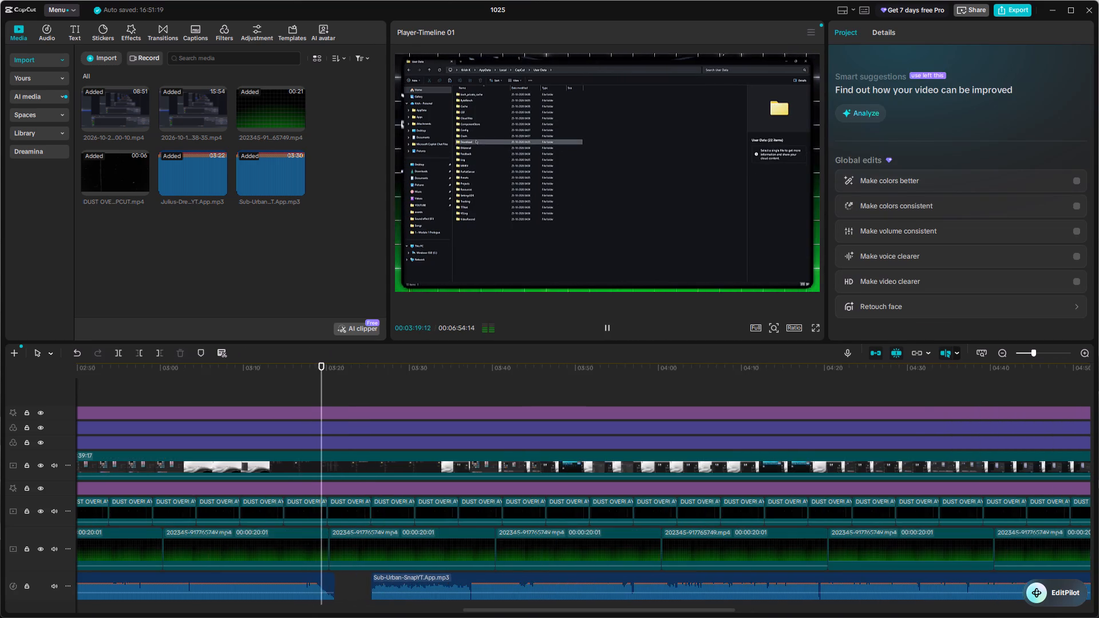
scroll(392, 437, "up", 9, "ctrl")
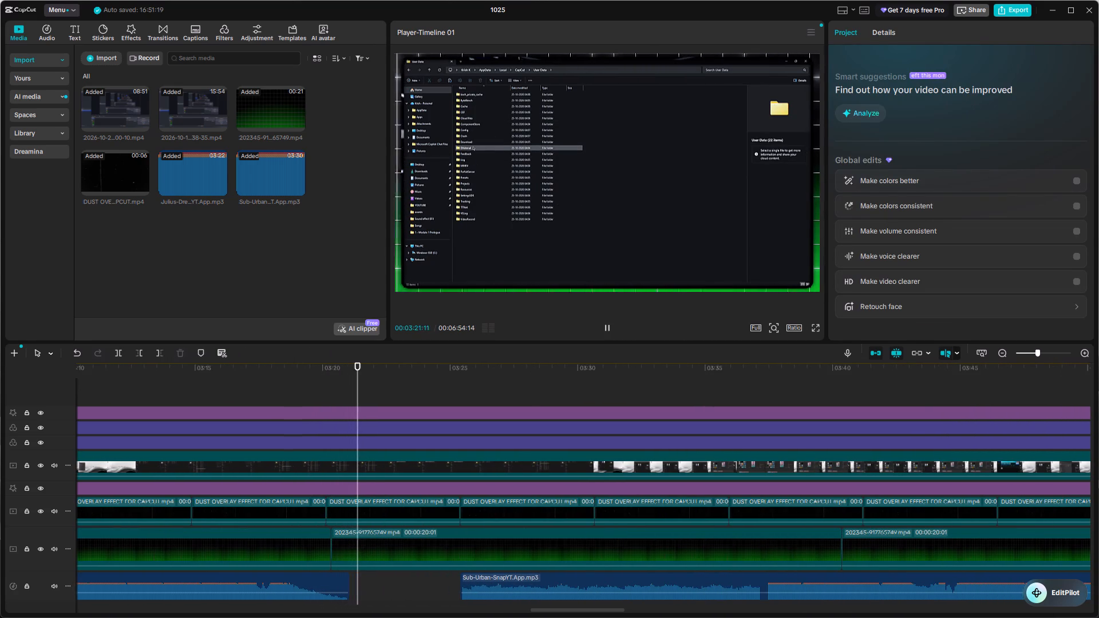
left_click_drag(488, 587, 409, 589)
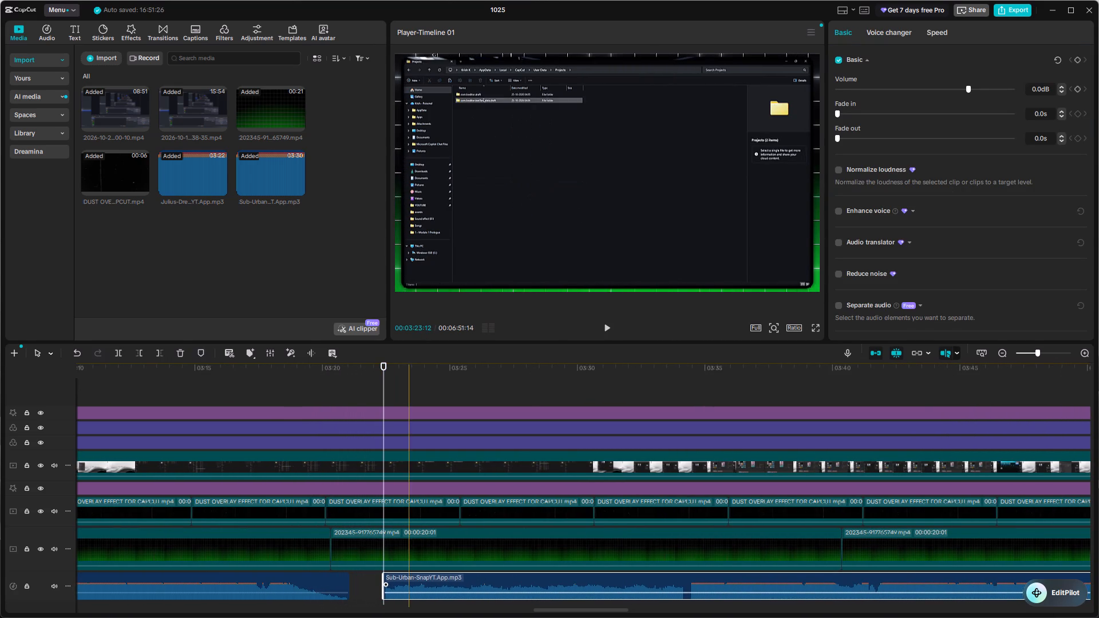
Play the changeover from the Julius-Dreisig song to the Sub-Urban song and listen to the gap between them.
left_click(342, 402)
key("space")
scroll(440, 407, "up", 3, "ctrl")
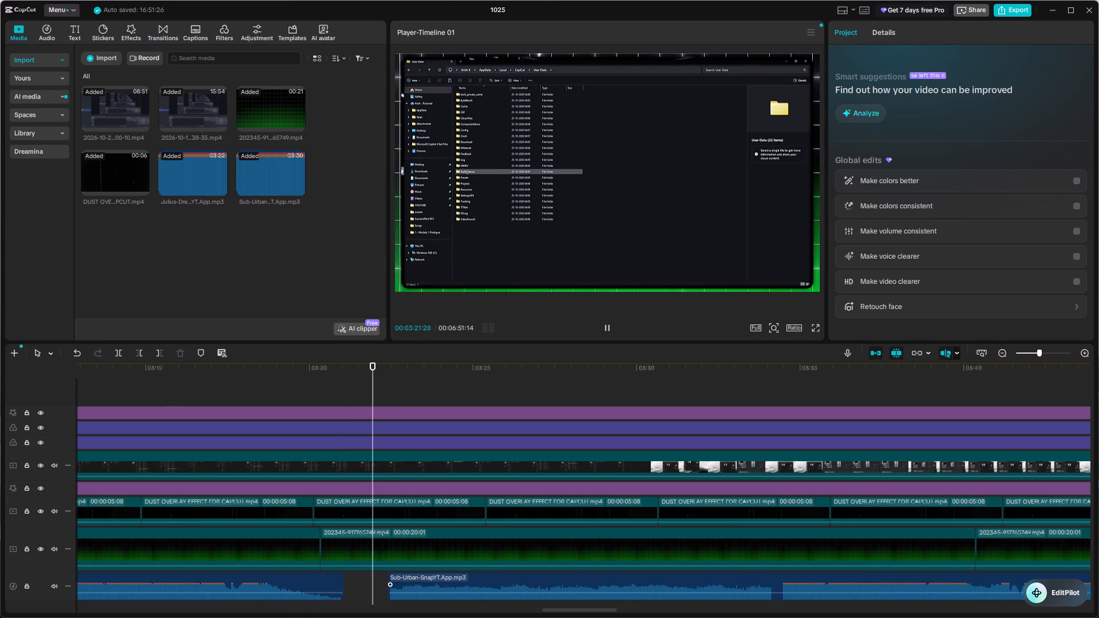
scroll(440, 407, "up", 3, "ctrl")
left_click(509, 585)
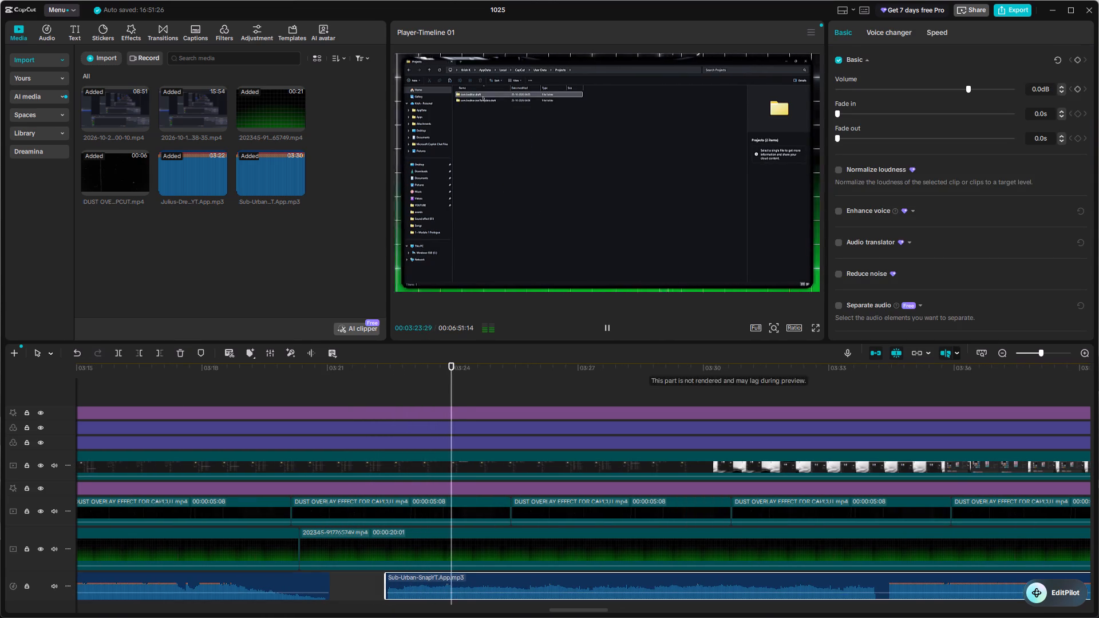
scroll(816, 496, "left", 1)
scroll(816, 496, "down", 9, "ctrl")
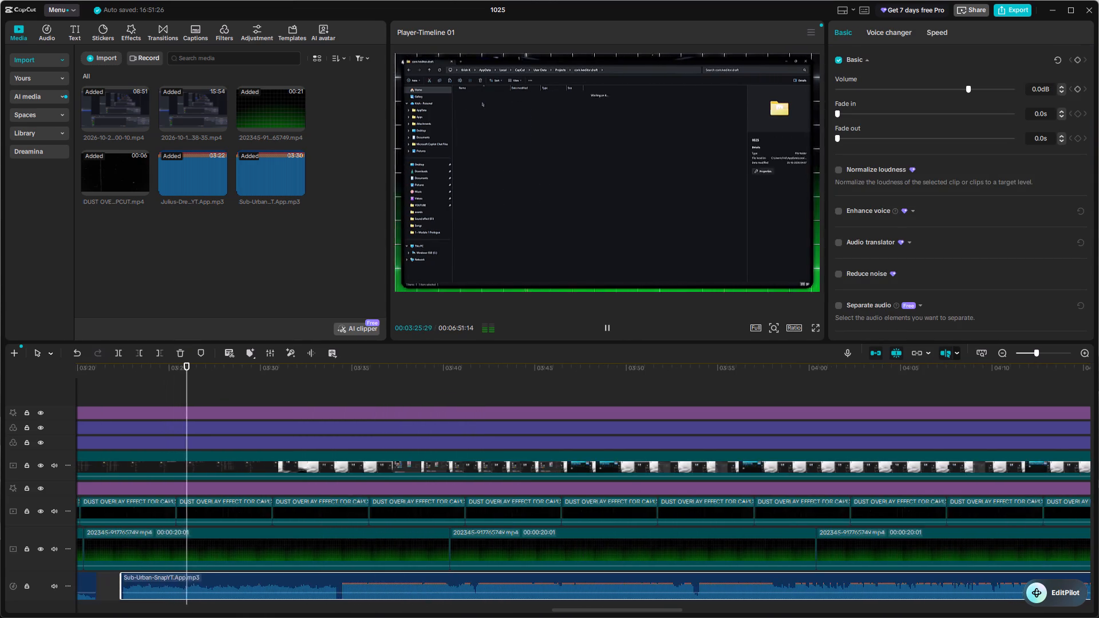
scroll(816, 496, "down", 9, "ctrl")
Check where the main footage ends against the music, and play the Sub-Urban section from about 03:46.
left_click(777, 485)
left_click_drag(777, 485, 766, 500)
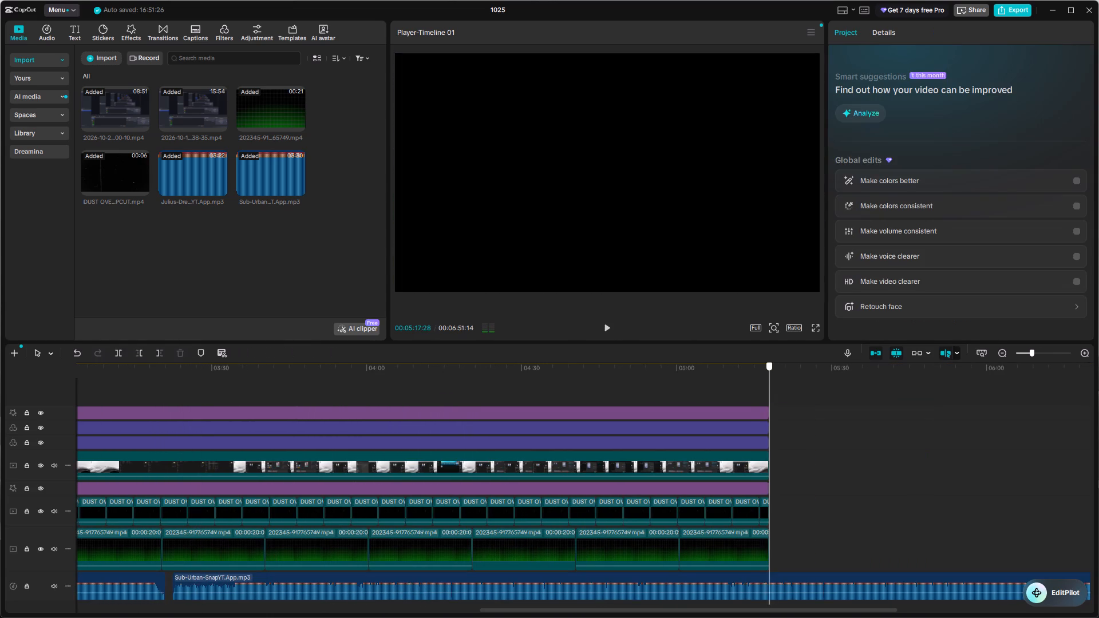
left_click_drag(766, 500, 295, 617)
key("space")
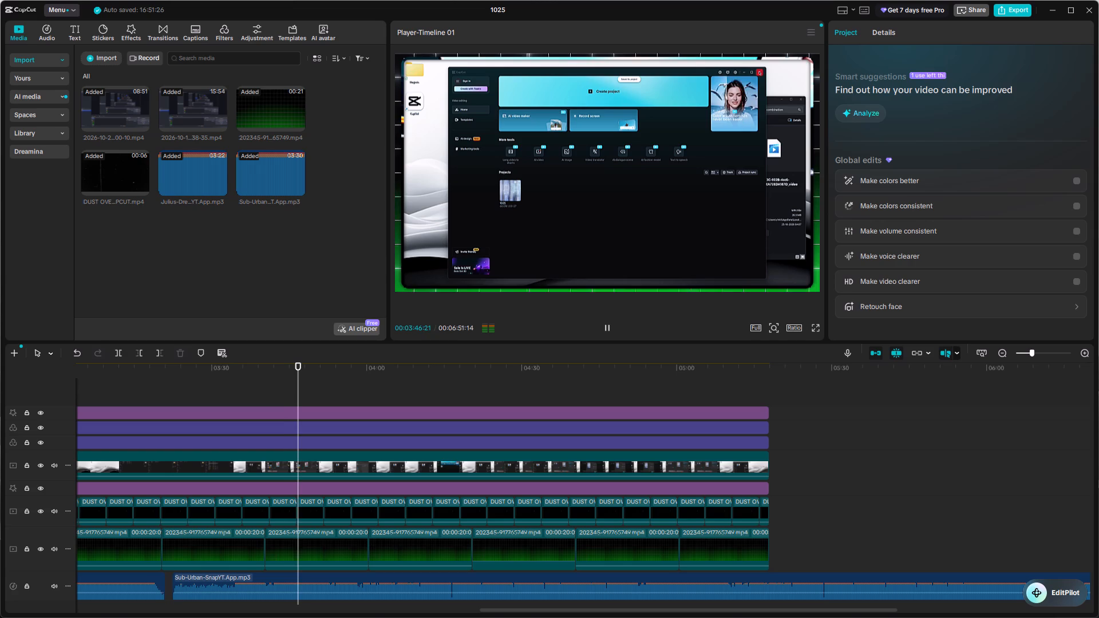
scroll(568, 591, "left", 1)
scroll(568, 591, "down", 5, "ctrl")
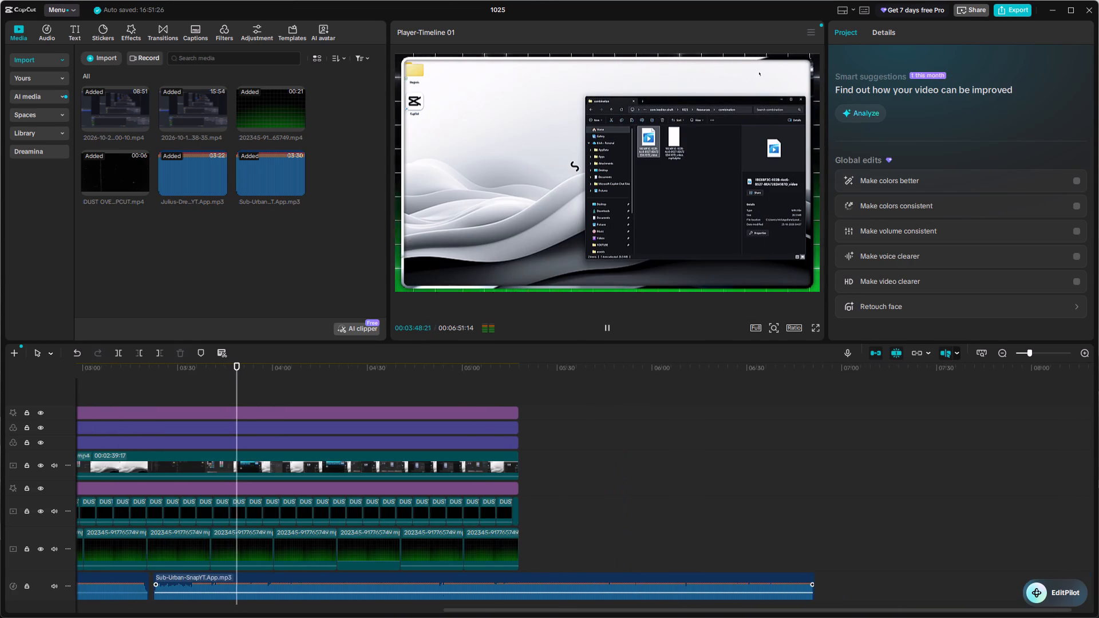
scroll(568, 591, "up", 15, "ctrl")
scroll(568, 591, "right", 1)
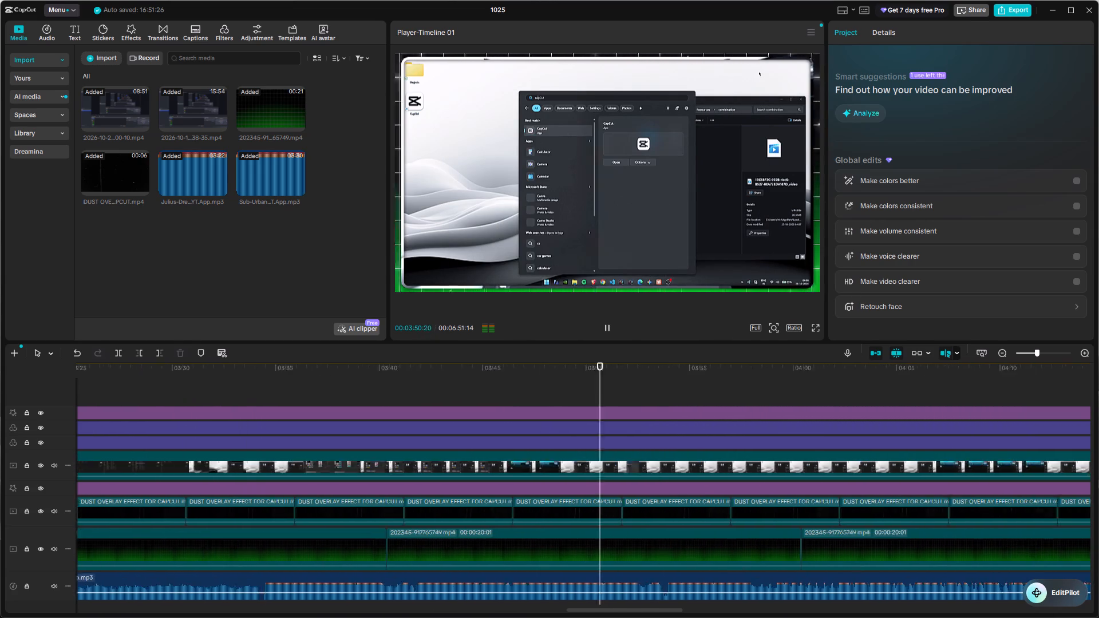
scroll(568, 591, "right", 1)
scroll(568, 591, "up", 2, "ctrl")
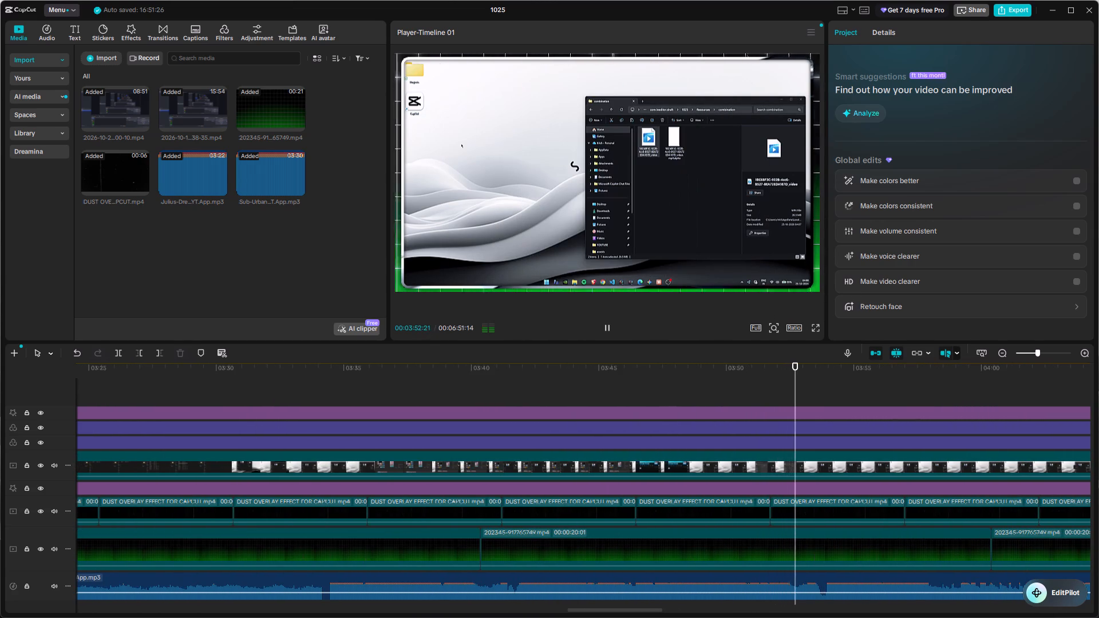
scroll(569, 591, "down", 3, "ctrl")
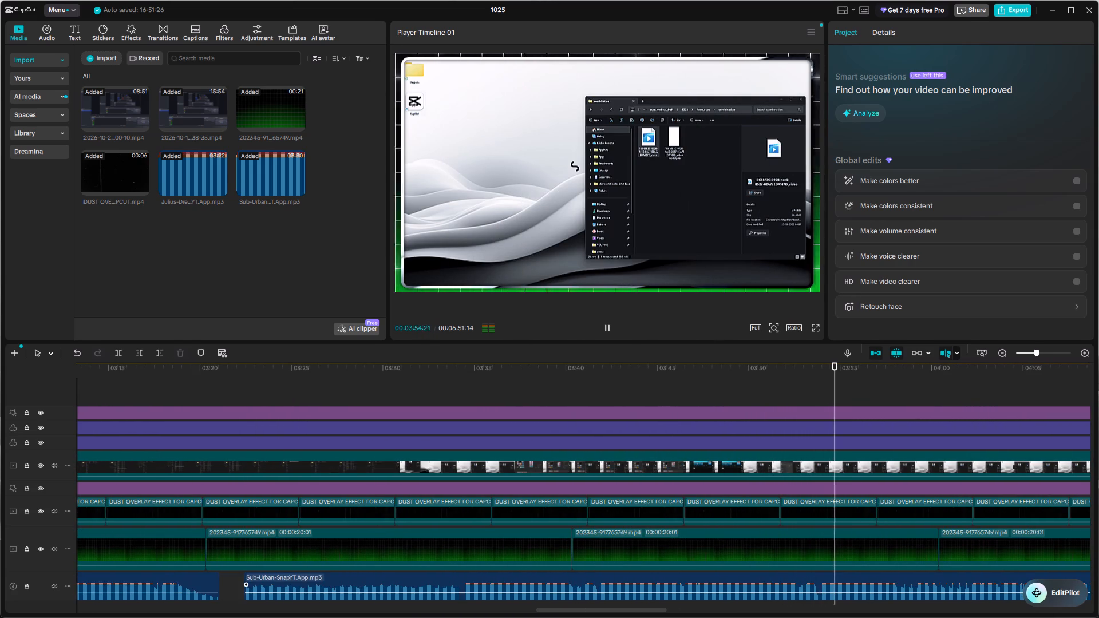
Scrub back across the gap between the two songs and the footage just before it.
left_click(472, 396)
left_click_drag(472, 396, 186, 435)
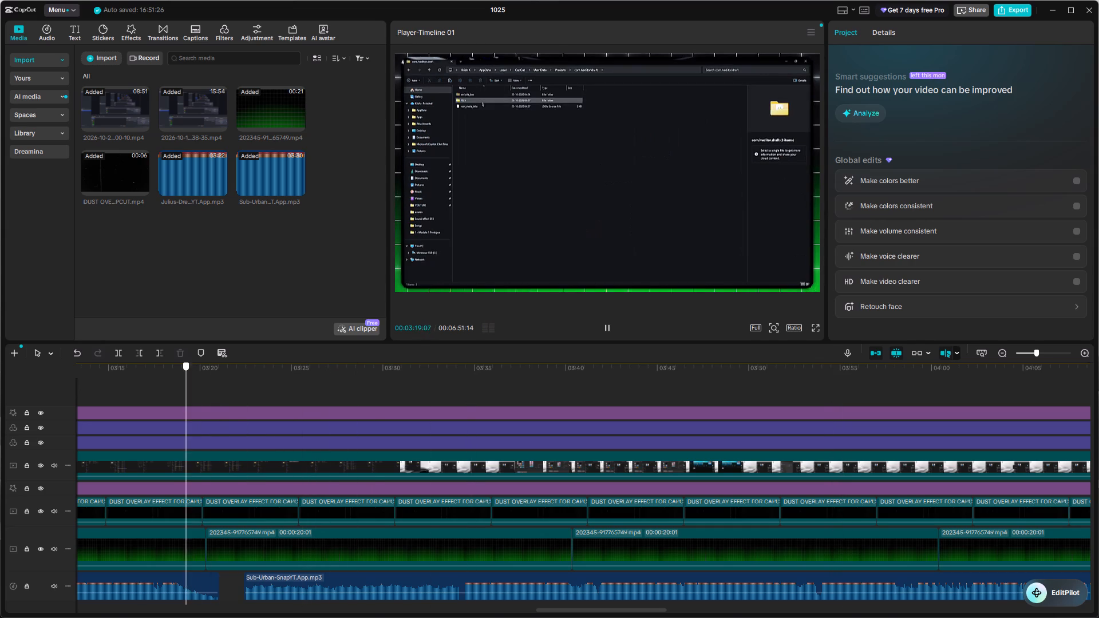
left_click_drag(186, 435, 258, 444)
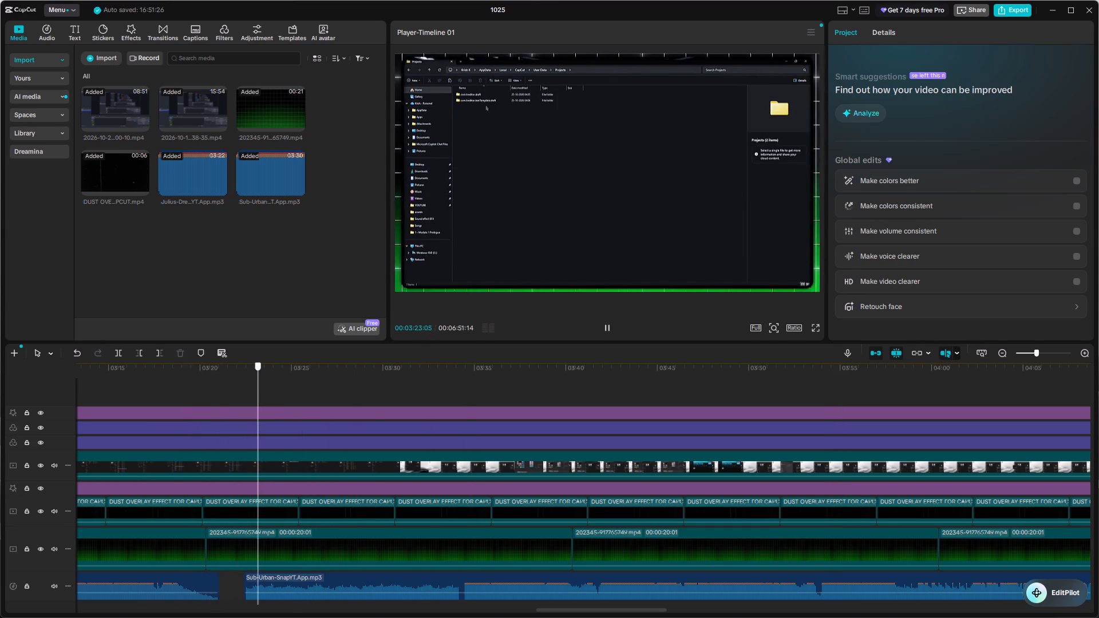
left_click_drag(258, 444, 737, 532)
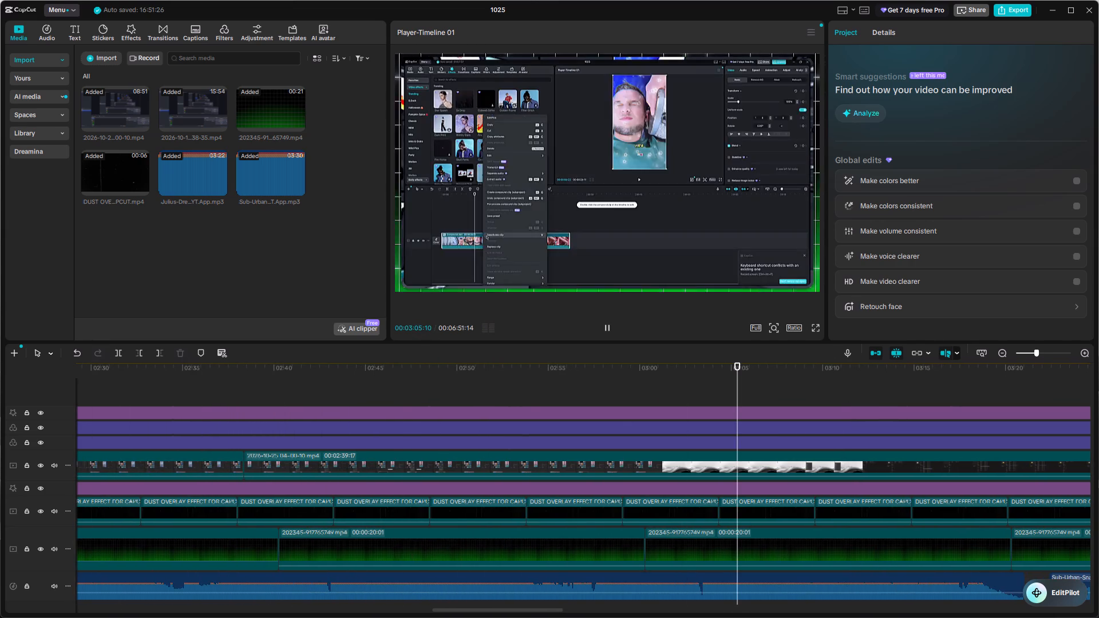
Return to the start of the video and play its opening seconds with the Julius-Dreisig music.
scroll(737, 532, "down", 13, "ctrl")
left_click(546, 377)
left_click_drag(546, 377, 260, 387)
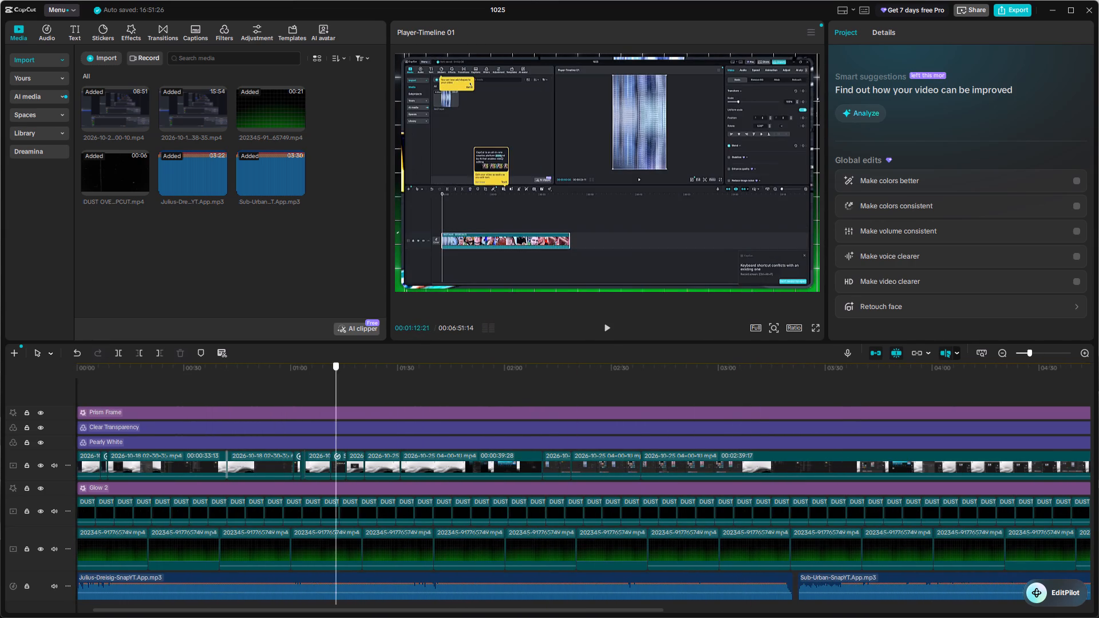
left_click_drag(260, 387, 0, 440)
key("space")
scroll(743, 554, "up", 3)
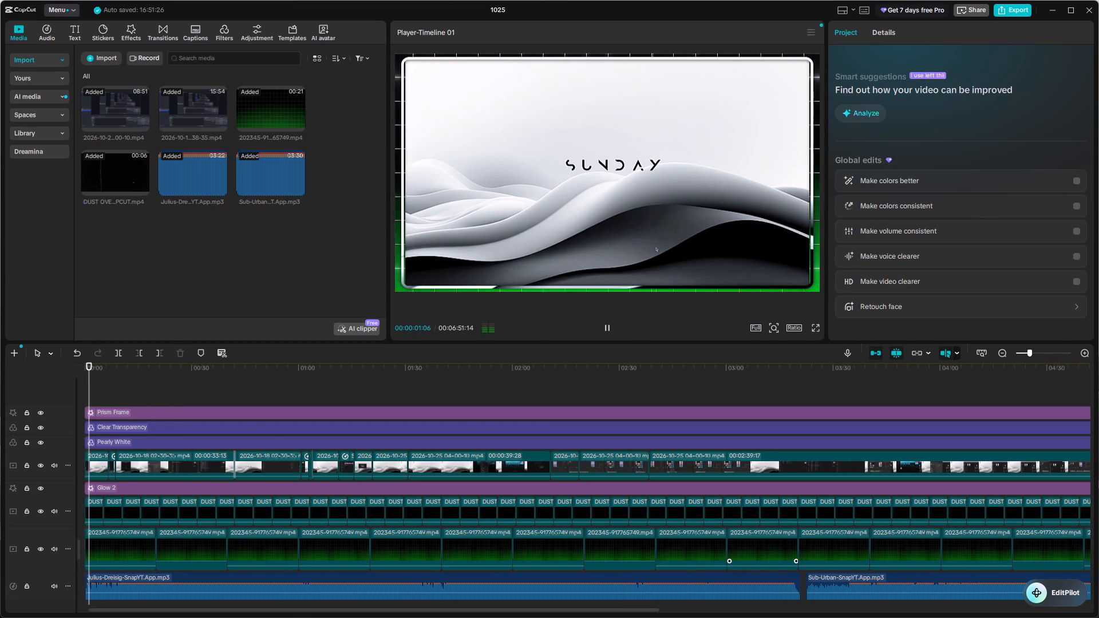
scroll(743, 554, "up", 2)
scroll(743, 554, "up", 8, "ctrl")
scroll(821, 553, "left", 2)
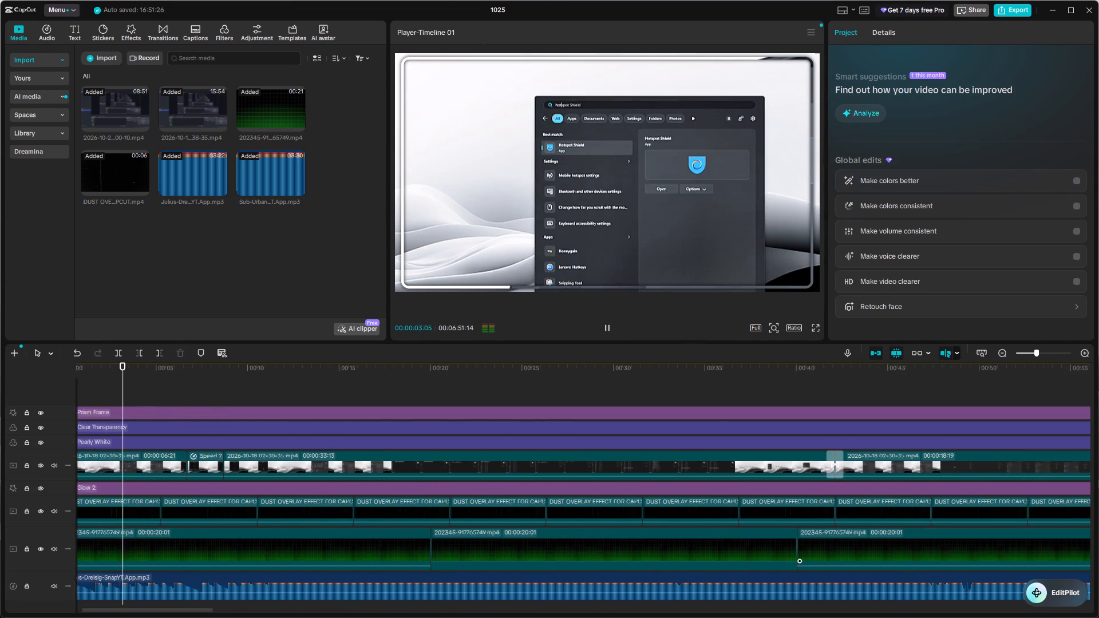
scroll(821, 553, "left", 2)
Scrub through the footage from about 00:50 to about 03:38 to review the clips and the music beneath them.
left_click(693, 389)
left_click_drag(693, 389, 1023, 428)
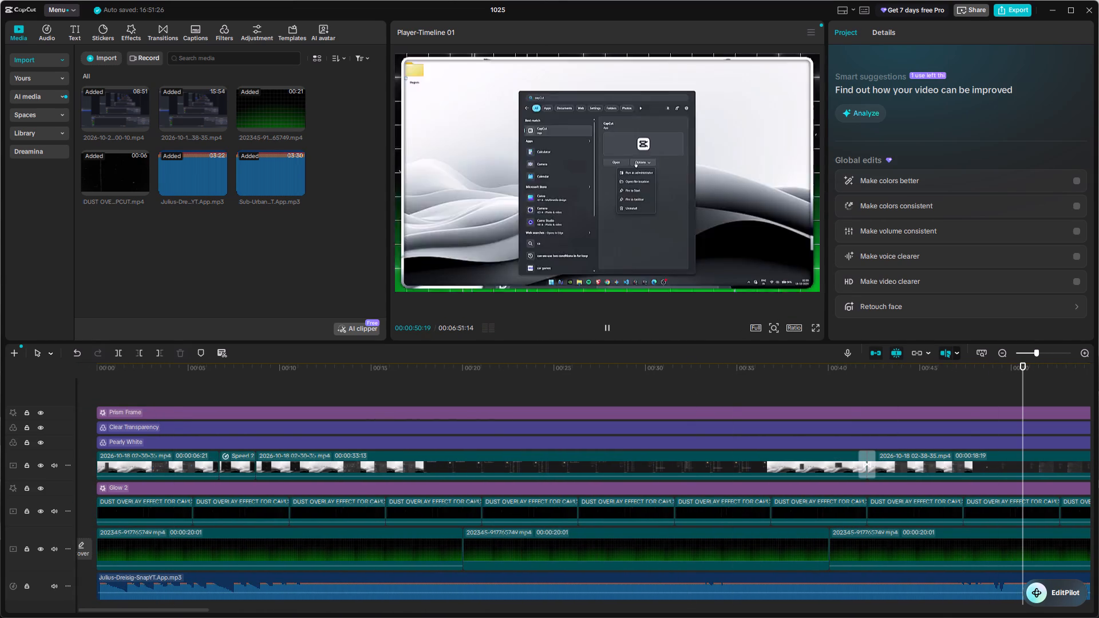
scroll(959, 445, "left", 1)
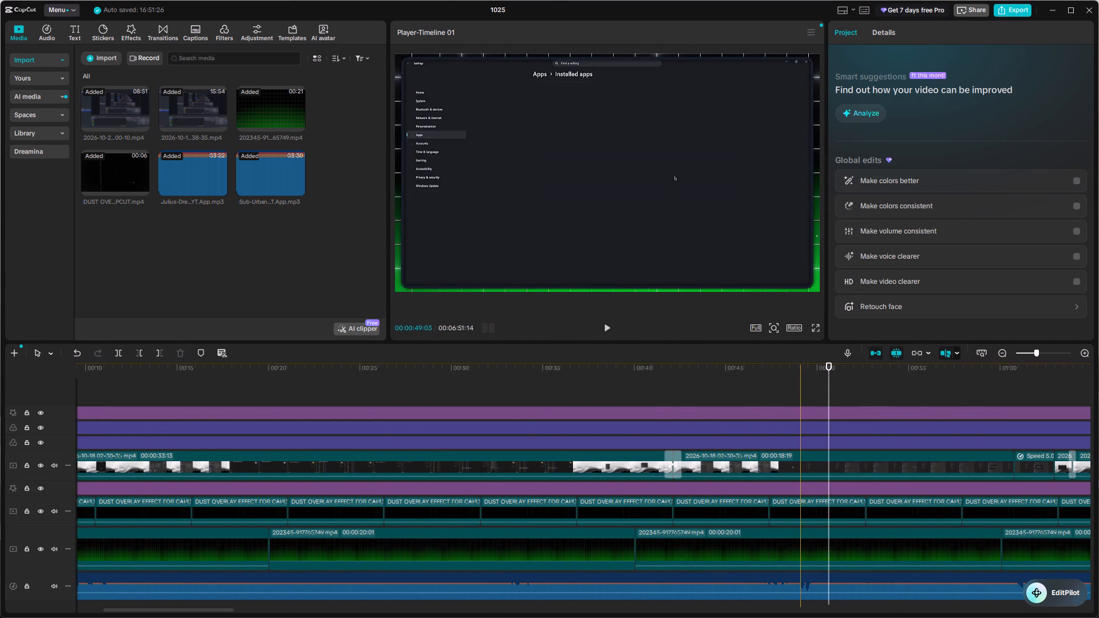
double_click(801, 363)
left_click_drag(801, 363, 1098, 388)
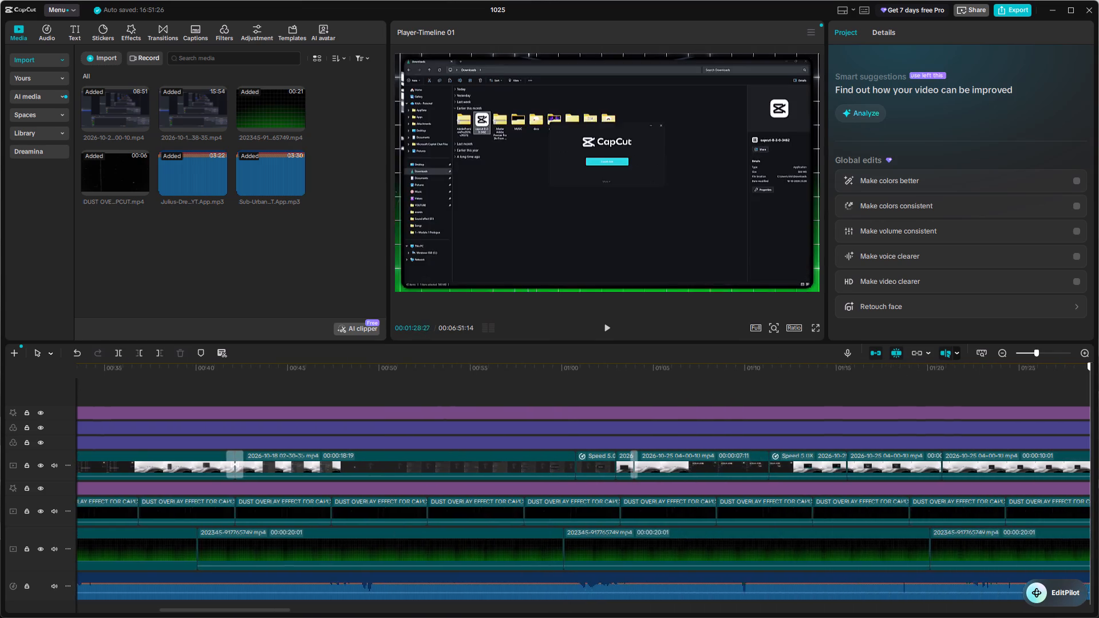
left_click_drag(1098, 388, 1098, 386)
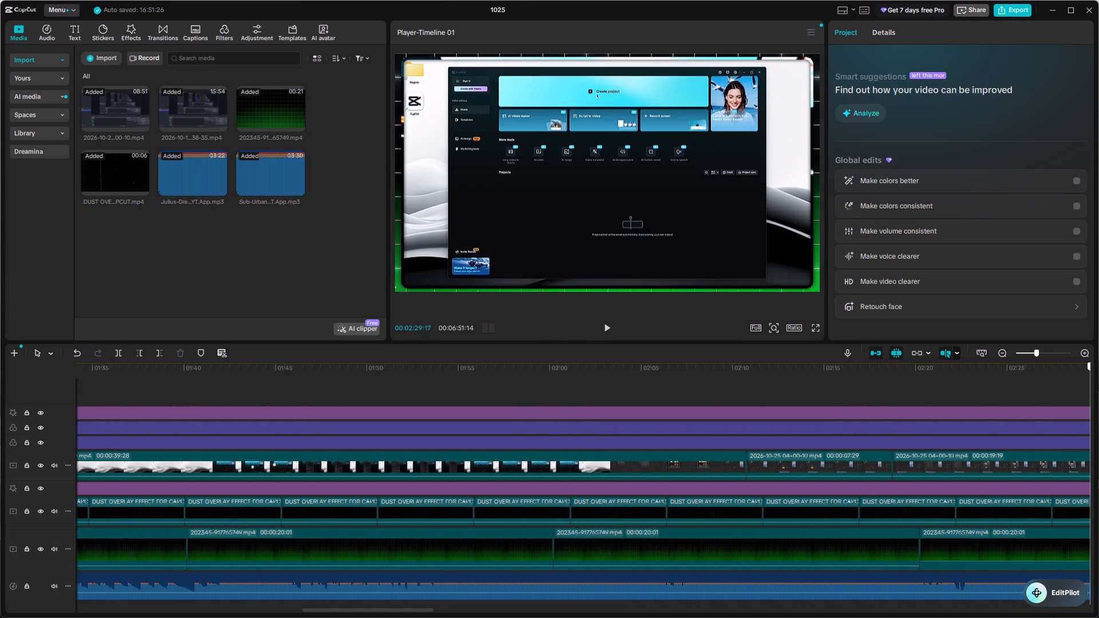
left_click_drag(1098, 386, 1098, 421)
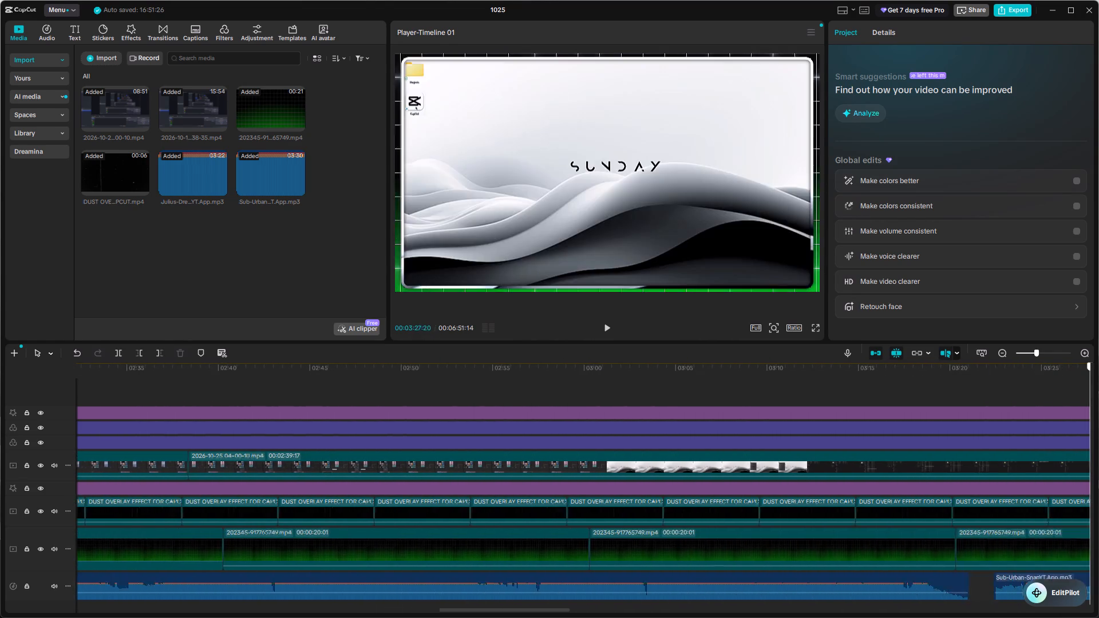
left_click_drag(1098, 421, 415, 428)
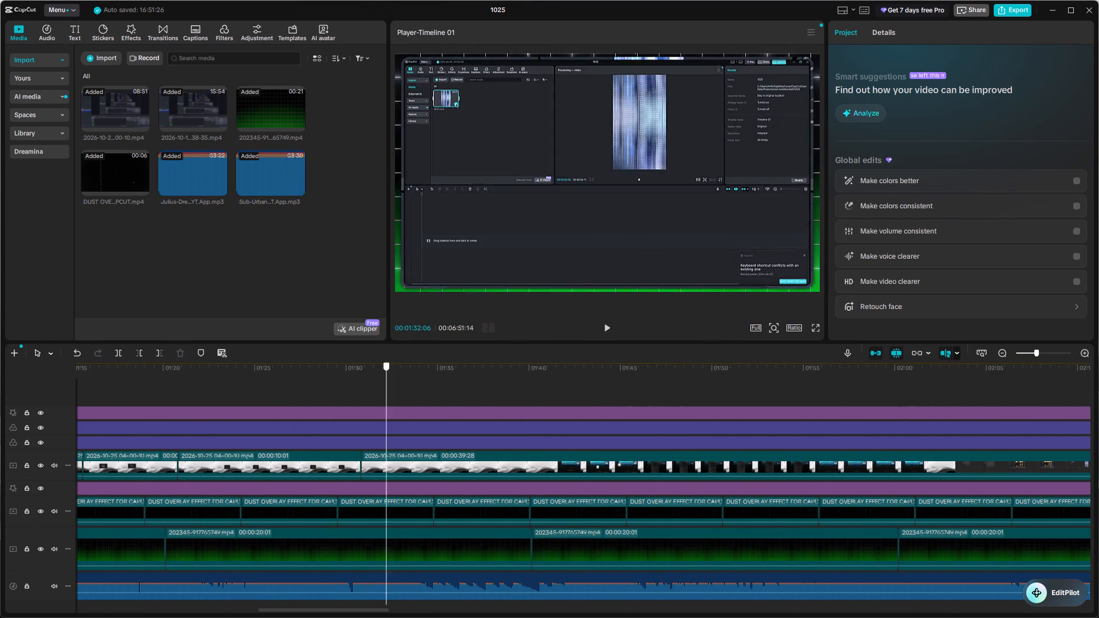
left_click_drag(415, 428, 1098, 374)
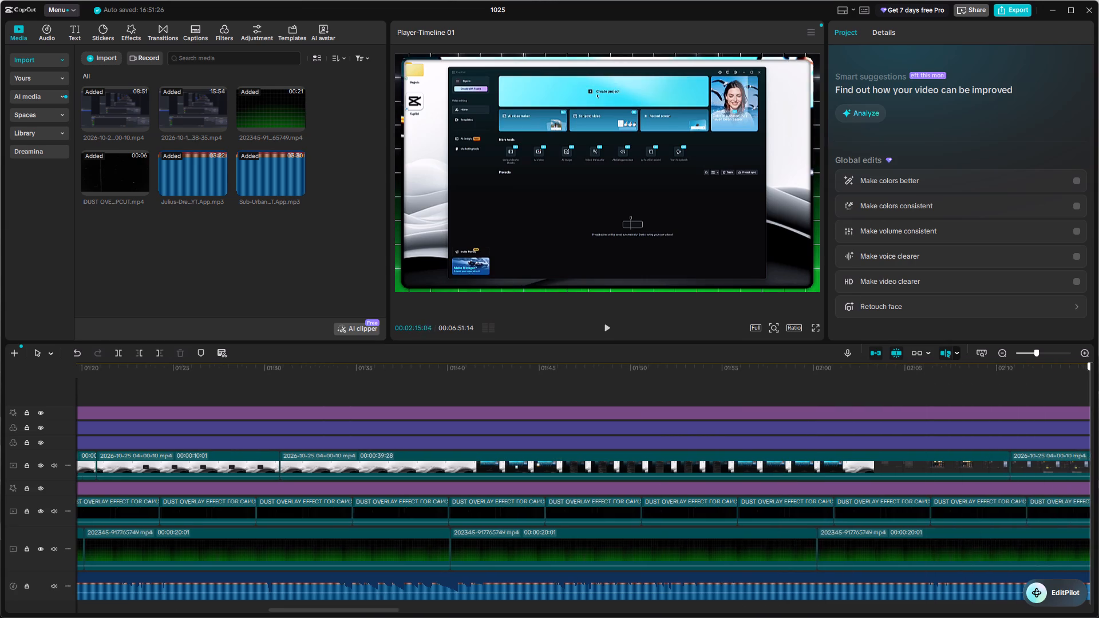
left_click_drag(1098, 374, 1013, 390)
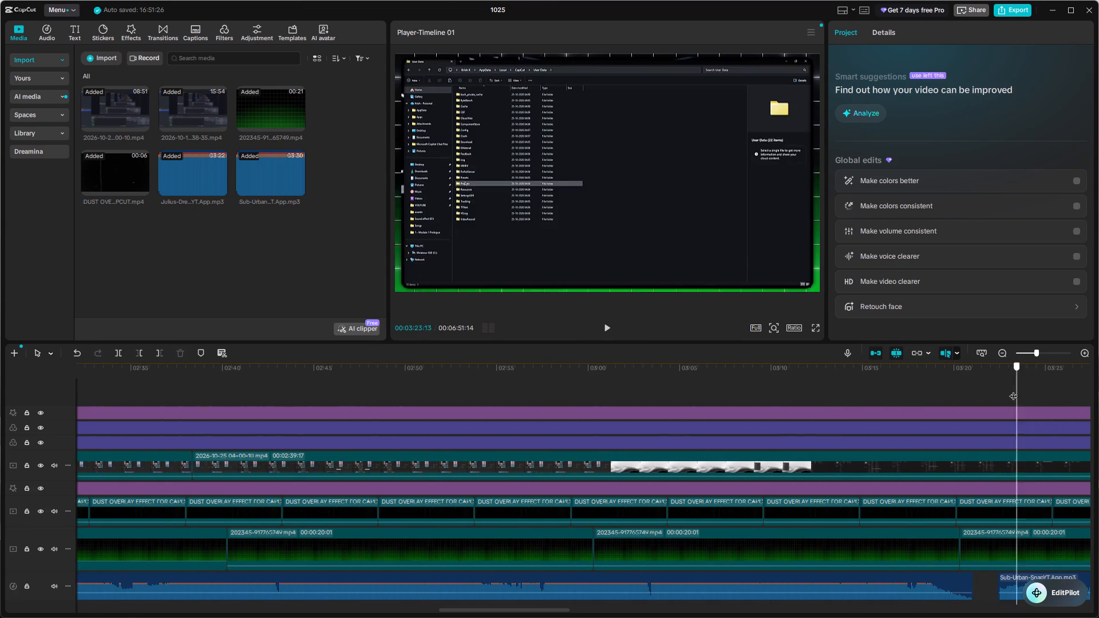
left_click_drag(1013, 390, 555, 408)
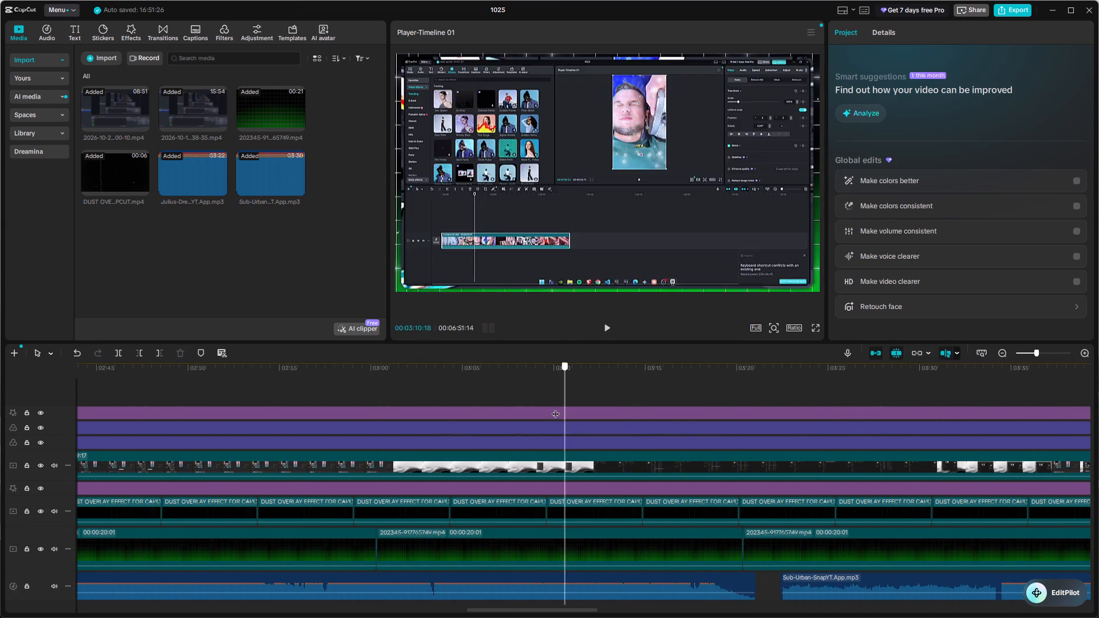
left_click_drag(555, 408, 711, 407)
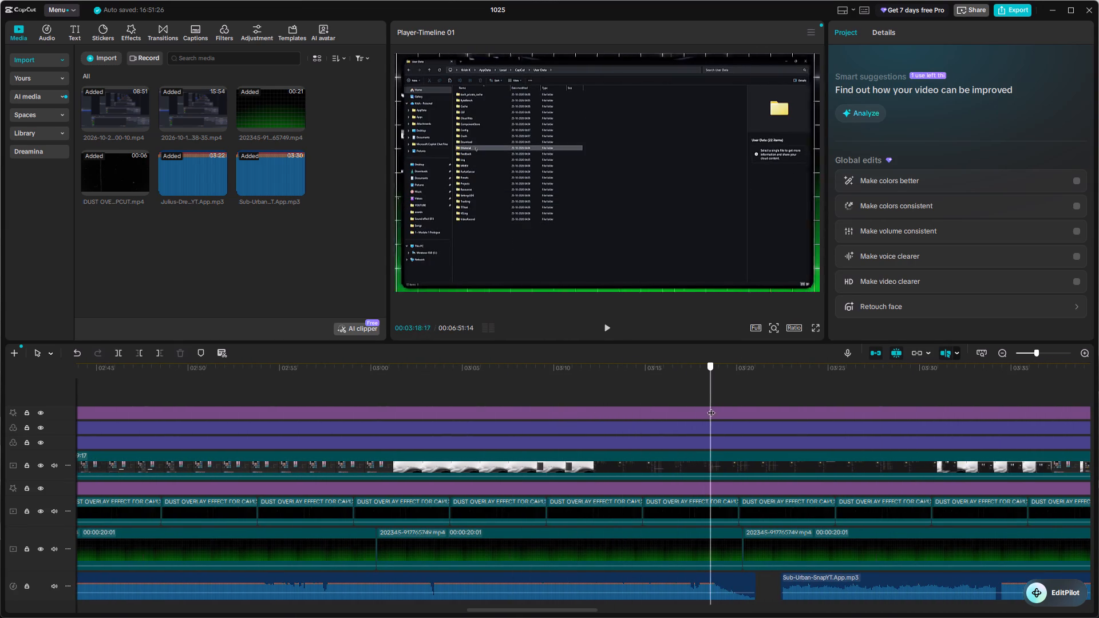
left_click_drag(711, 407, 833, 385)
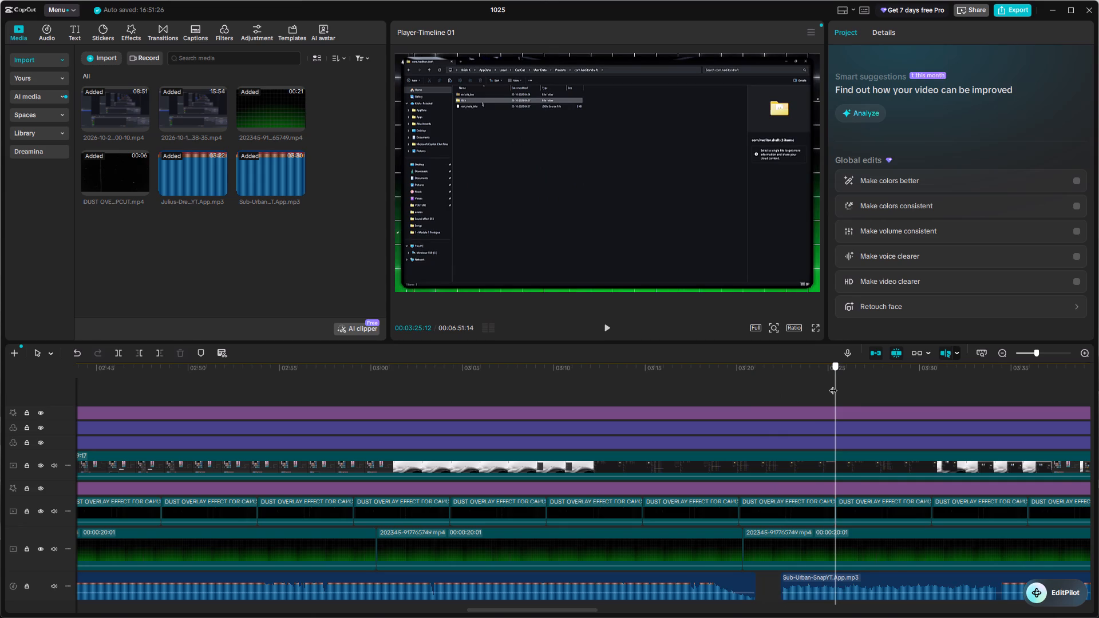
left_click_drag(833, 385, 1073, 385)
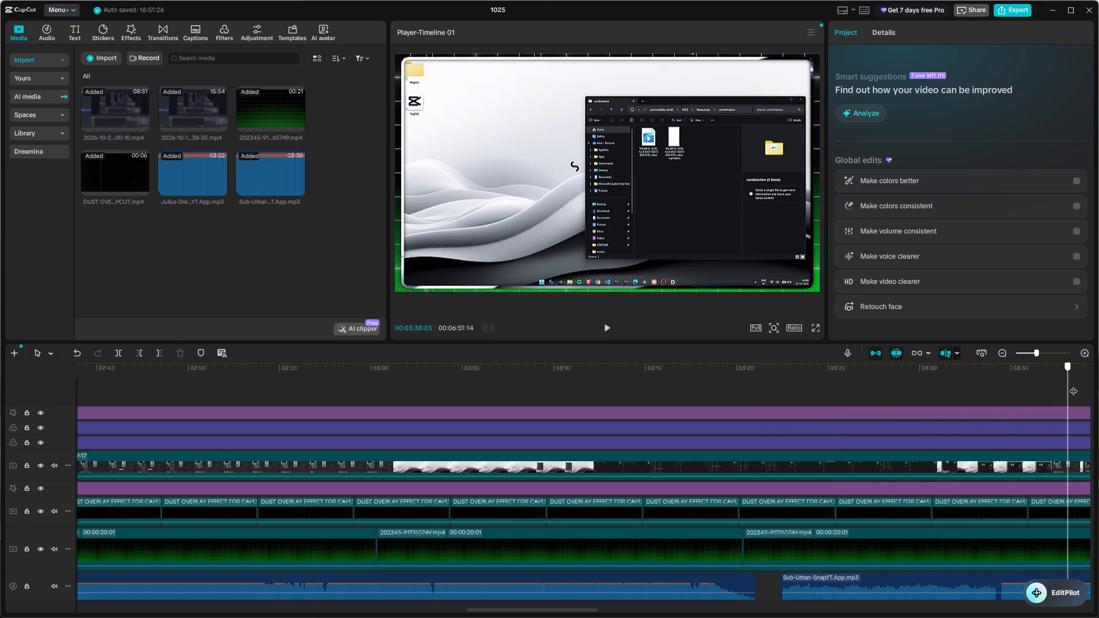
Replay the song changeover, then play the Julius-Dreisig ending from about 03:14 to examine its fade.
left_click_drag(1073, 385, 590, 415)
key("space")
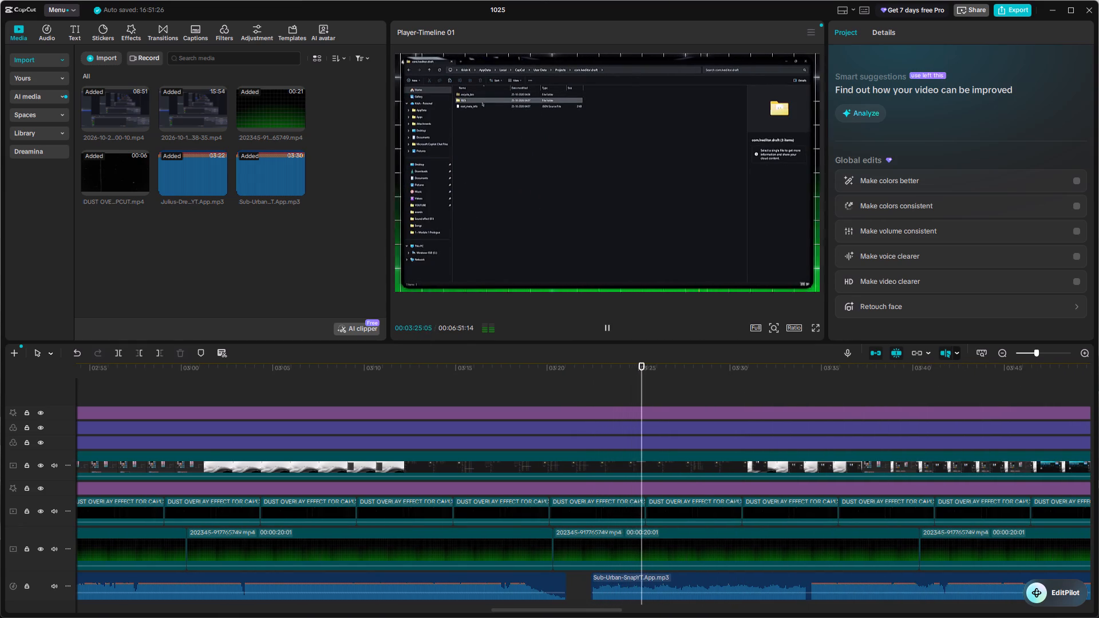
scroll(700, 501, "up", 3, "ctrl")
left_click(593, 386)
left_click_drag(593, 386, 456, 395)
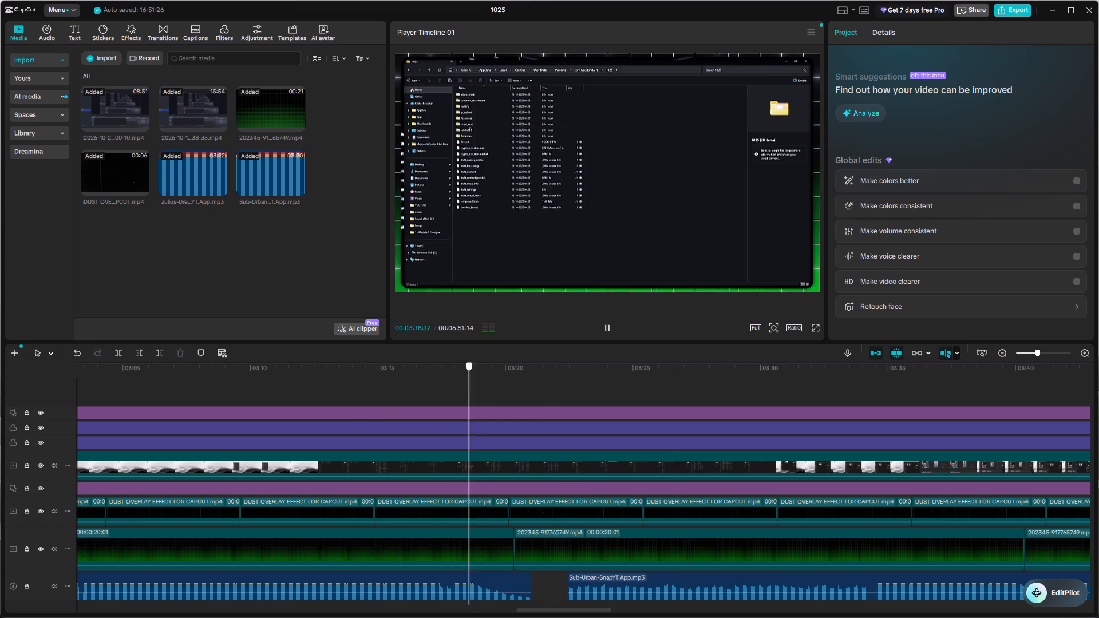
left_click_drag(456, 395, 366, 410)
key("space")
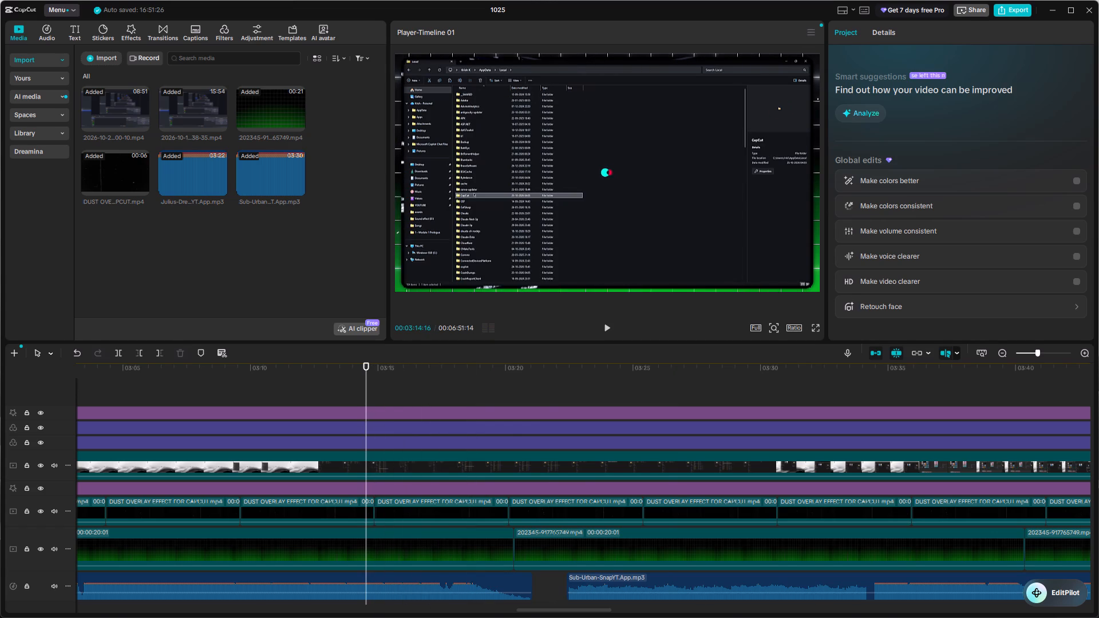
key("space")
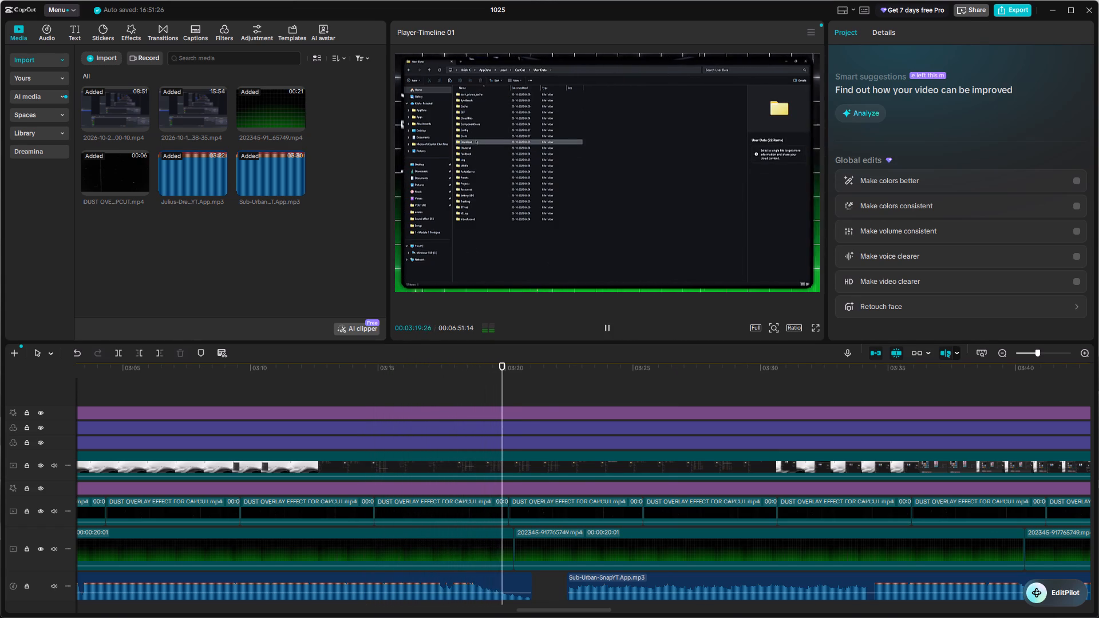
Replay the footage and music from about 03:09 into the start of the Sub-Urban song.
left_click(451, 383)
left_click_drag(451, 383, 226, 459)
key("space")
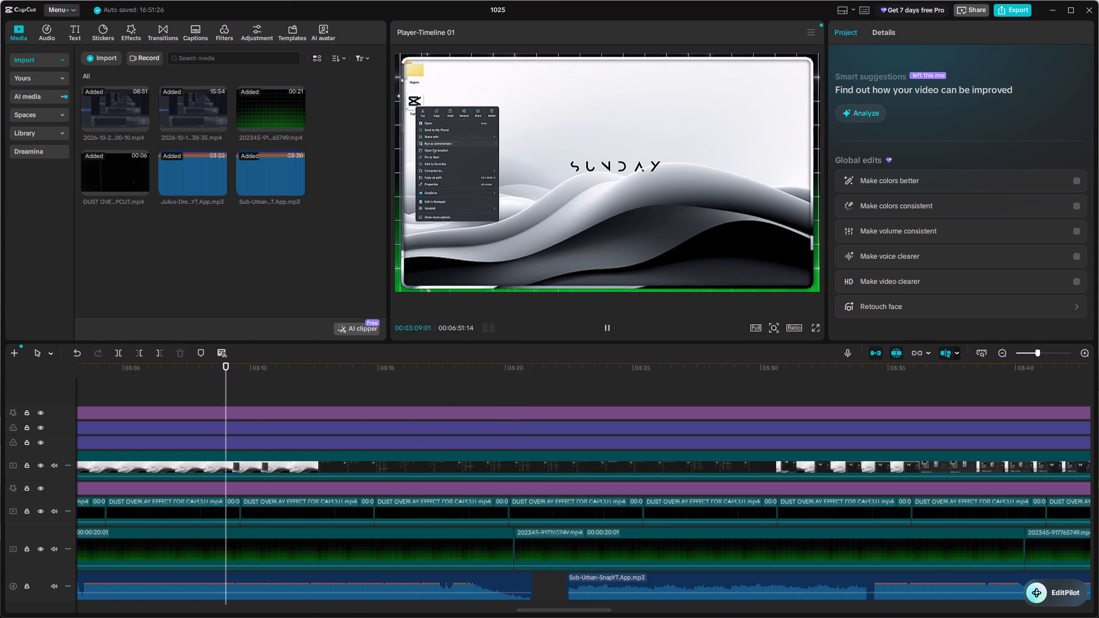
key("space")
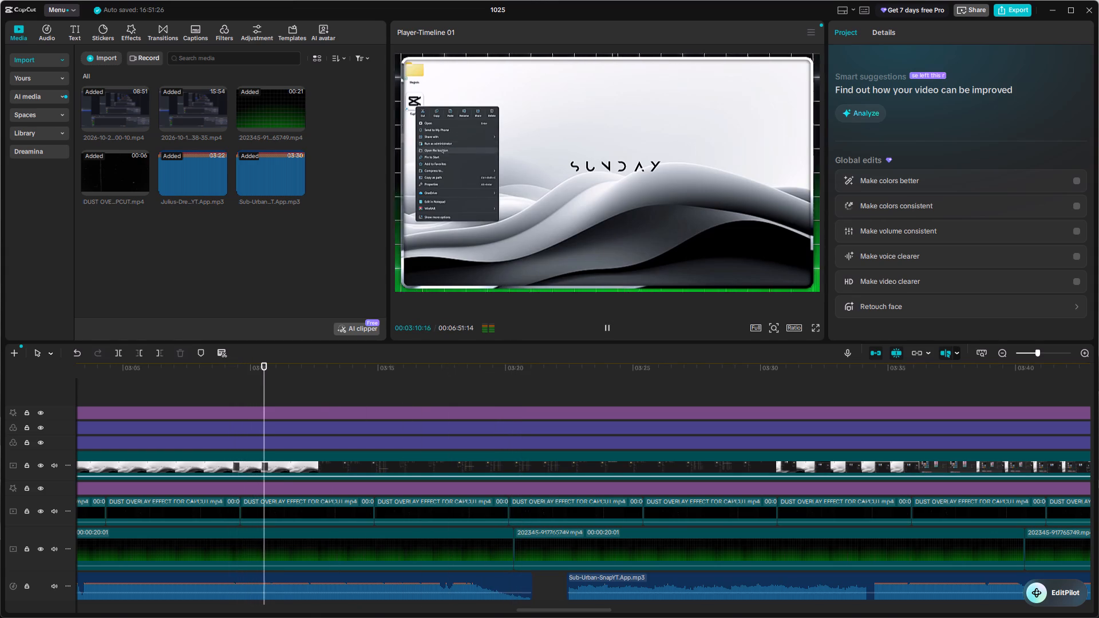
scroll(319, 478, "up", 6, "ctrl")
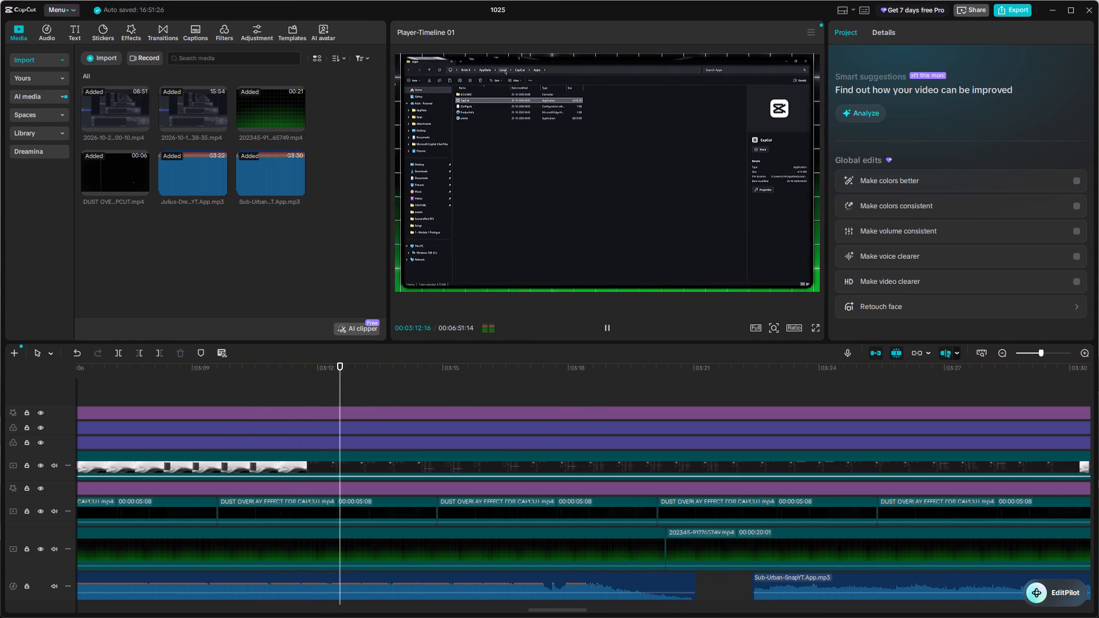
scroll(421, 522, "up", 2, "ctrl")
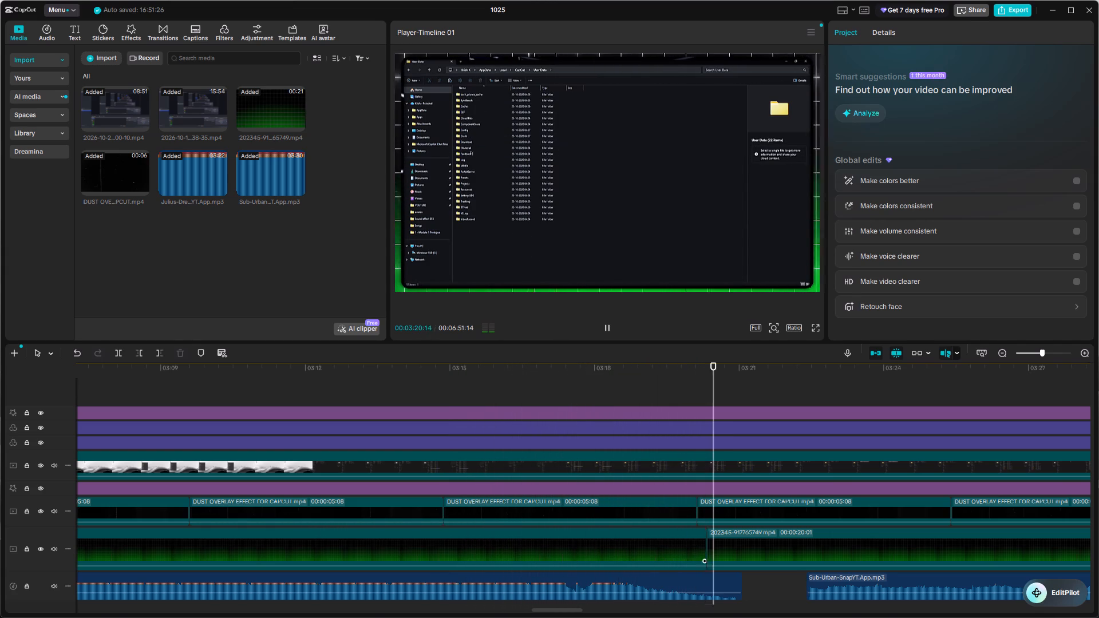
scroll(599, 591, "up", 2, "ctrl")
scroll(673, 571, "up", 3, "ctrl")
scroll(673, 571, "left", 1)
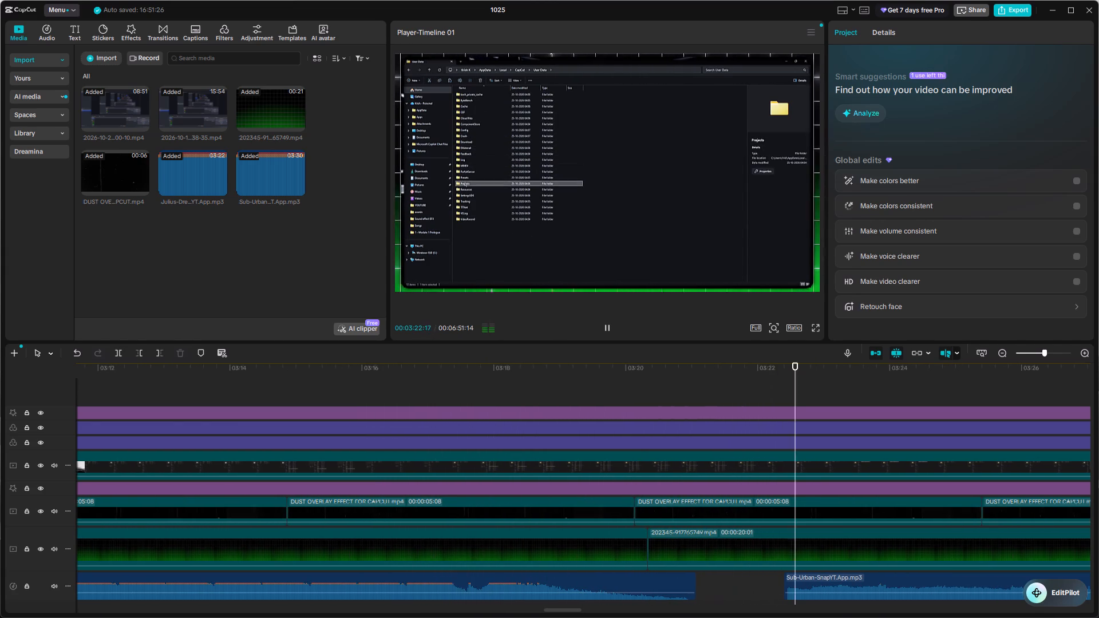
Scrub around 03:19, then replay the Julius-Dreisig ending from about 03:14 into the gap between the songs.
left_click(654, 398)
left_click_drag(654, 398, 619, 414)
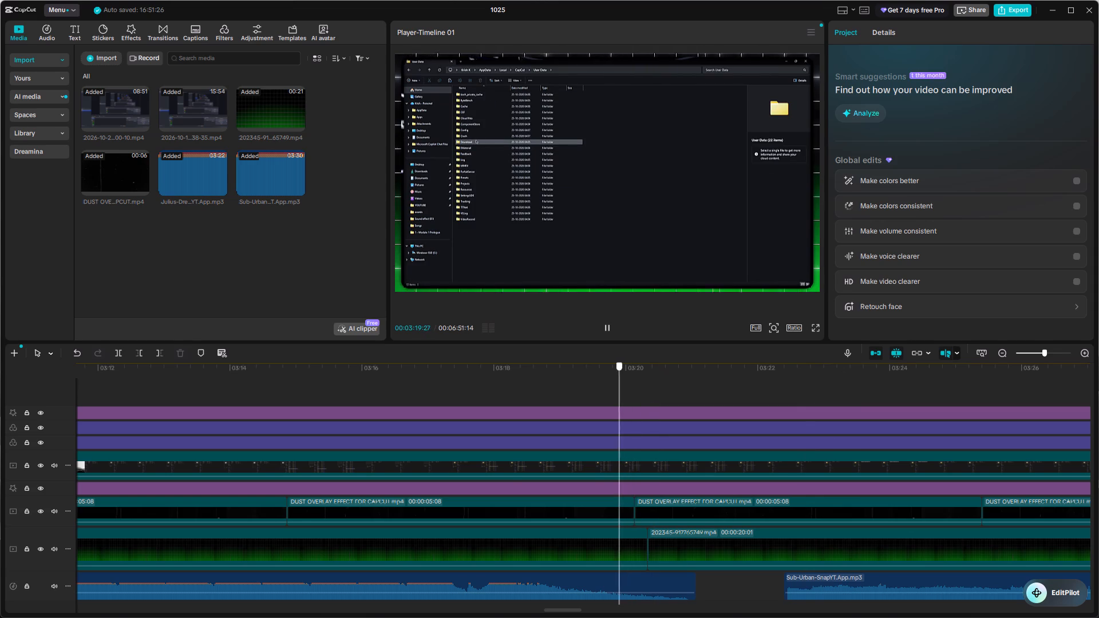
left_click_drag(619, 414, 568, 503)
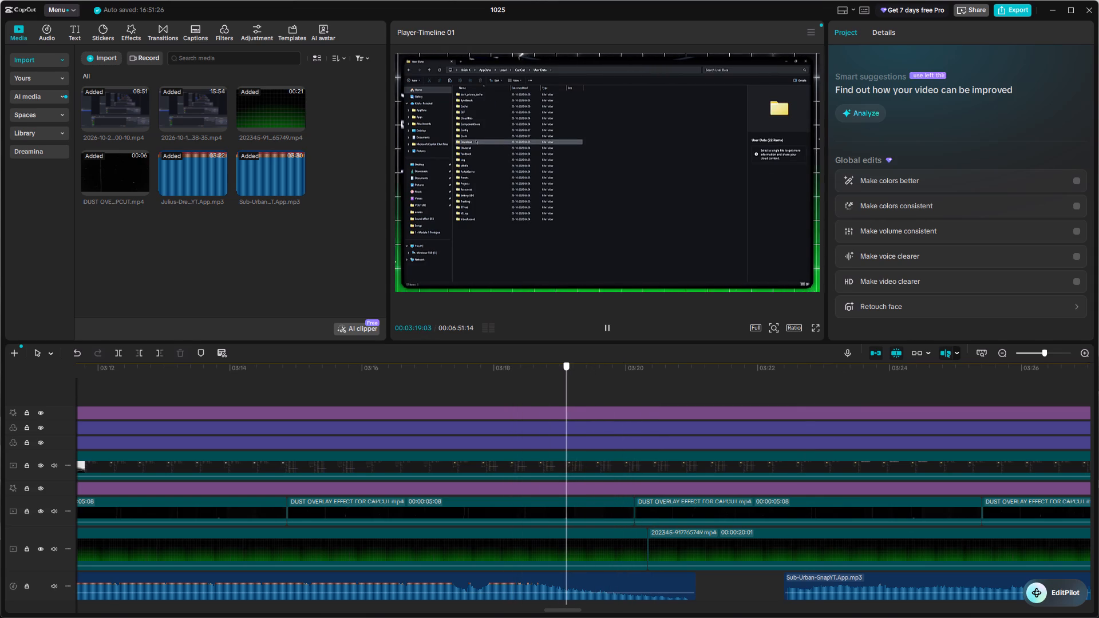
left_click_drag(568, 503, 591, 516)
left_click(627, 514)
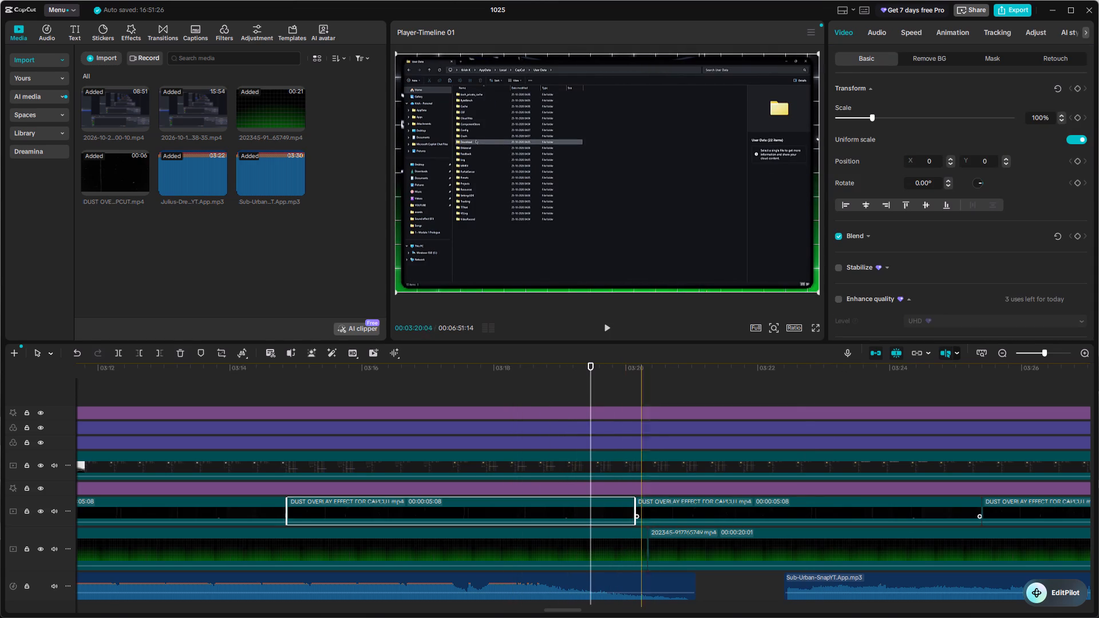
left_click(555, 393)
left_click_drag(555, 393, 273, 482)
key("space")
scroll(482, 470, "up", 4, "ctrl")
scroll(482, 470, "left", 1)
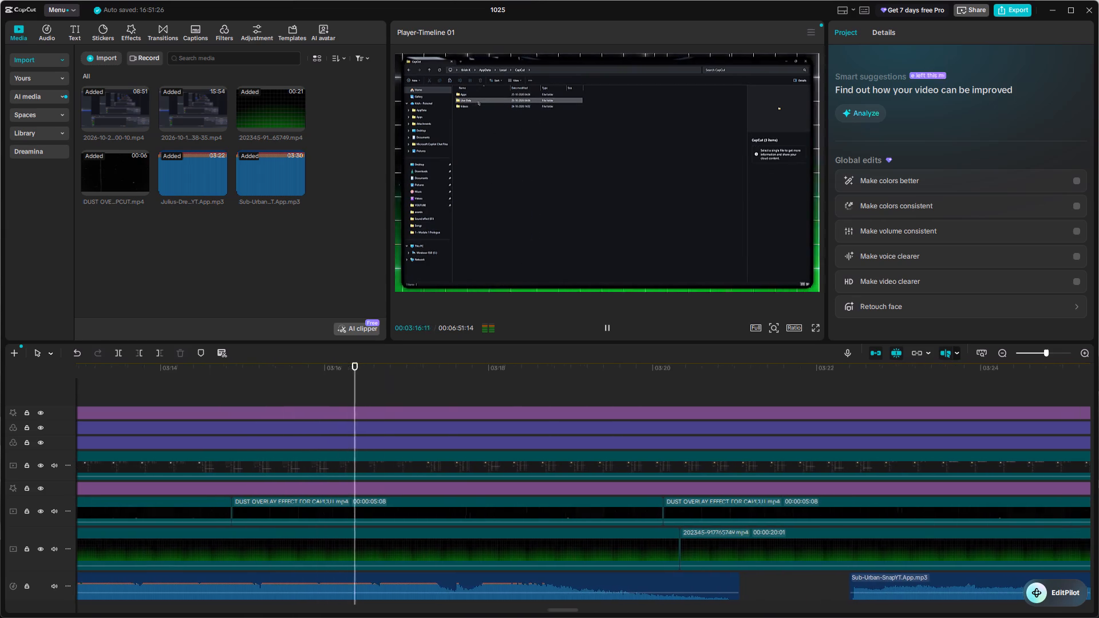
scroll(482, 470, "left", 1)
scroll(482, 470, "down", 3, "ctrl")
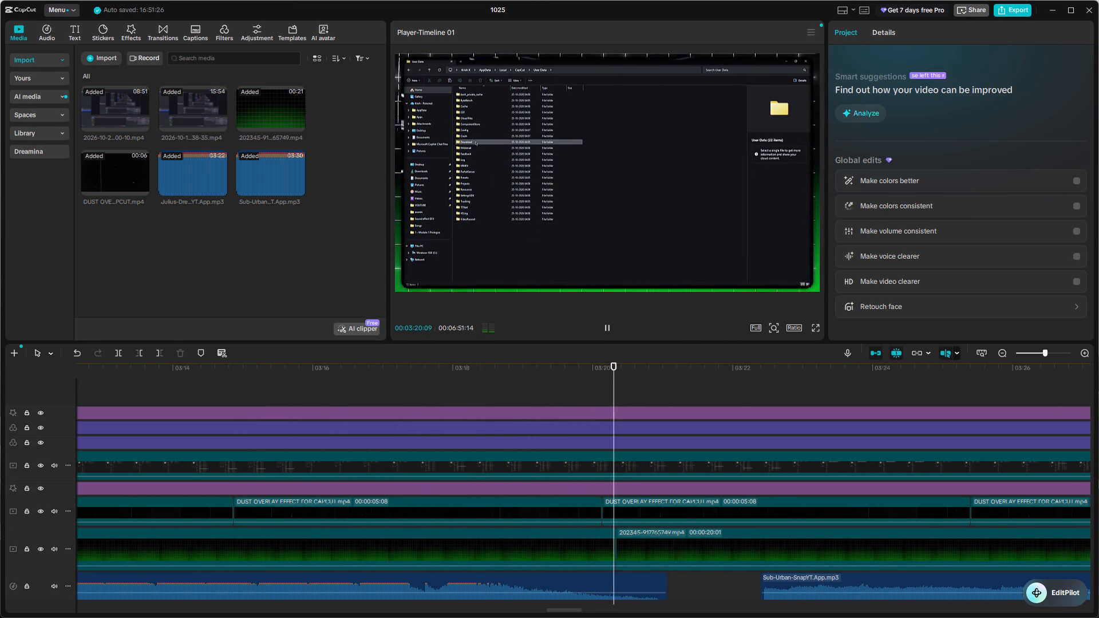
scroll(565, 490, "left", 1)
key("space")
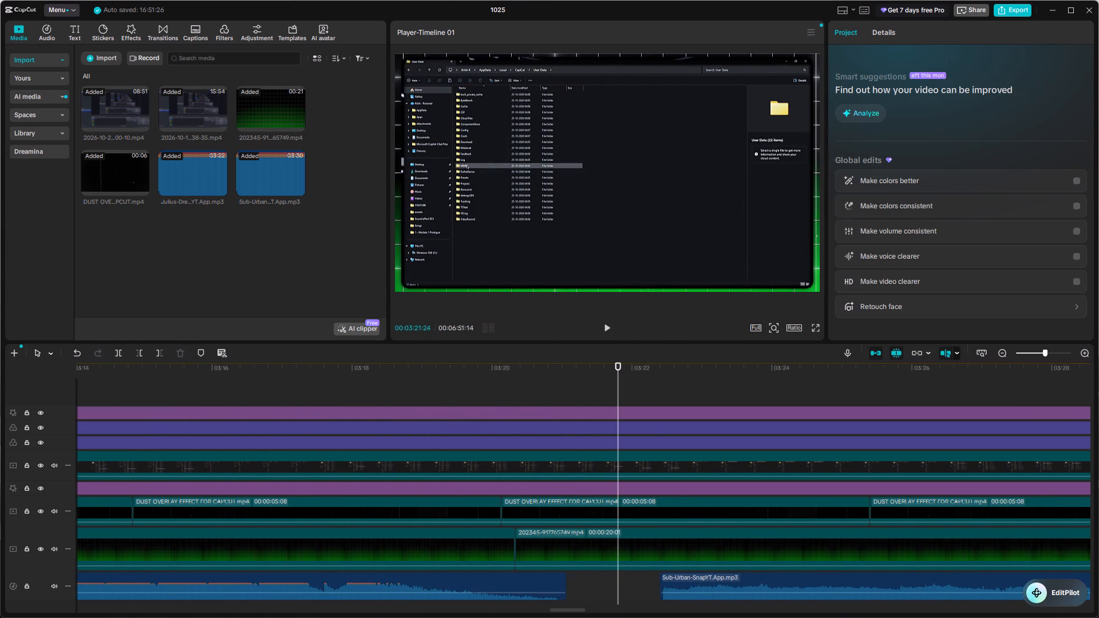
Replay the footage from about 03:13 to examine how it runs against the end of the Julius-Dreisig song.
scroll(611, 516, "down", 9, "ctrl")
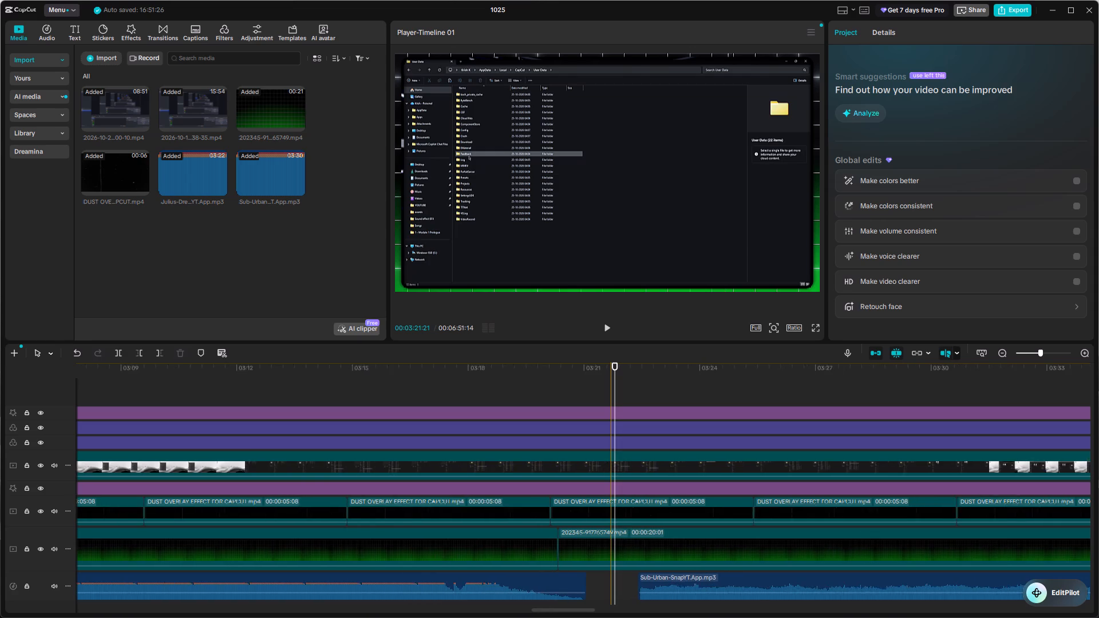
scroll(611, 516, "down", 3, "ctrl")
scroll(611, 516, "up", 5, "ctrl")
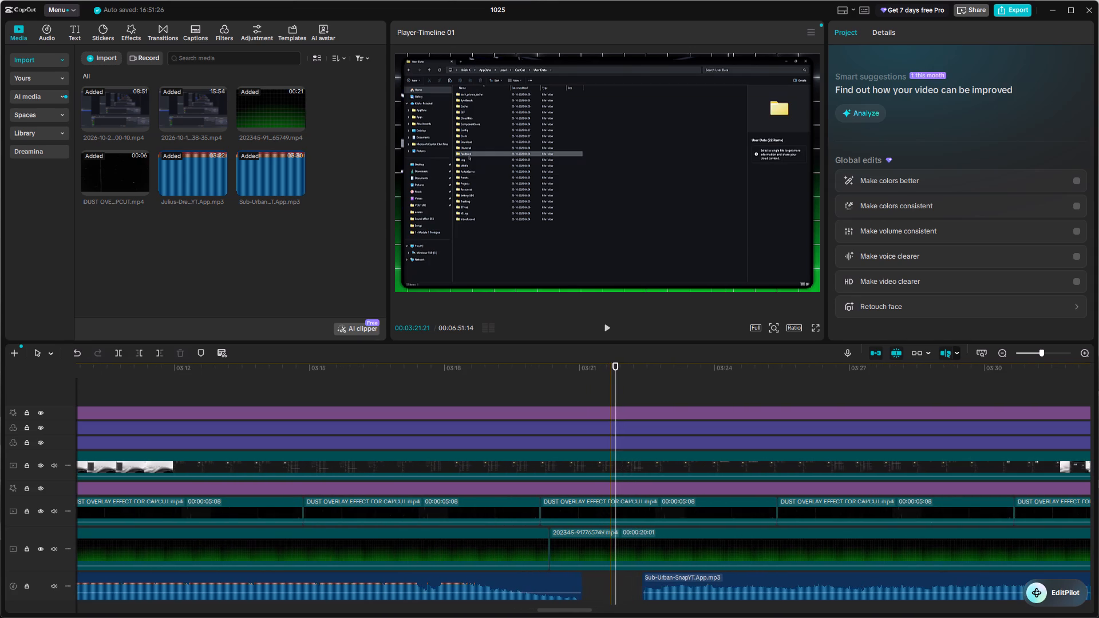
scroll(611, 516, "up", 3, "ctrl")
scroll(611, 516, "down", 3, "ctrl")
left_click(566, 394)
left_click_drag(566, 394, 424, 383)
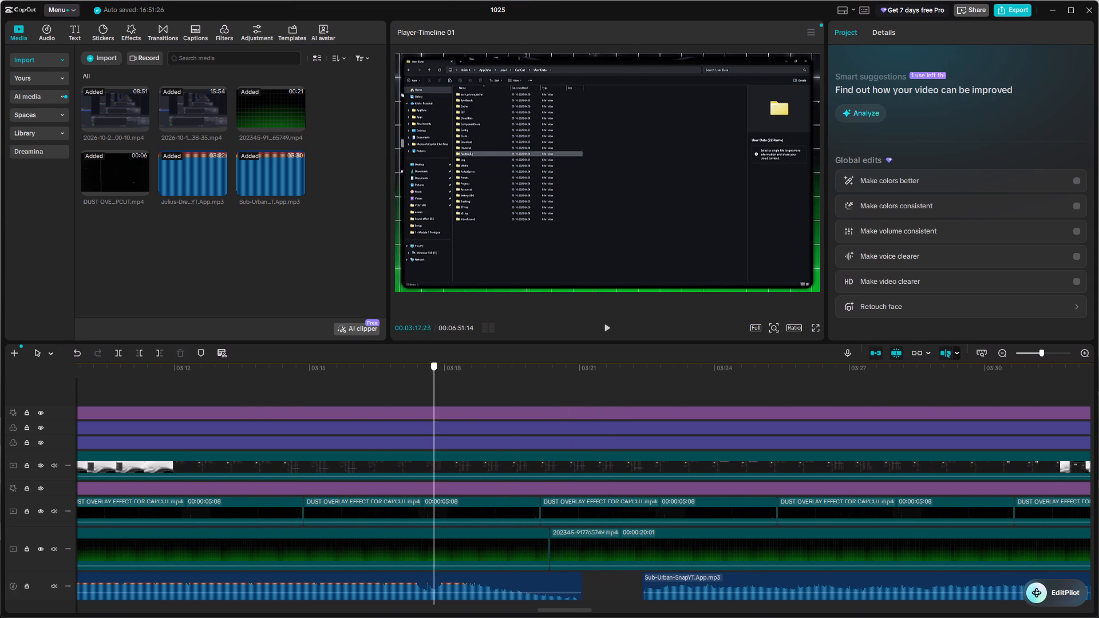
left_click_drag(424, 383, 230, 546)
key("space")
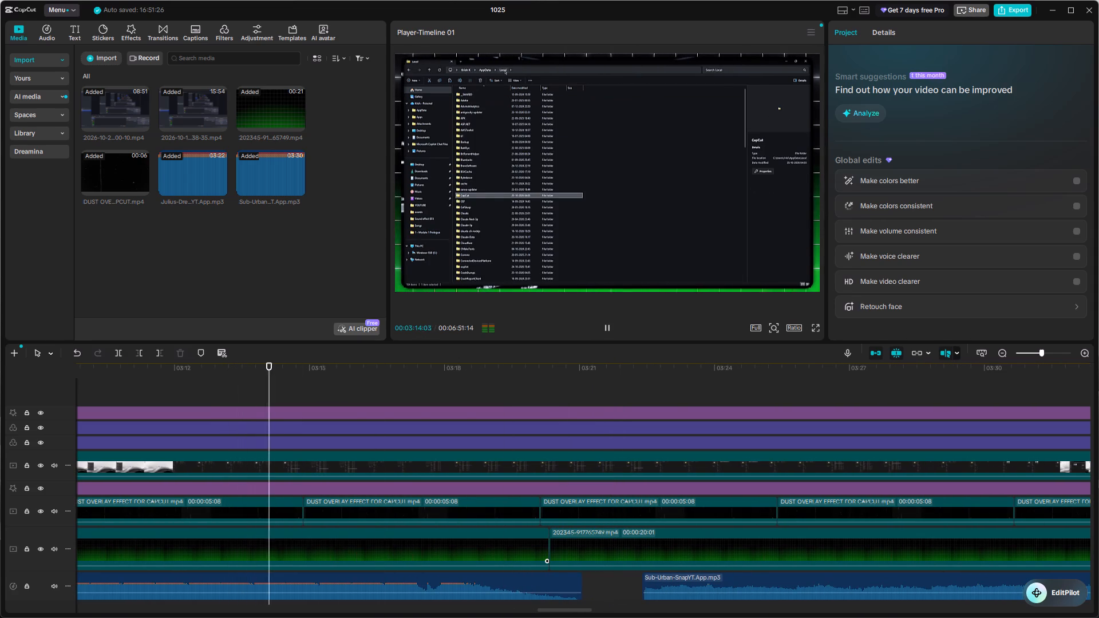
scroll(367, 494, "up", 7, "ctrl")
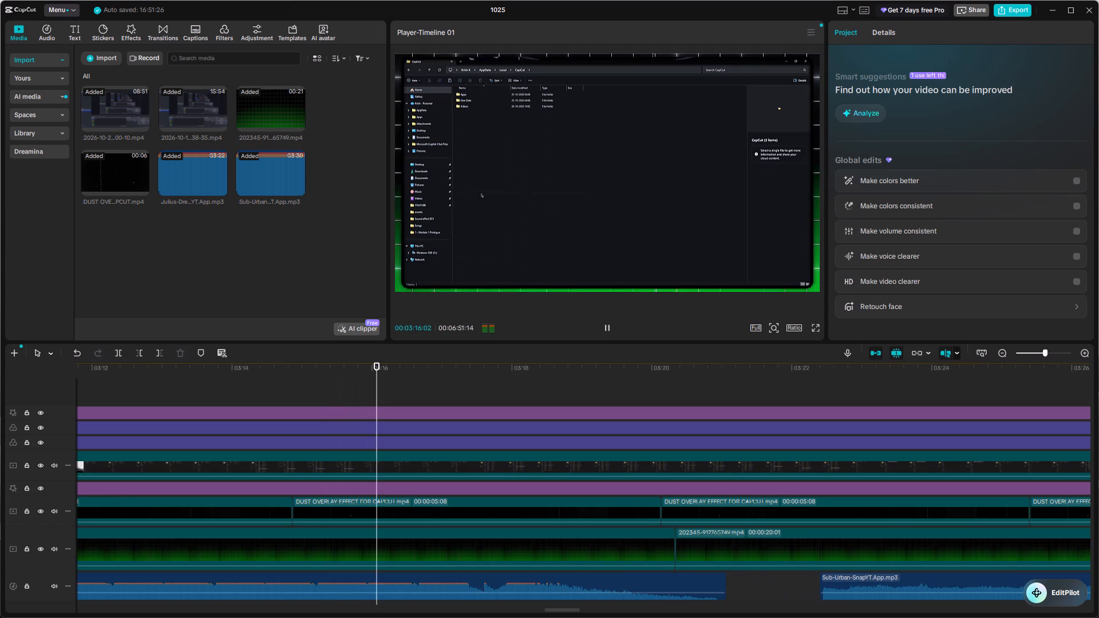
scroll(367, 494, "left", 1)
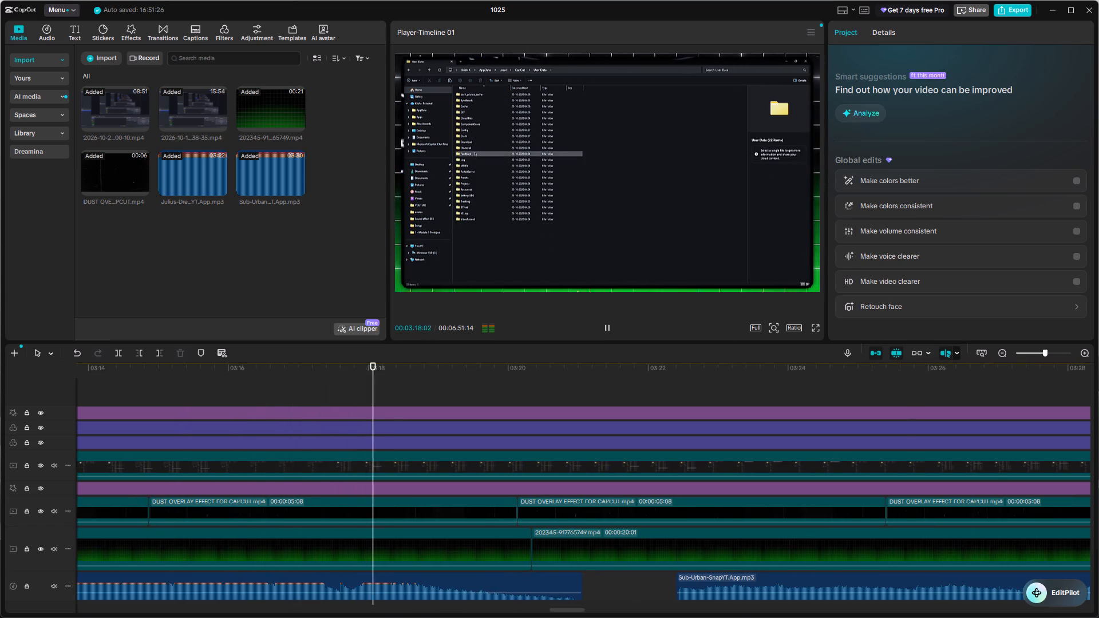
left_click(367, 494)
scroll(367, 494, "up", 5, "ctrl")
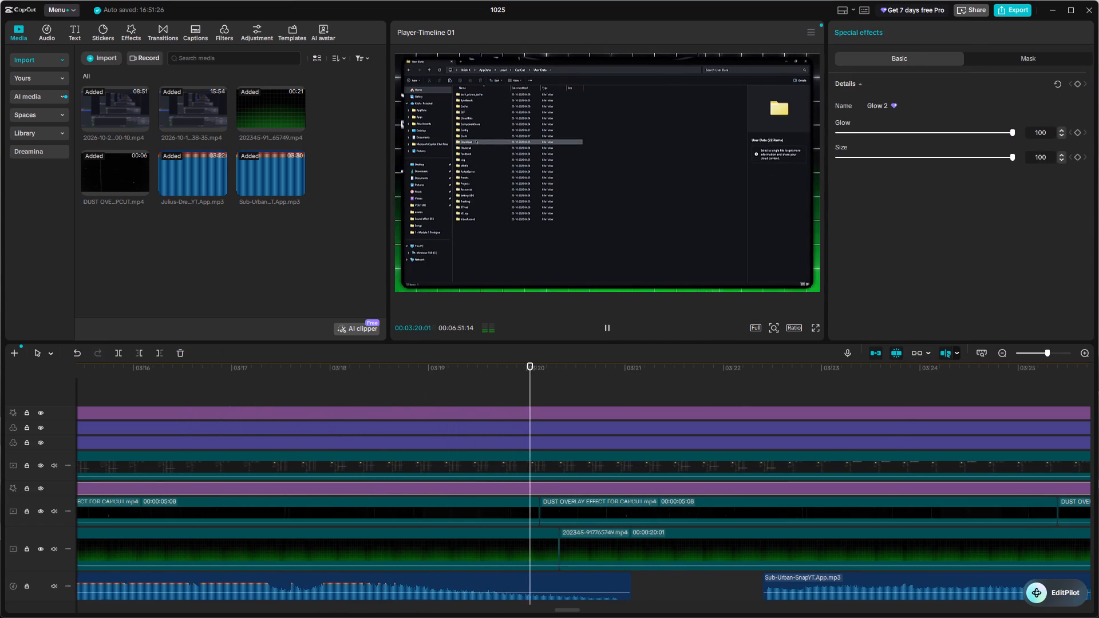
scroll(525, 451, "left", 1)
key("space")
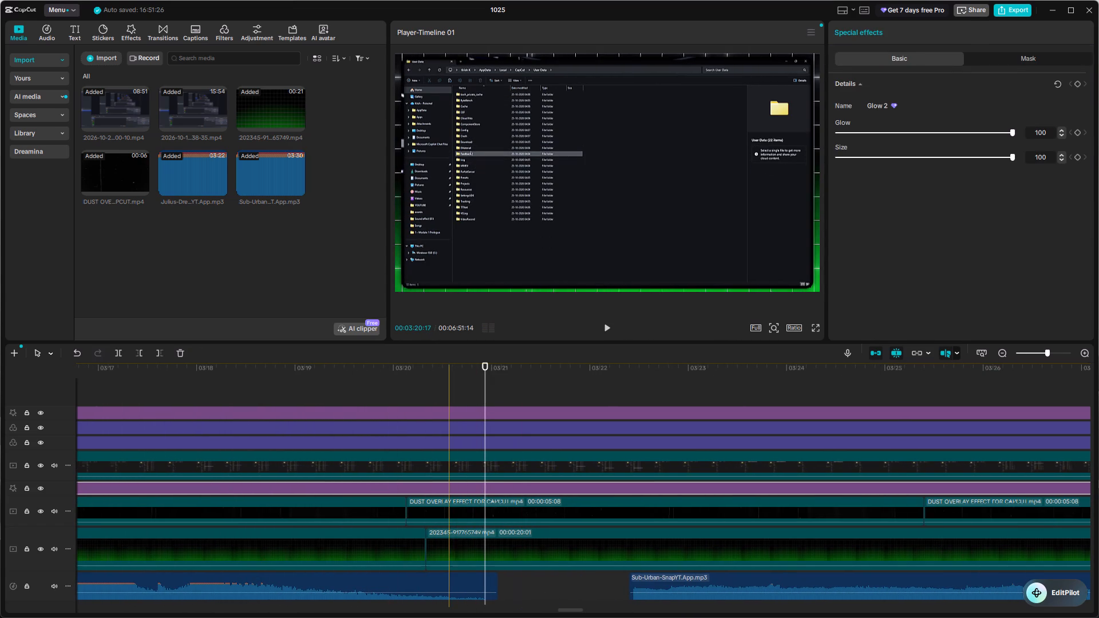
Find the redundant folder-browsing stretch before the song gap and split the screen recording at 03:17:18.
left_click(449, 394)
left_click(382, 402)
left_click_drag(382, 402, 405, 406)
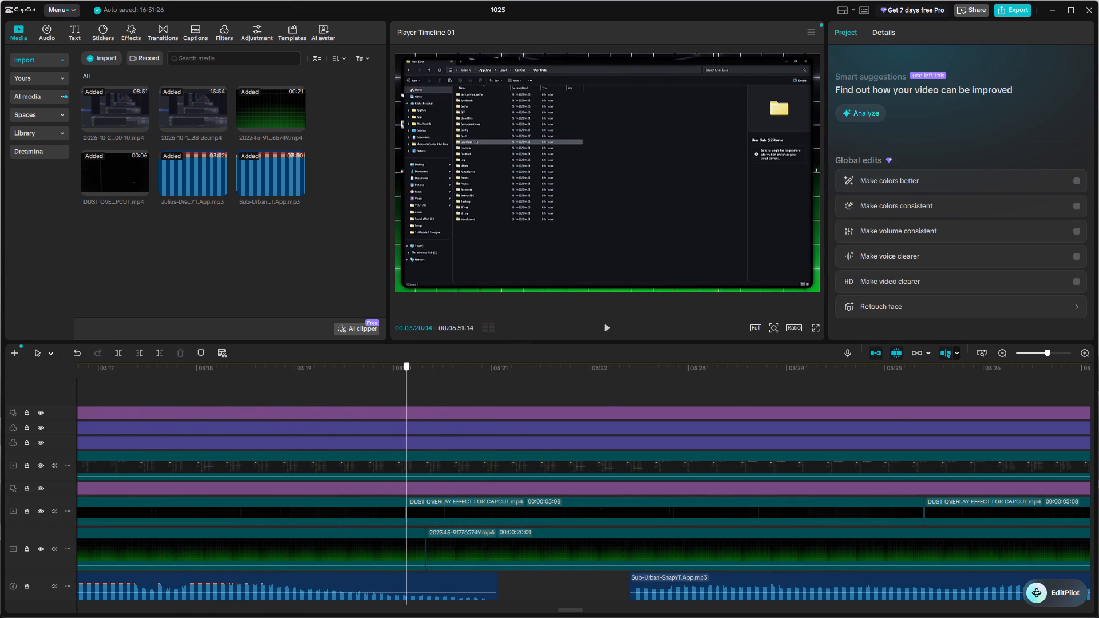
left_click_drag(405, 406, 728, 493)
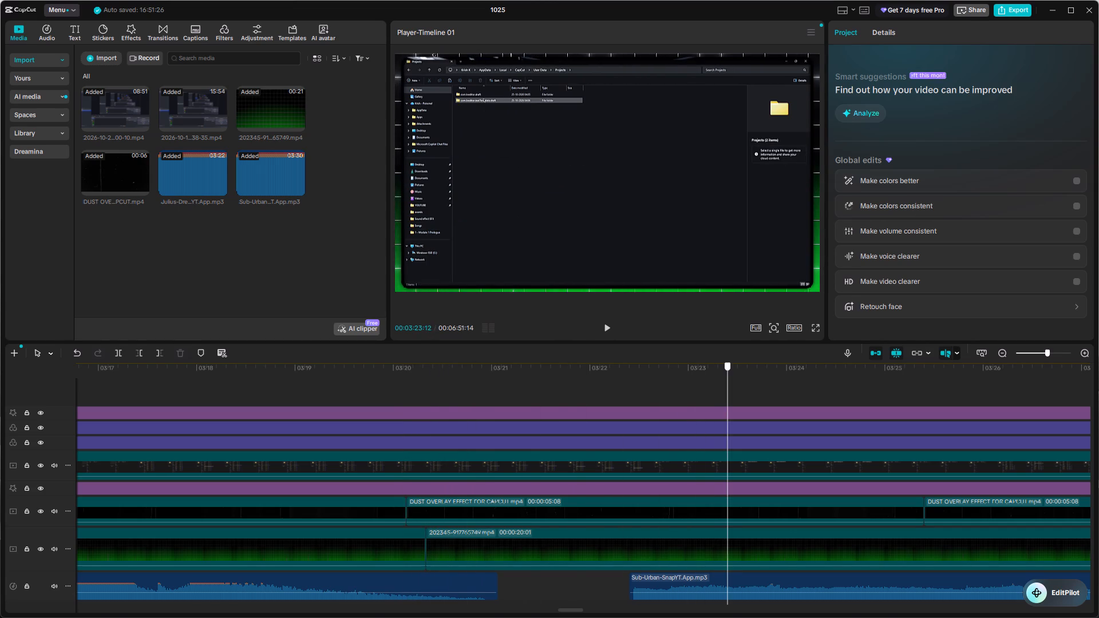
left_click_drag(728, 493, 481, 510)
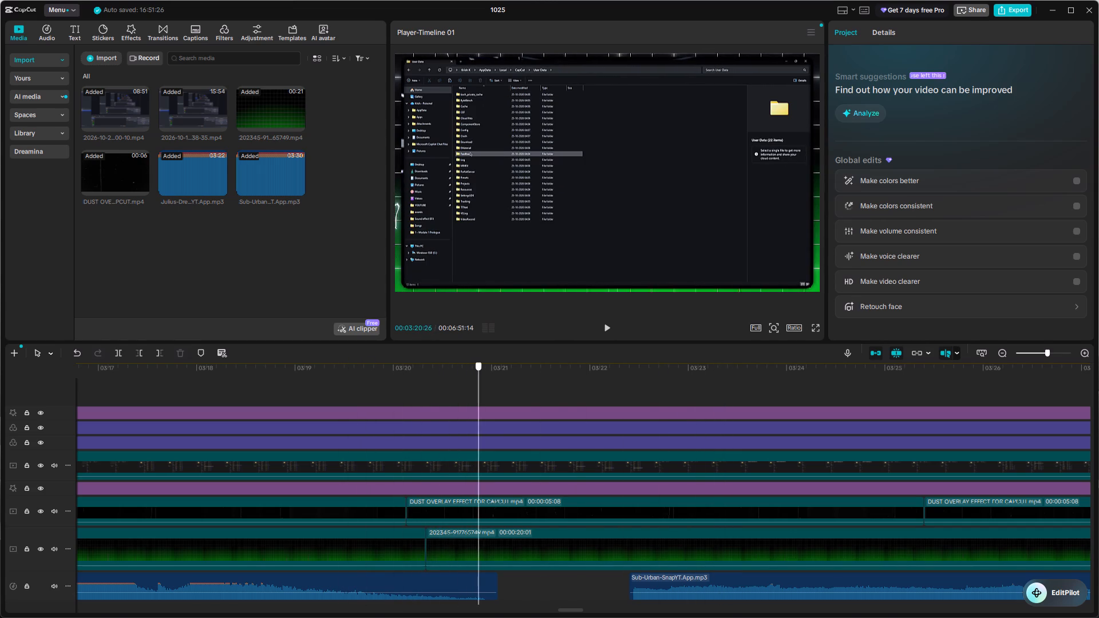
left_click_drag(481, 510, 354, 520)
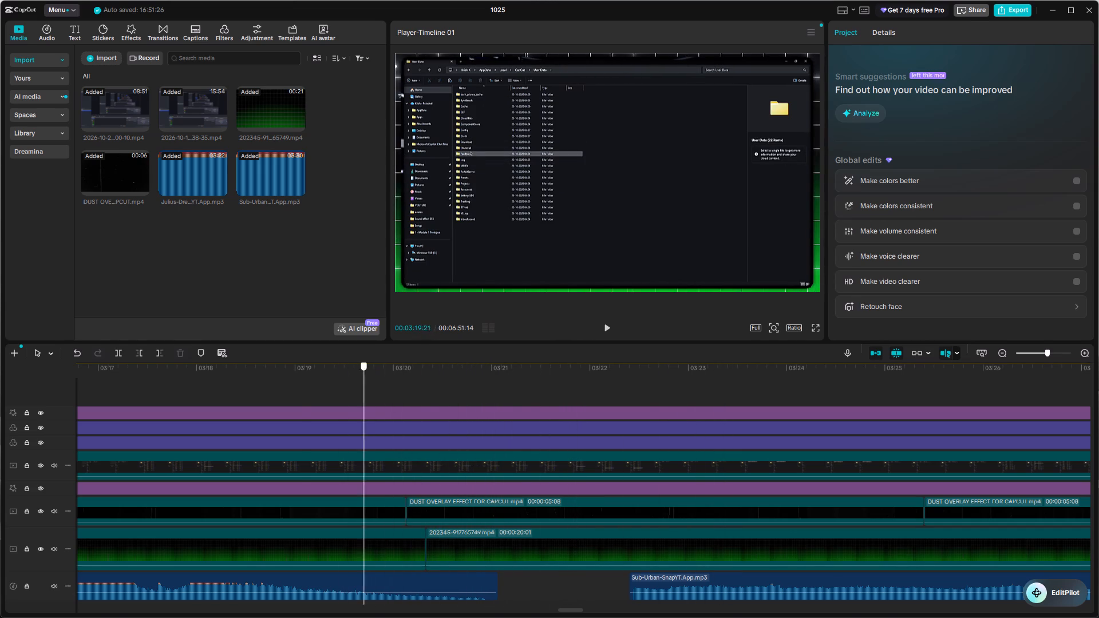
left_click_drag(354, 520, 331, 503)
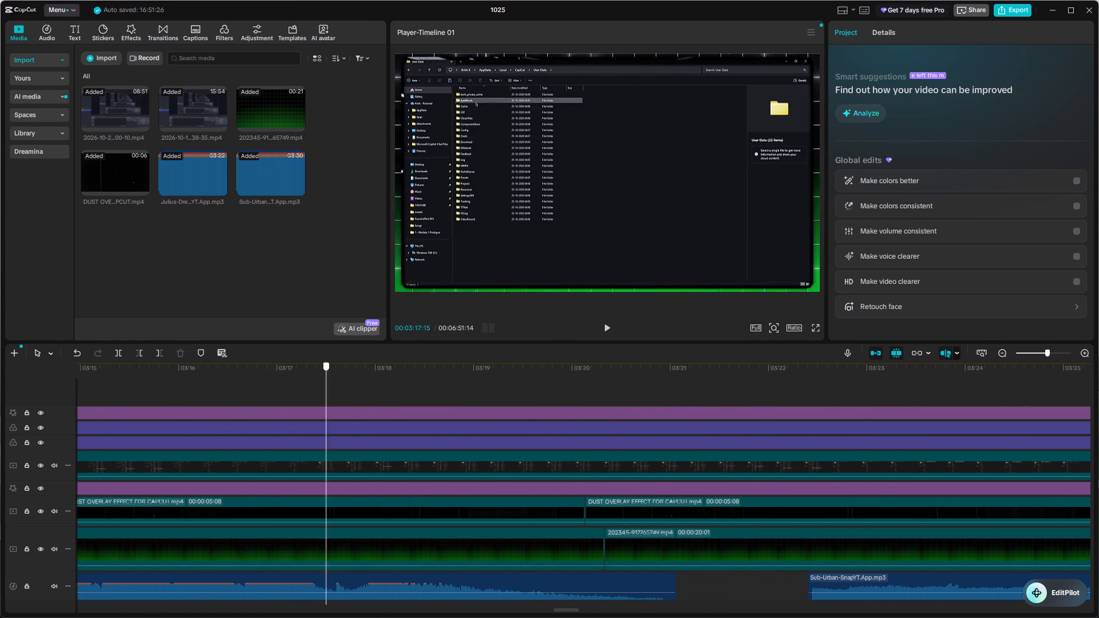
left_click_drag(331, 503, 548, 501)
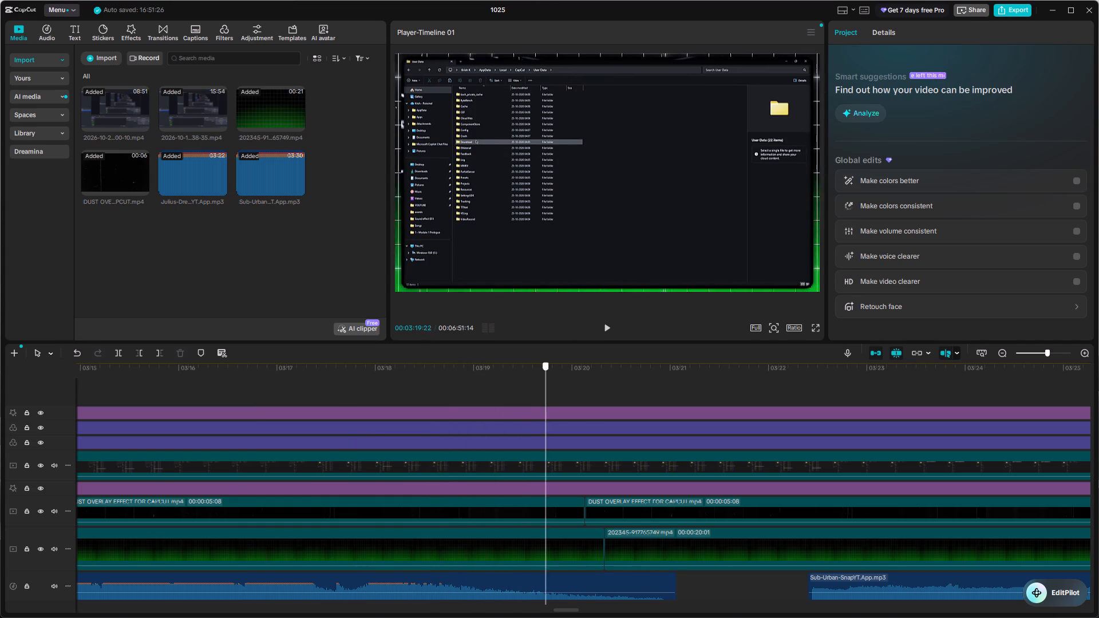
left_click_drag(548, 501, 428, 543)
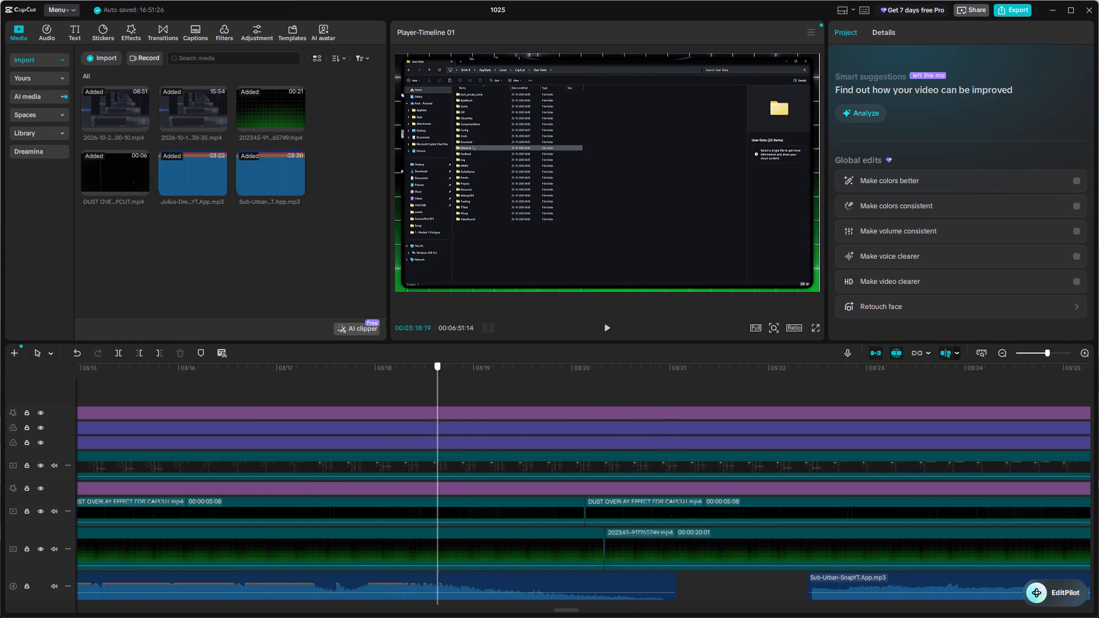
left_click_drag(428, 543, 334, 518)
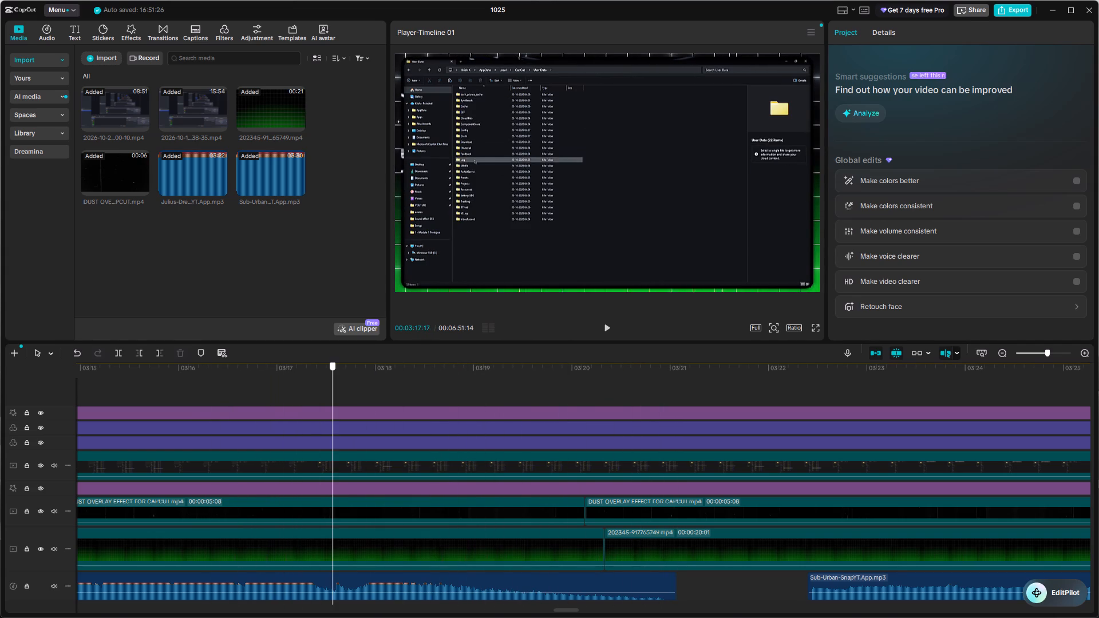
left_click_drag(334, 518, 335, 518)
left_click(363, 469)
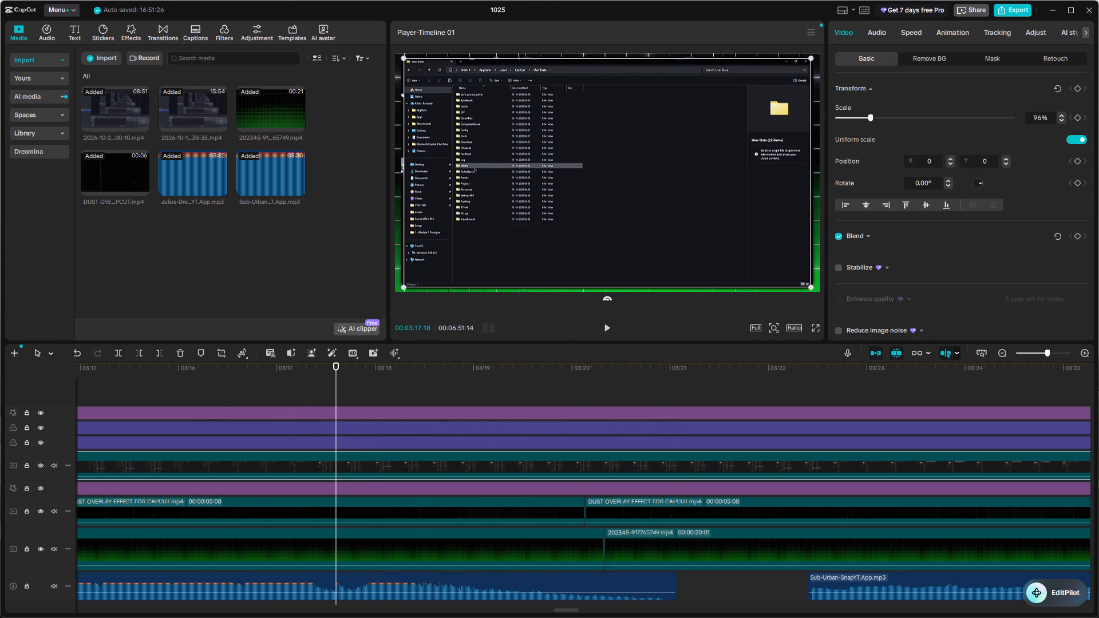
left_click(114, 350)
Trim the start of the recording after the split to 03:21:25 and move it back against the split point.
left_click_drag(337, 458, 769, 486)
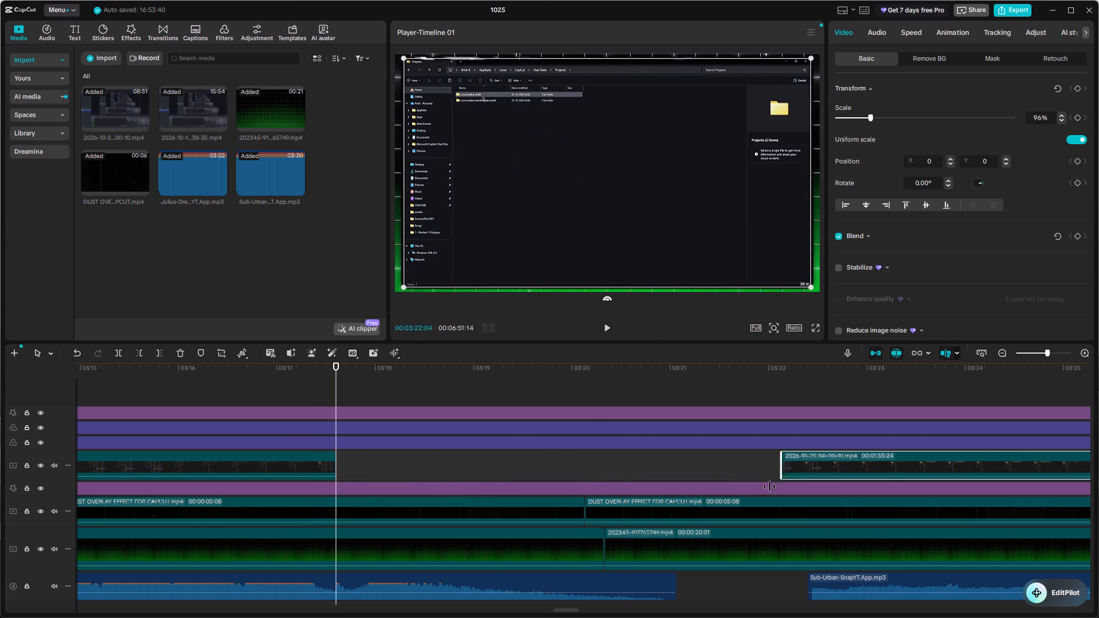
left_click_drag(769, 486, 707, 537)
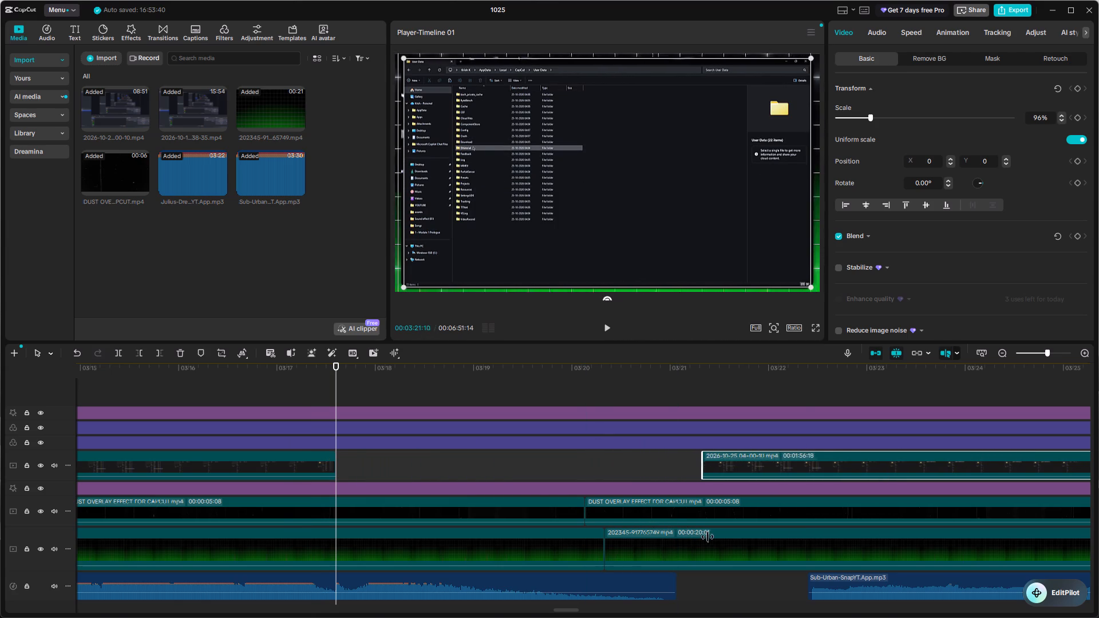
left_click_drag(707, 537, 769, 538)
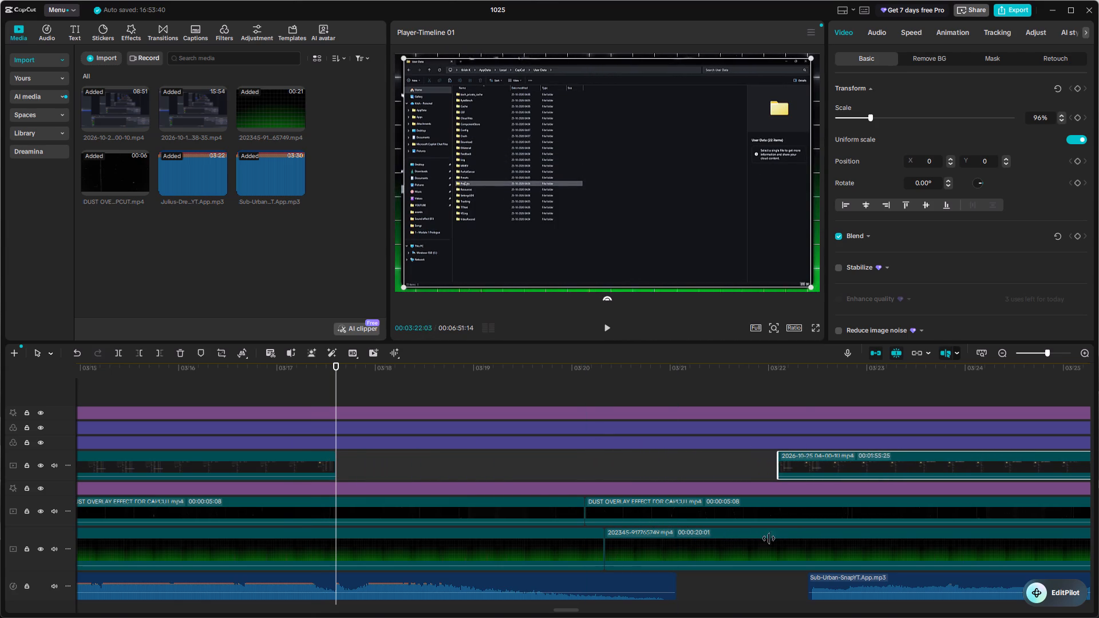
left_click_drag(769, 538, 753, 544)
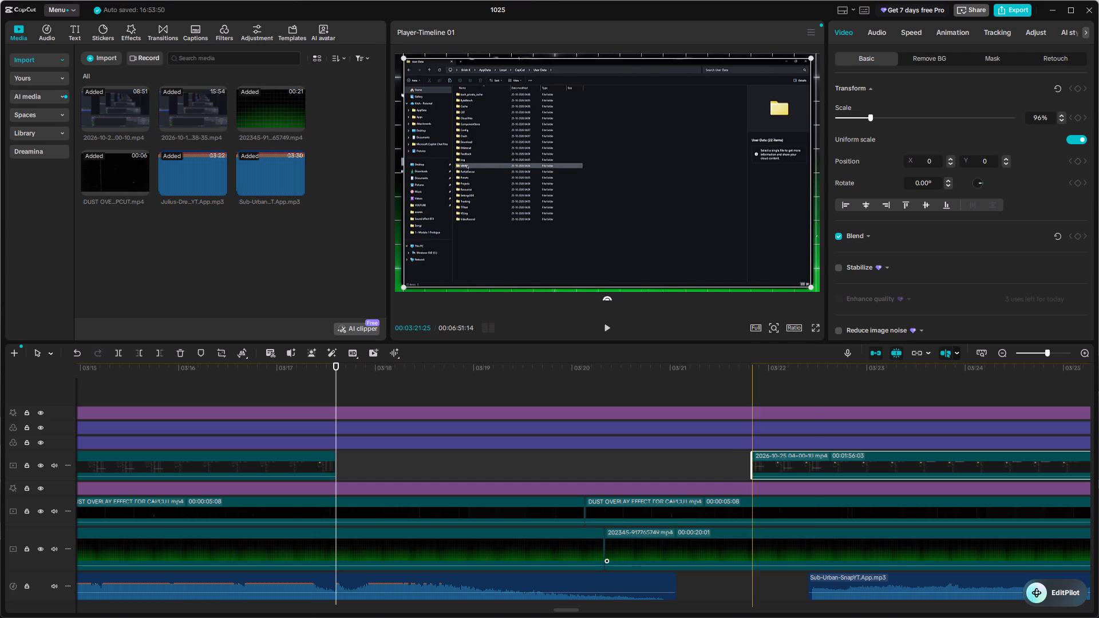
left_click_drag(809, 469, 392, 470)
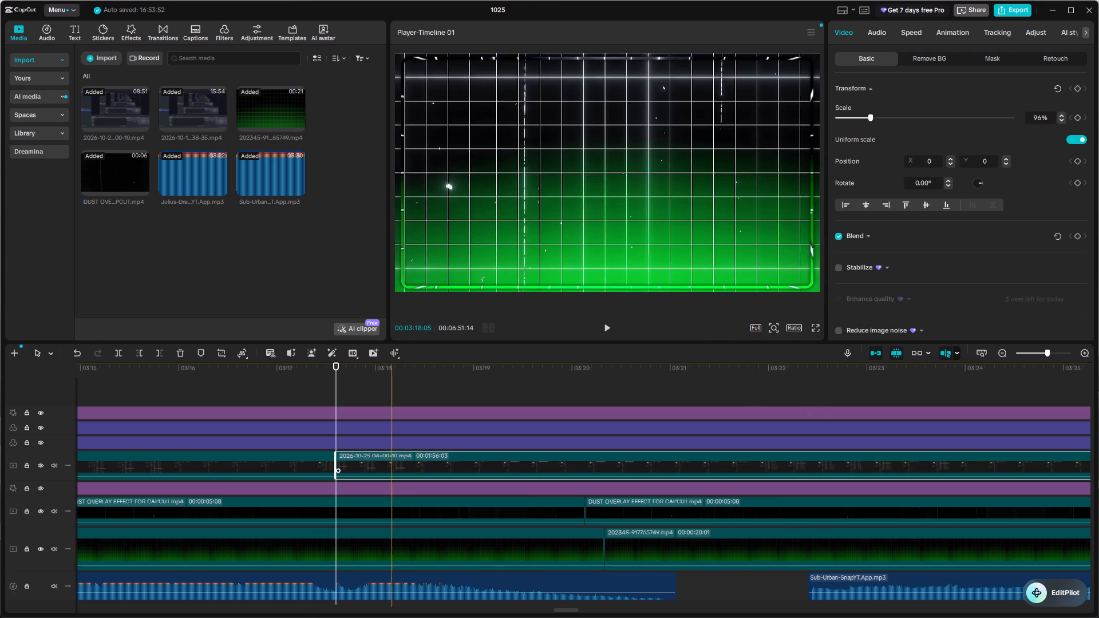
Play the recording from just before the 03:17 cut through the song gap and check how the trimmed footage flows.
left_click(277, 382)
key("space")
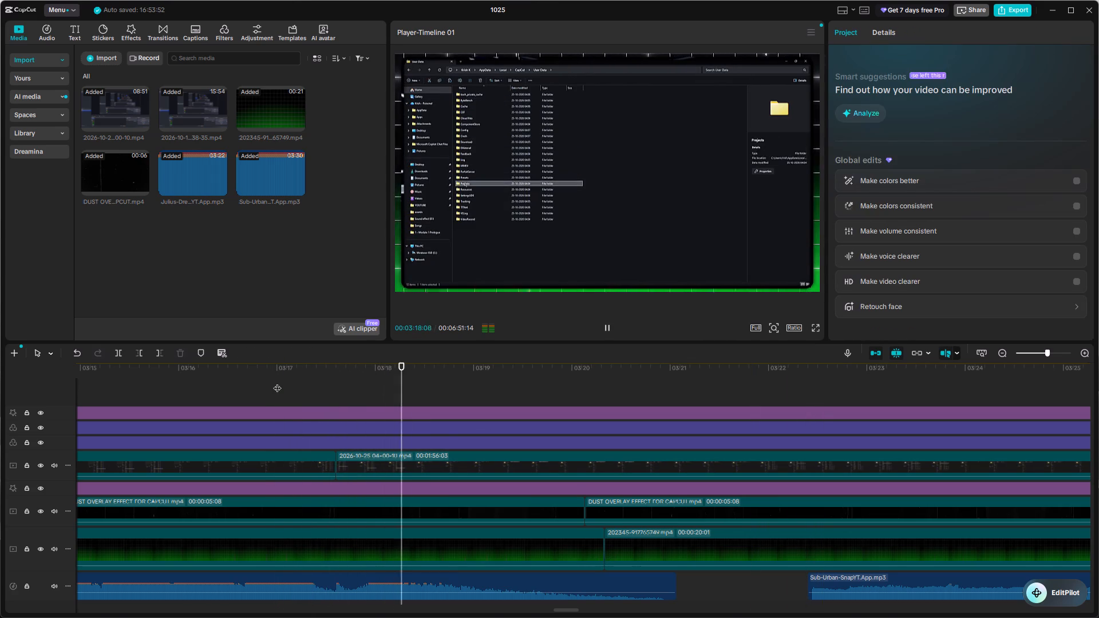
scroll(388, 405, "up", 4, "ctrl")
scroll(388, 405, "left", 1)
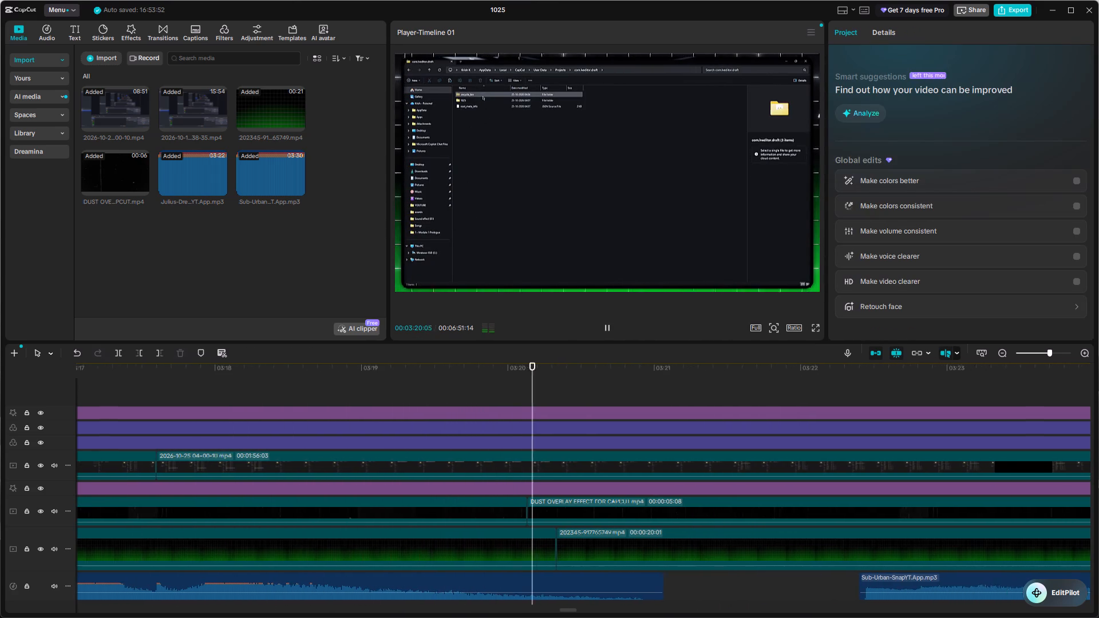
scroll(388, 405, "left", 1)
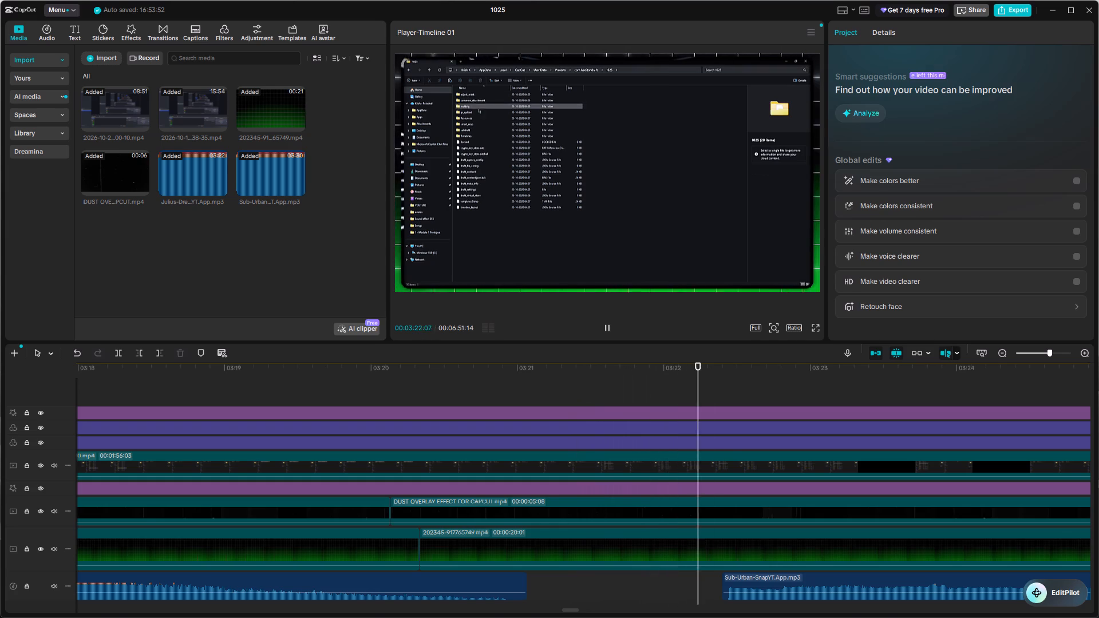
scroll(555, 457, "left", 1)
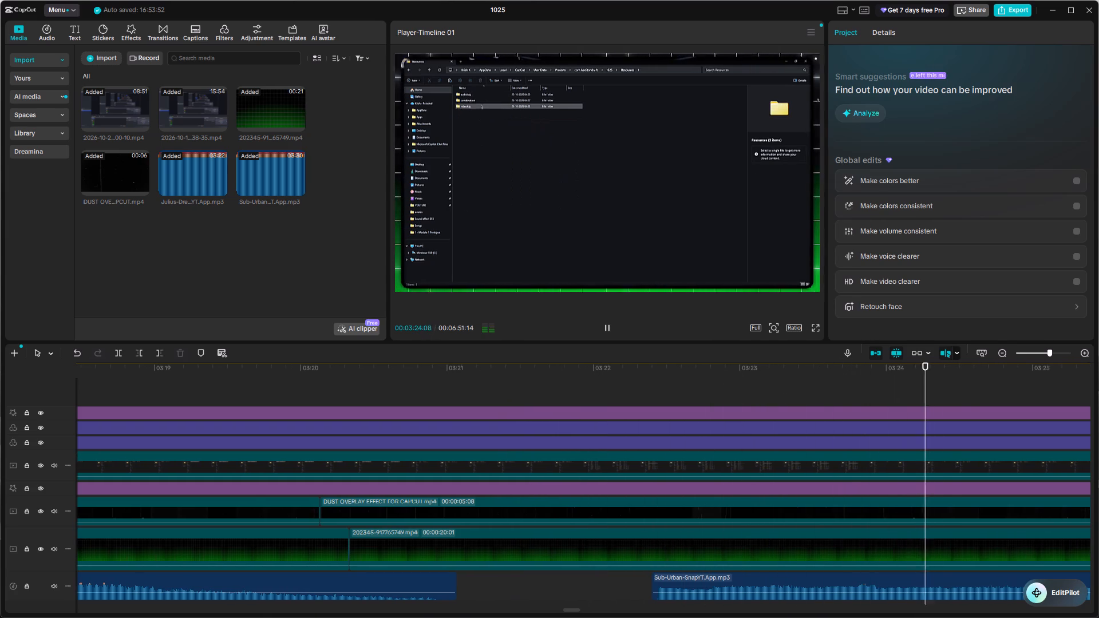
scroll(555, 457, "down", 4, "ctrl")
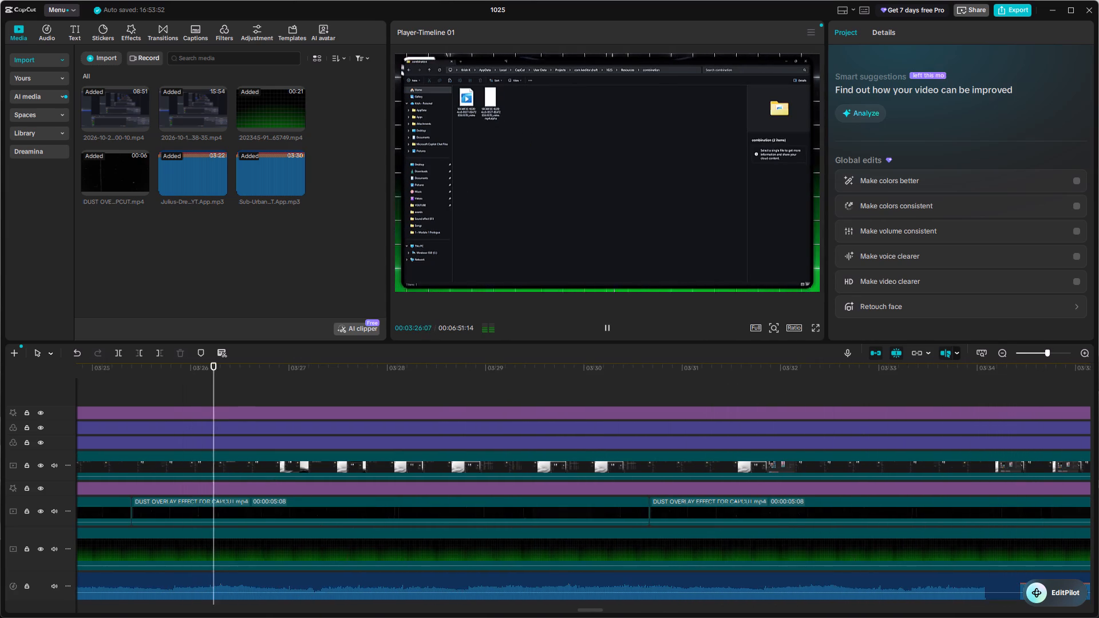
scroll(555, 457, "down", 1, "ctrl")
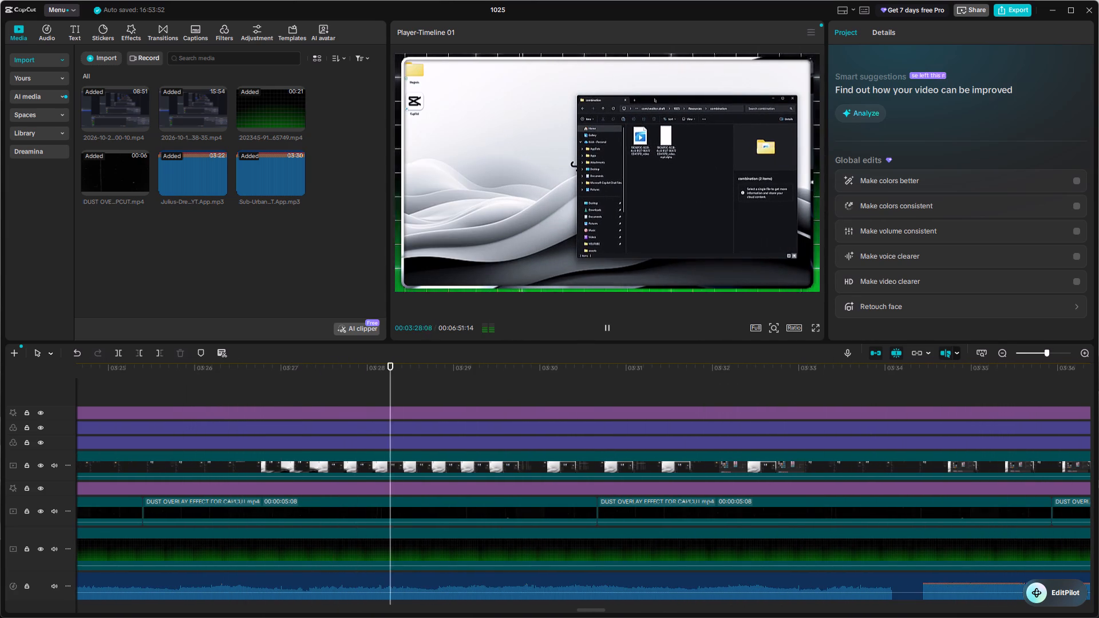
scroll(518, 554, "down", 5, "ctrl")
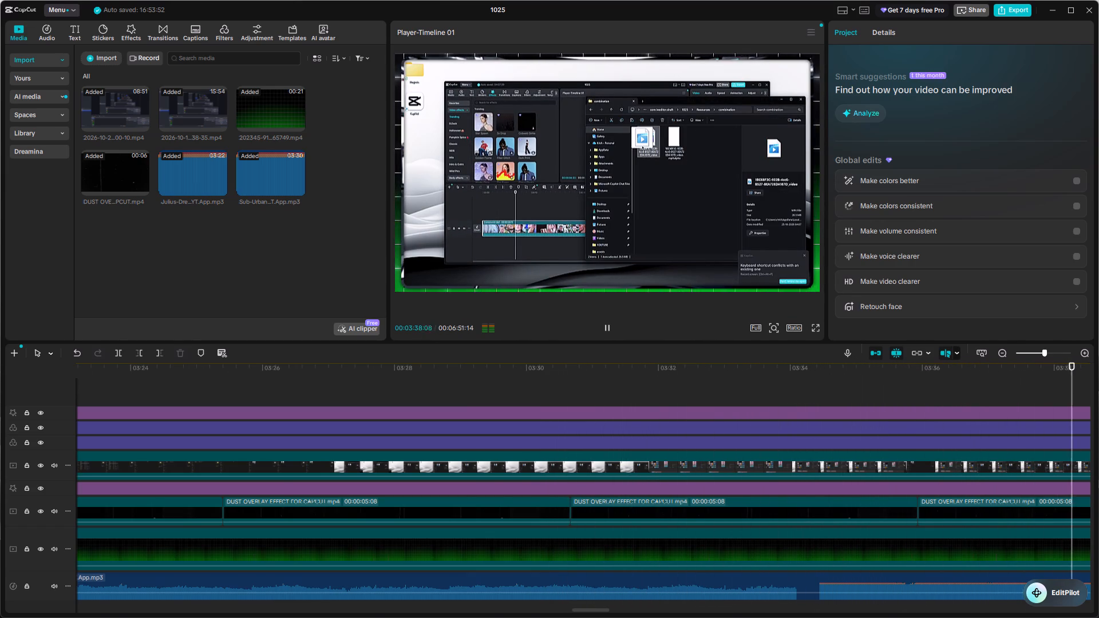
Keep watching the footage under the Sub-Urban song from about 03:40 to 03:56, checking pacing against the whole timeline.
scroll(561, 540, "down", 4, "ctrl")
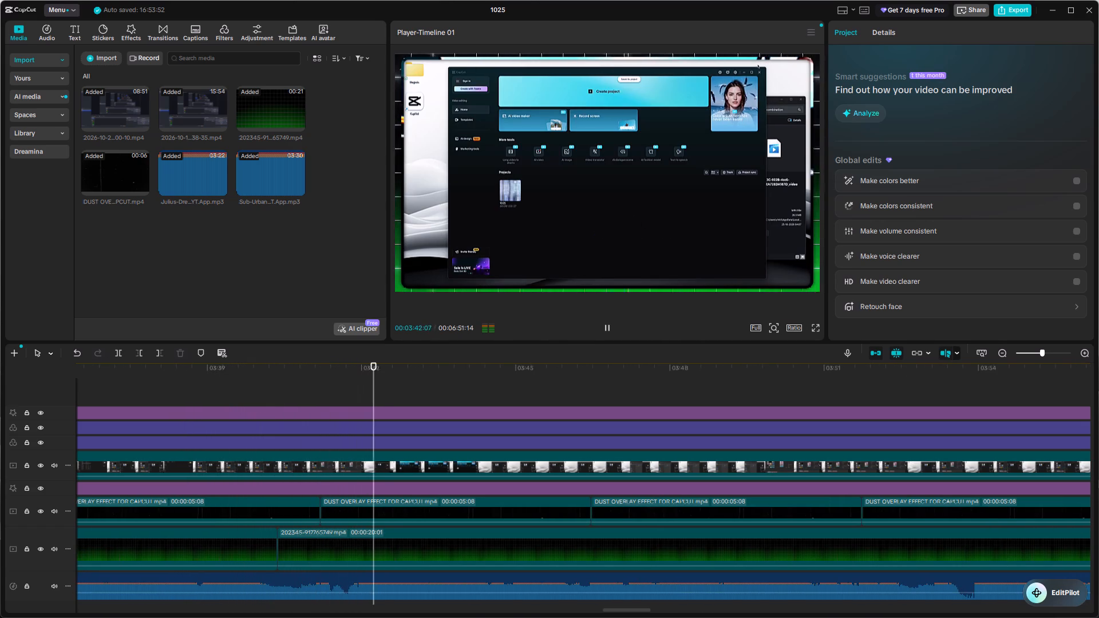
scroll(529, 492, "down", 5, "ctrl")
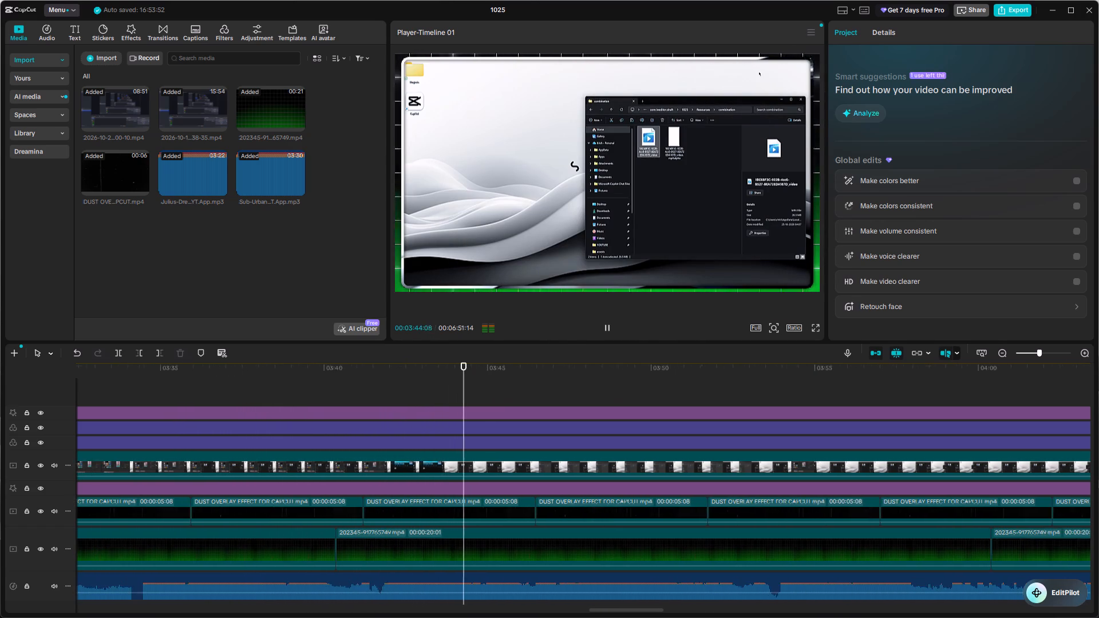
scroll(529, 492, "down", 9, "ctrl")
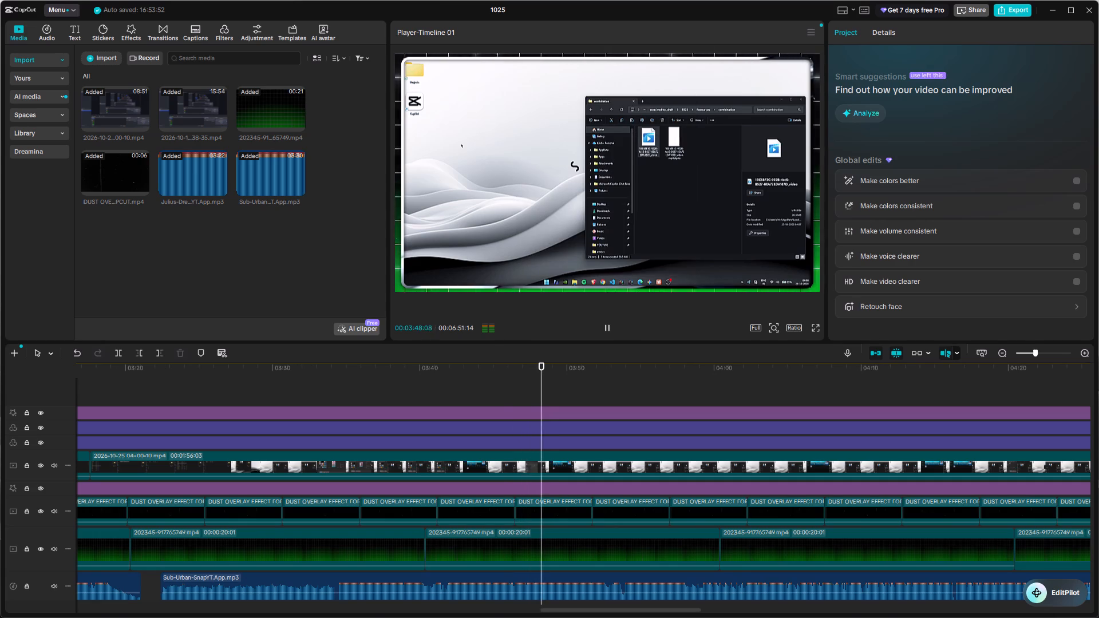
scroll(529, 492, "down", 9, "ctrl")
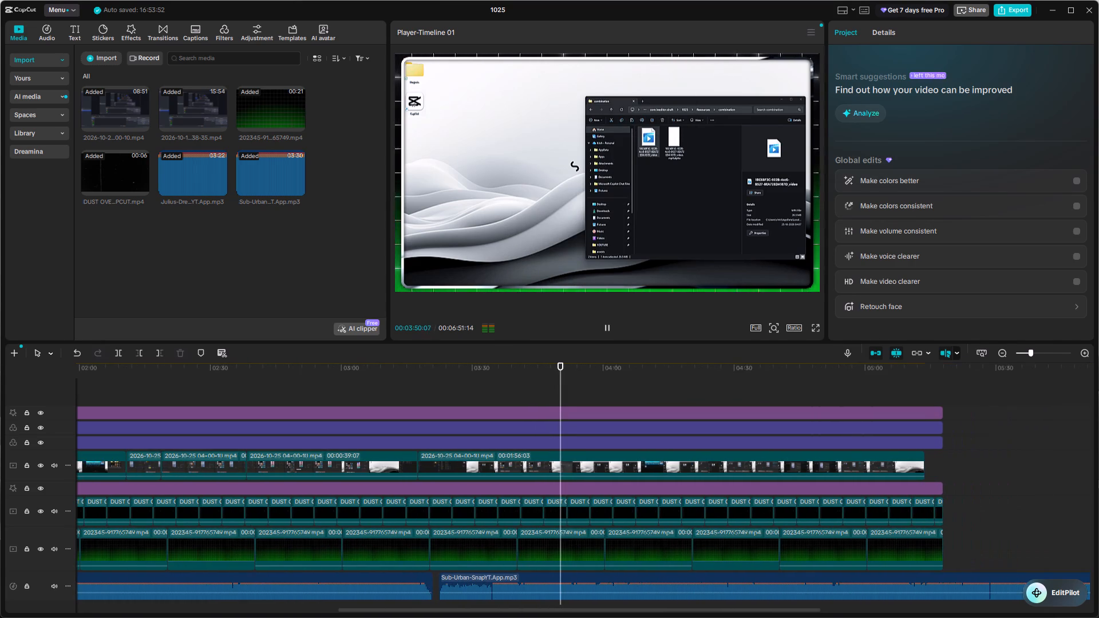
scroll(697, 429, "up", 14, "ctrl")
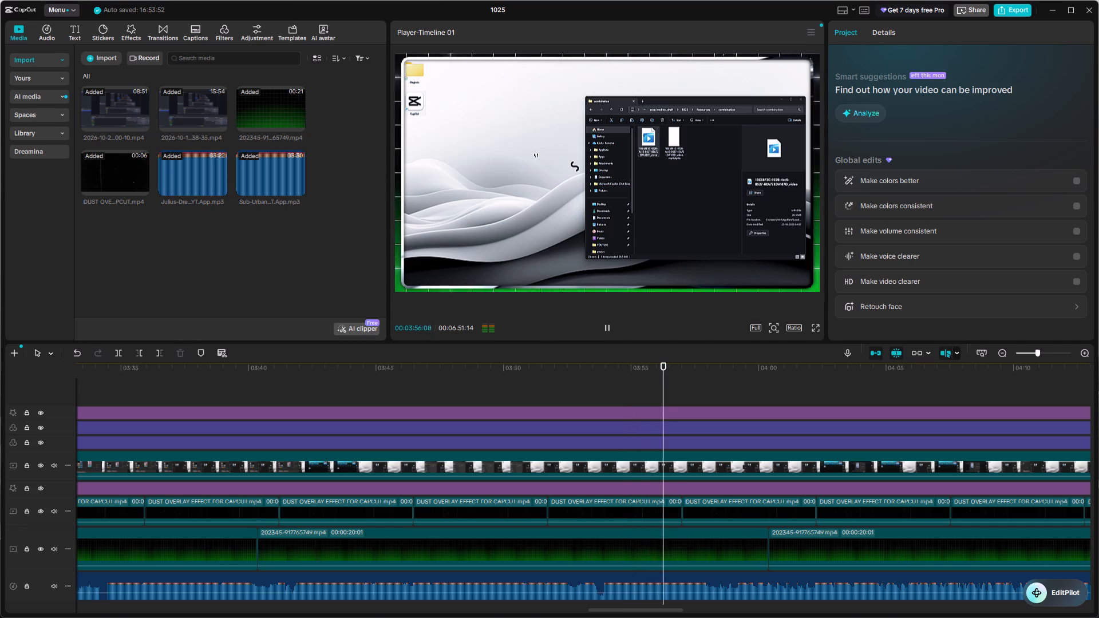
Inspect the playing footage full screen from about 03:56 to check its picture quality.
left_click(814, 323)
left_click(814, 326)
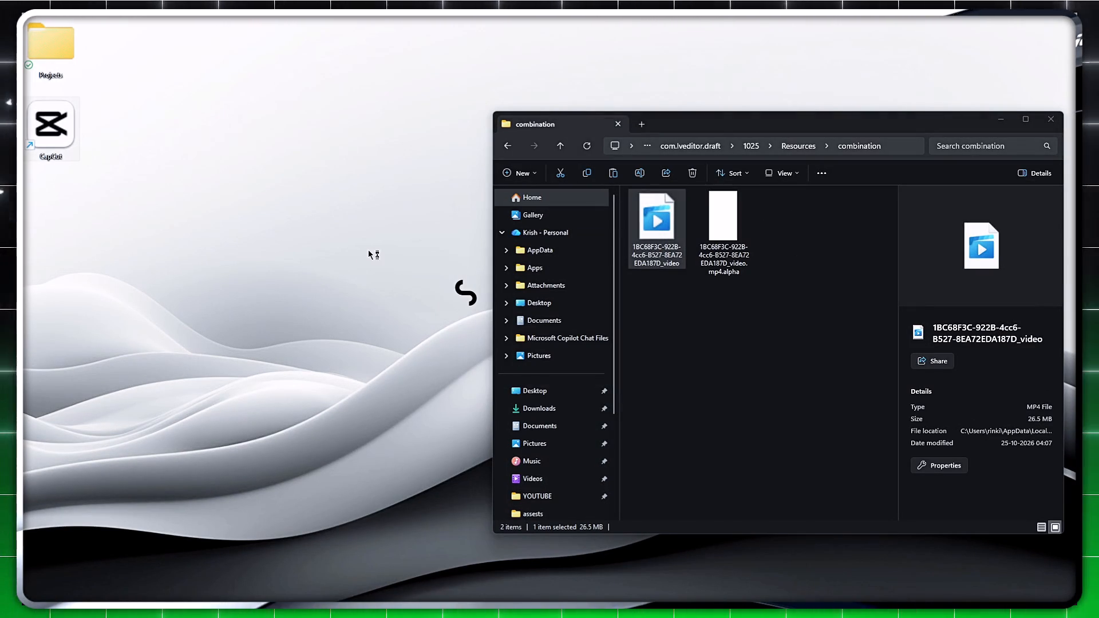
key("Escape")
scroll(715, 423, "down", 6, "ctrl")
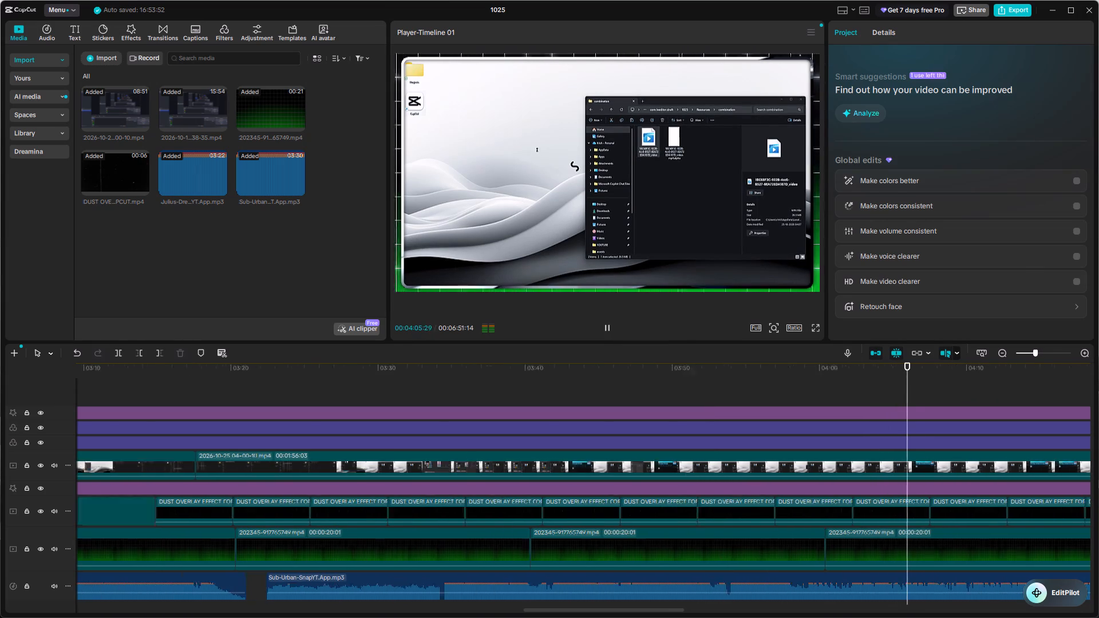
scroll(715, 423, "down", 1, "ctrl")
Try a higher exposure on the recording clip after the 03:17 cut, reset it, and set the clip's Sharpen to 49.
left_click(808, 465)
key("space")
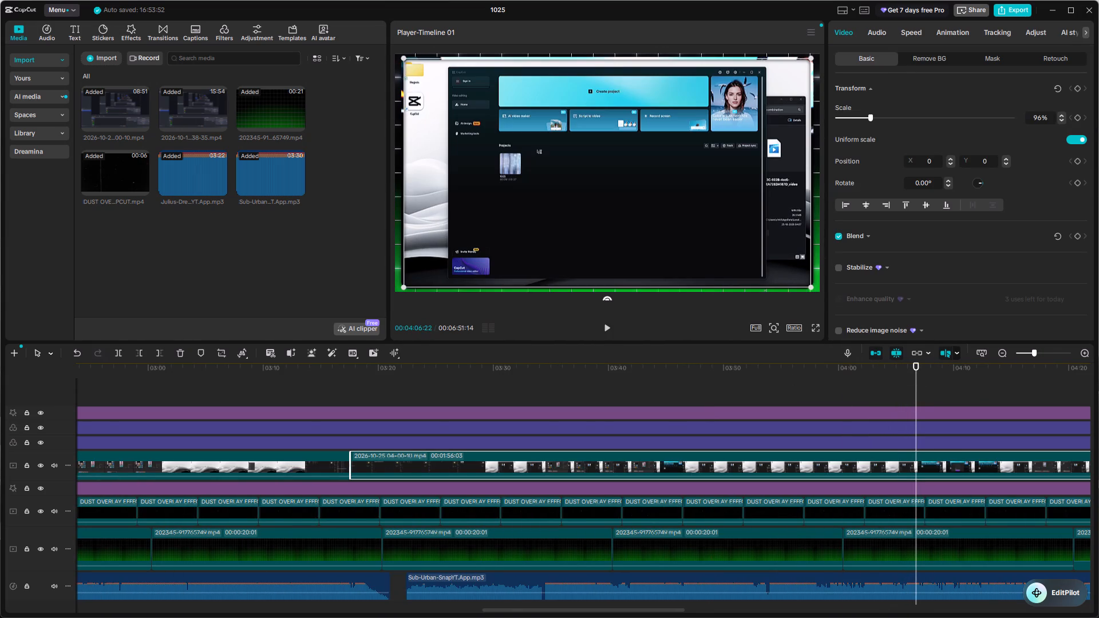
left_click(1034, 30)
scroll(958, 196, "down", 2)
scroll(922, 267, "down", 1)
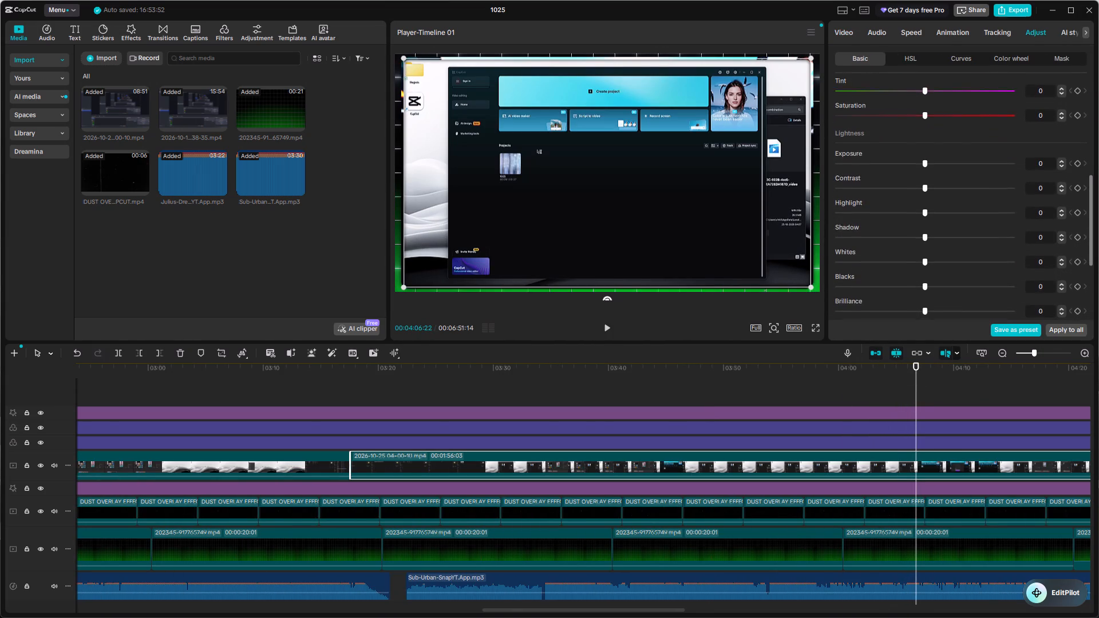
left_click_drag(923, 164, 988, 181)
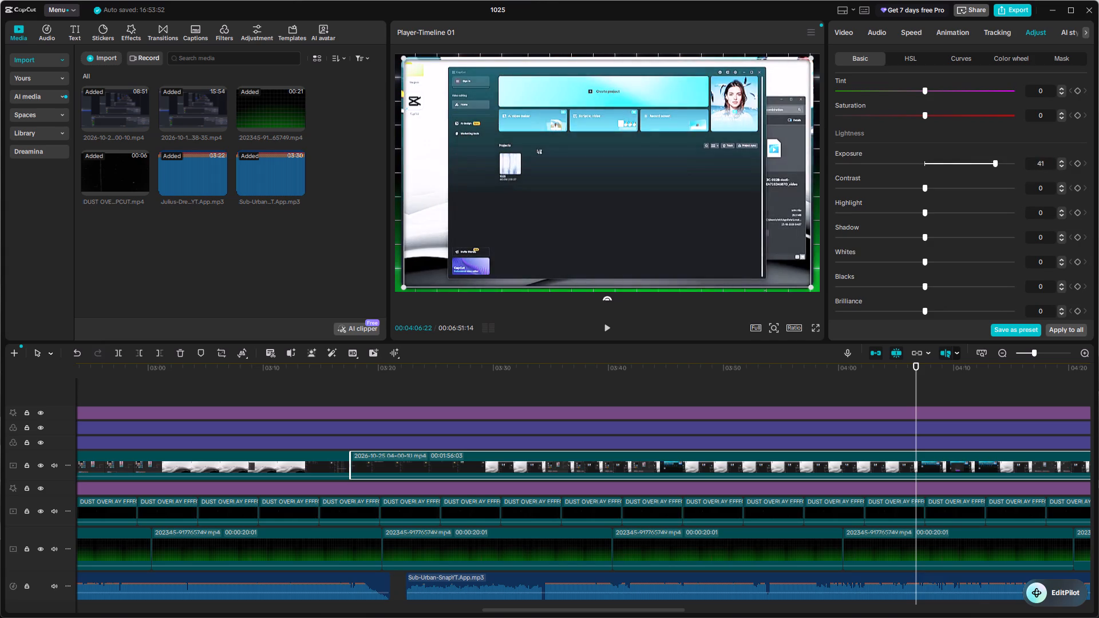
left_click_drag(988, 181, 923, 188)
scroll(923, 188, "down", 1)
scroll(869, 288, "down", 1)
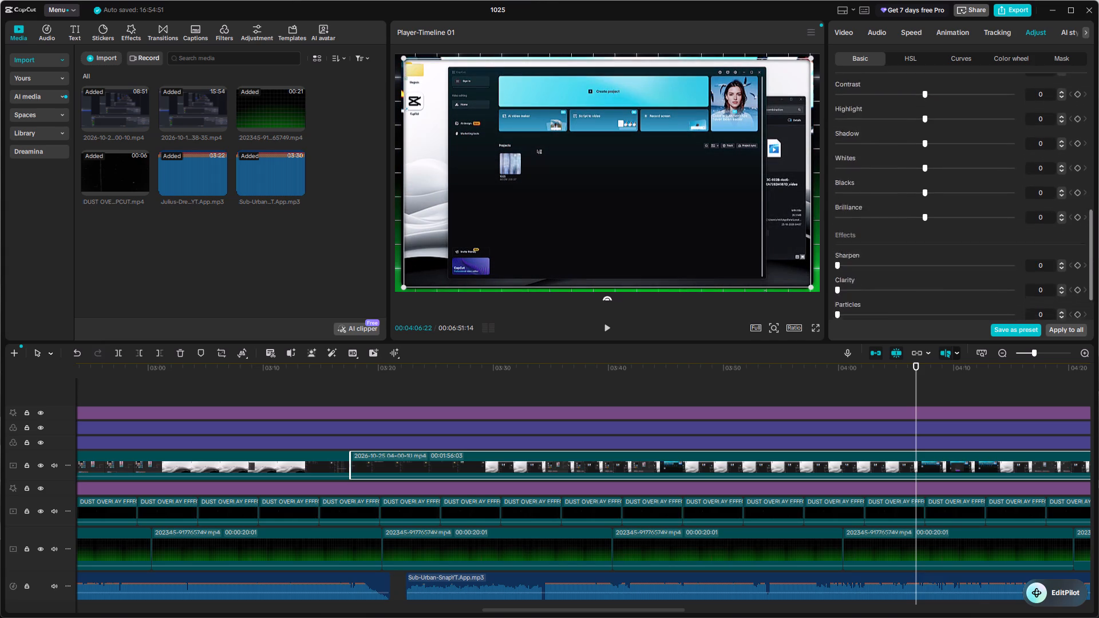
scroll(869, 288, "down", 1)
left_click_drag(844, 232, 1042, 252)
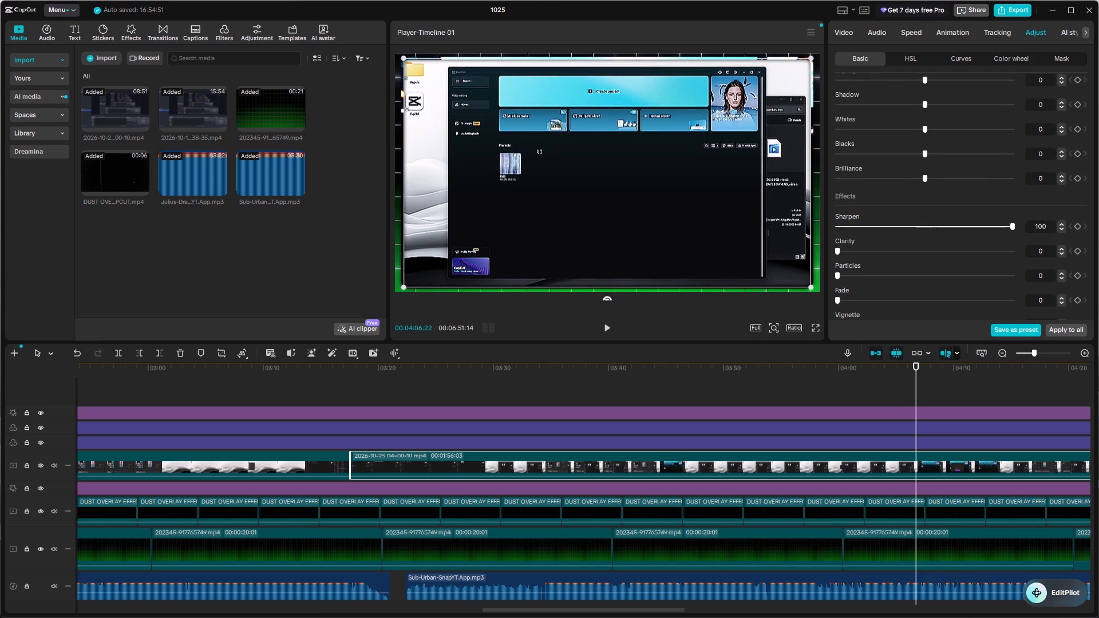
left_click_drag(1042, 252, 924, 266)
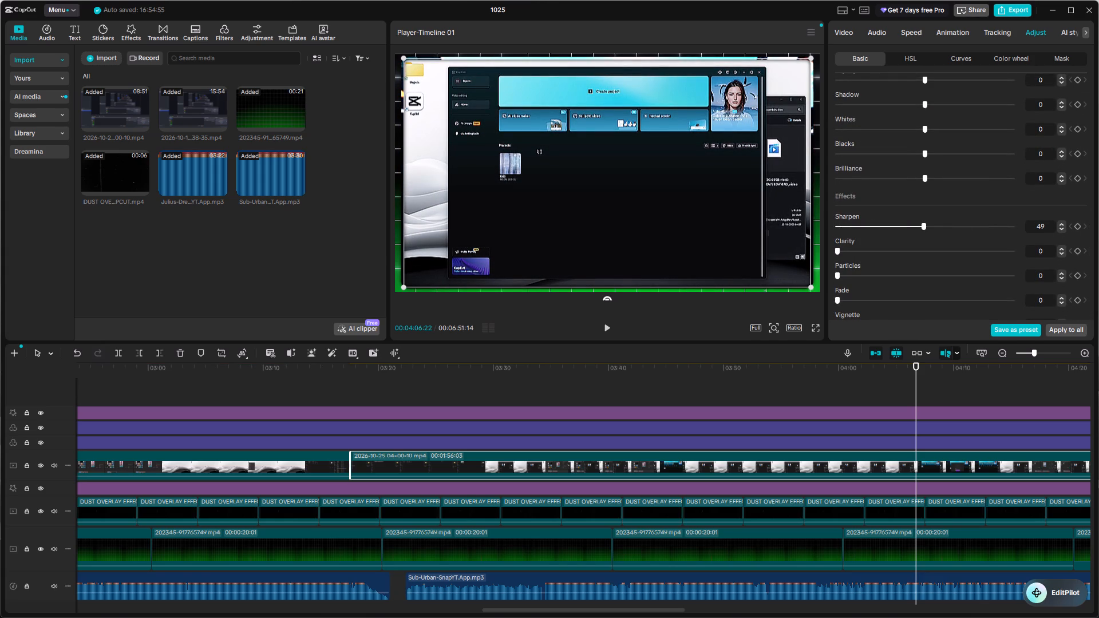
Play the sharpened recording full screen from about 04:06 to examine its clarity.
left_click(819, 326)
key("space")
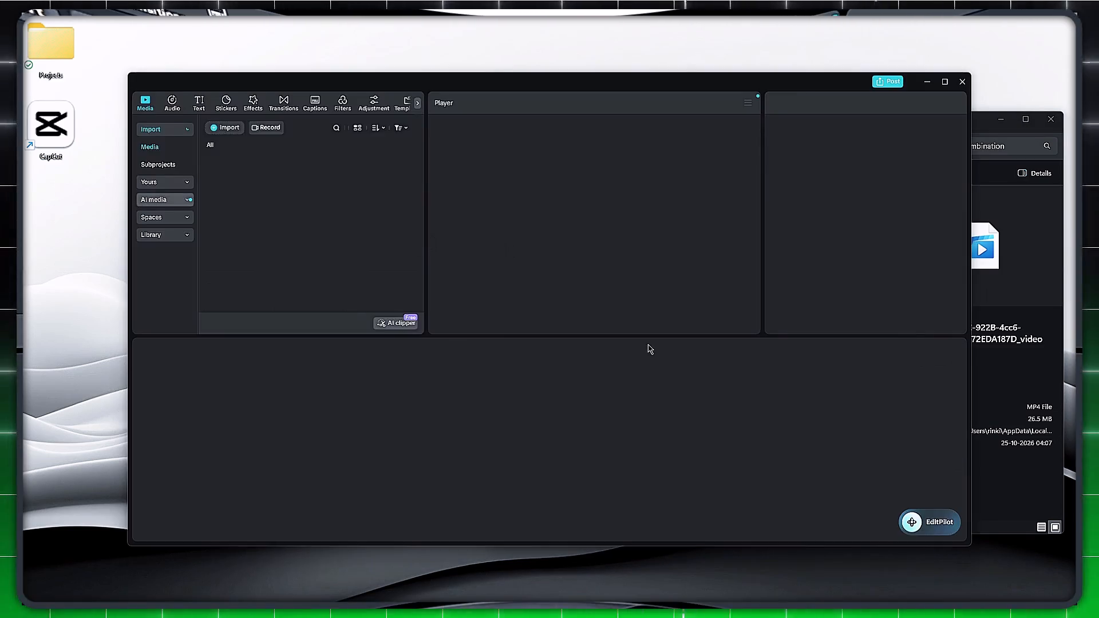
key("Escape")
scroll(851, 401, "down", 9, "ctrl")
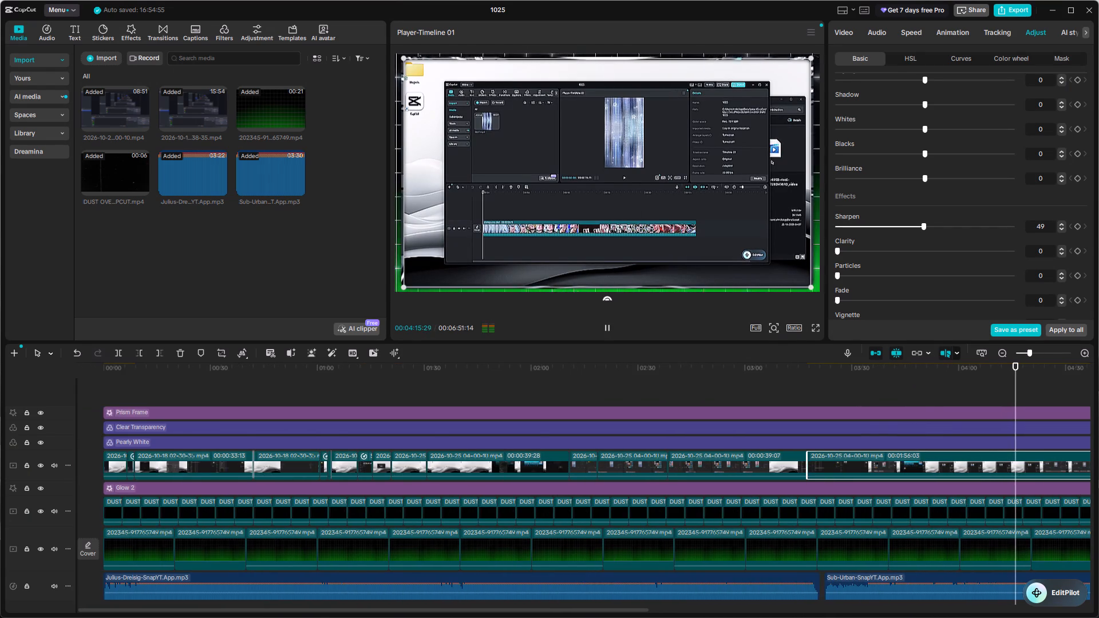
Scrub to the end of the overlay and effect layers, then back to the recording cut near 03:17.
left_click(909, 399)
left_click_drag(909, 399, 861, 428)
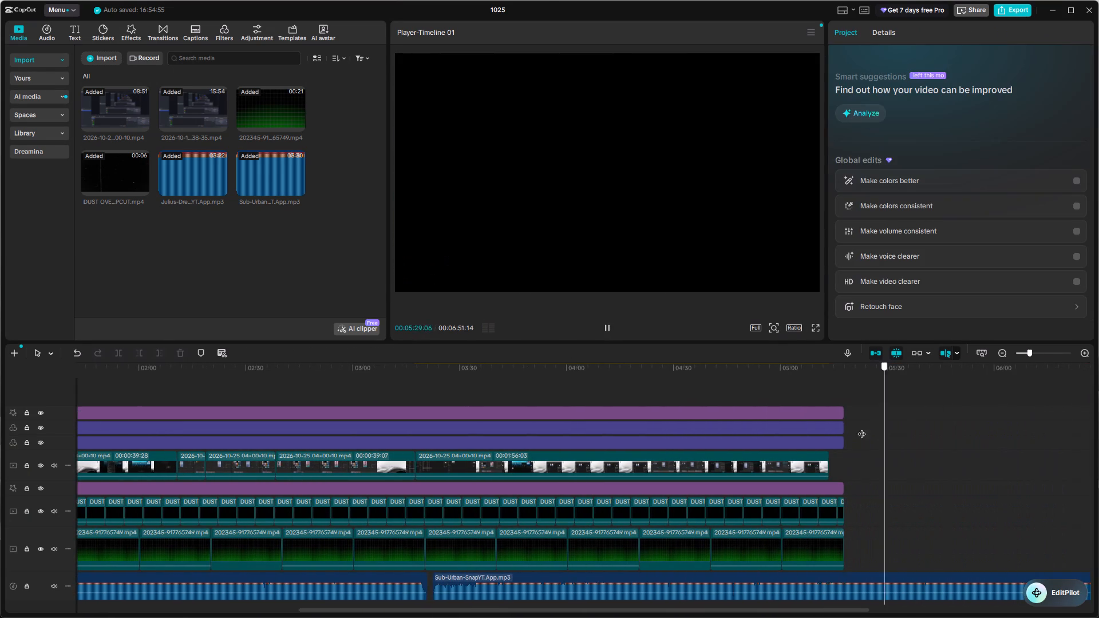
left_click_drag(861, 428, 843, 435)
left_click(632, 390)
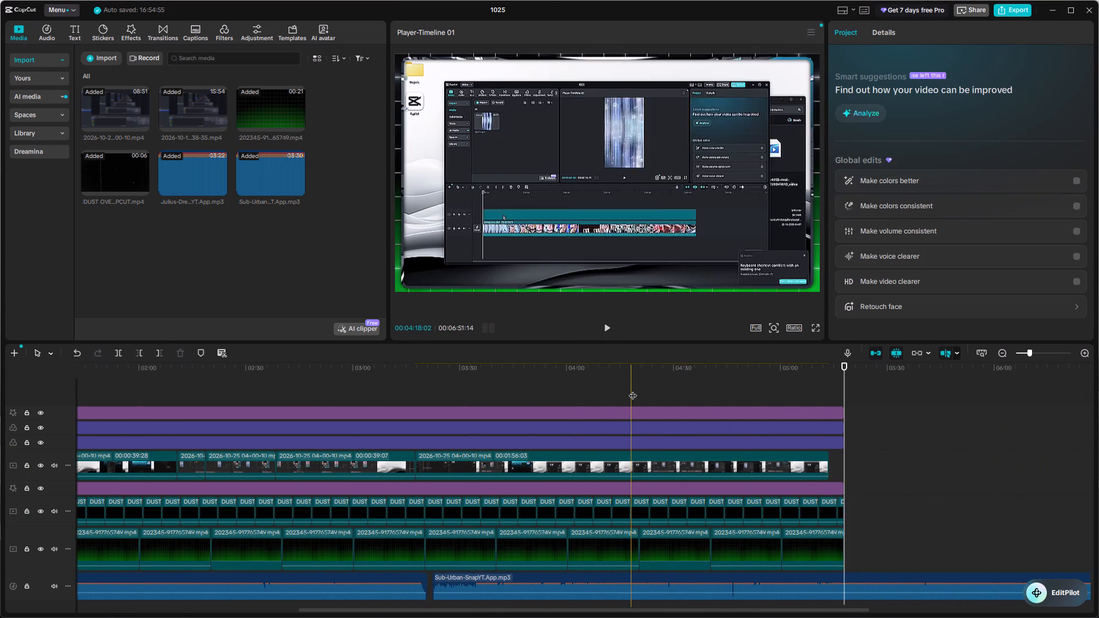
left_click_drag(632, 390, 420, 453)
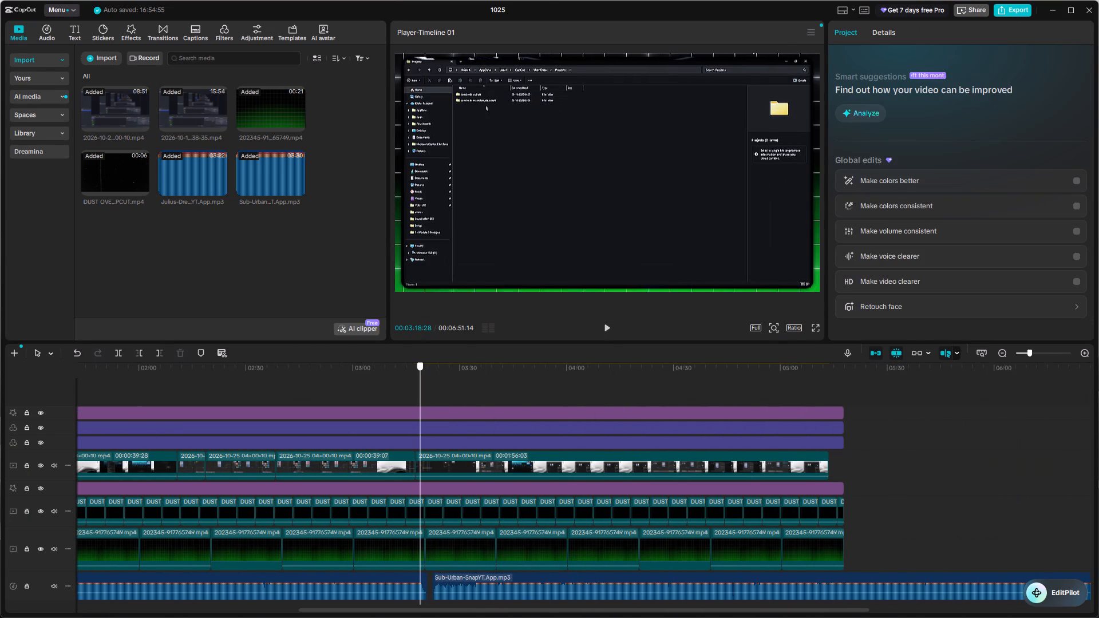
left_click_drag(420, 453, 418, 507)
Replay the footage from about 03:17 across the gap between the two songs to examine the changeover.
key("space")
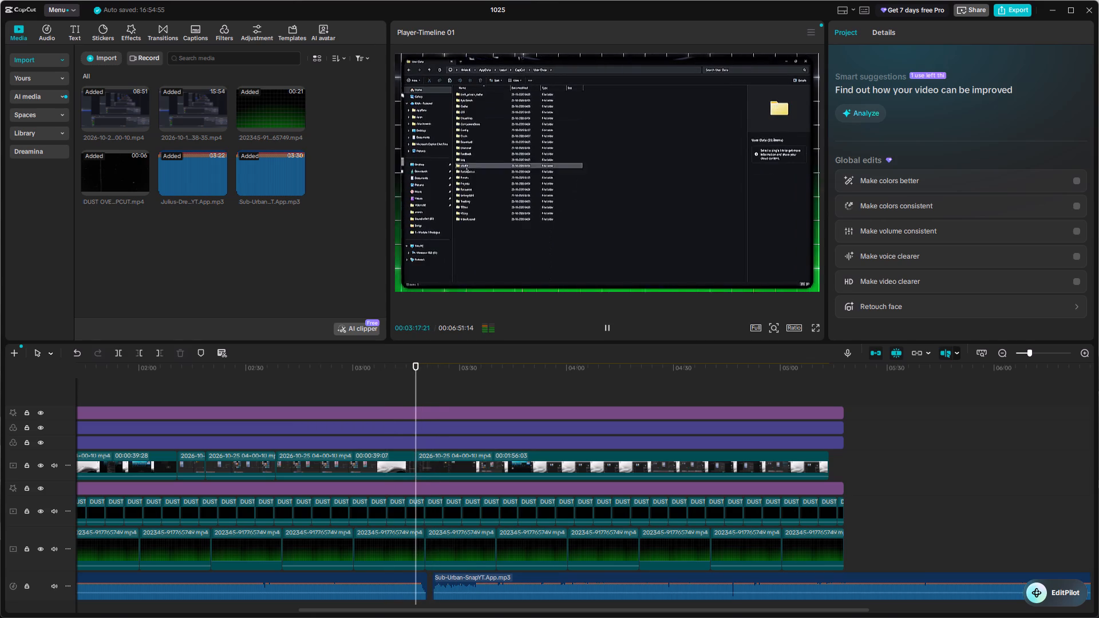
scroll(418, 507, "up", 11, "ctrl")
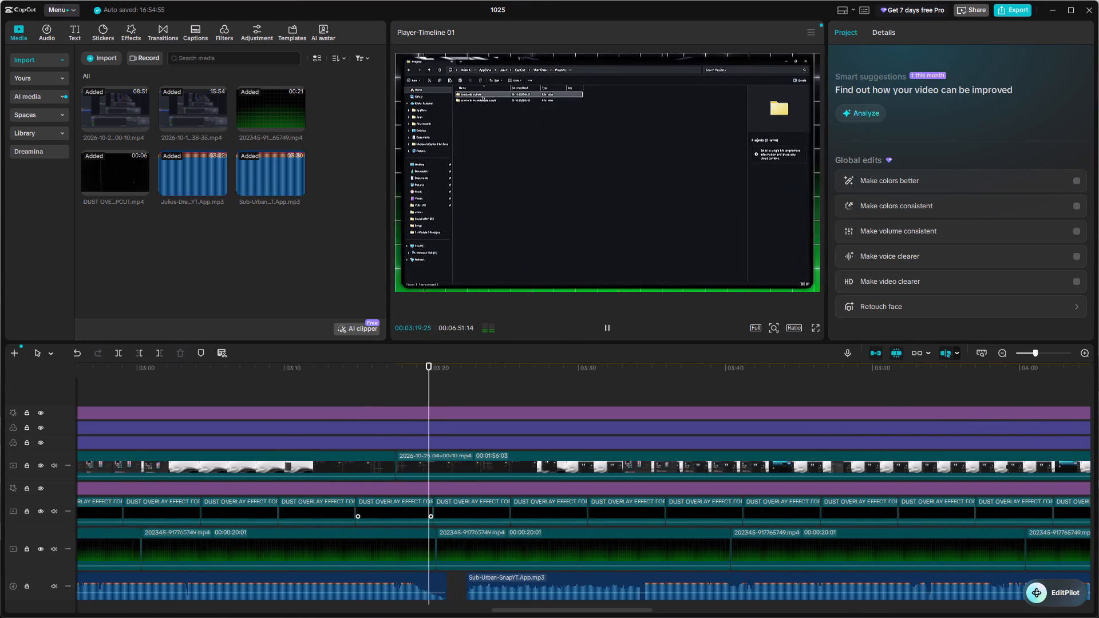
scroll(418, 507, "up", 5, "ctrl")
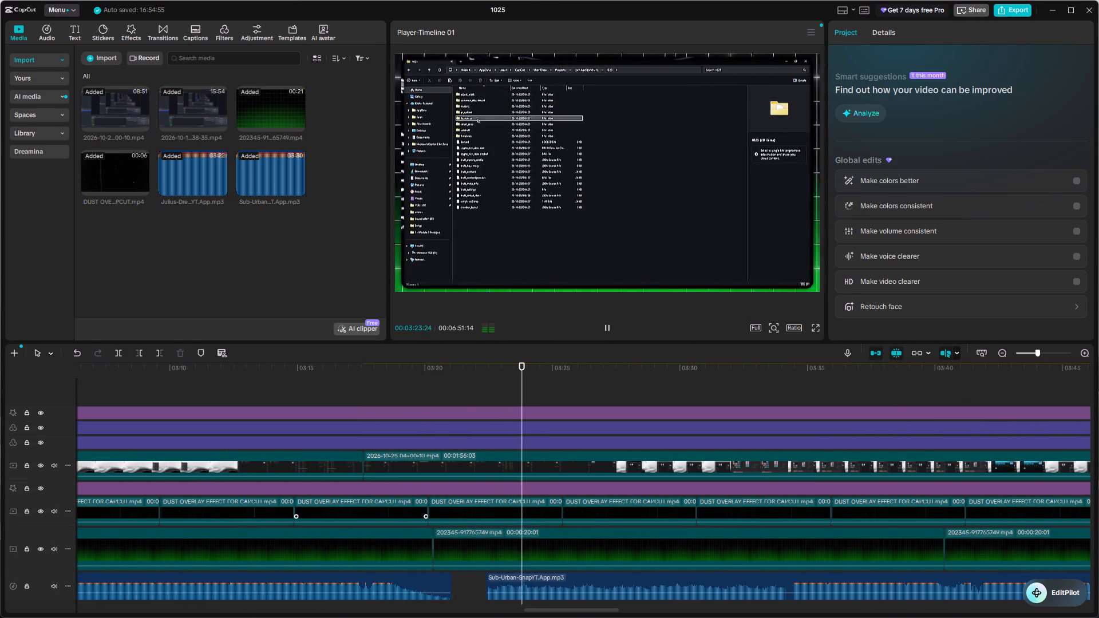
key("space")
key("space")
scroll(418, 507, "down", 9, "ctrl")
key("space")
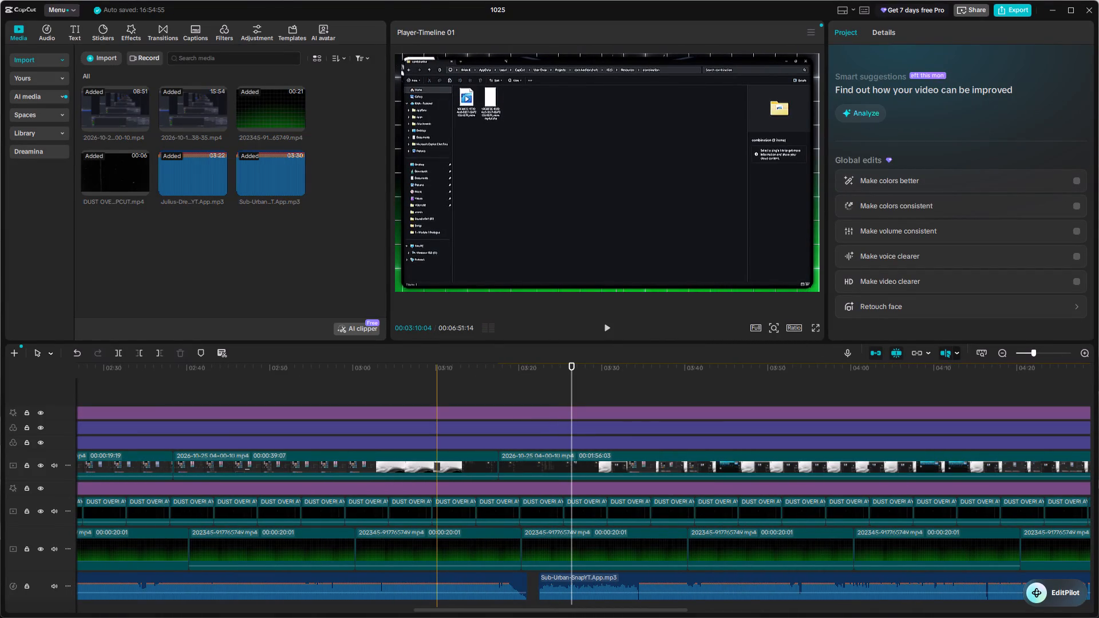
Scrub back to the opening footage and look over the recording clips between about 00:31 and 00:45.
key("ctrl+a")
double_click(502, 386)
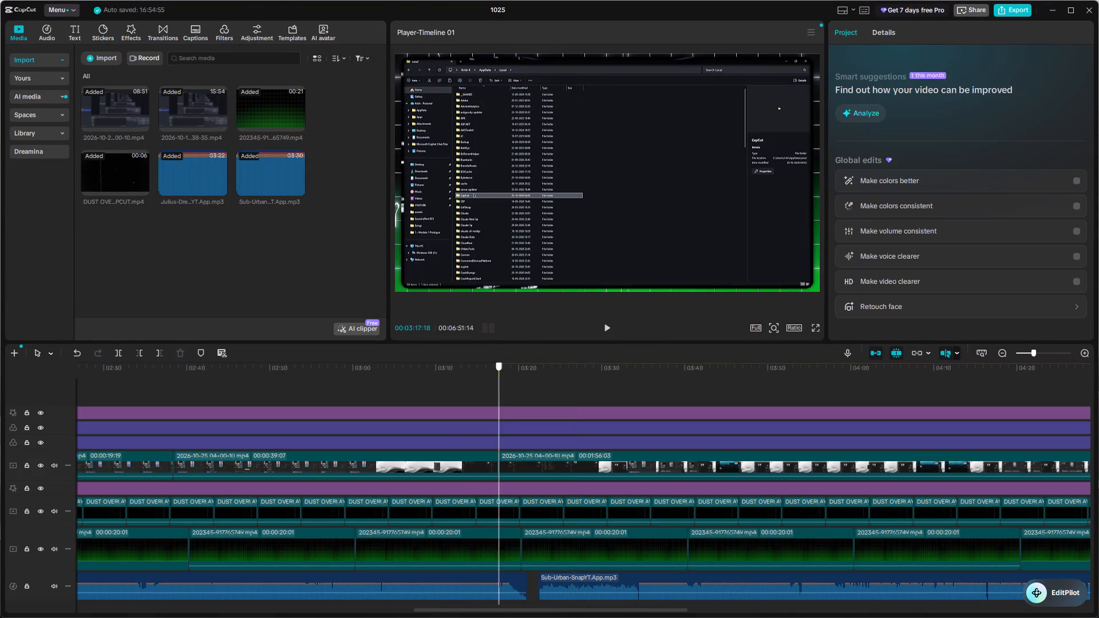
left_click_drag(502, 386, 724, 472)
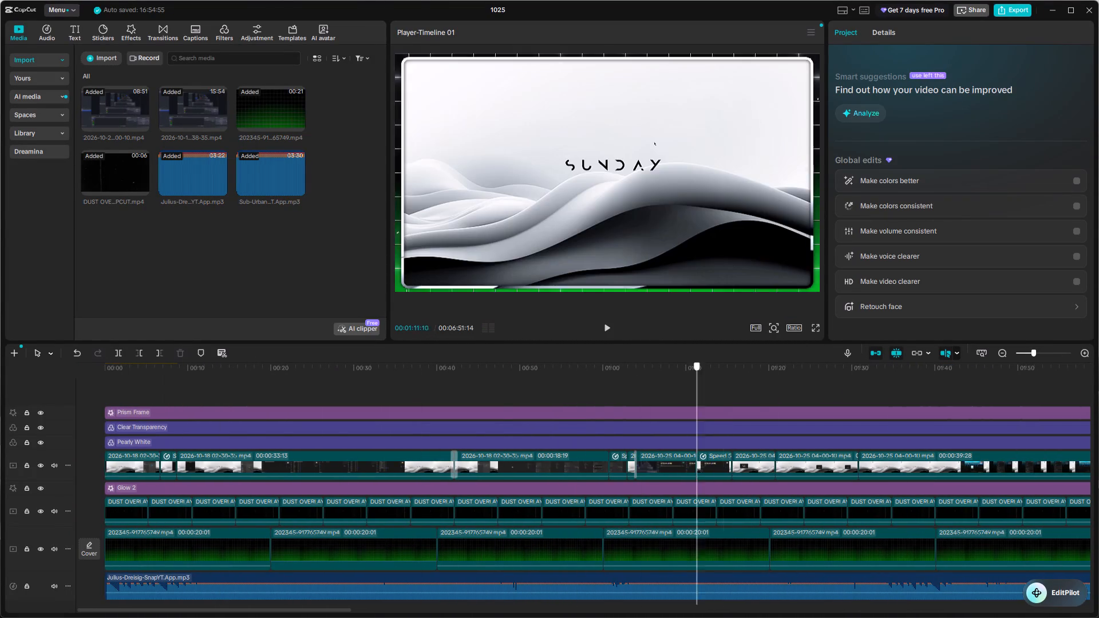
left_click_drag(724, 472, 363, 471)
left_click(364, 470)
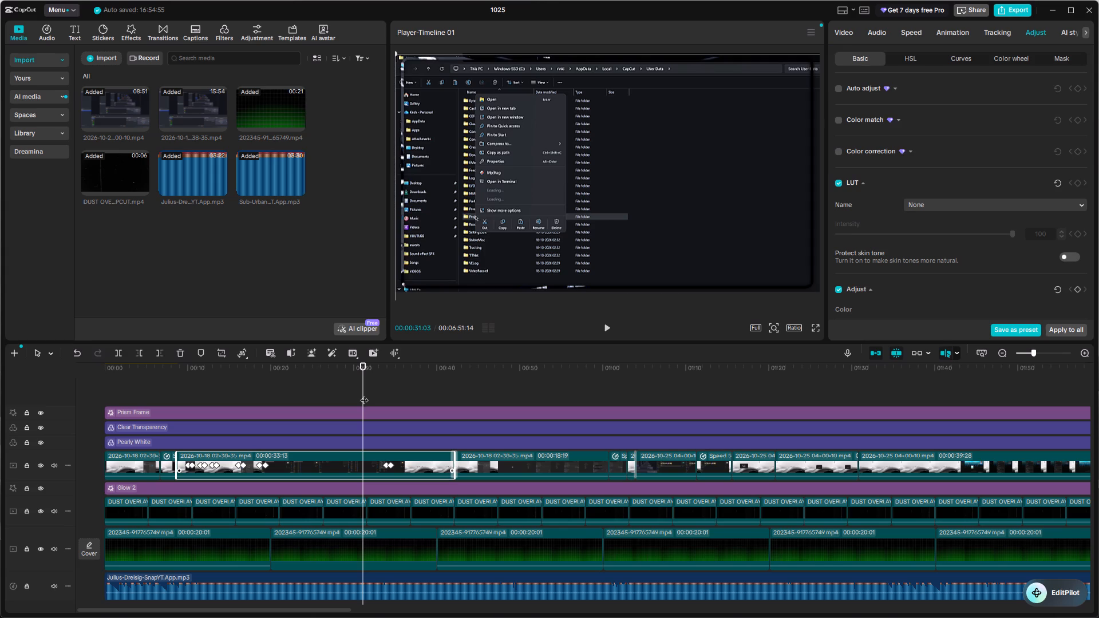
left_click_drag(364, 393, 457, 414)
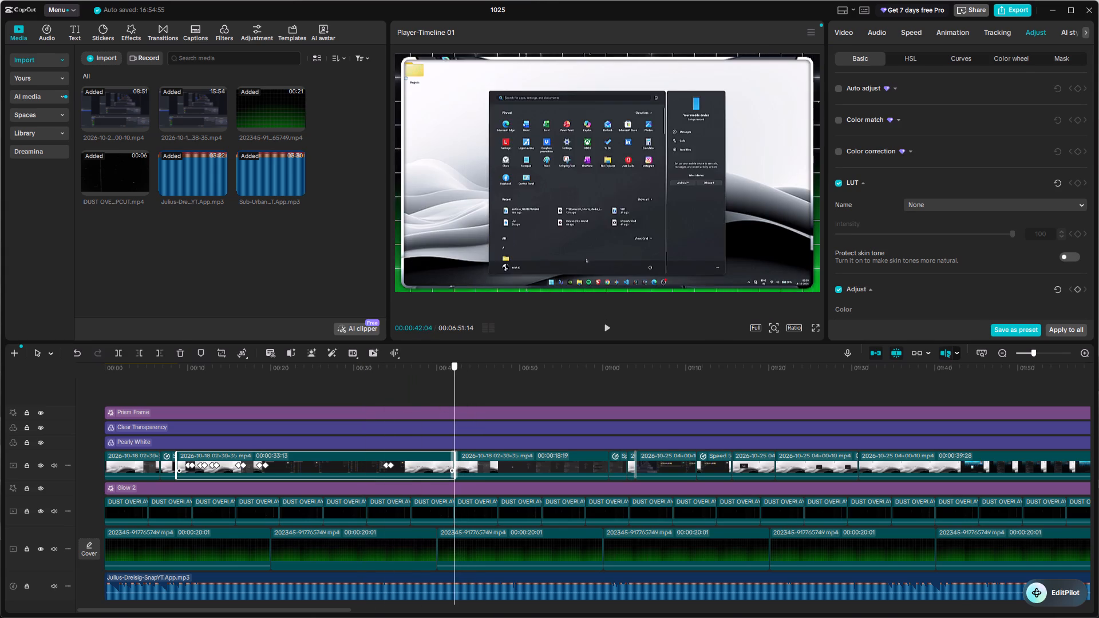
left_click_drag(457, 414, 461, 414)
left_click(480, 465)
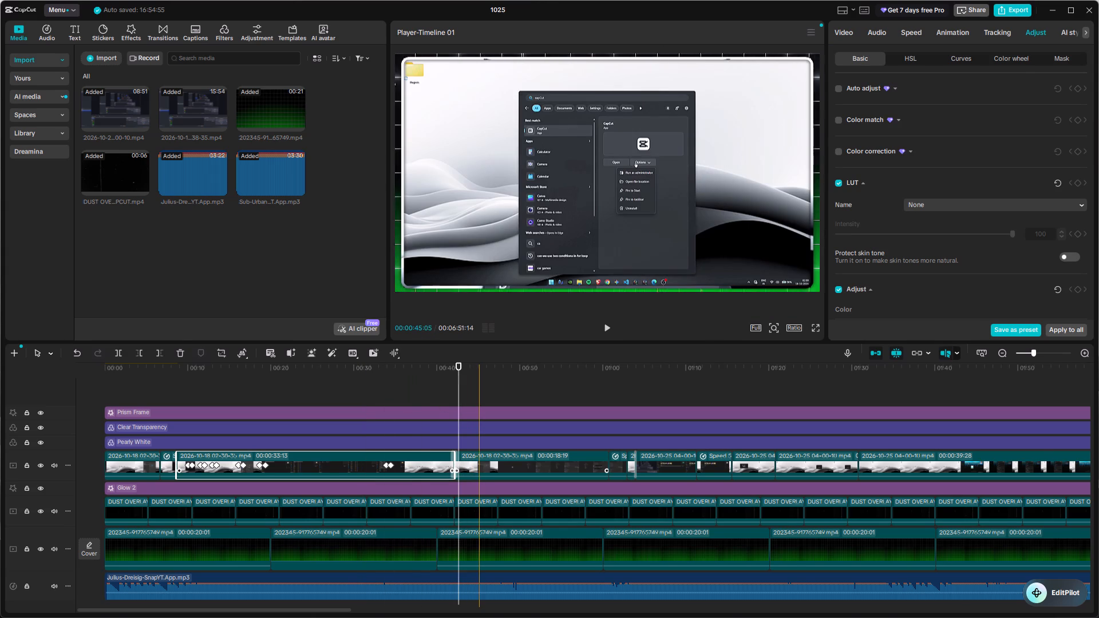
Scrub and play the transition near 00:42 to examine how the following recording clip begins.
scroll(480, 465, "up", 8, "ctrl")
left_click(421, 391)
left_click_drag(421, 391, 421, 402)
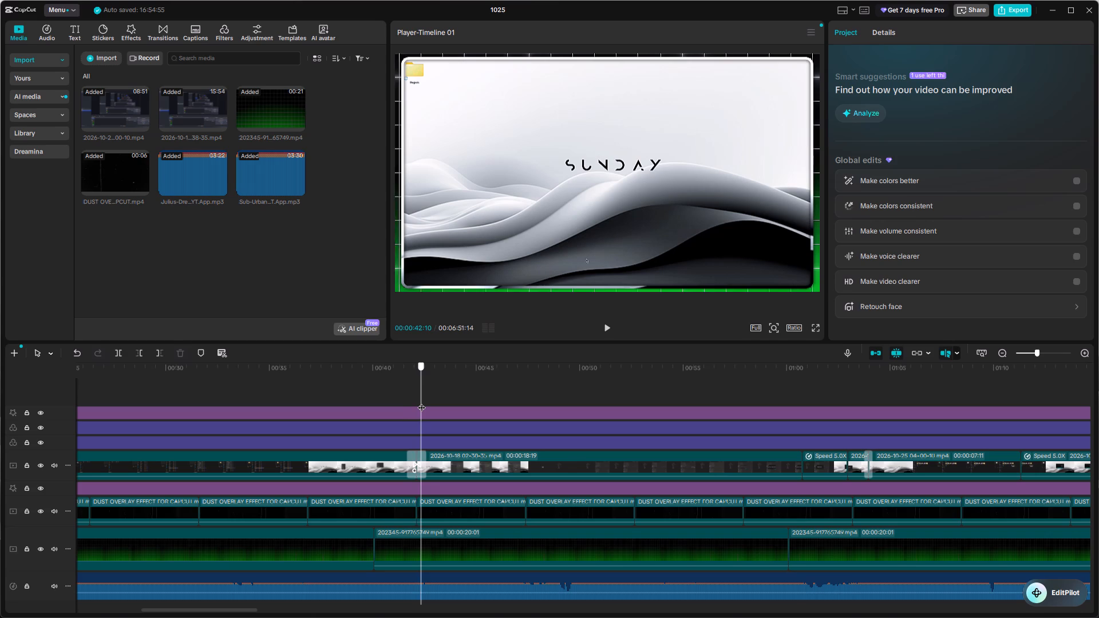
left_click_drag(421, 402, 421, 404)
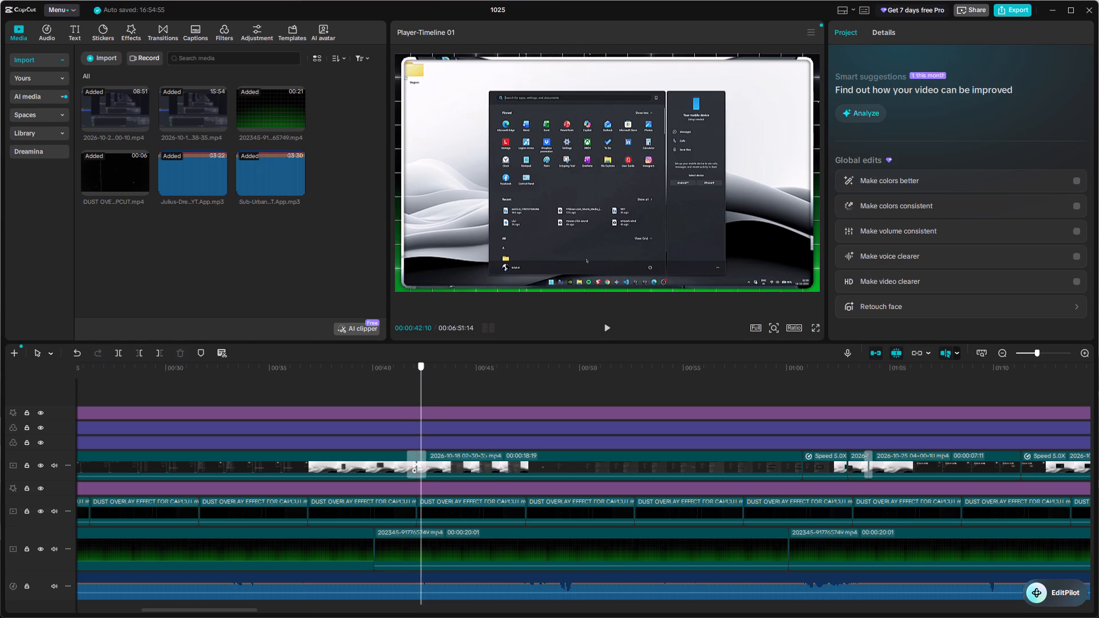
left_click_drag(421, 404, 400, 399)
key("space")
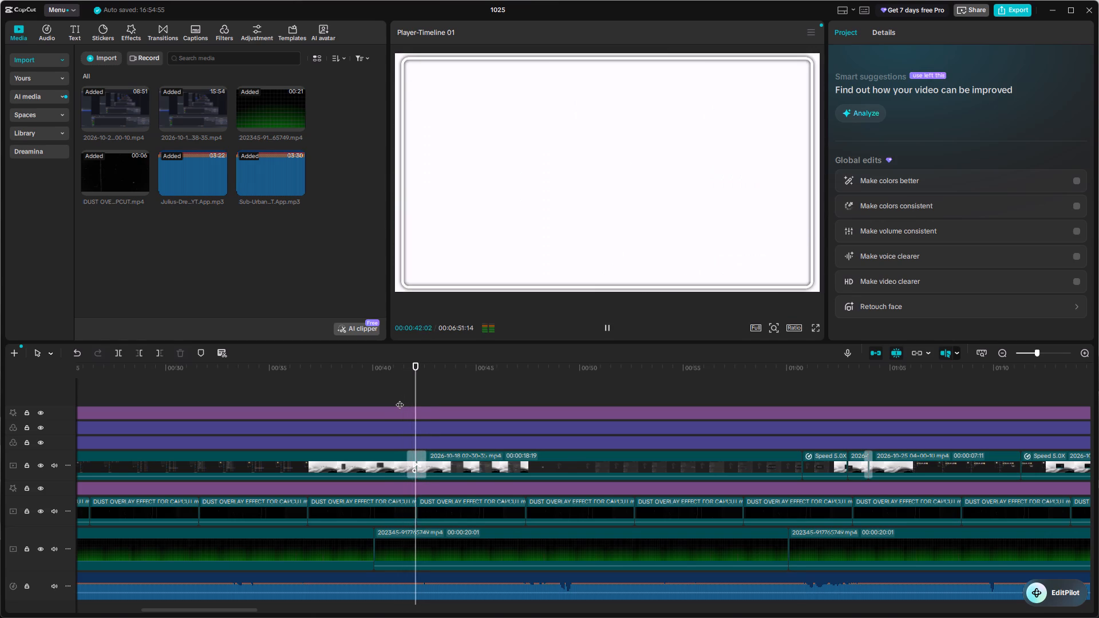
key("space")
Add a transform keyframe at 00:42:17 on the recording clip that follows the 00:42 transition.
left_click(451, 454)
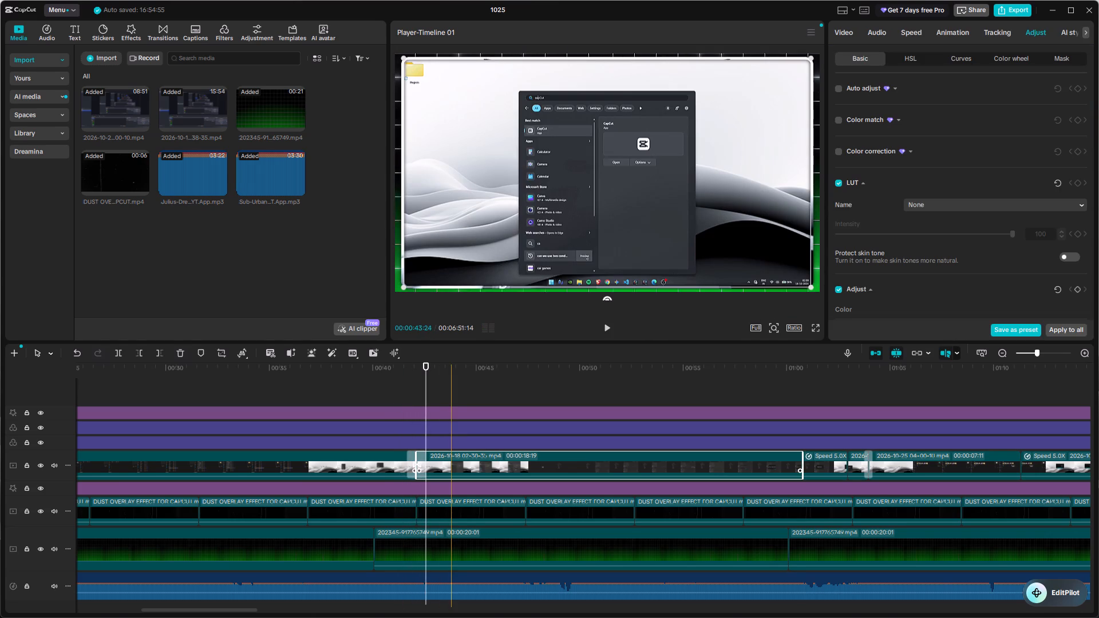
scroll(451, 454, "up", 5, "ctrl")
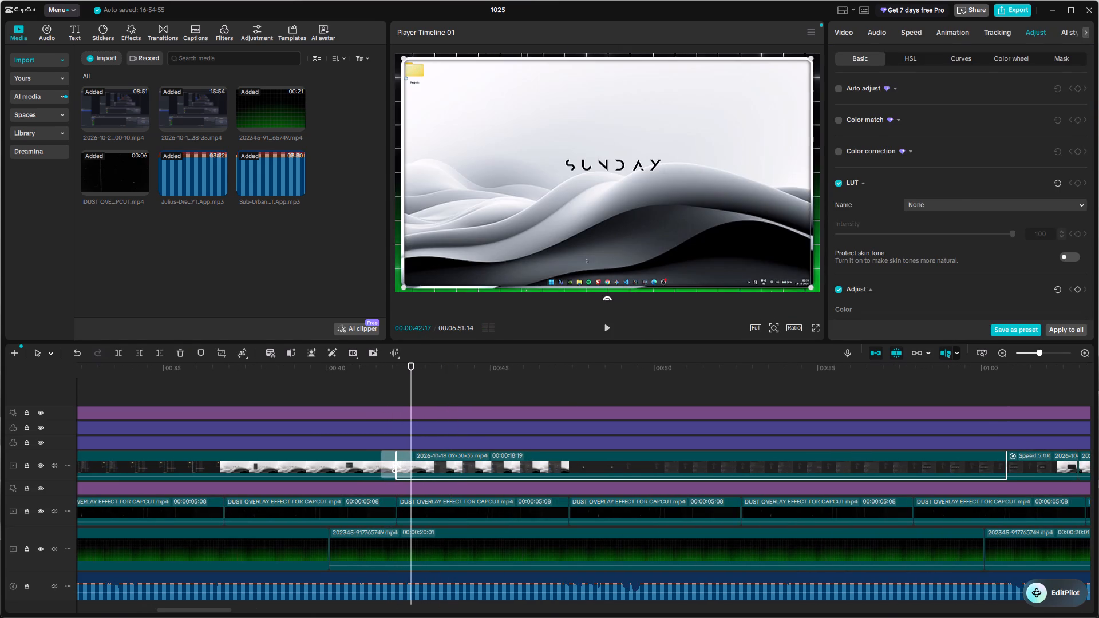
left_click(853, 34)
left_click(1076, 92)
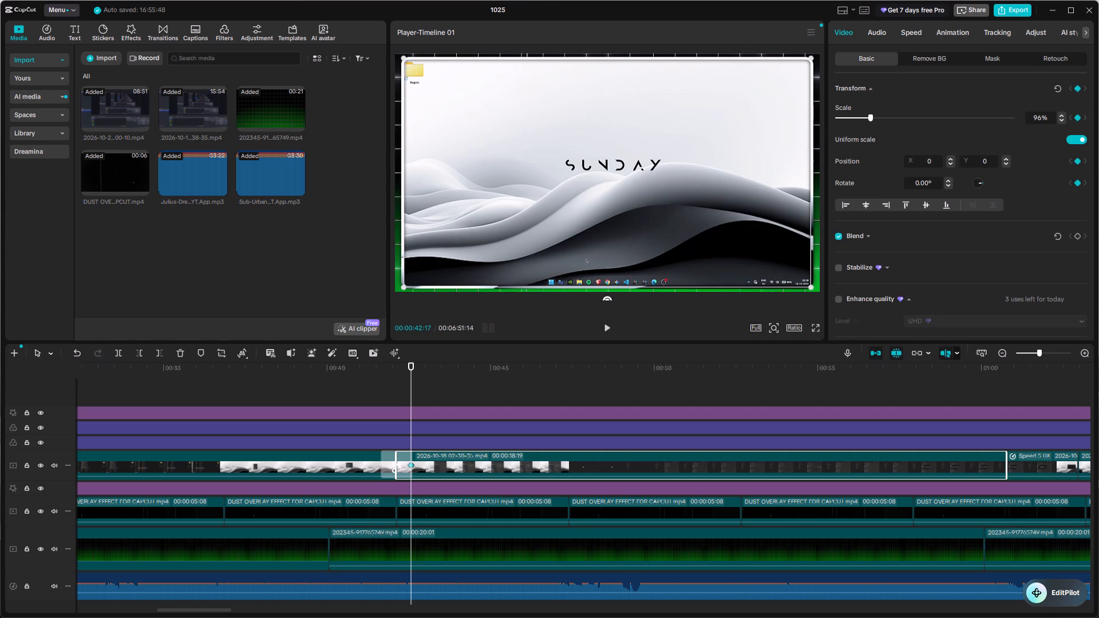
At 00:43:01, scale the clip to 125% and move it down to a Y position of about -205.
left_click_drag(413, 391, 422, 392)
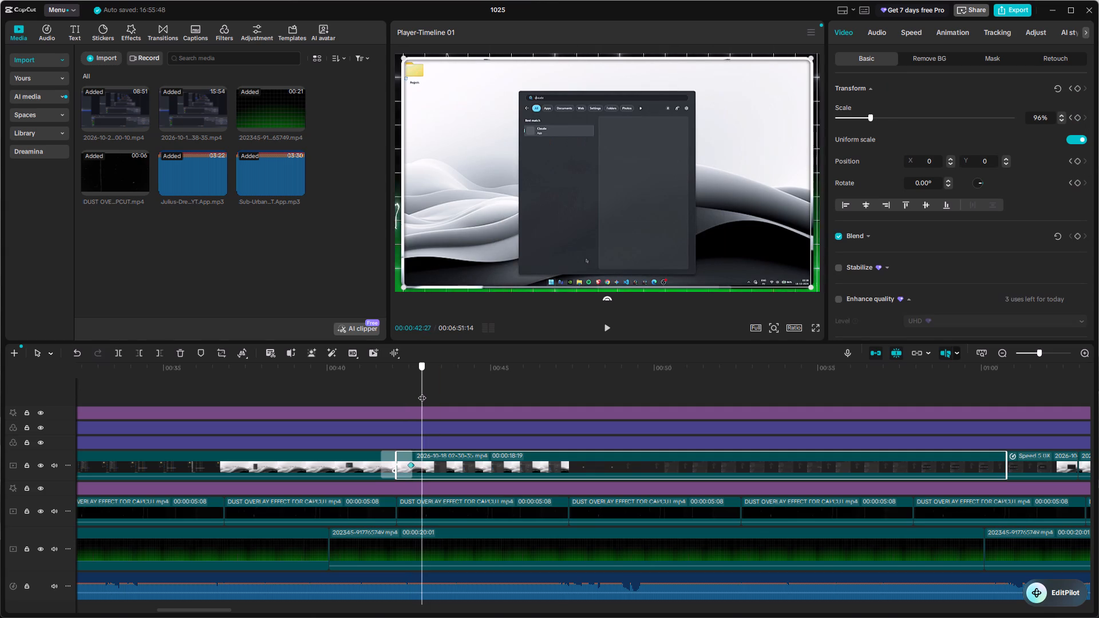
left_click_drag(422, 392, 426, 393)
left_click(426, 393)
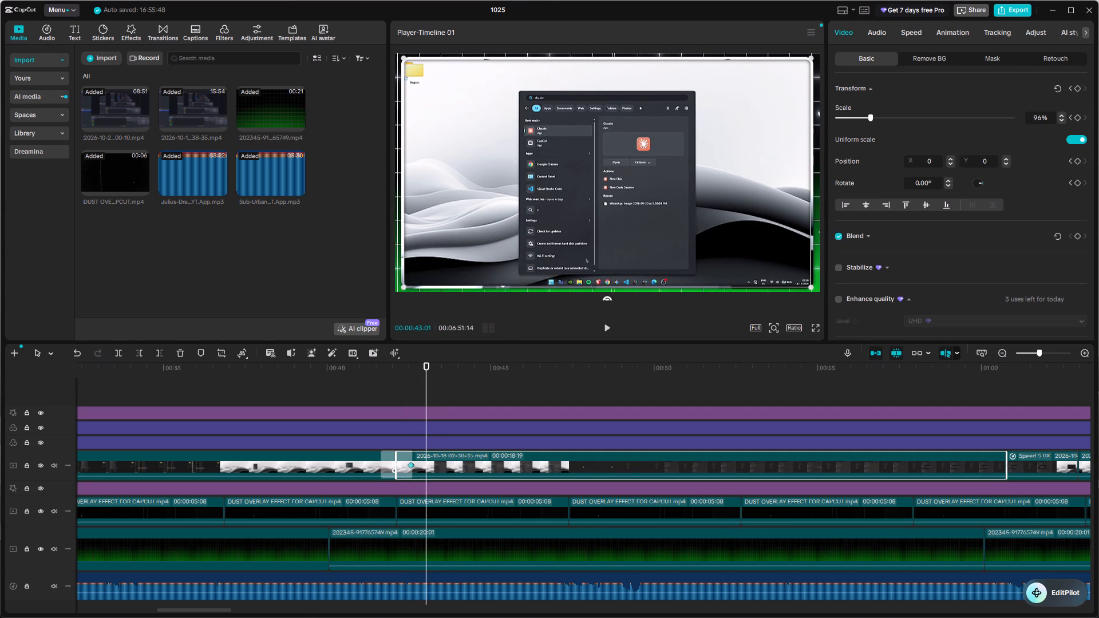
left_click_drag(1043, 117, 938, 132)
key("BackSpace")
key("1")
type("25")
key("Return")
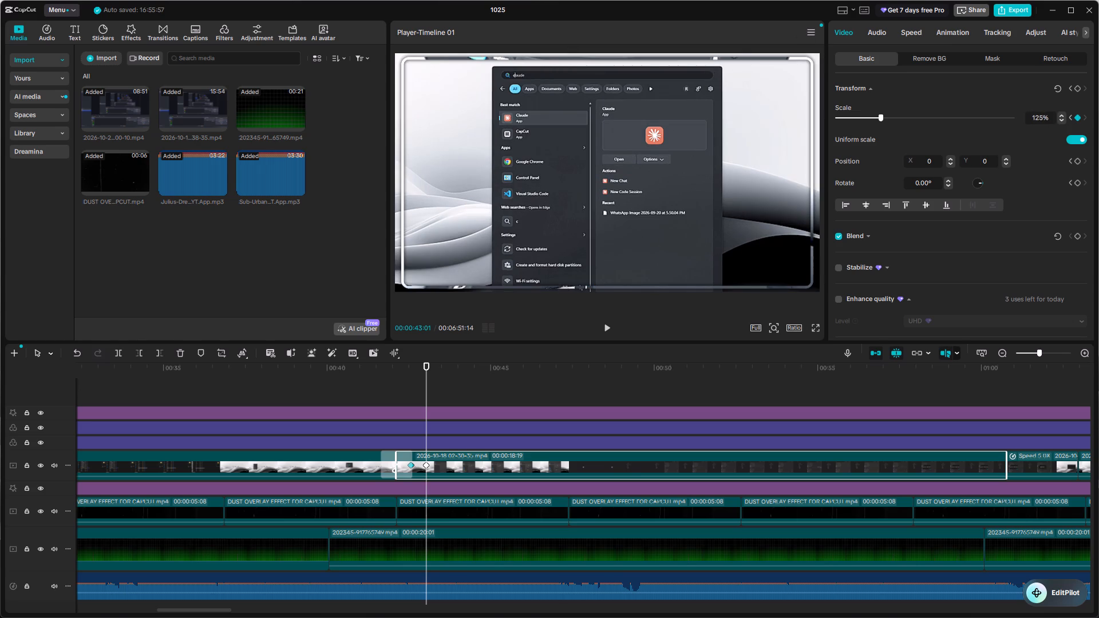
left_click_drag(613, 118, 611, 140)
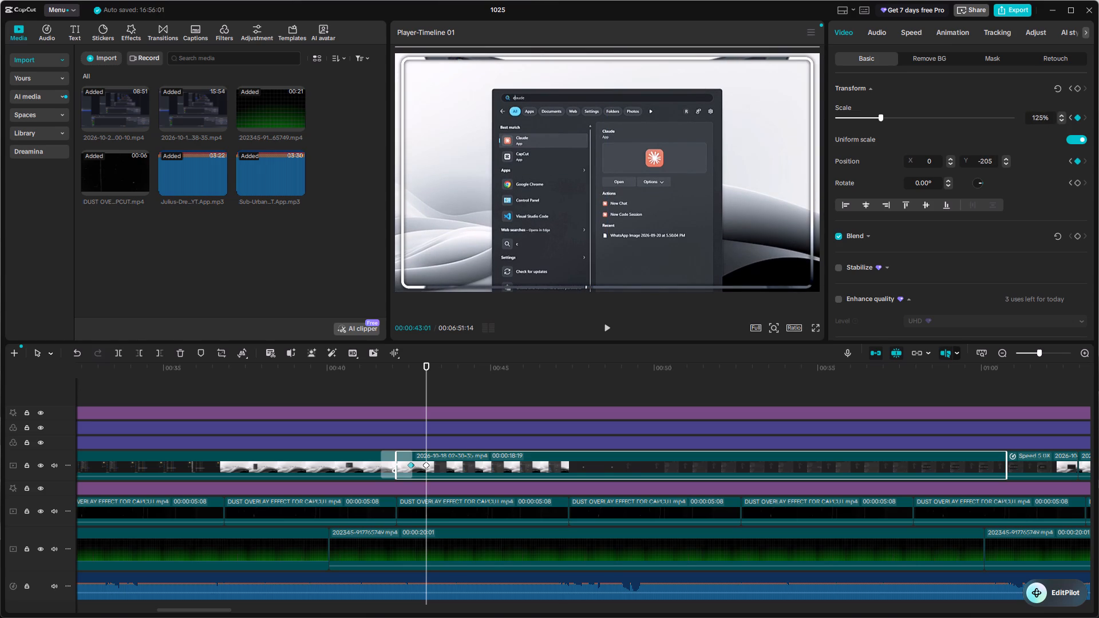
Apply the Circular Ease preset curve to the clip's keyframe at 00:43:01.
right_click(424, 462)
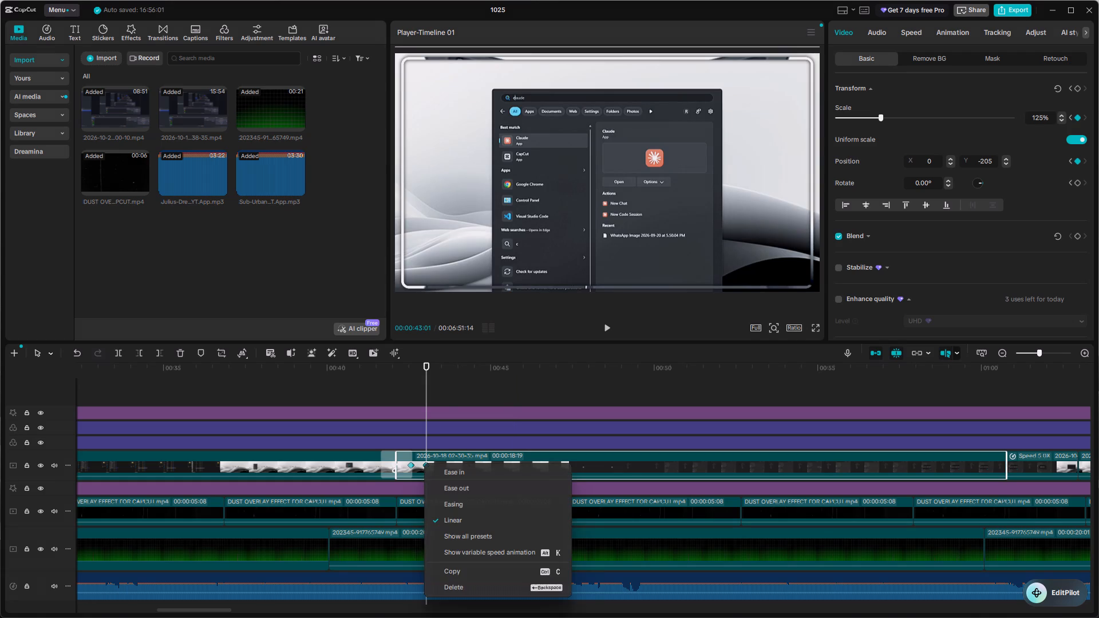
left_click_drag(468, 553, 504, 533)
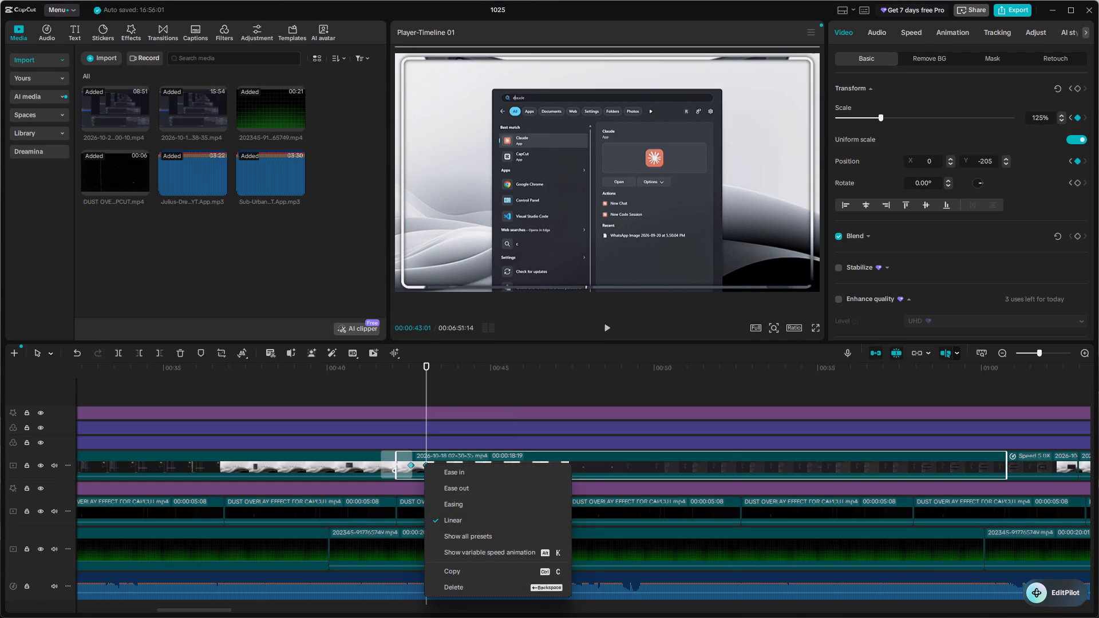
left_click_drag(504, 533, 504, 534)
left_click(503, 534)
double_click(582, 567)
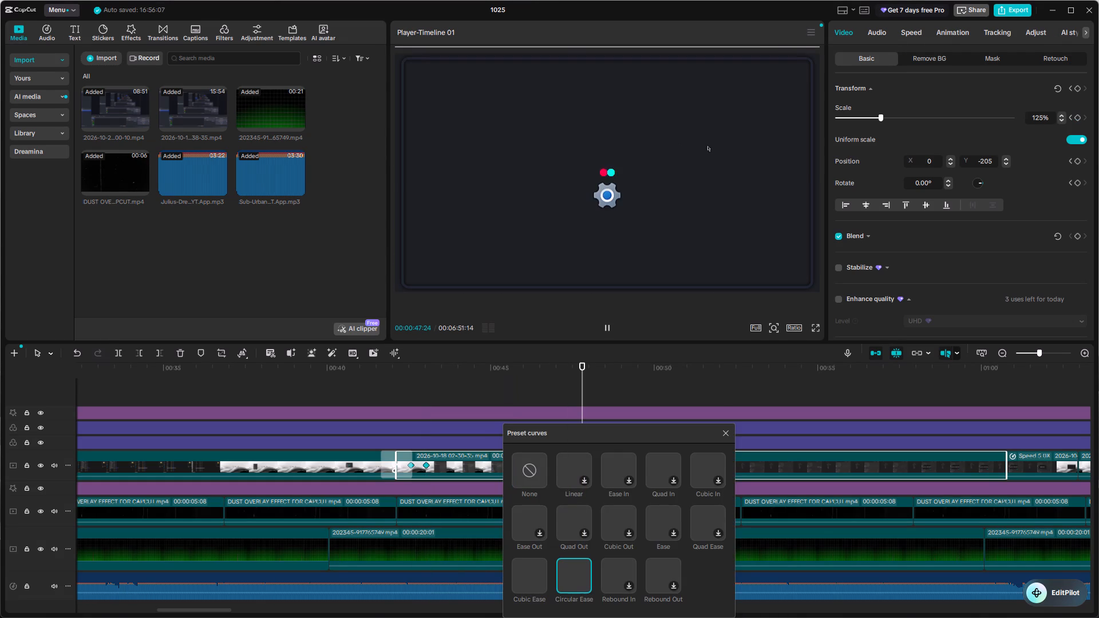
left_click(729, 434)
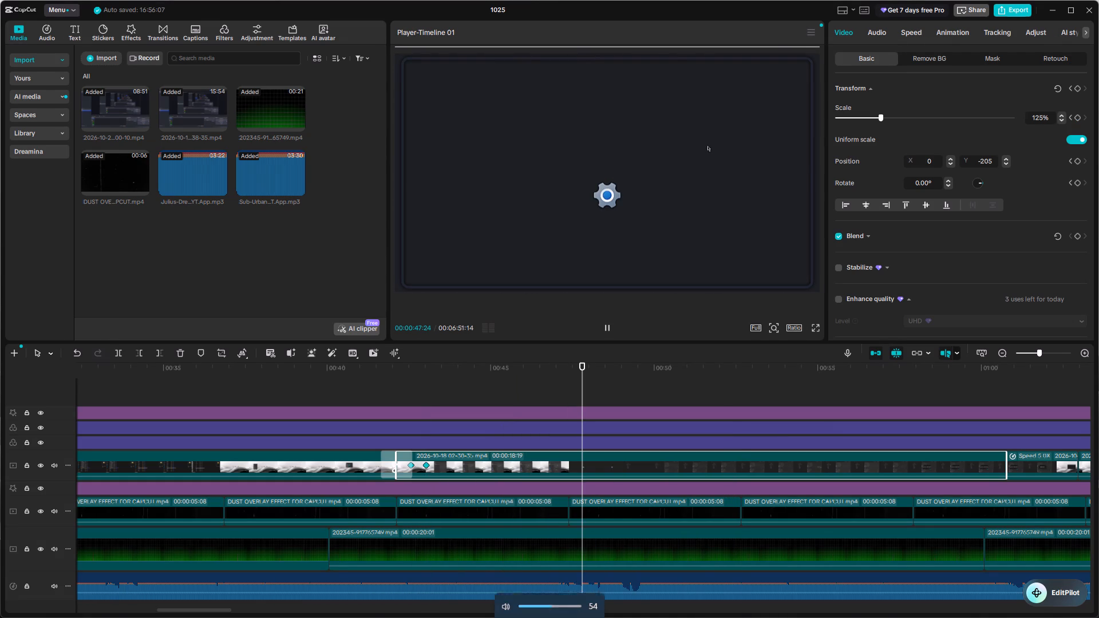
Play the clip from about 00:42 to examine the eased zoom-in on the search window and the footage following it.
left_click_drag(583, 377, 403, 413)
key("space")
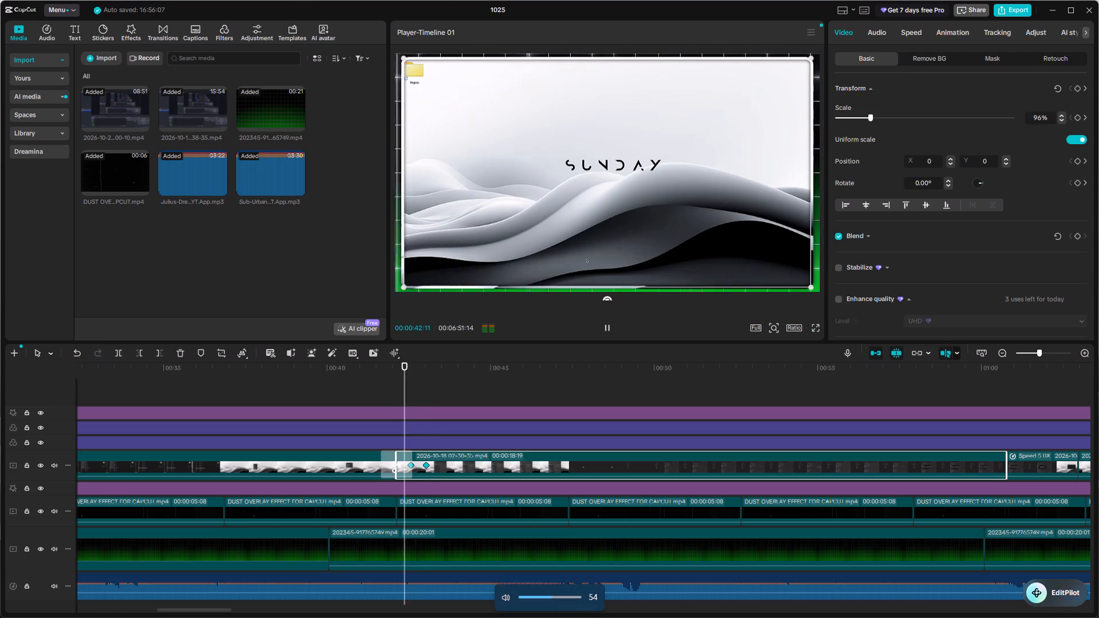
key("space")
key("space")
key("space")
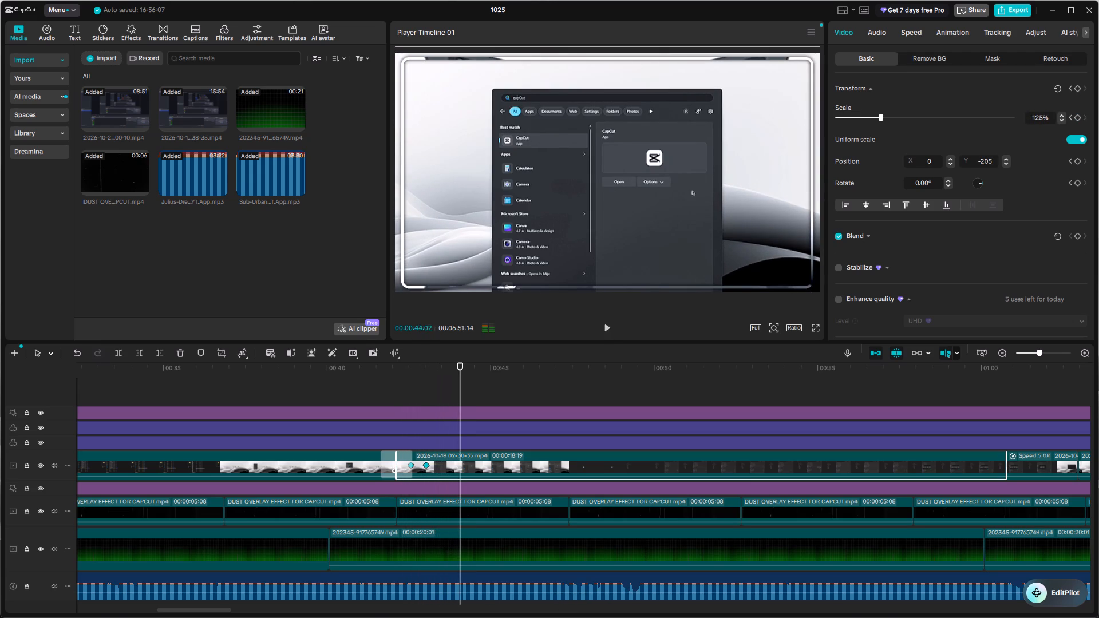
key("space")
key("space")
key("space")
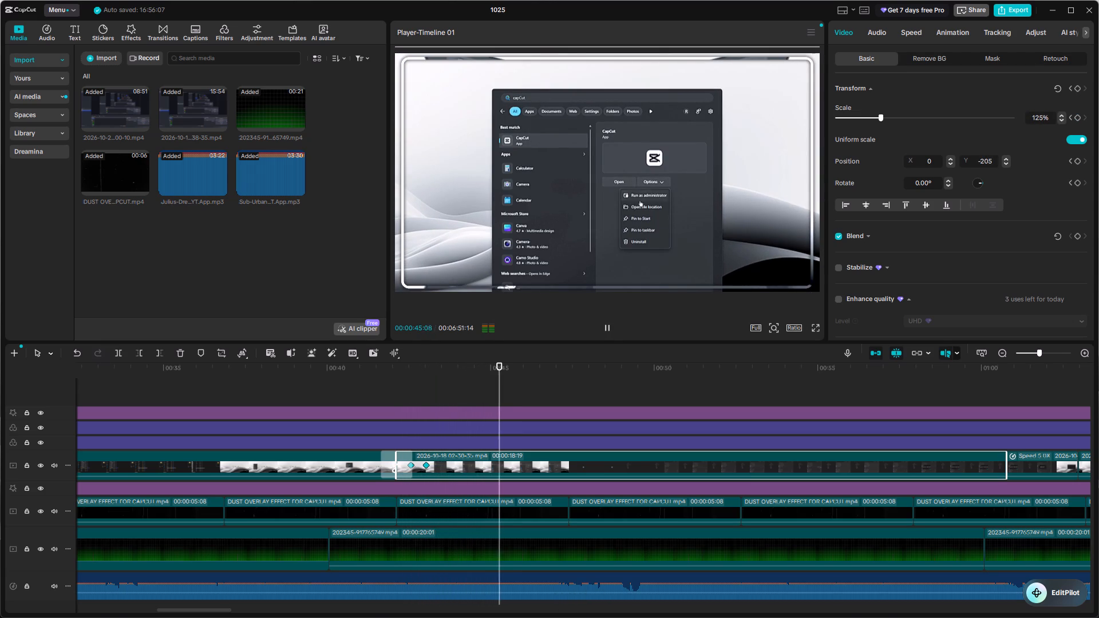
right_click(521, 414)
scroll(521, 414, "left", 1)
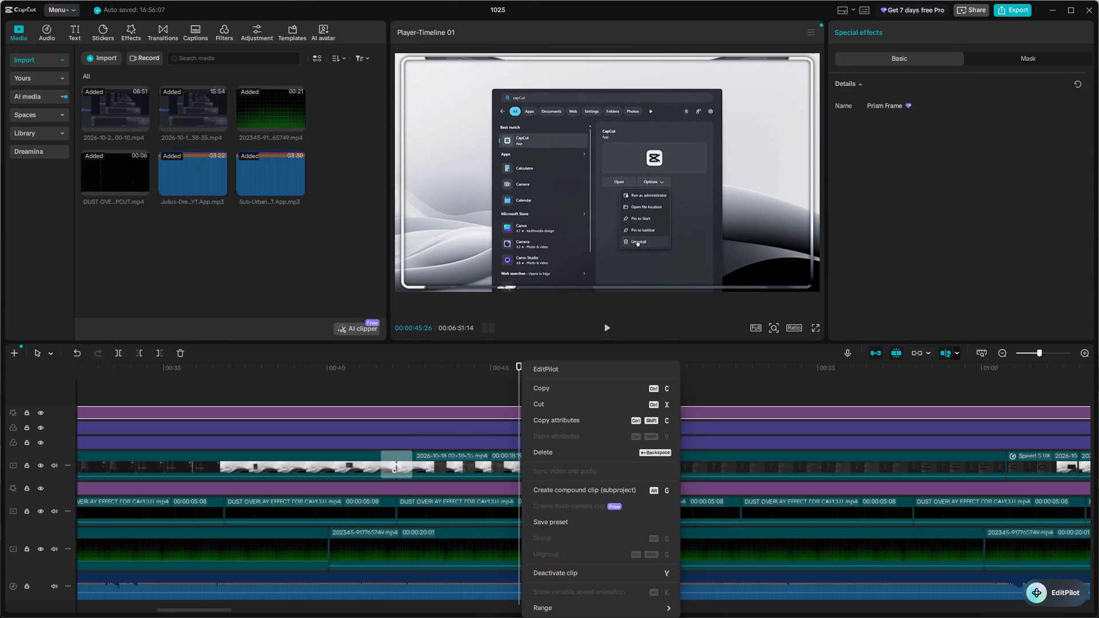
left_click(560, 347)
key("space")
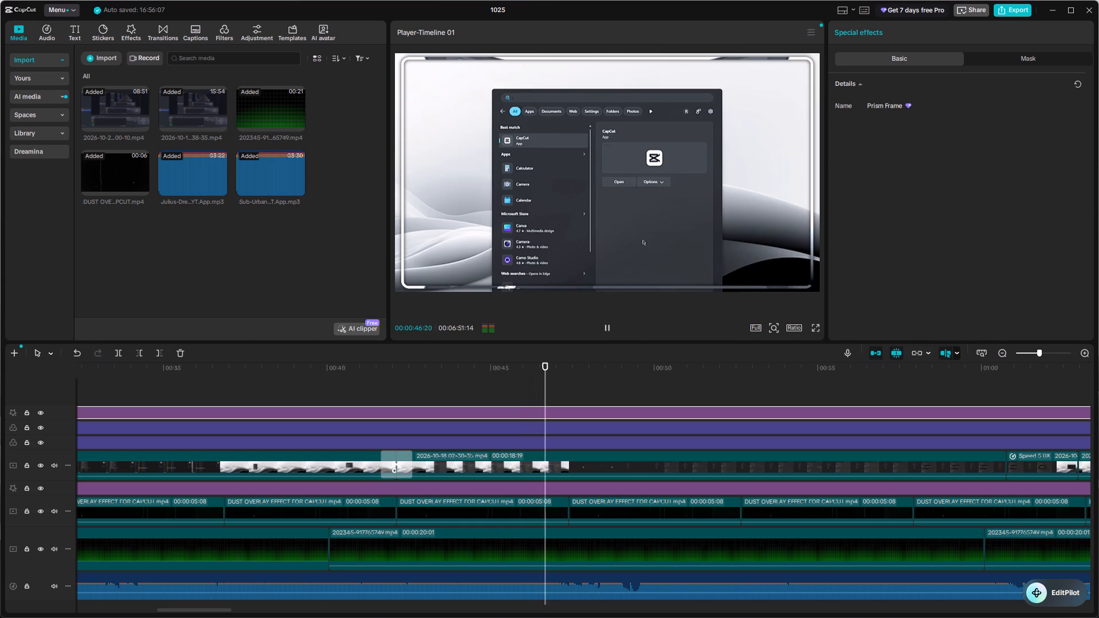
scroll(602, 360, "left", 1)
key("space")
Add a transform keyframe to the clip at 00:46:04, where the app's Options list is still open on Uninstall.
left_click(529, 461)
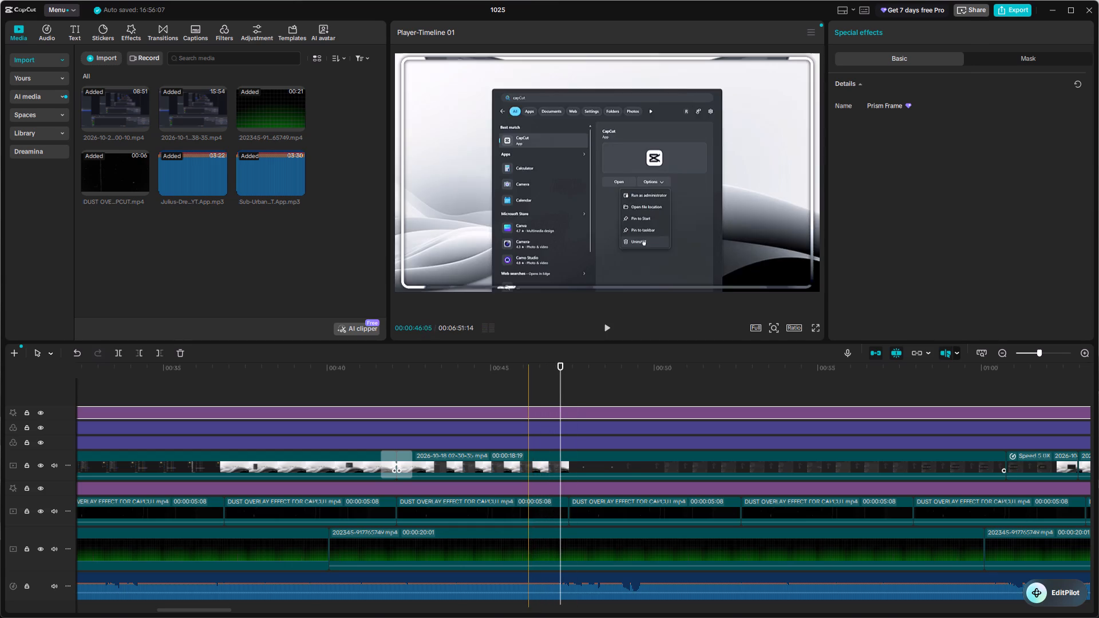
left_click(556, 371)
left_click_drag(556, 371, 480, 401)
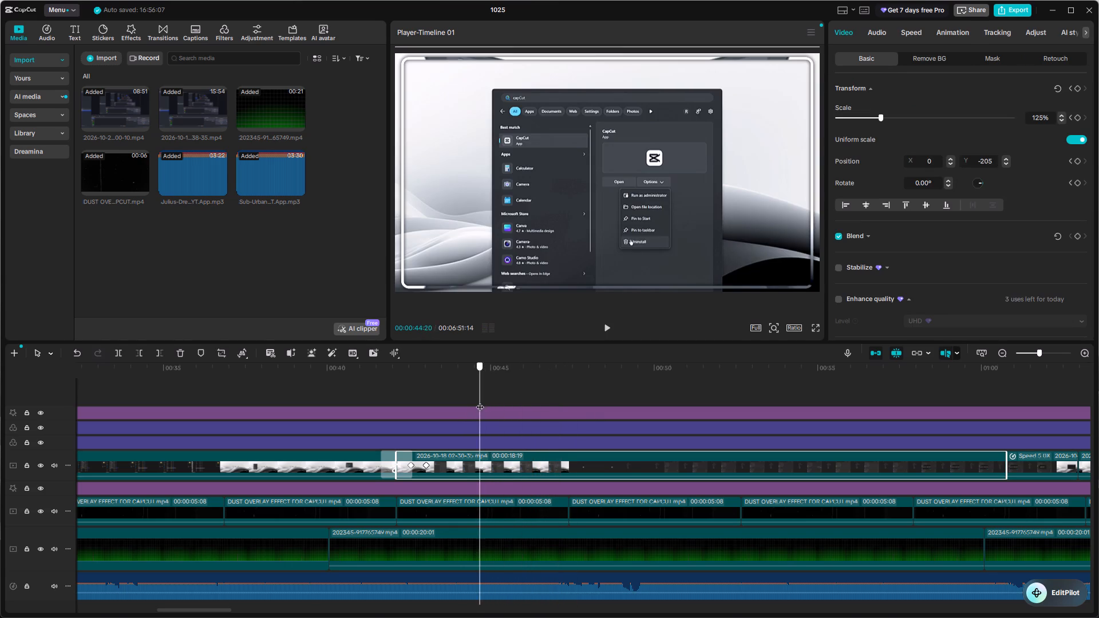
left_click_drag(480, 401, 533, 417)
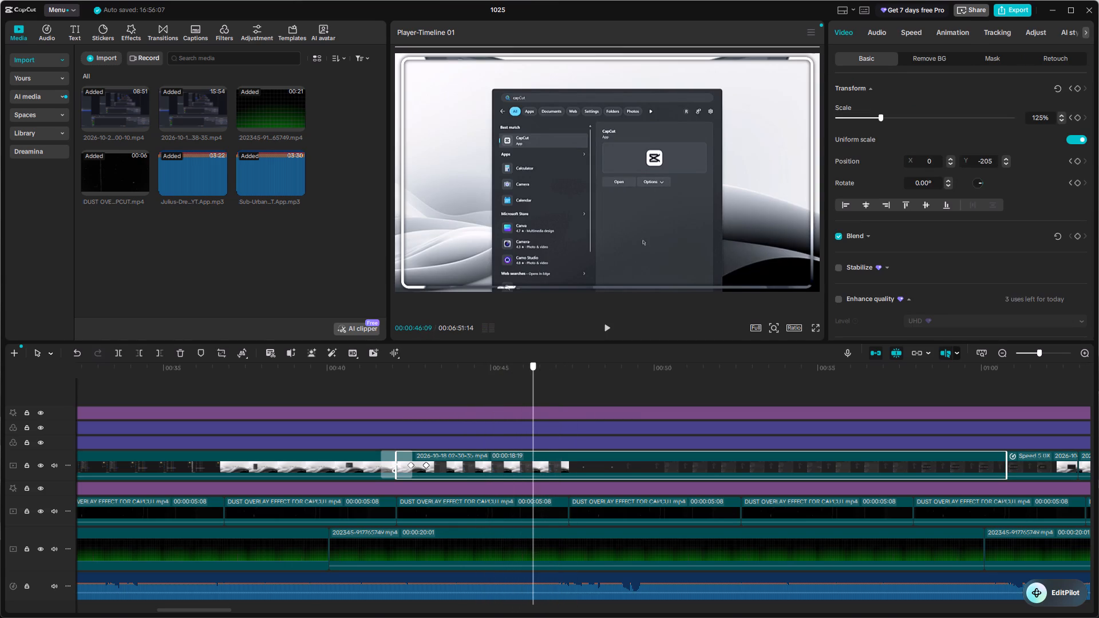
left_click_drag(533, 417, 527, 418)
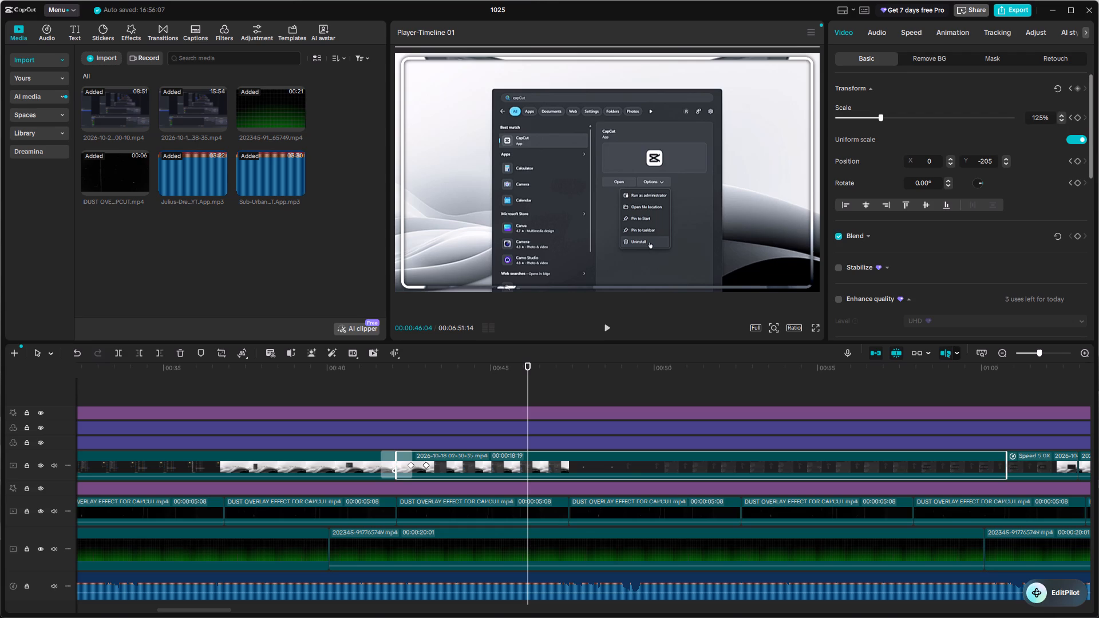
left_click(1076, 88)
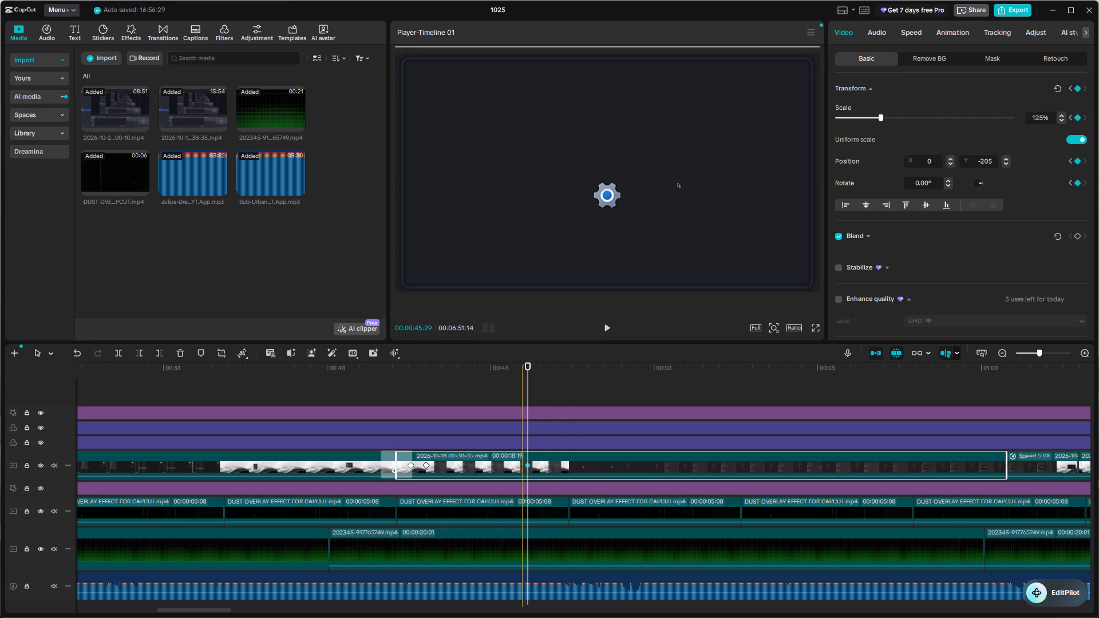
At 00:46:19, add a transform keyframe and return the clip to 96% scale and position X 0, Y 0.
left_click_drag(528, 375, 544, 383)
left_click(1077, 89)
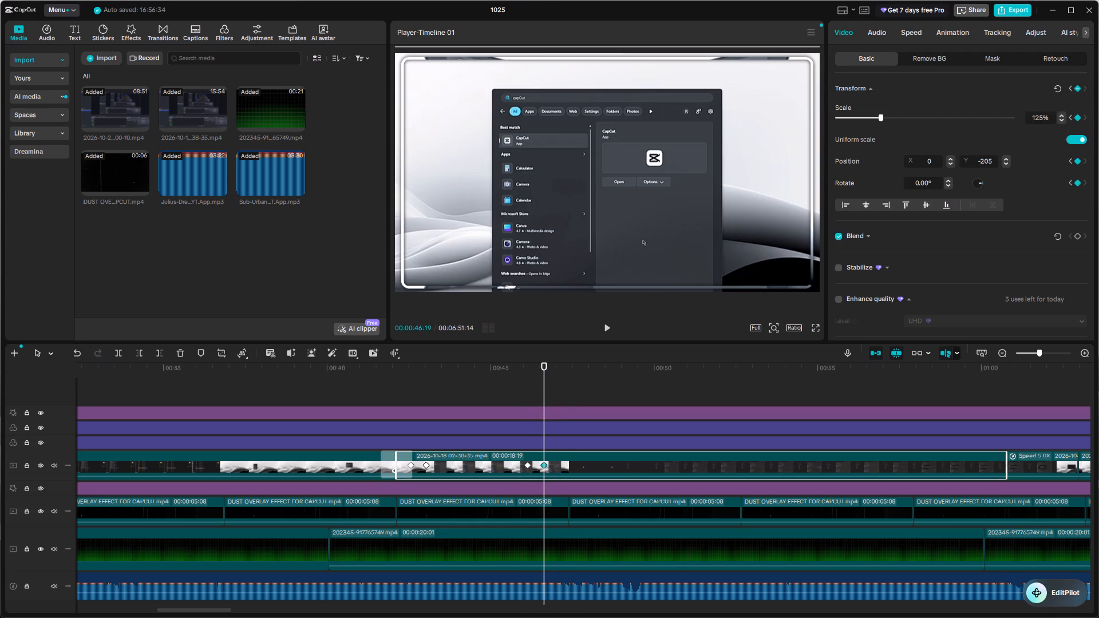
left_click_drag(1043, 118, 928, 130)
key("BackSpace")
type("96")
key("Return")
left_click_drag(688, 138, 688, 131)
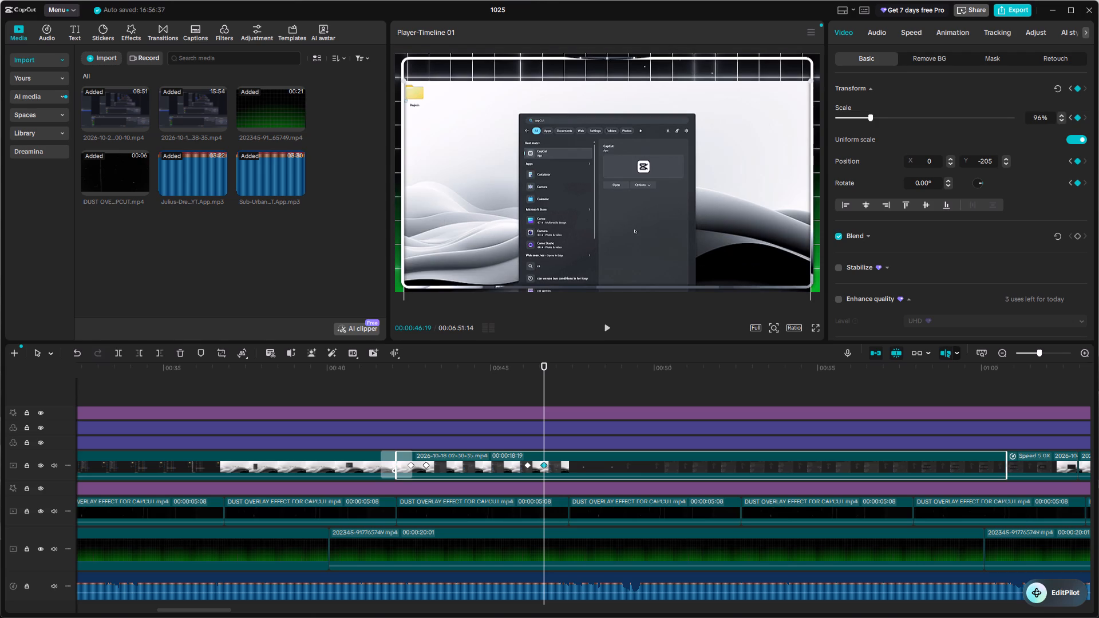
left_click_drag(688, 131, 689, 118)
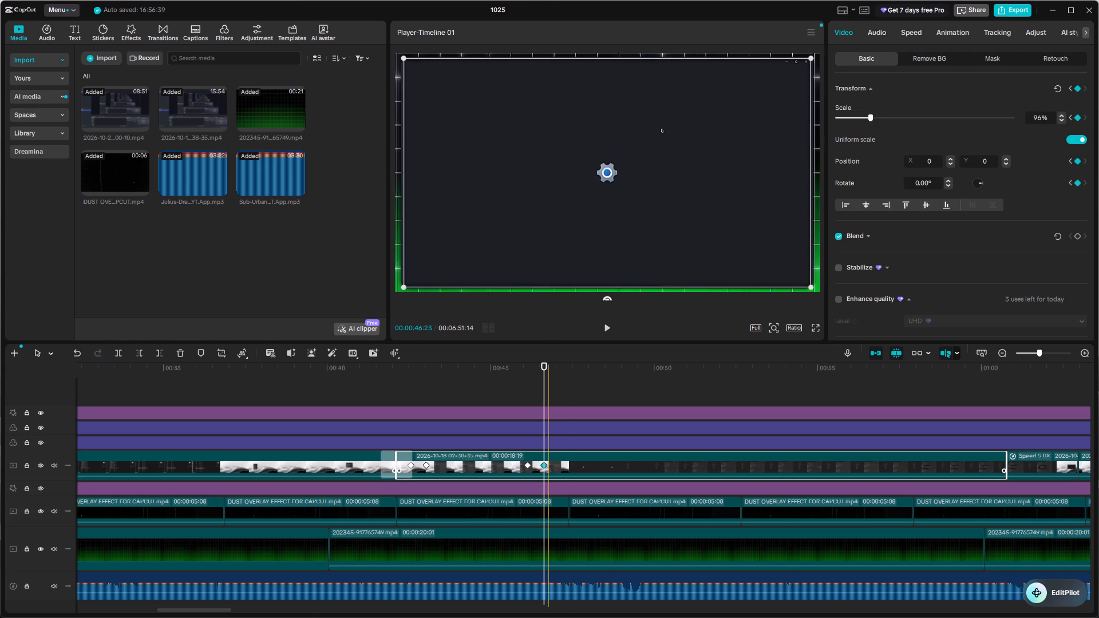
Apply the Circular Ease preset curve to the clip's keyframe at 00:46:19.
right_click(545, 464)
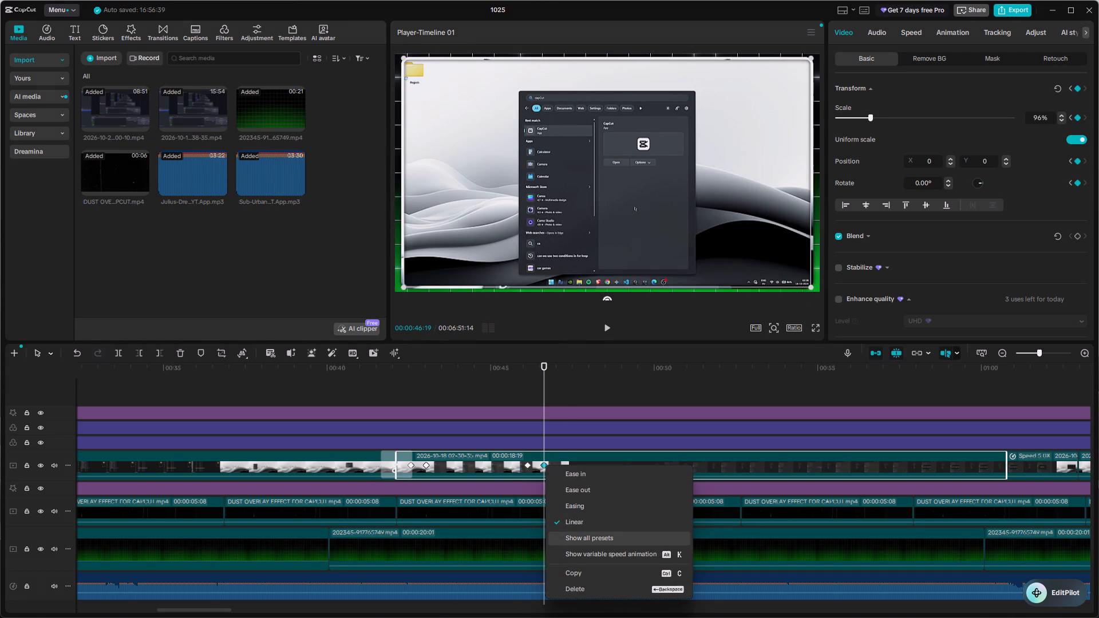
left_click(575, 535)
left_click(658, 580)
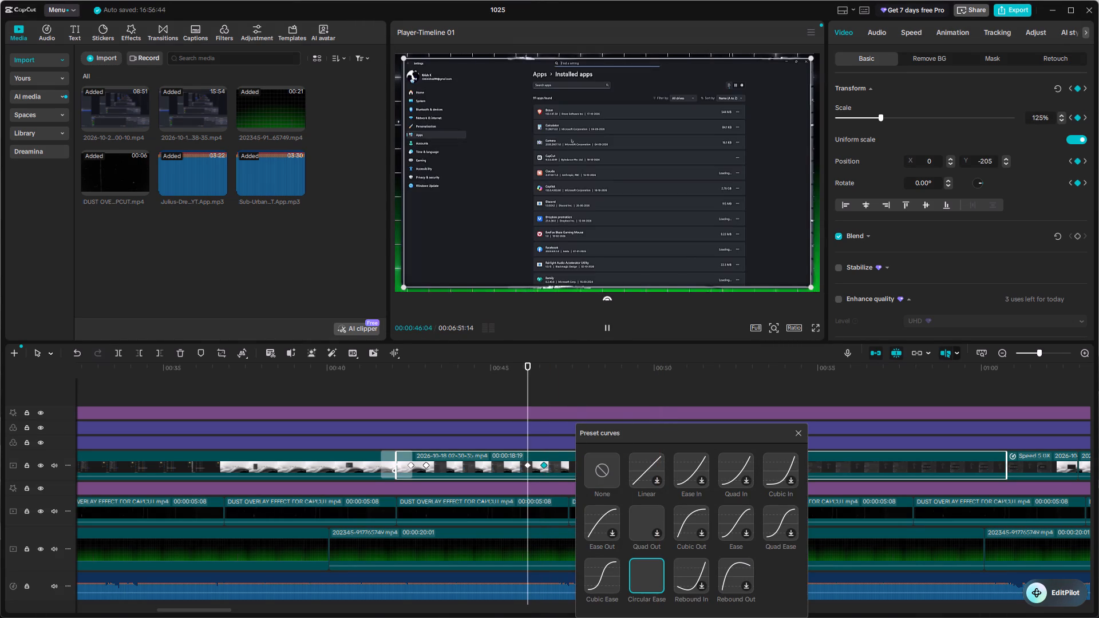
left_click(802, 433)
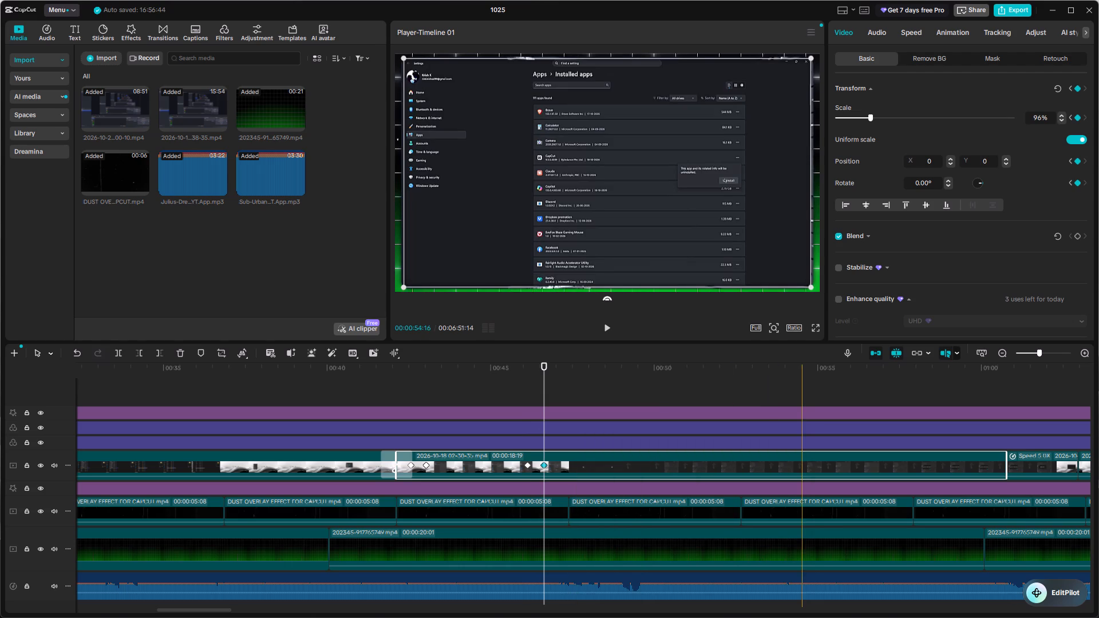
Play the video from about 00:45 to 01:04 to examine the eased zoom-out and the CapCut uninstall footage following it.
left_click(509, 399)
key("space")
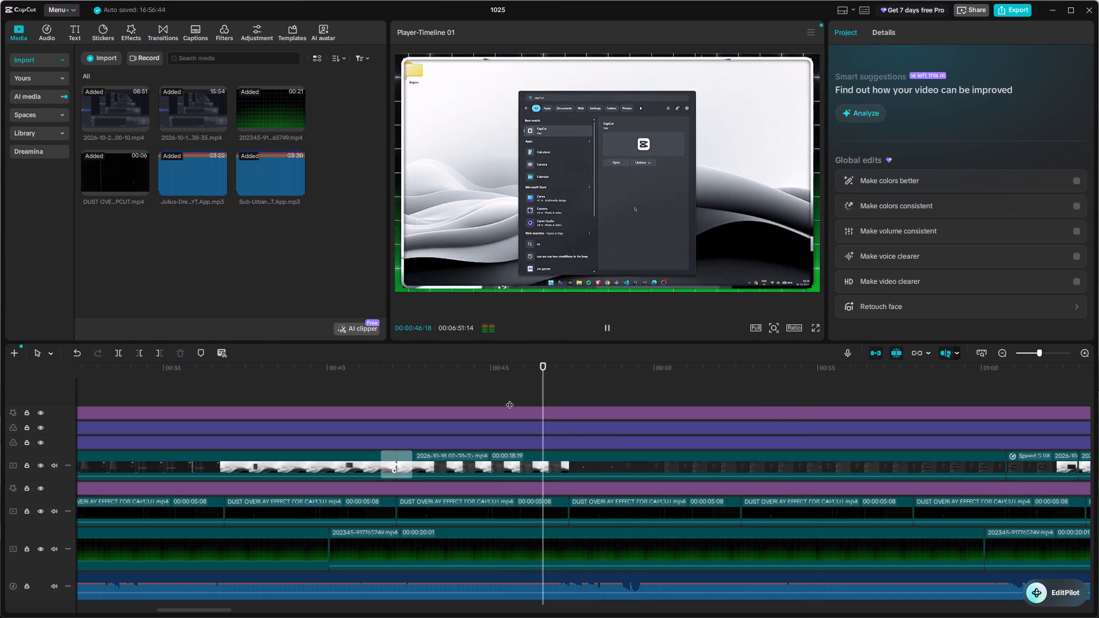
scroll(616, 412, "up", 3)
scroll(616, 412, "up", 2, "ctrl")
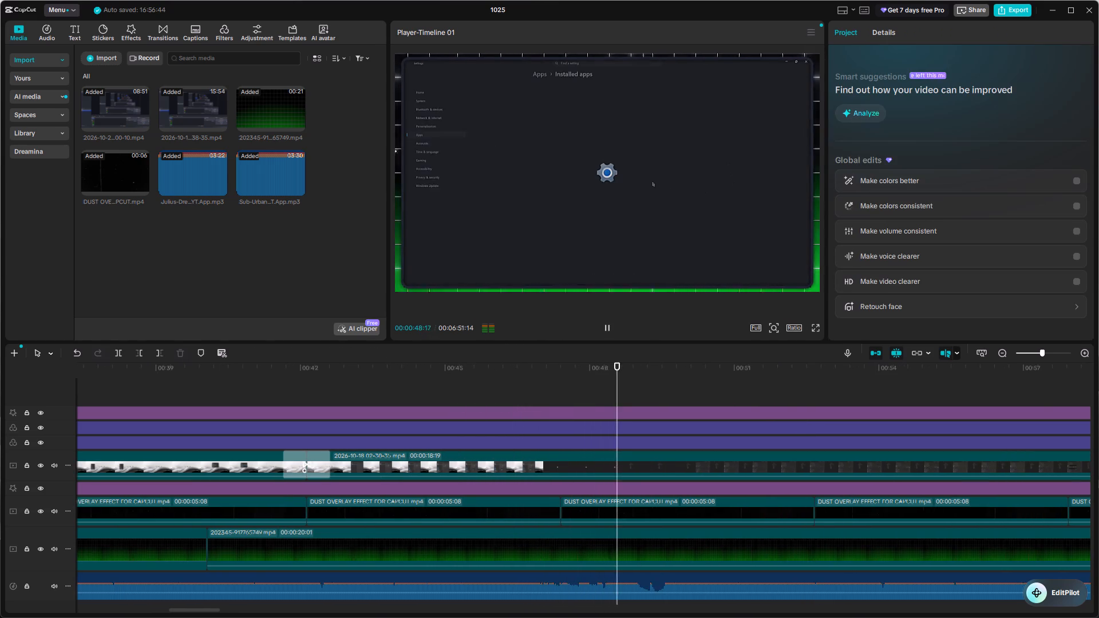
scroll(616, 412, "left", 1)
scroll(616, 412, "up", 1, "ctrl")
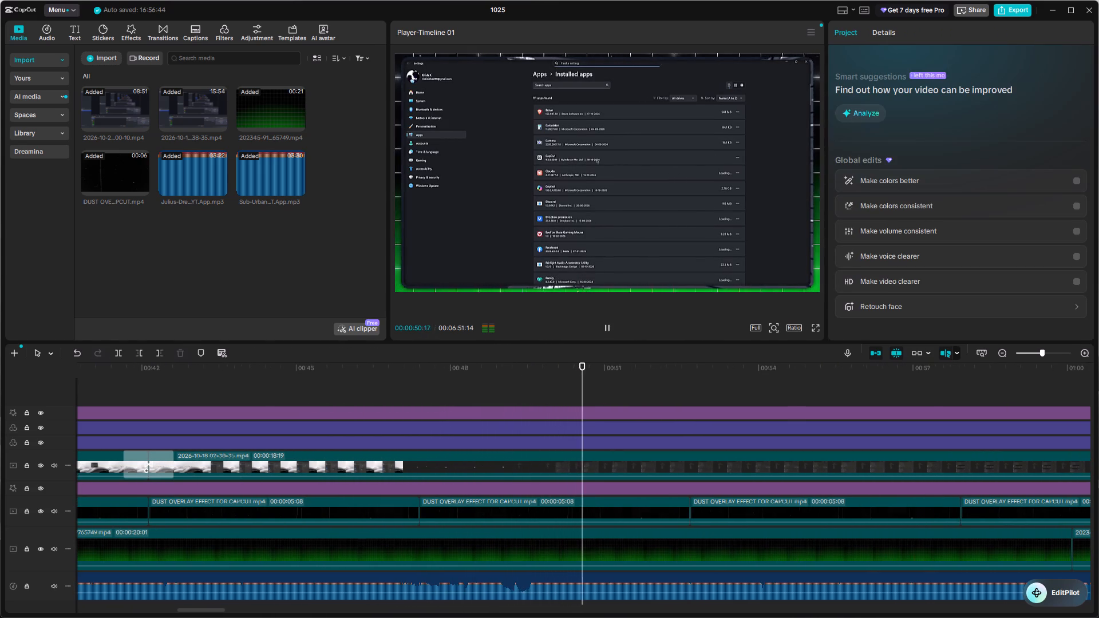
left_click(542, 364)
left_click_drag(542, 364, 397, 438)
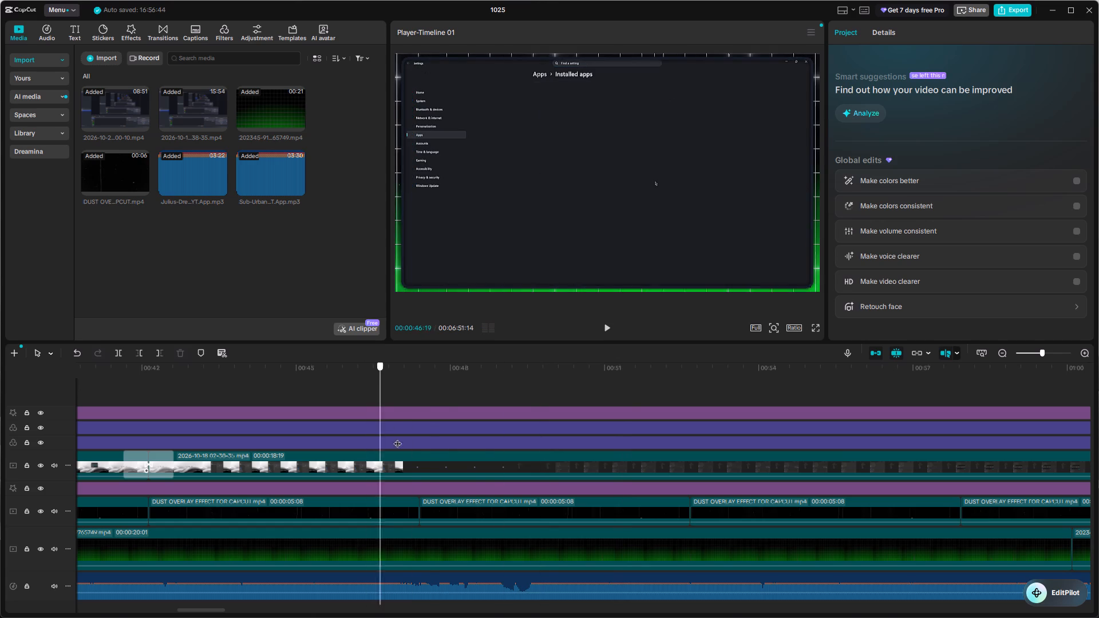
left_click_drag(397, 438, 483, 450)
key("space")
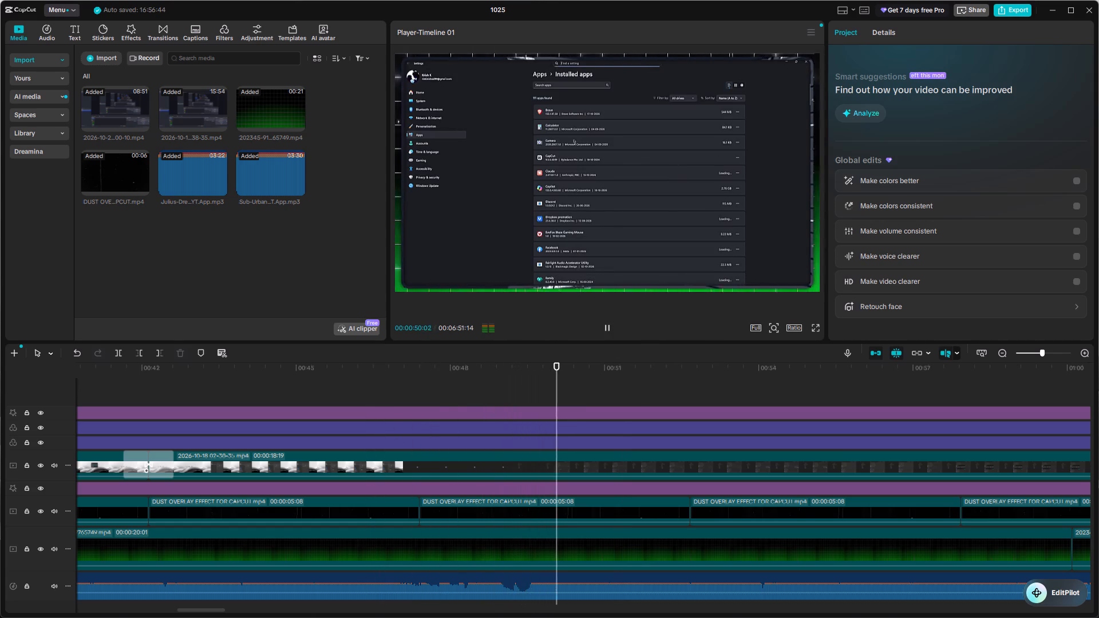
scroll(612, 522, "left", 1)
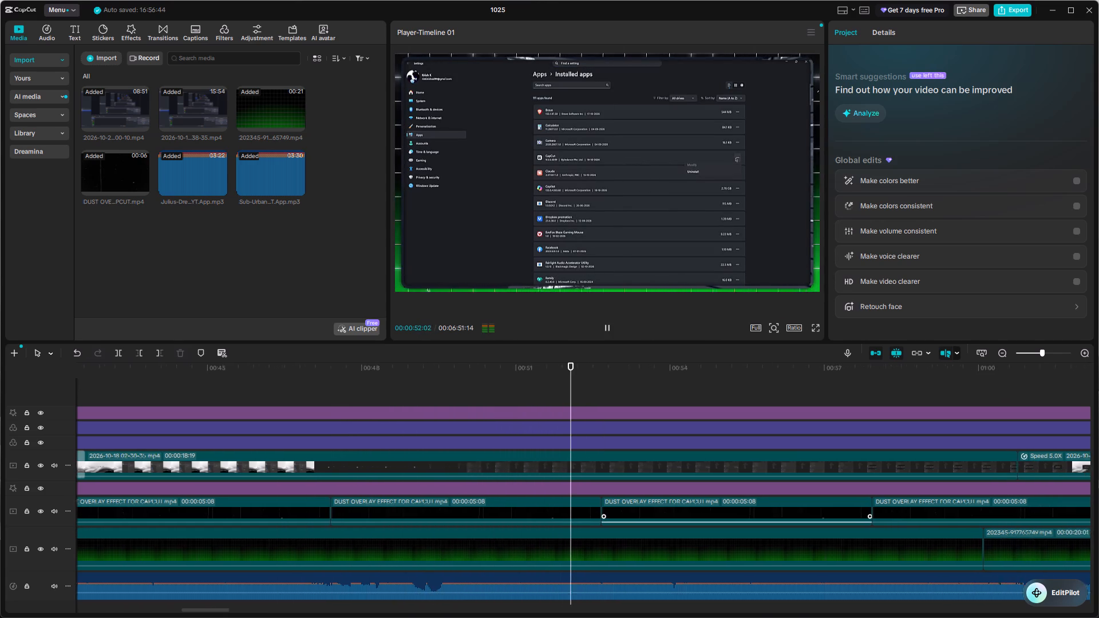
scroll(612, 522, "left", 1)
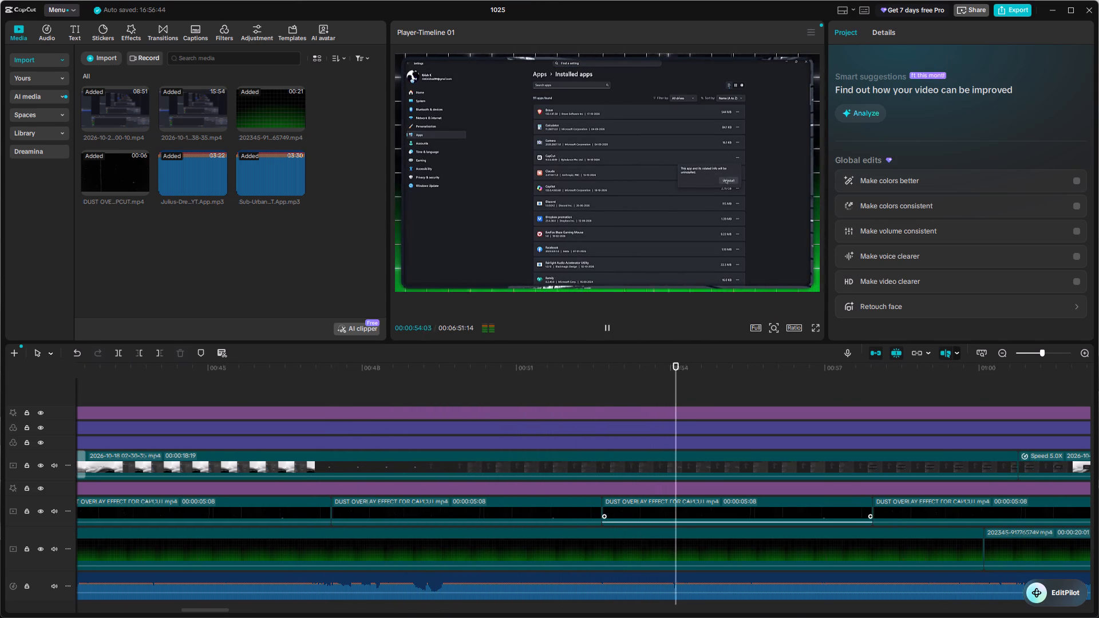
scroll(665, 553, "left", 1)
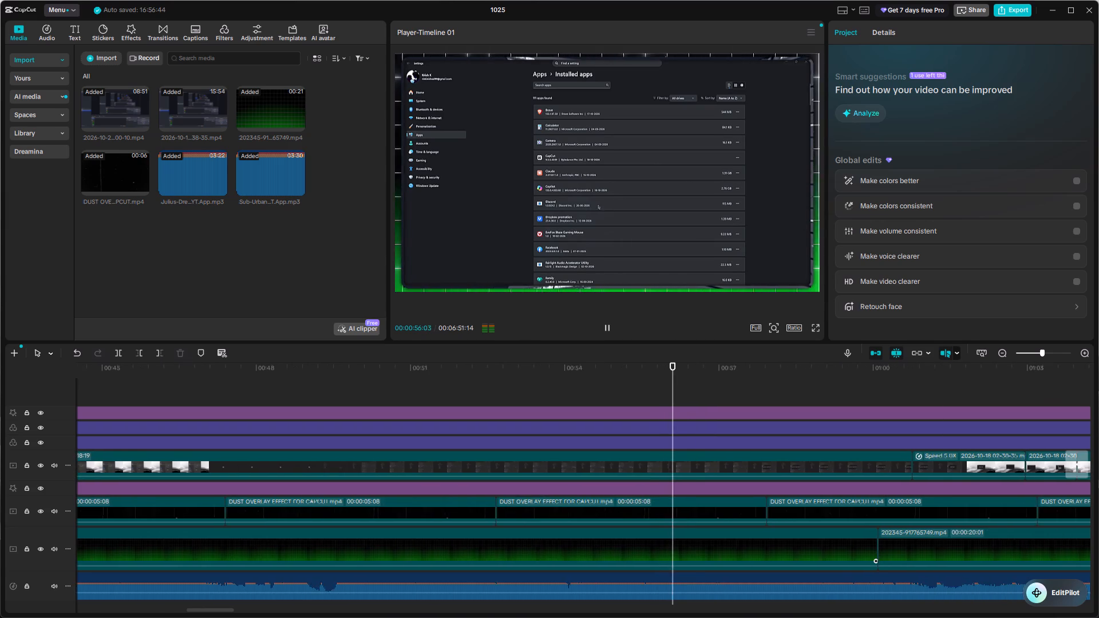
scroll(665, 553, "down", 11, "ctrl")
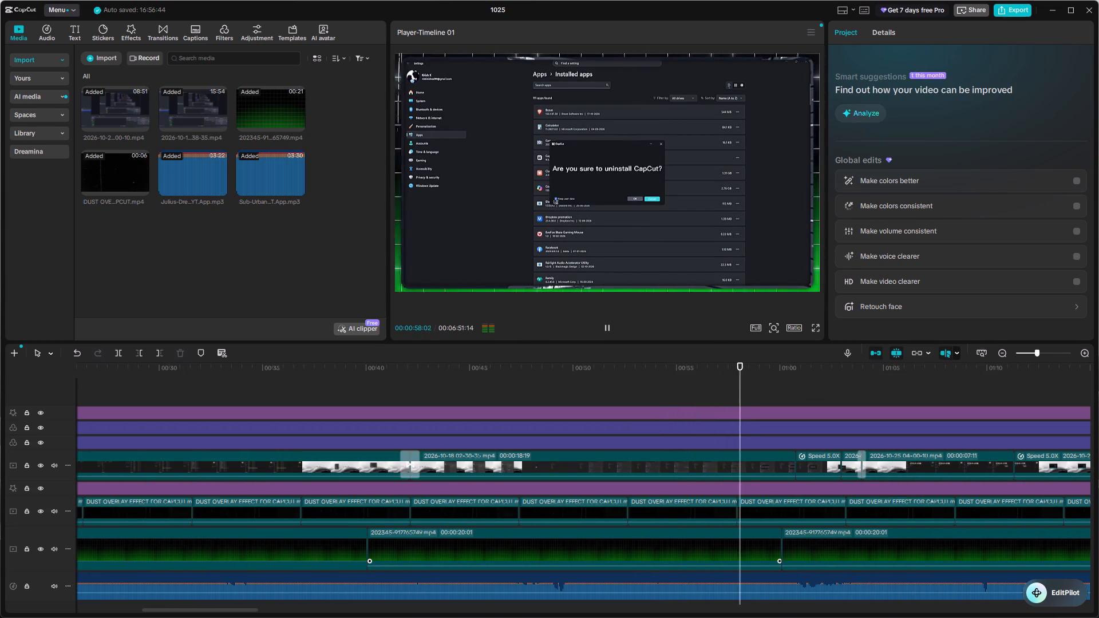
scroll(665, 553, "down", 2, "ctrl")
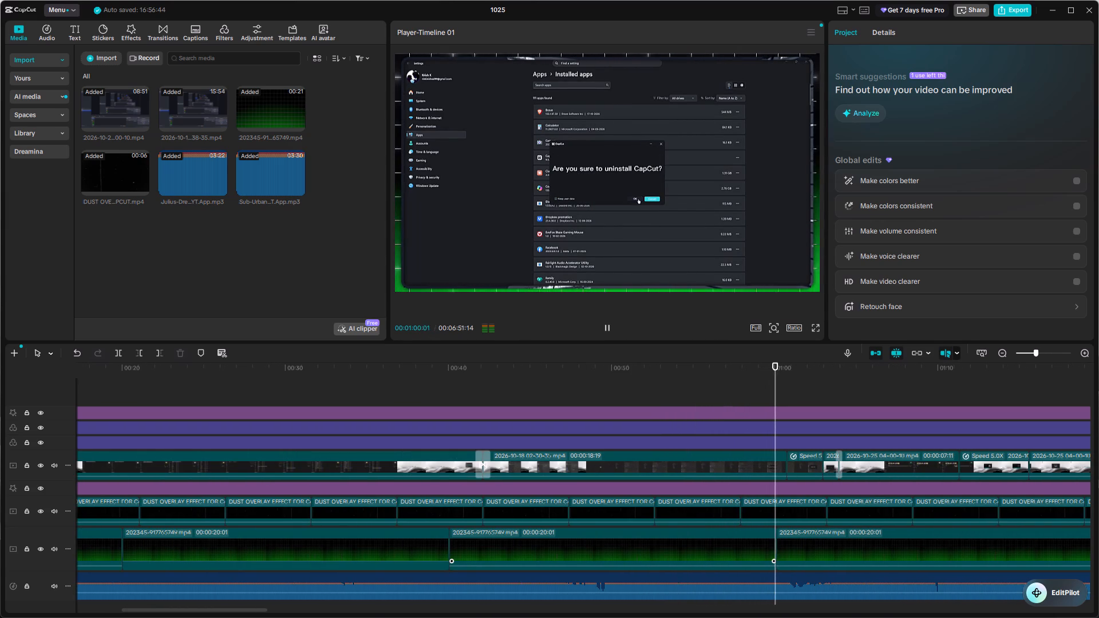
scroll(665, 553, "down", 2, "ctrl")
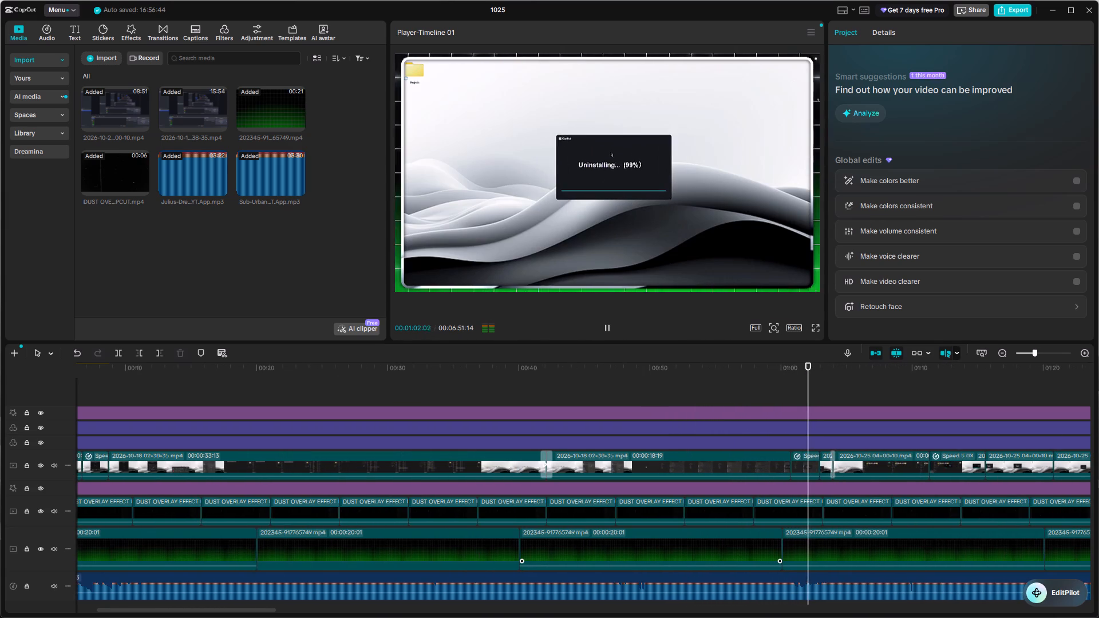
scroll(665, 553, "down", 2, "ctrl")
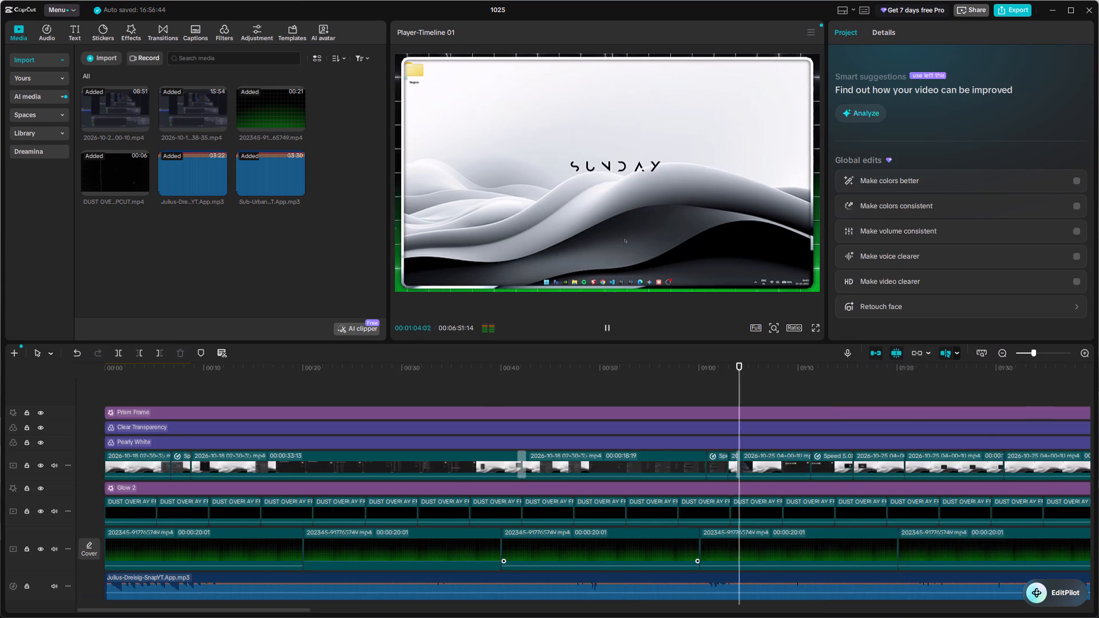
scroll(665, 553, "down", 1, "ctrl")
Replay and scrub the section around 01:01 to 01:06 to examine the sped-up uninstall clip and the transition to the Downloads footage.
left_click(631, 390)
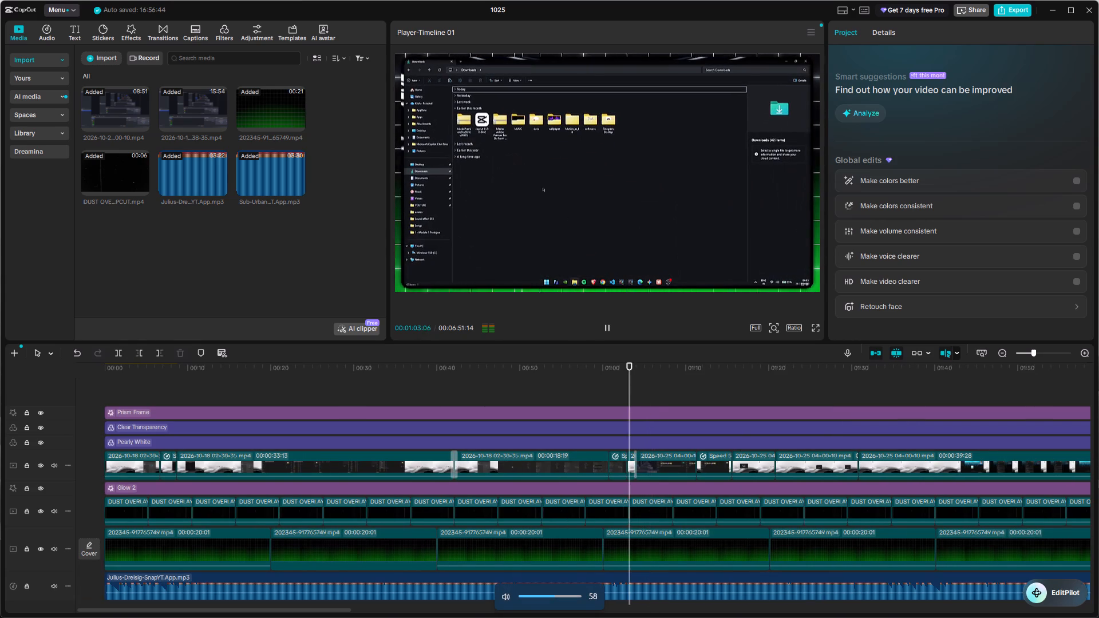
left_click_drag(631, 390, 609, 401)
key("space")
key("space")
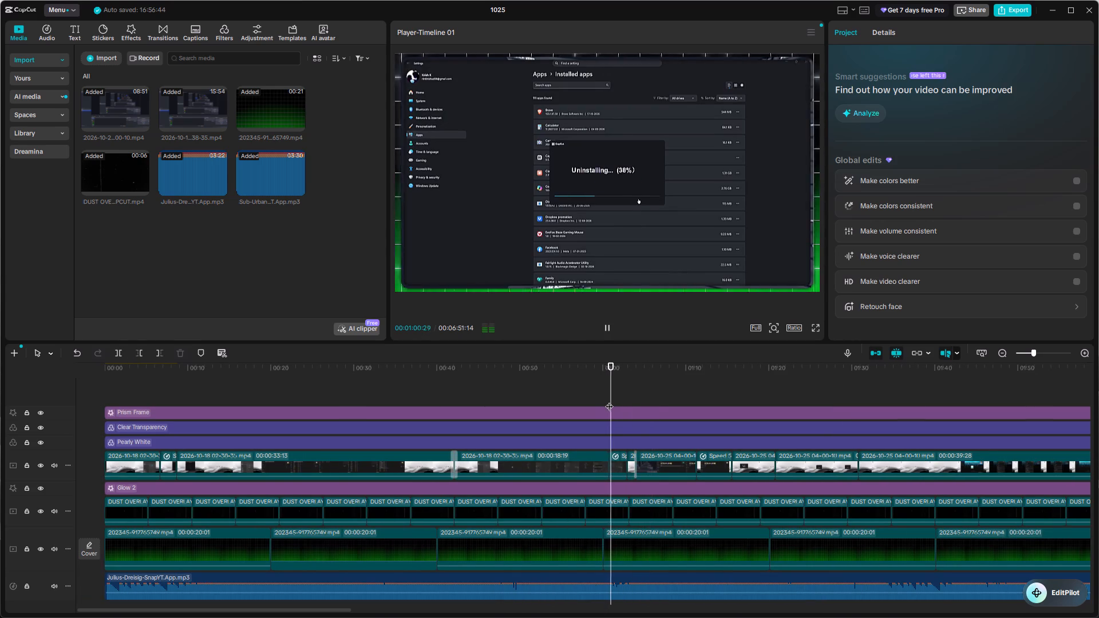
scroll(679, 417, "up", 5, "ctrl")
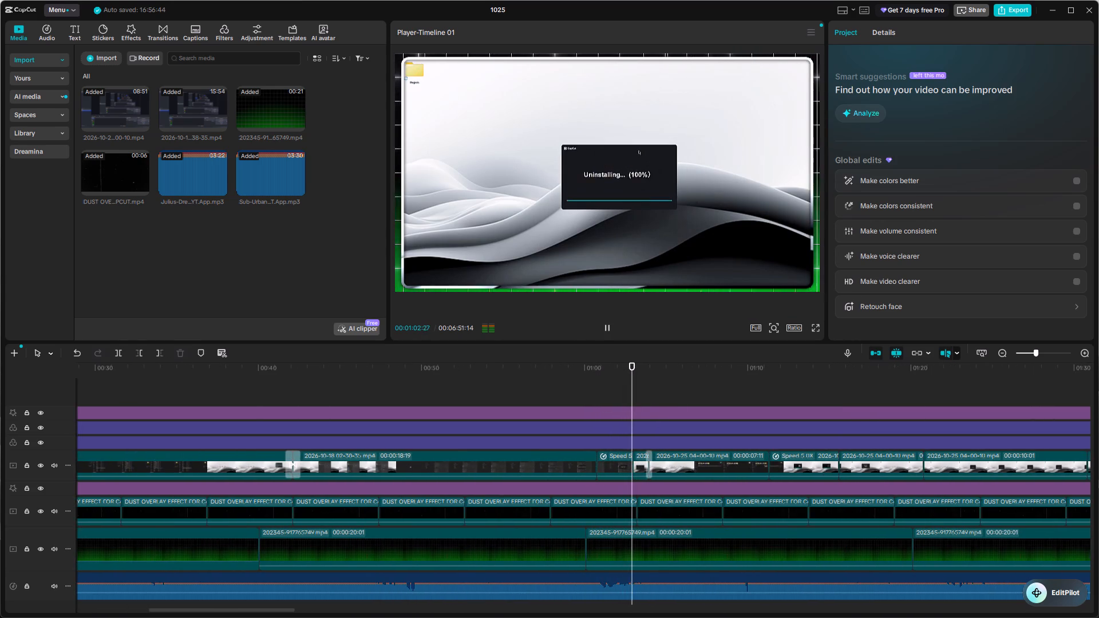
scroll(679, 417, "up", 3, "ctrl")
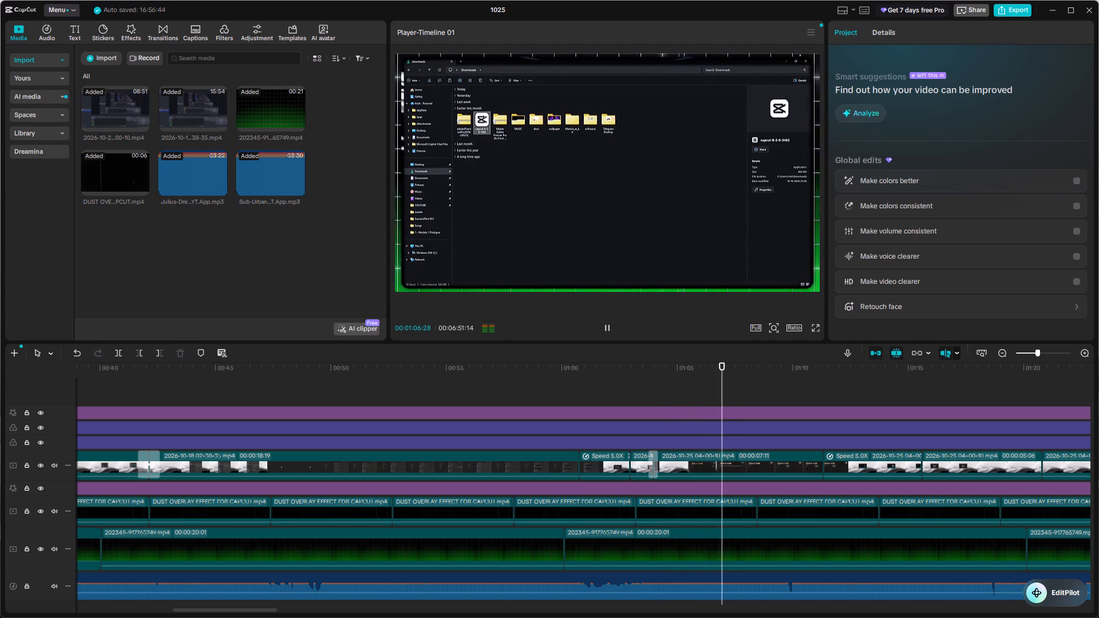
left_click(639, 395)
left_click_drag(639, 395, 587, 410)
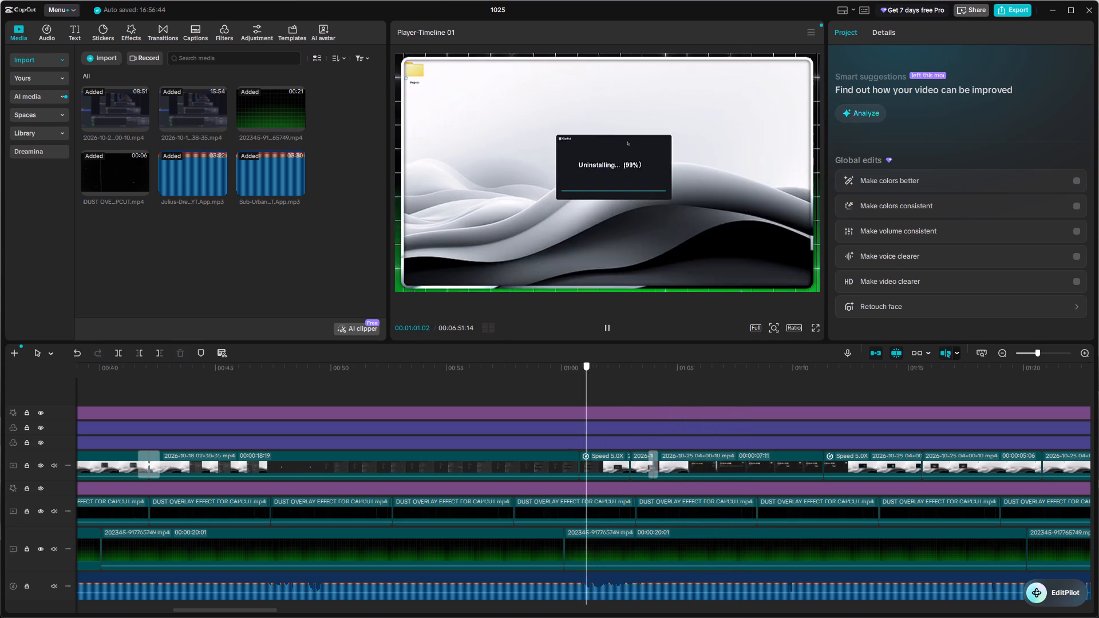
left_click_drag(587, 410, 627, 422)
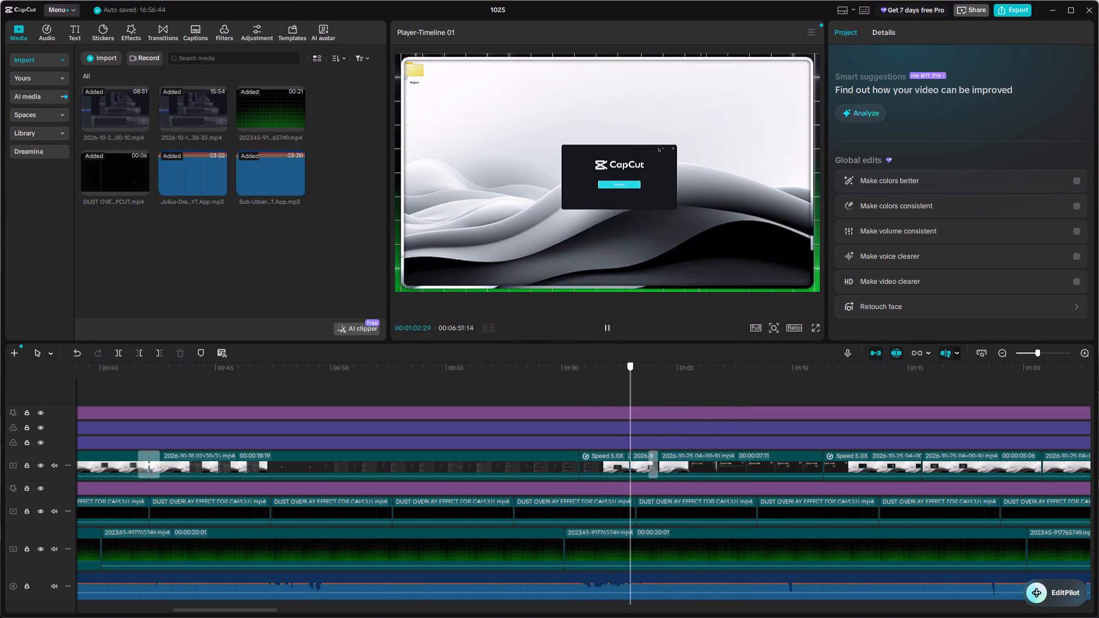
Play the video from its beginning to about 00:18 to review the VPN opening, the CapCut search zoom and the cuts.
left_click_drag(627, 422, 0, 545)
key("space")
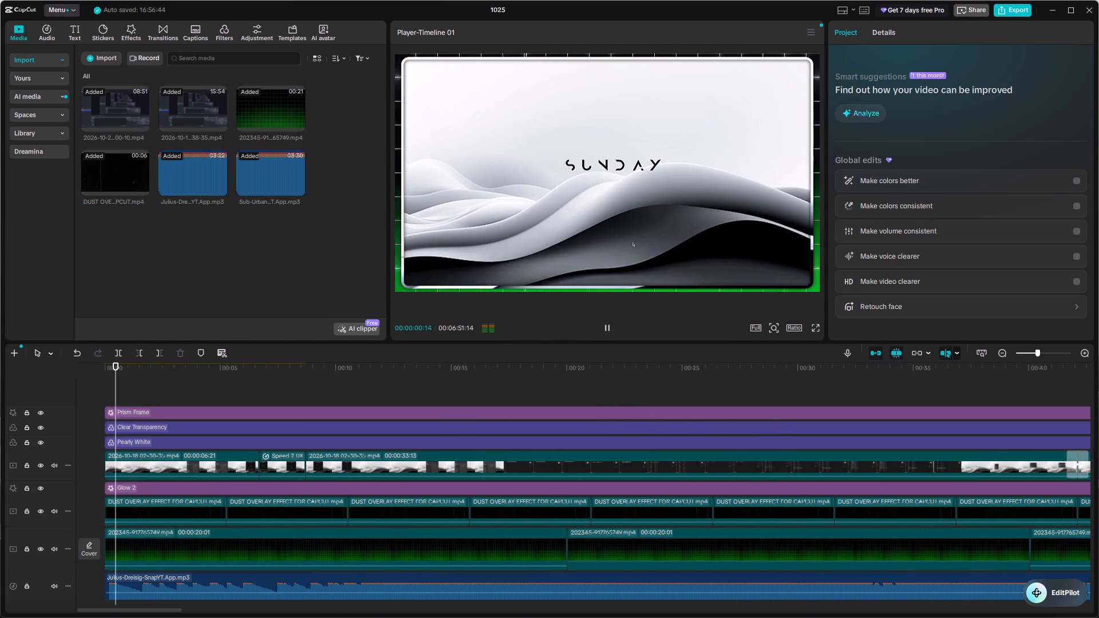
scroll(208, 478, "up", 3, "ctrl")
scroll(208, 478, "down", 2)
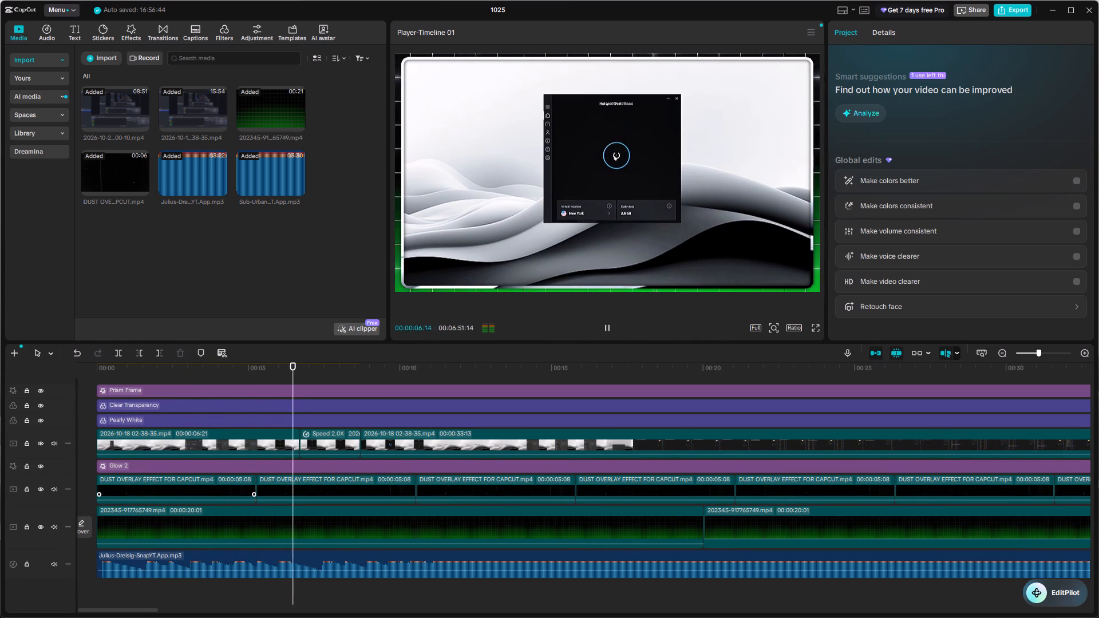
scroll(316, 495, "up", 4, "ctrl")
scroll(316, 495, "left", 1)
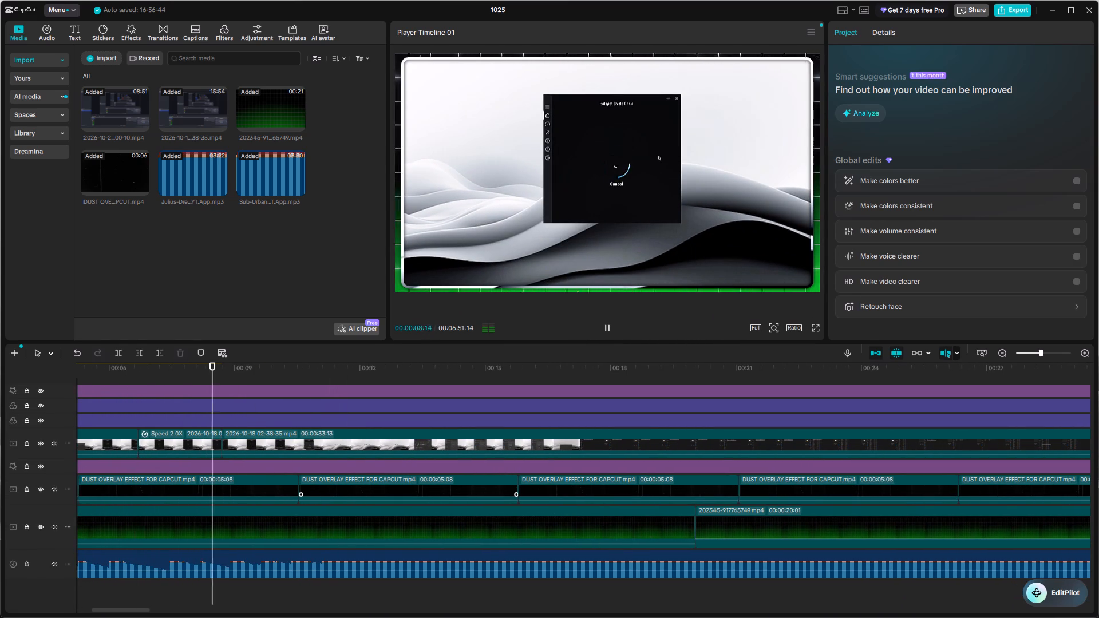
scroll(316, 495, "up", 10, "ctrl")
scroll(424, 497, "left", 1)
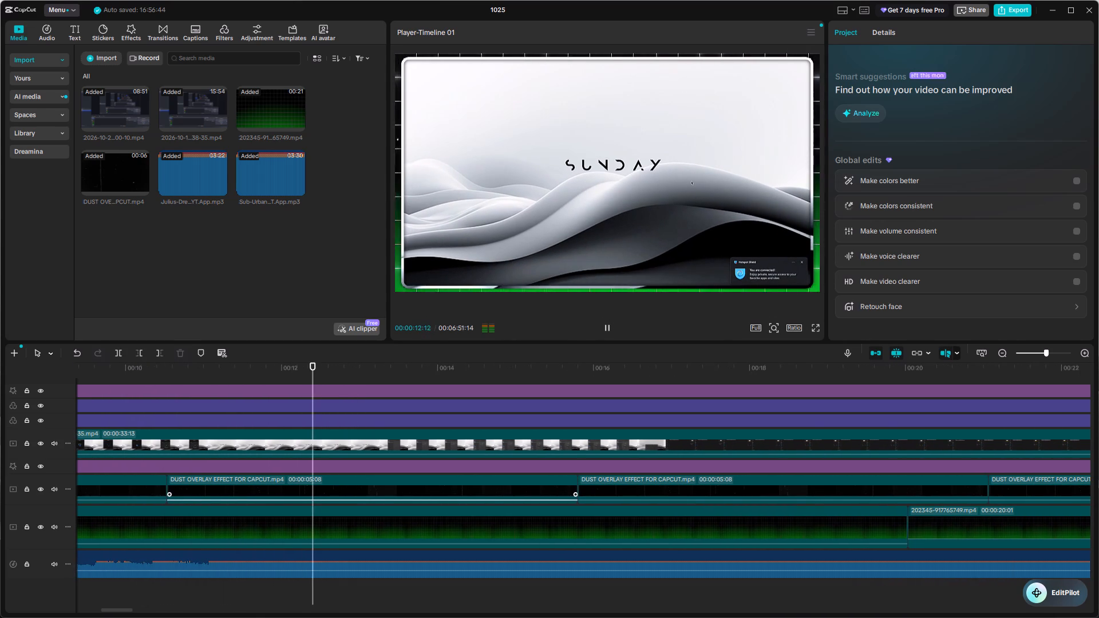
scroll(424, 497, "down", 3, "ctrl")
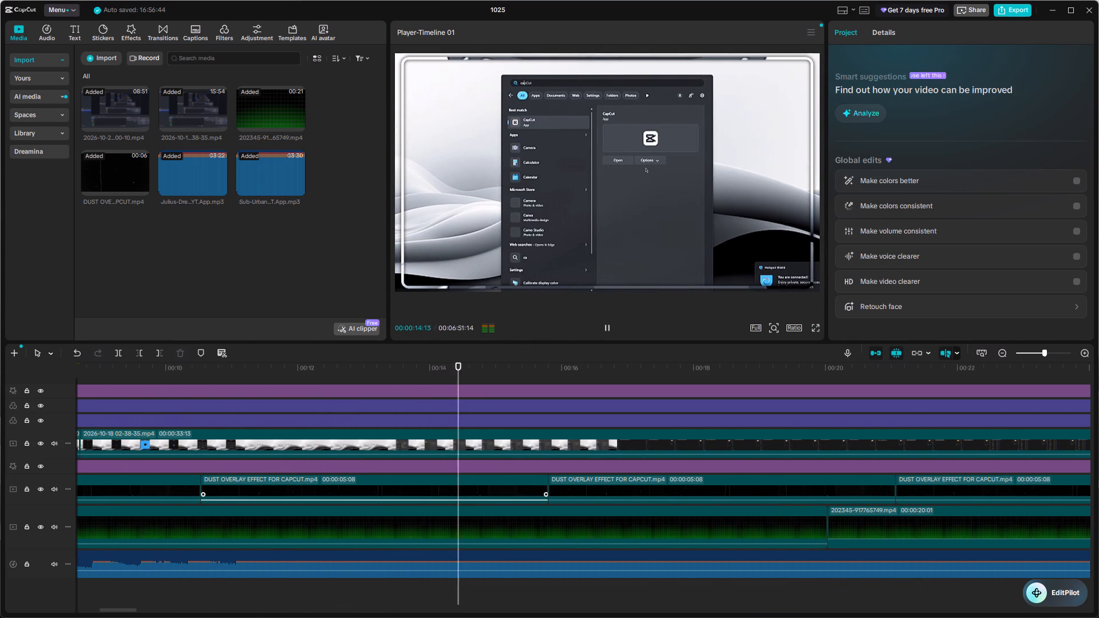
scroll(424, 497, "down", 5, "ctrl")
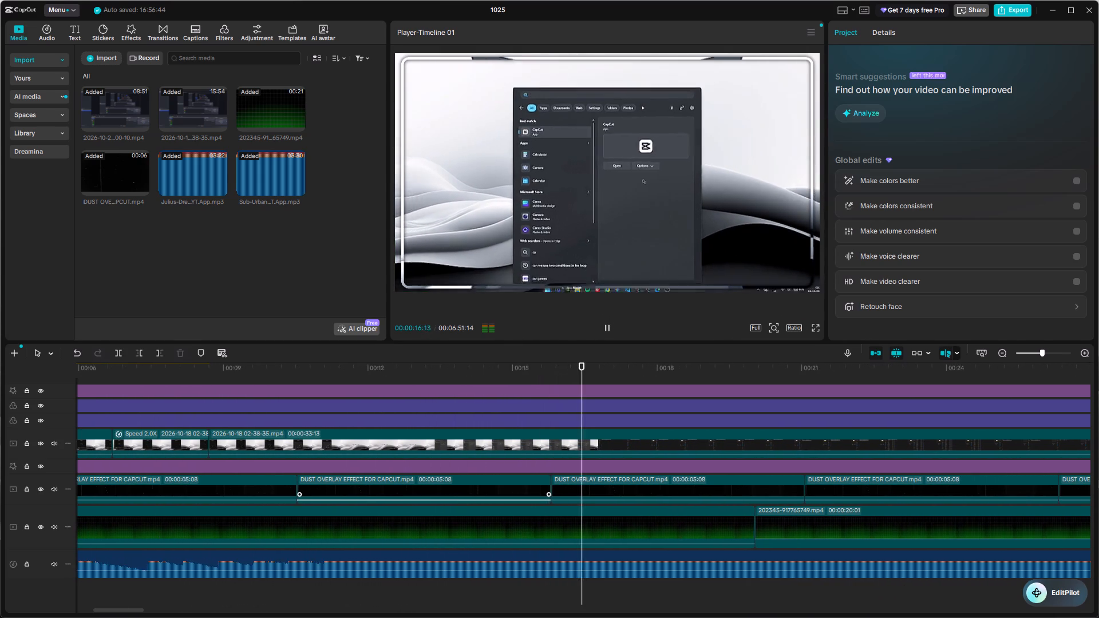
scroll(424, 497, "down", 3, "ctrl")
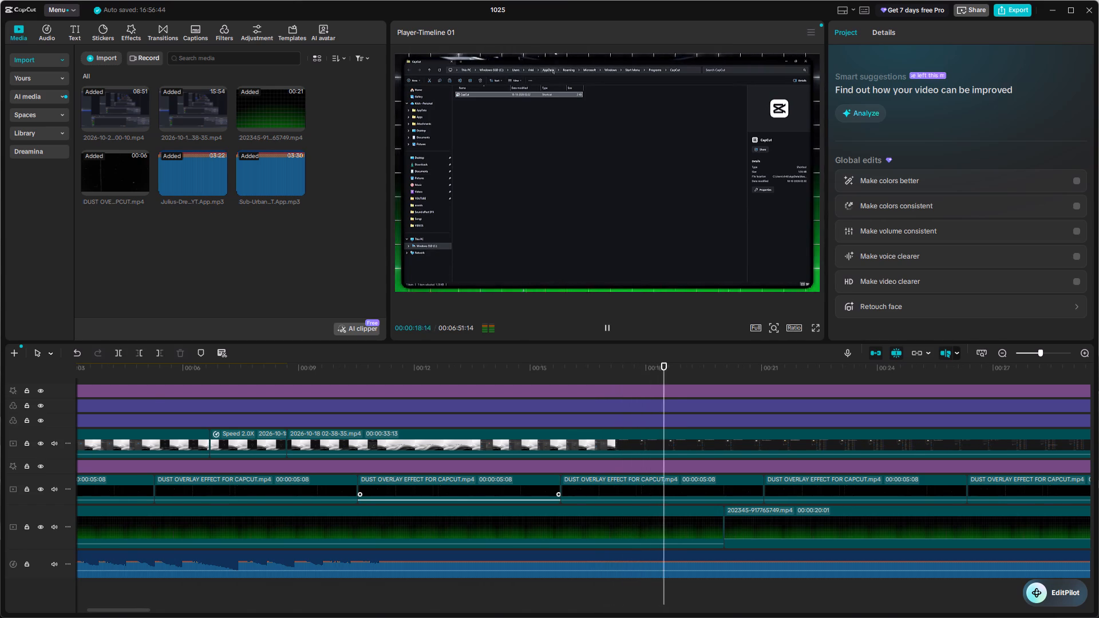
Play the video from about 00:18 to 00:40 to examine the AppData folder footage and the return to the desktop.
scroll(424, 497, "down", 10, "ctrl")
scroll(424, 497, "up", 5, "ctrl")
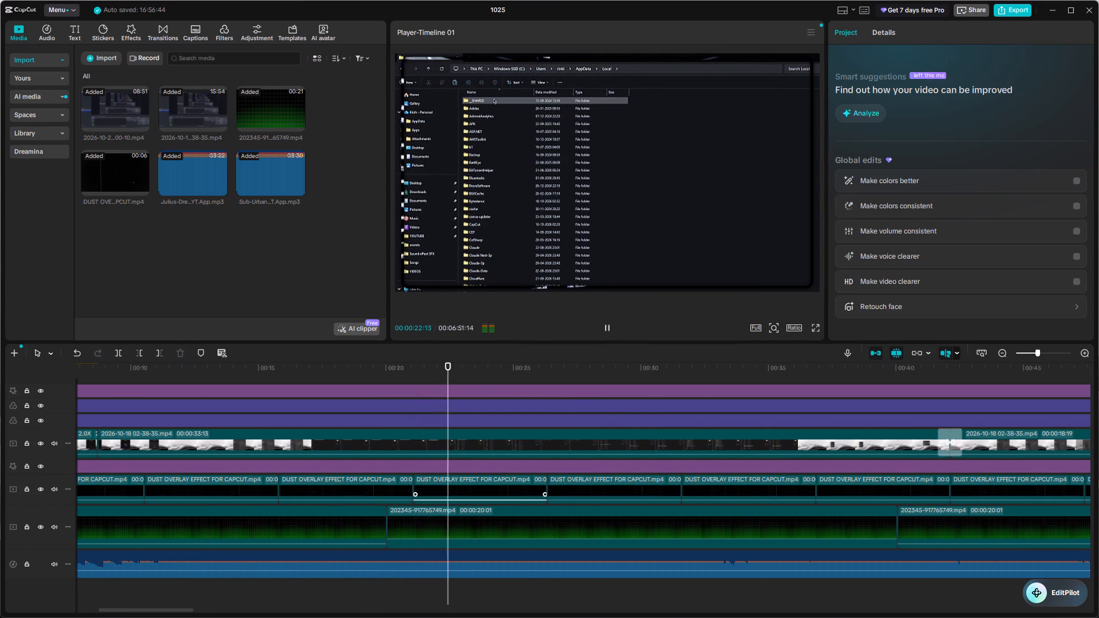
scroll(424, 497, "up", 3, "ctrl")
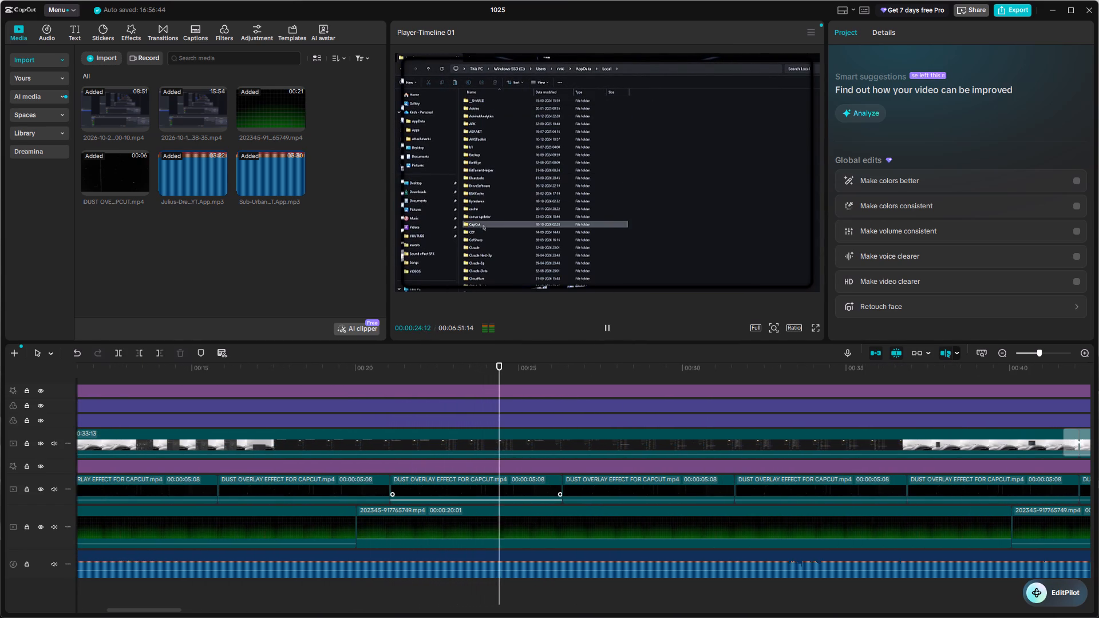
scroll(424, 497, "up", 2, "ctrl")
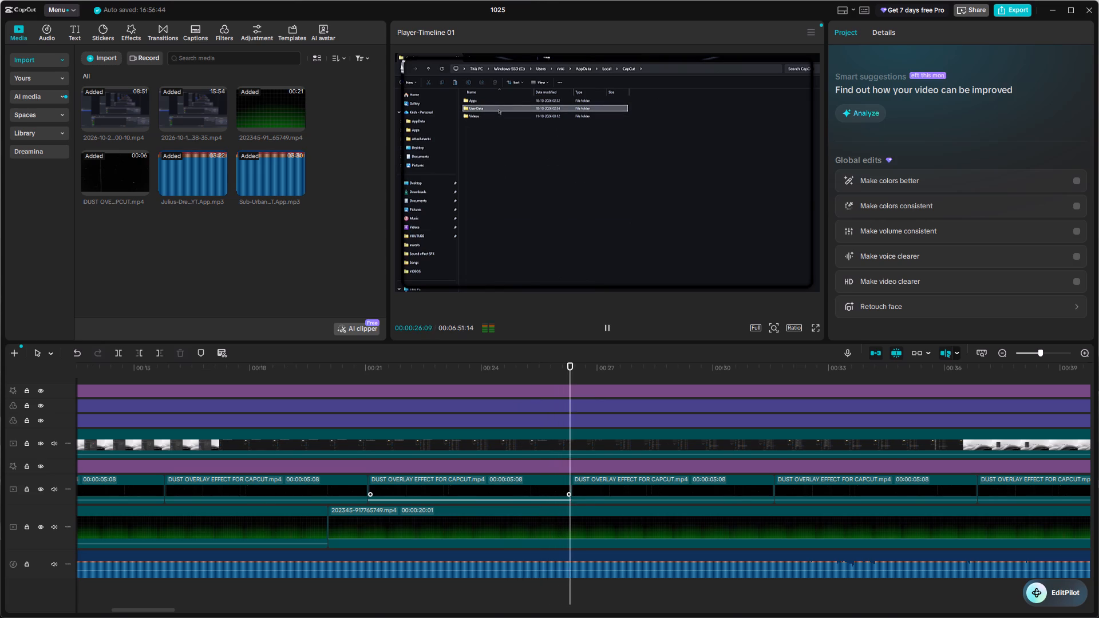
scroll(424, 497, "up", 3, "ctrl")
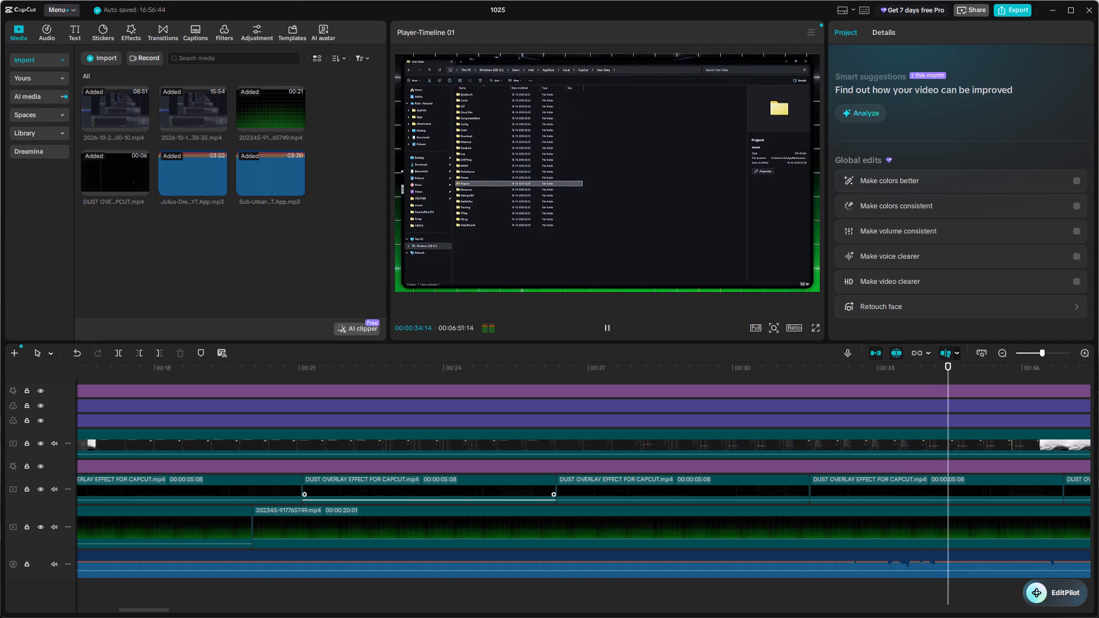
scroll(424, 497, "down", 2, "ctrl")
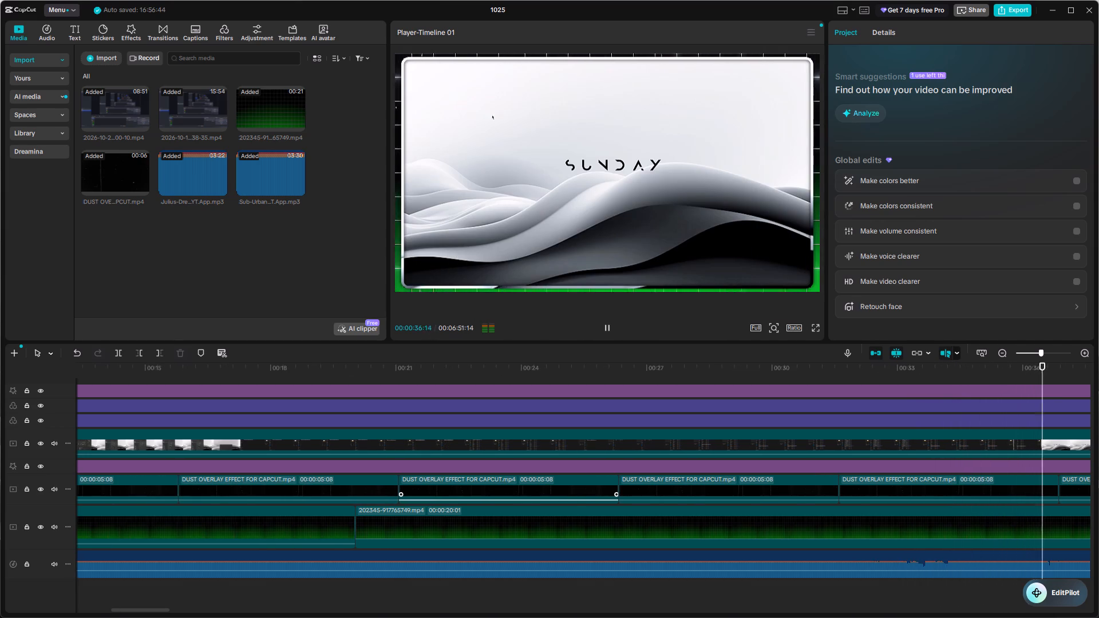
scroll(424, 497, "down", 8, "ctrl")
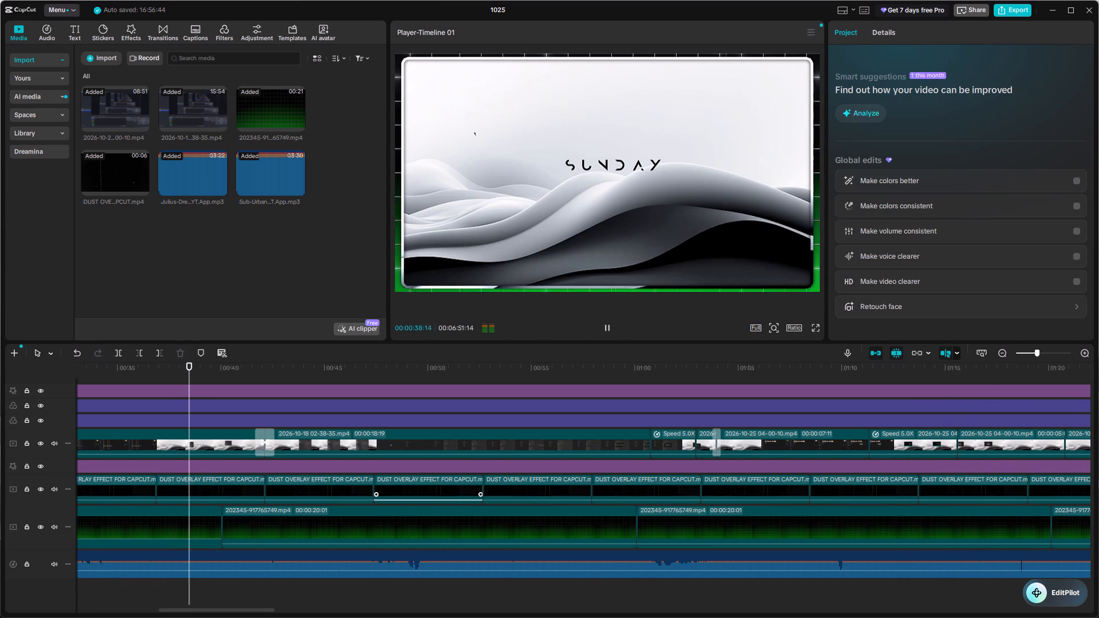
scroll(131, 492, "up", 7, "ctrl")
triple_click(222, 386)
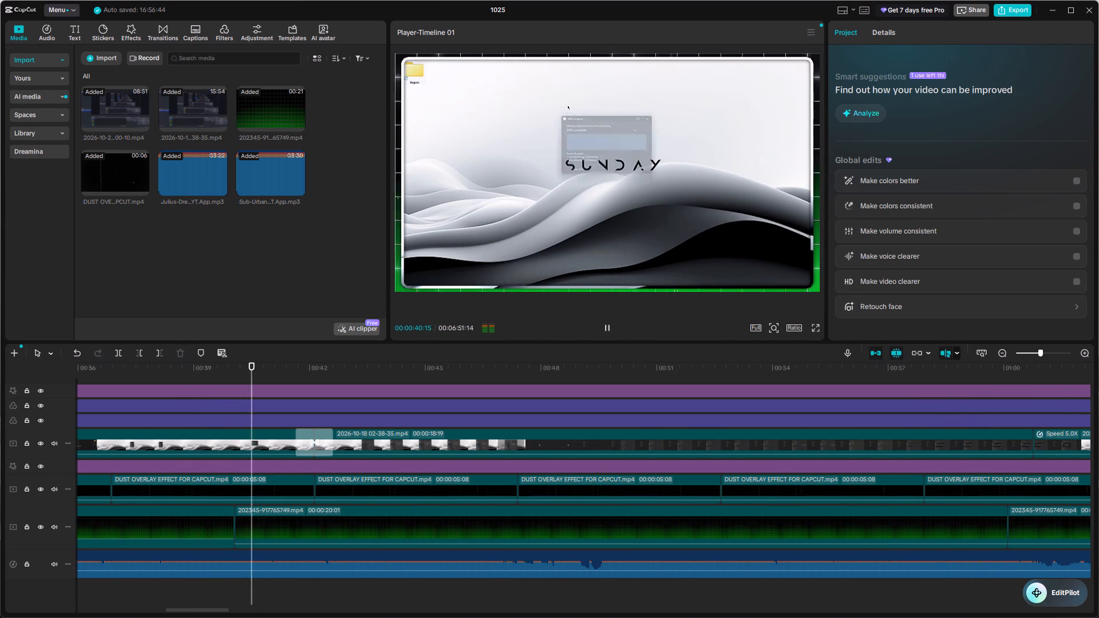
Scrub back and forth between about 00:13 and 00:36 to re-examine the CapCut search zoom and the zoomed folder footage.
left_click(244, 372)
left_click_drag(244, 372, 208, 404)
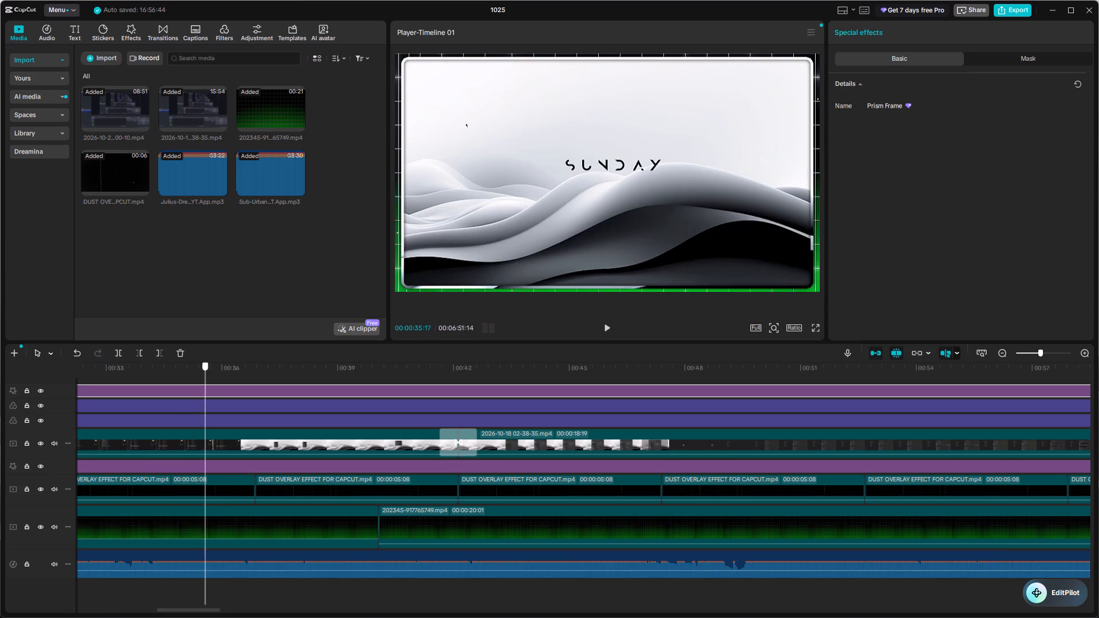
left_click_drag(208, 404, 246, 420)
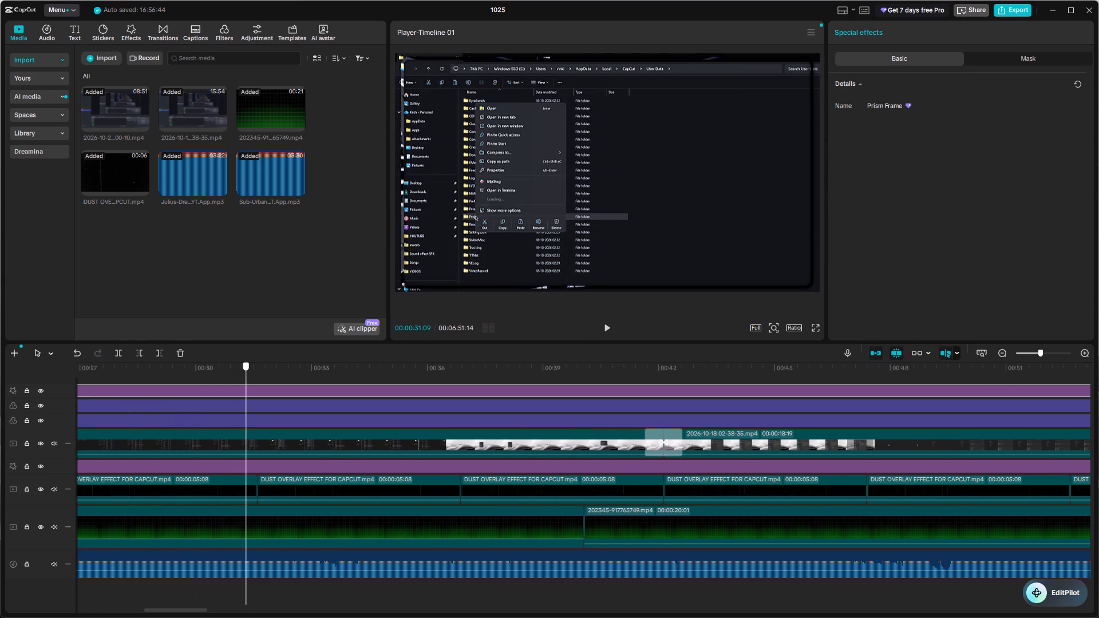
left_click_drag(246, 420, 86, 429)
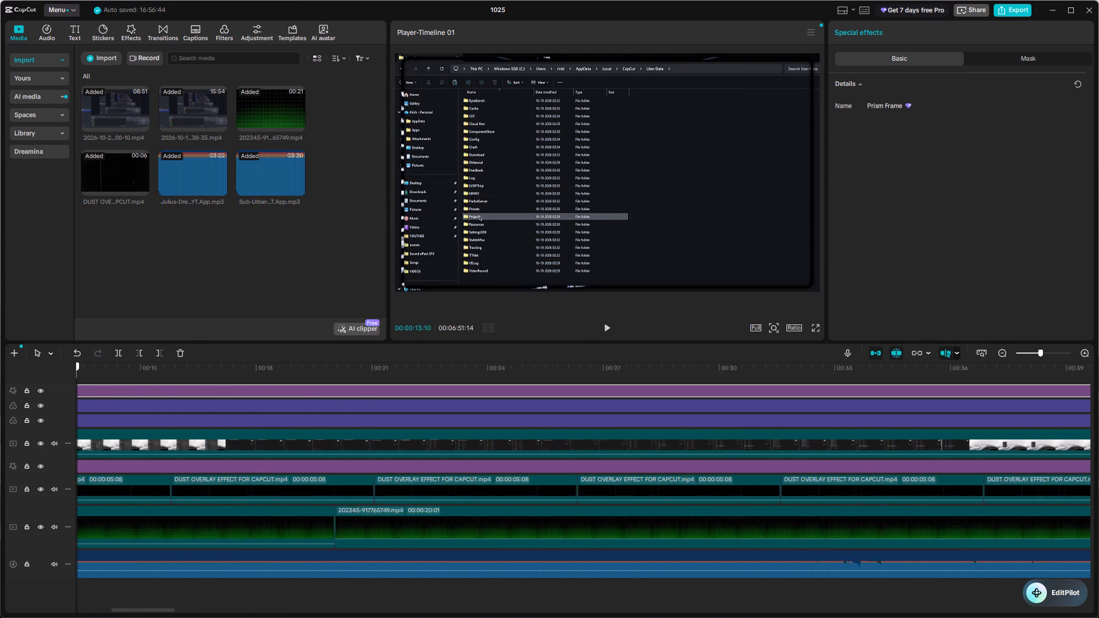
left_click_drag(86, 429, 386, 415)
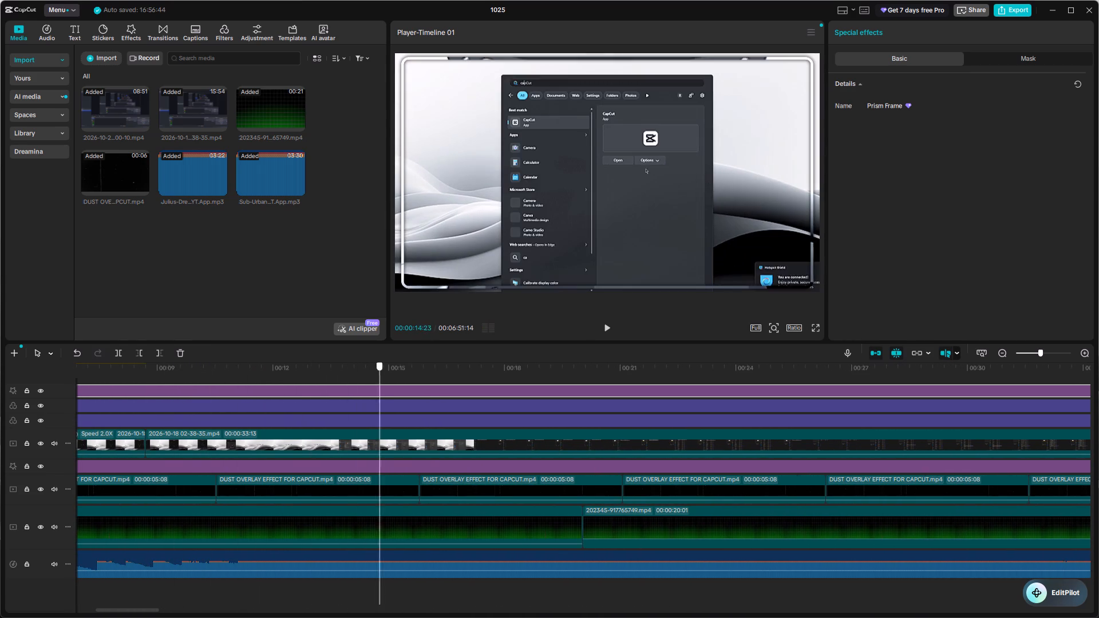
left_click_drag(386, 415, 677, 426)
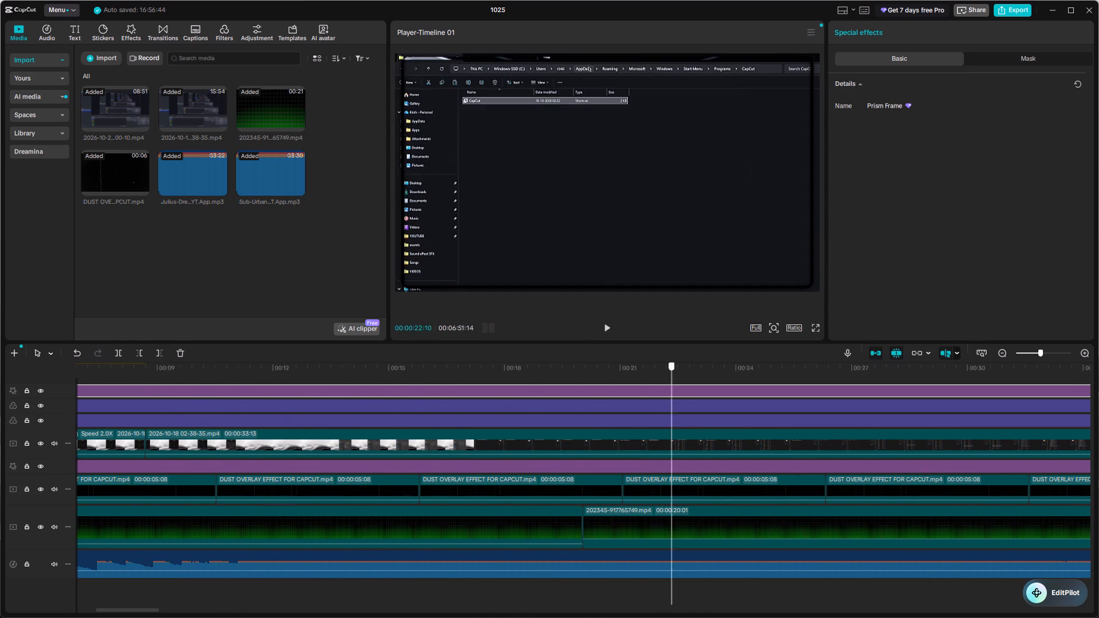
left_click_drag(677, 426, 808, 458)
scroll(808, 458, "left", 3)
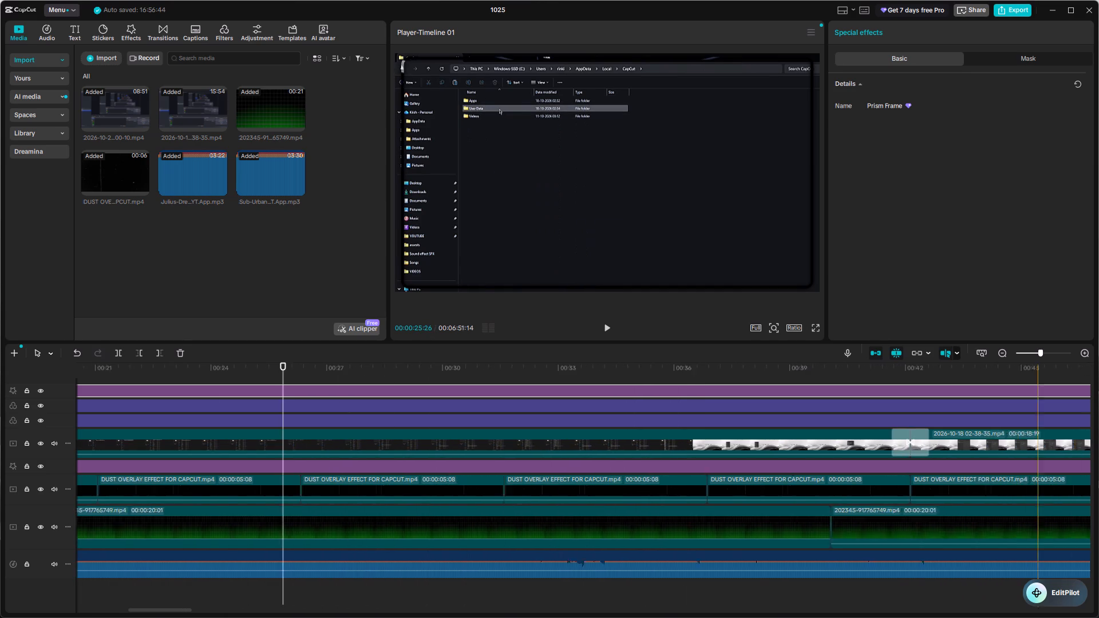
Scrub between about 00:35 and 01:13 to examine the desktop, CapCut search and app uninstall footage.
scroll(808, 458, "down", 4, "ctrl")
scroll(756, 423, "down", 9, "ctrl")
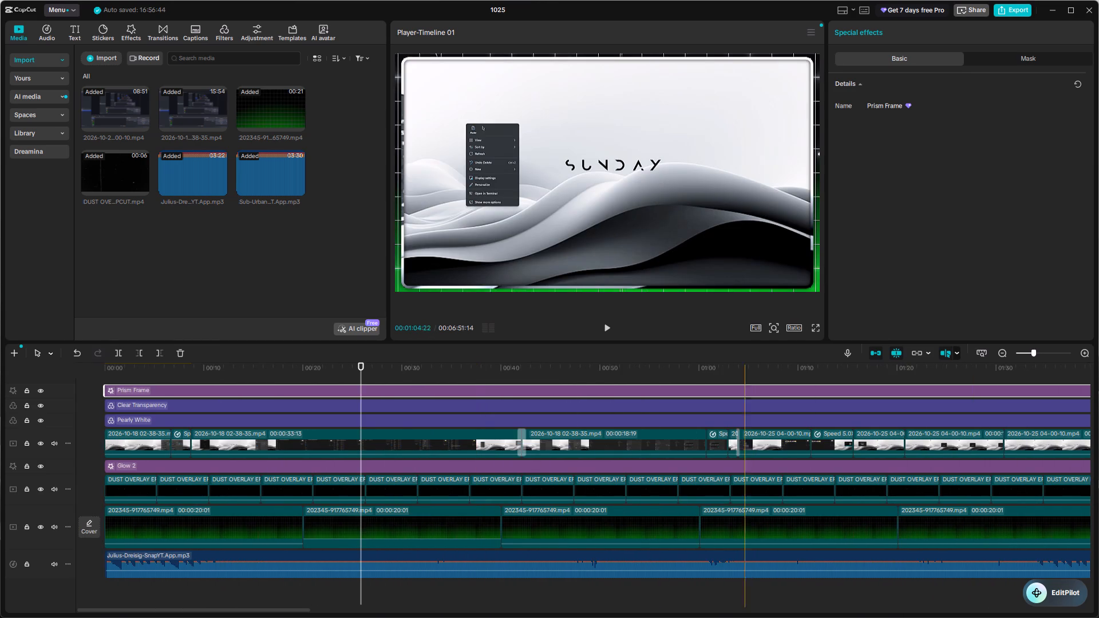
left_click(588, 367)
left_click_drag(588, 367, 847, 402)
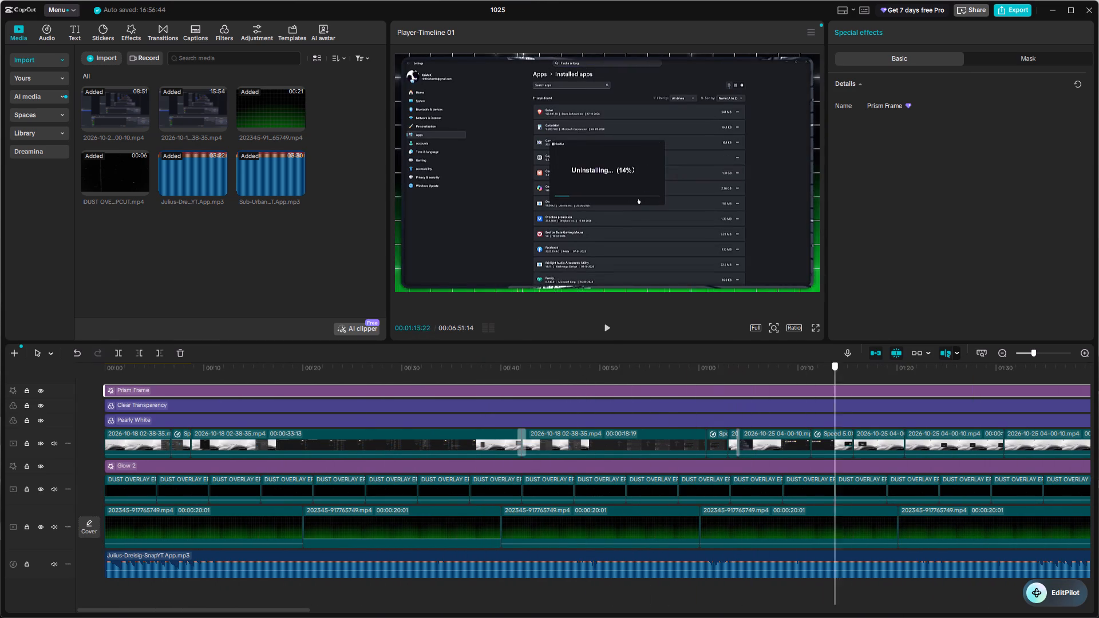
left_click_drag(847, 402, 476, 449)
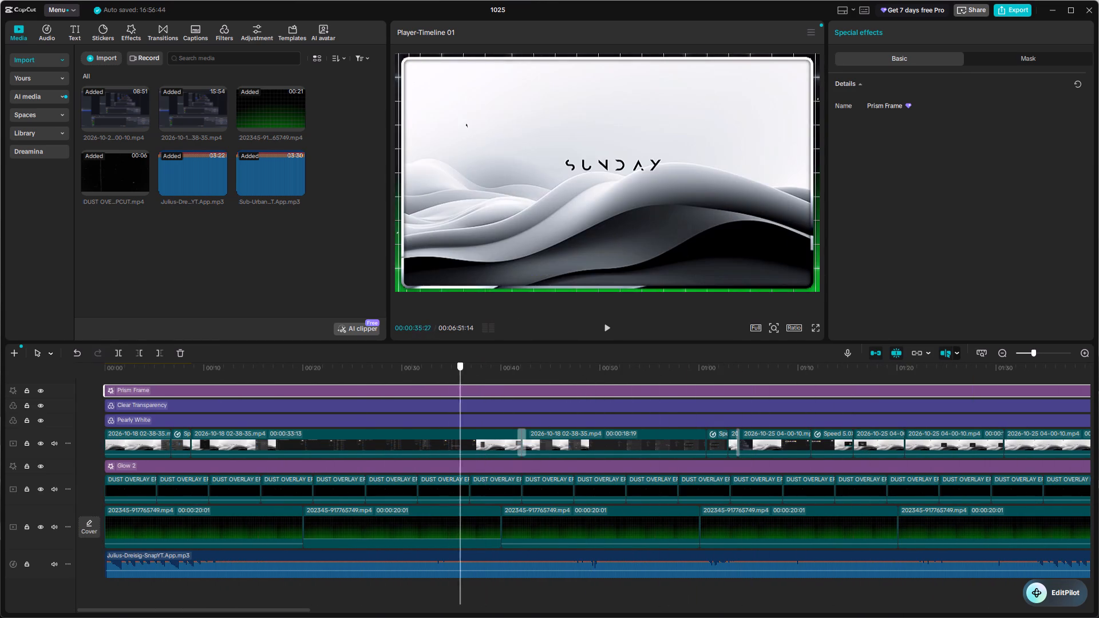
left_click_drag(476, 449, 545, 461)
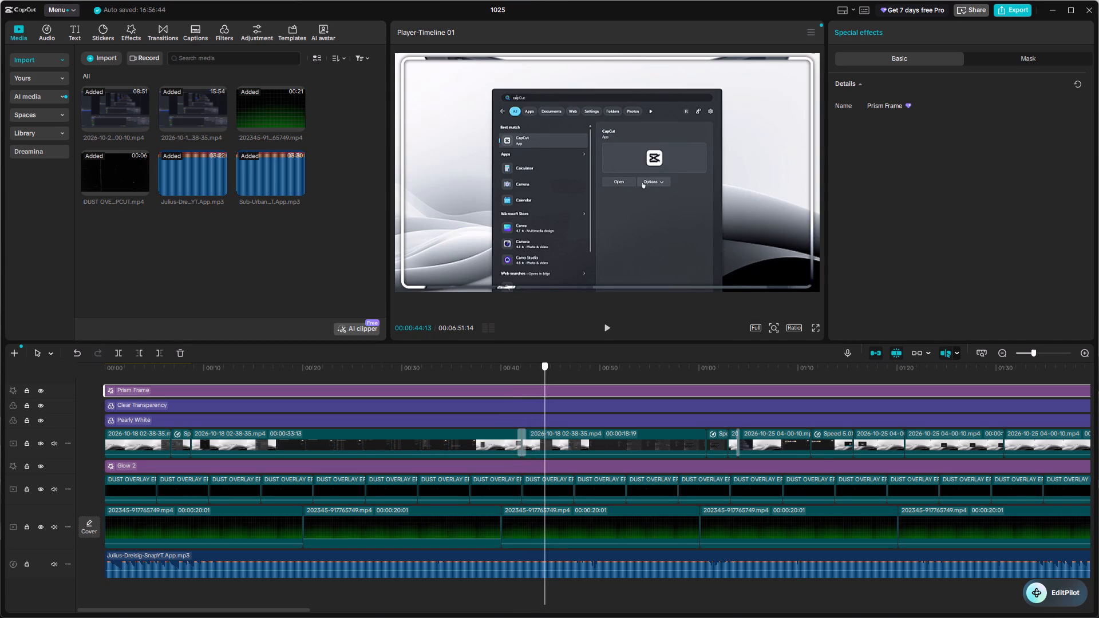
left_click_drag(545, 461, 618, 457)
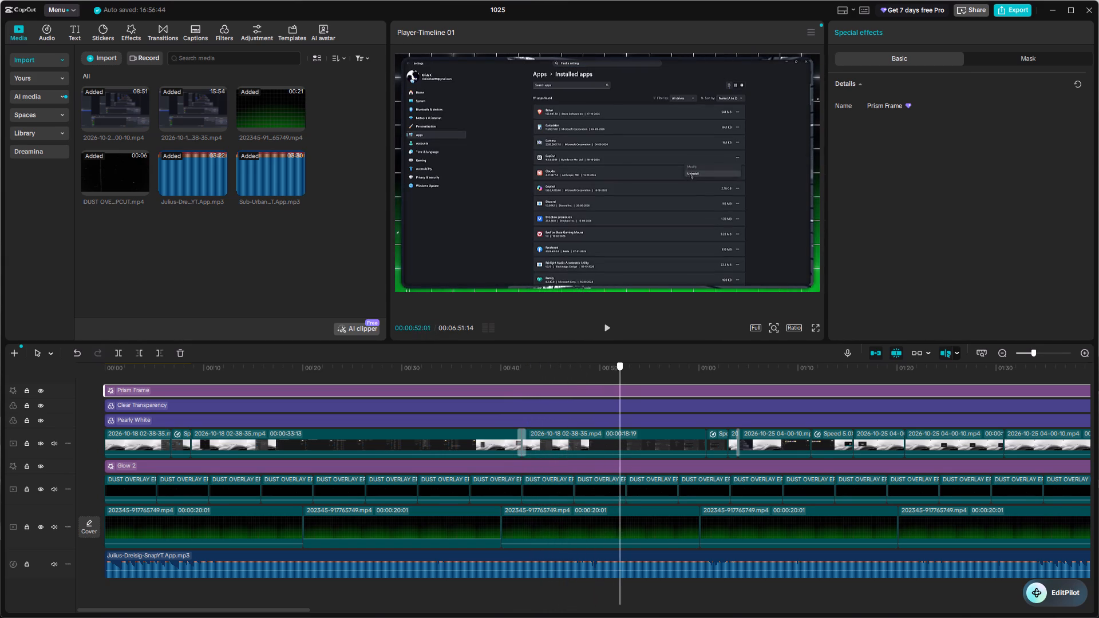
left_click_drag(618, 457, 552, 462)
key("space")
scroll(630, 486, "up", 2, "ctrl")
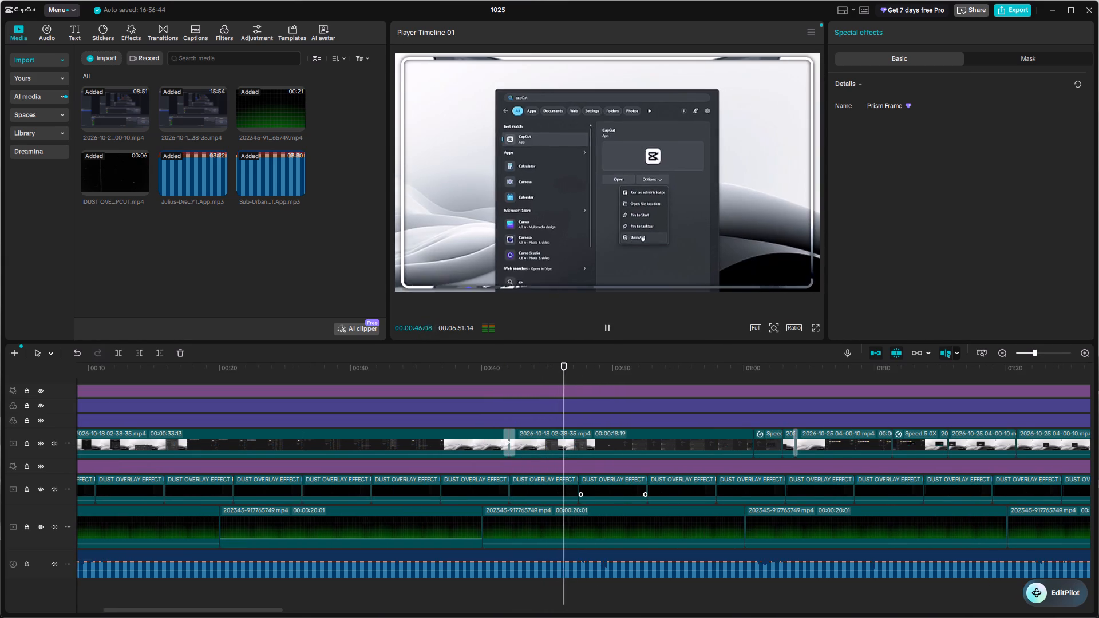
scroll(630, 486, "left", 1)
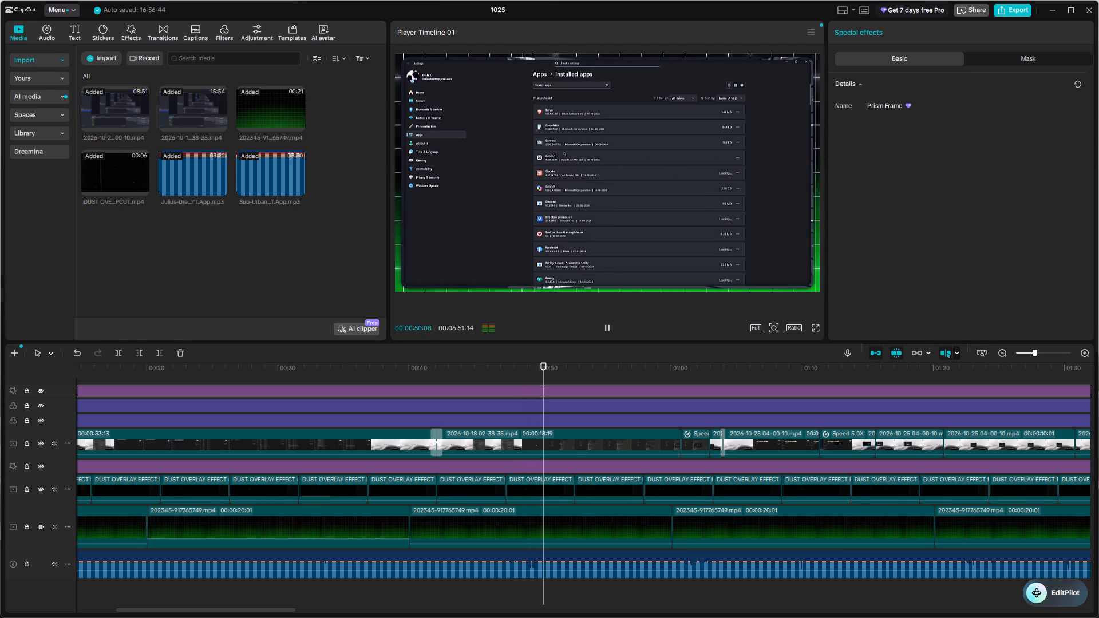
key("space")
left_click(567, 441)
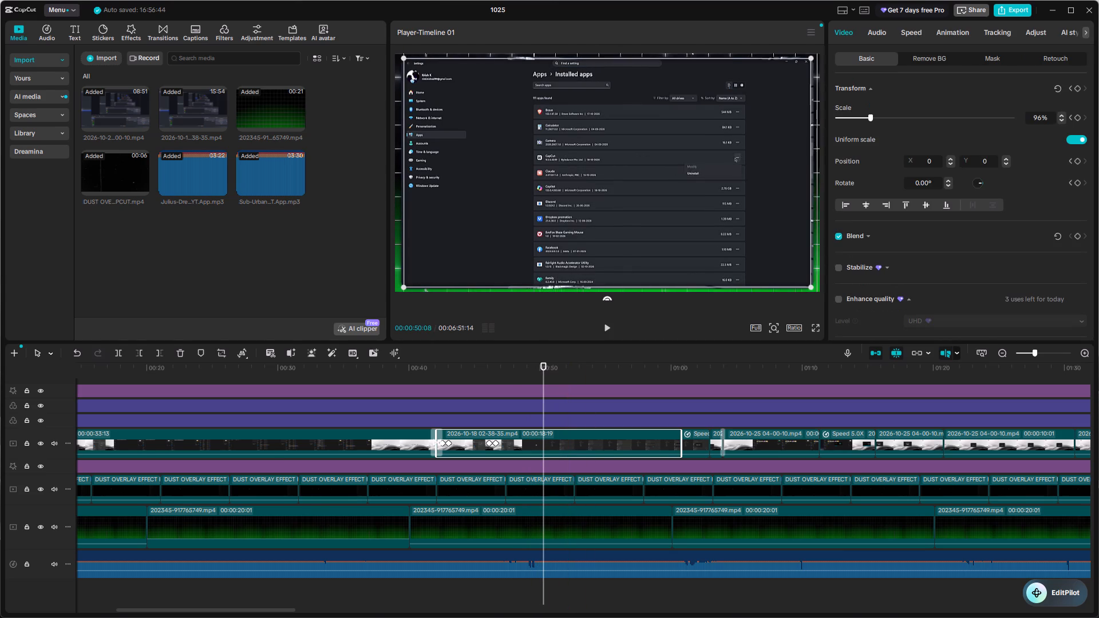
left_click(1073, 92)
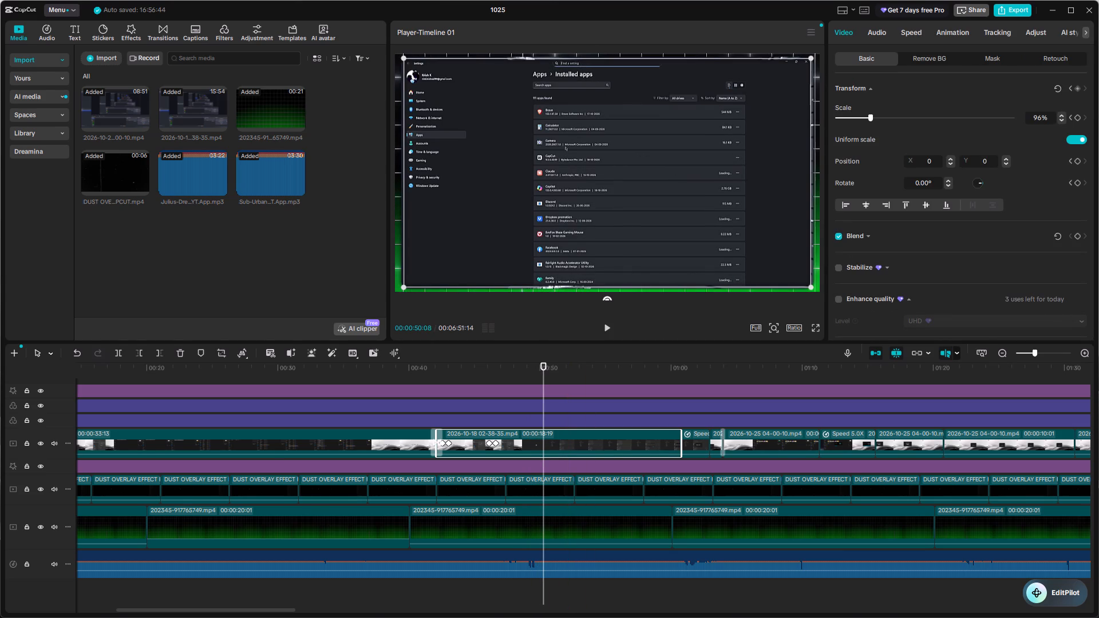
left_click(1077, 90)
left_click(1077, 90)
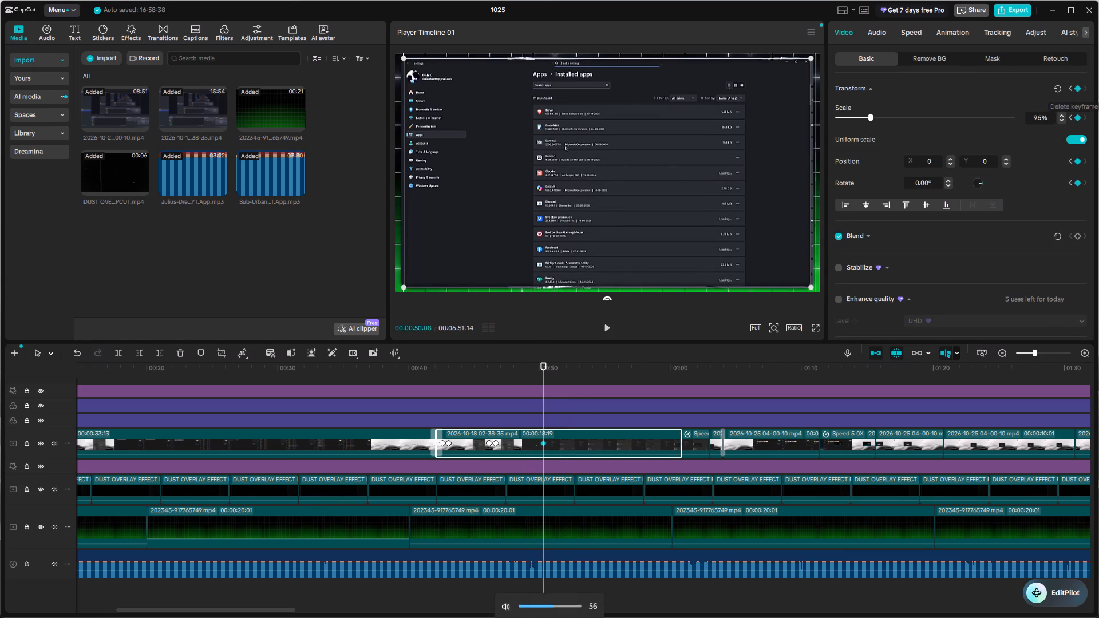
Add a second transform keyframe to the same clip at 00:50:29 and set its scale to 125%.
left_click_drag(544, 367, 552, 370)
scroll(552, 370, "up", 3, "ctrl")
scroll(554, 468, "up", 6, "ctrl")
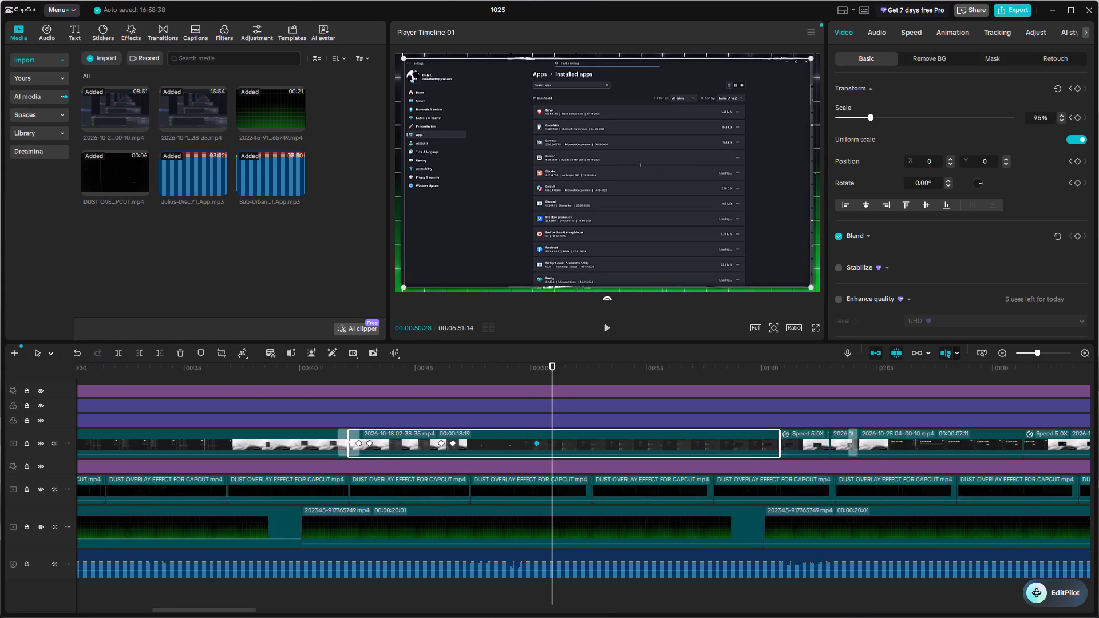
scroll(554, 468, "up", 2, "ctrl")
left_click(553, 374)
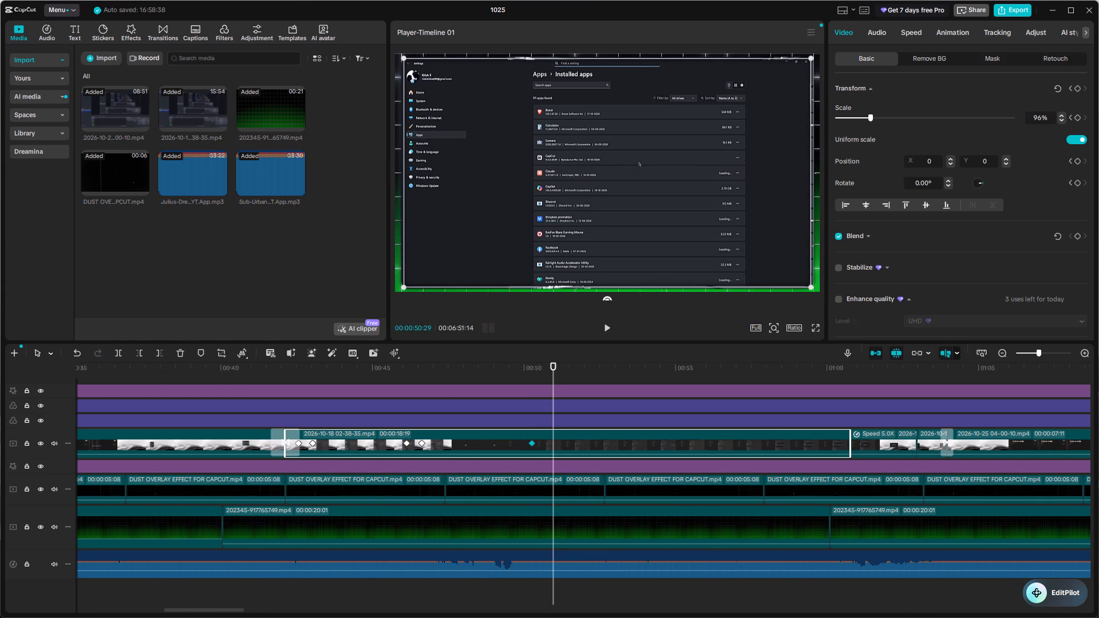
left_click(1076, 85)
left_click(1043, 122)
key("BackSpace")
key("BackSpace")
type("12")
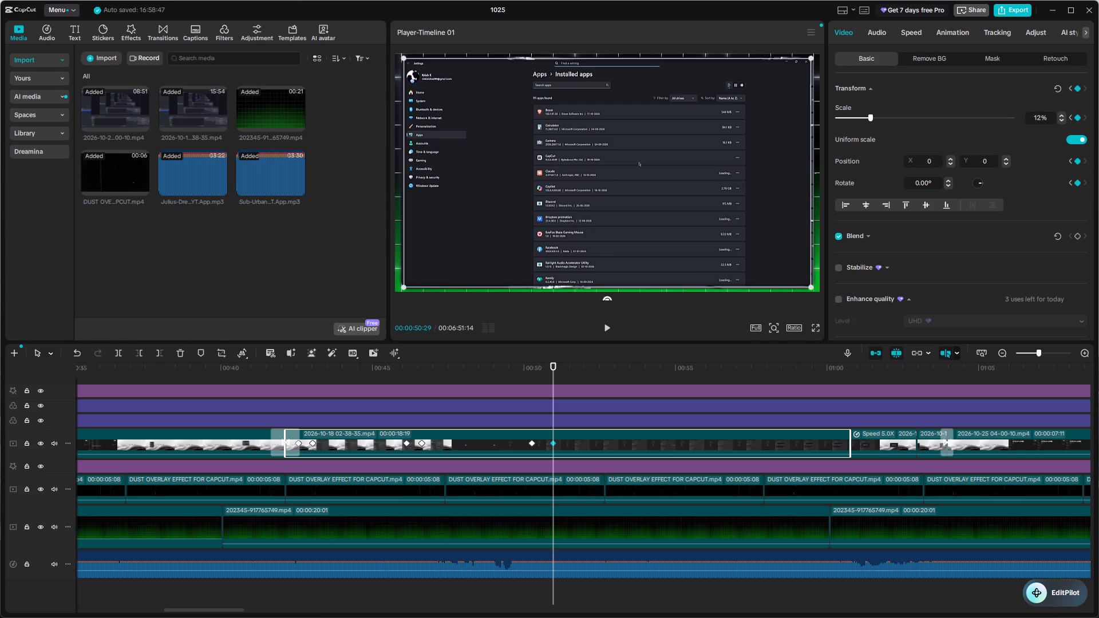
key("5")
key("Return")
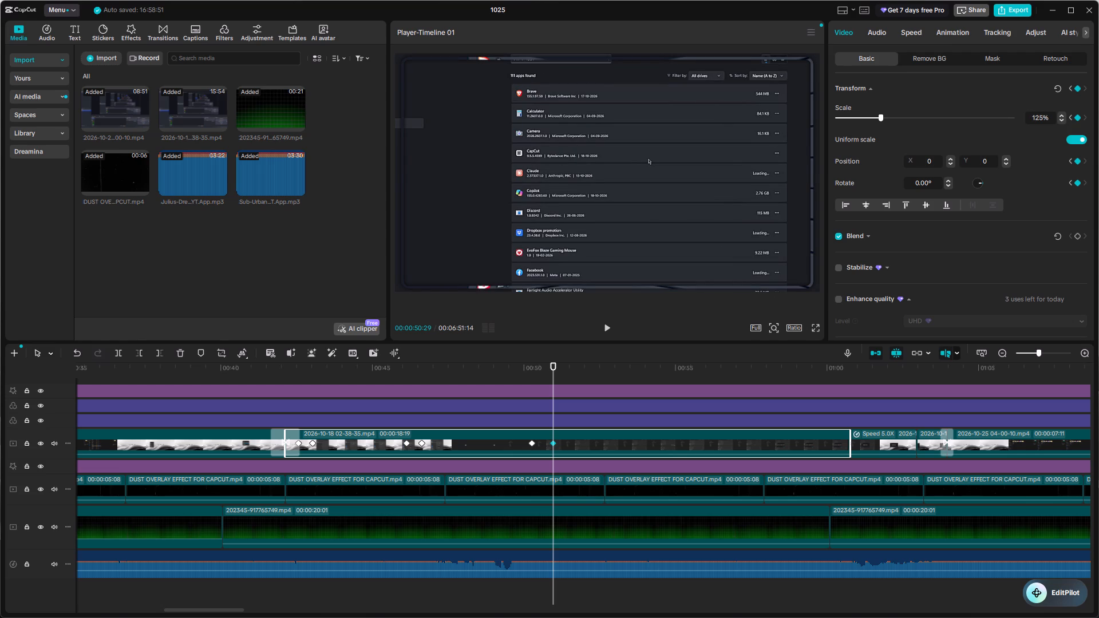
Shift the zoomed clip horizontally to position X -298 at the 00:50:29 keyframe, keeping Y at 0.
left_click_drag(778, 200, 746, 199)
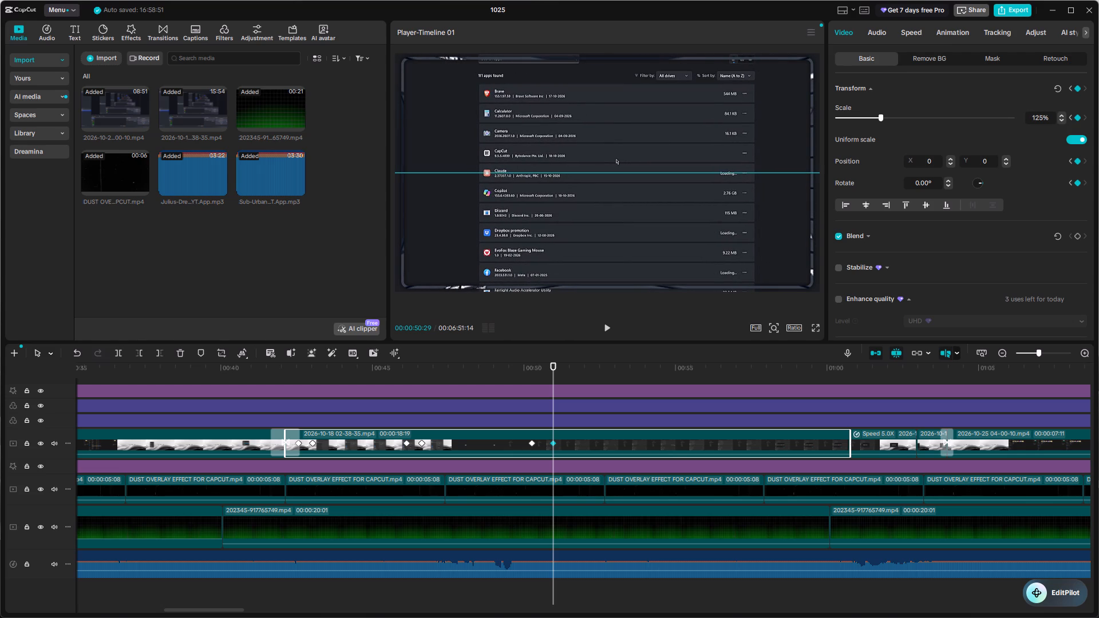
left_click_drag(746, 199, 746, 199)
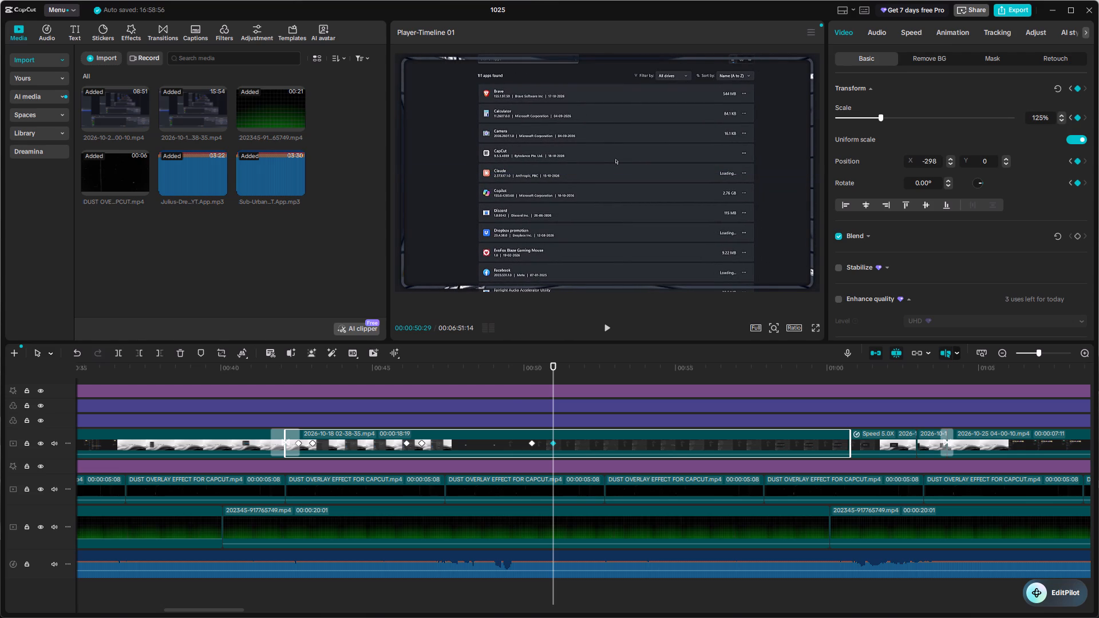
Apply the Circular Ease preset curve to the clip's keyframe at 00:50:29.
right_click(552, 445)
left_click(616, 521)
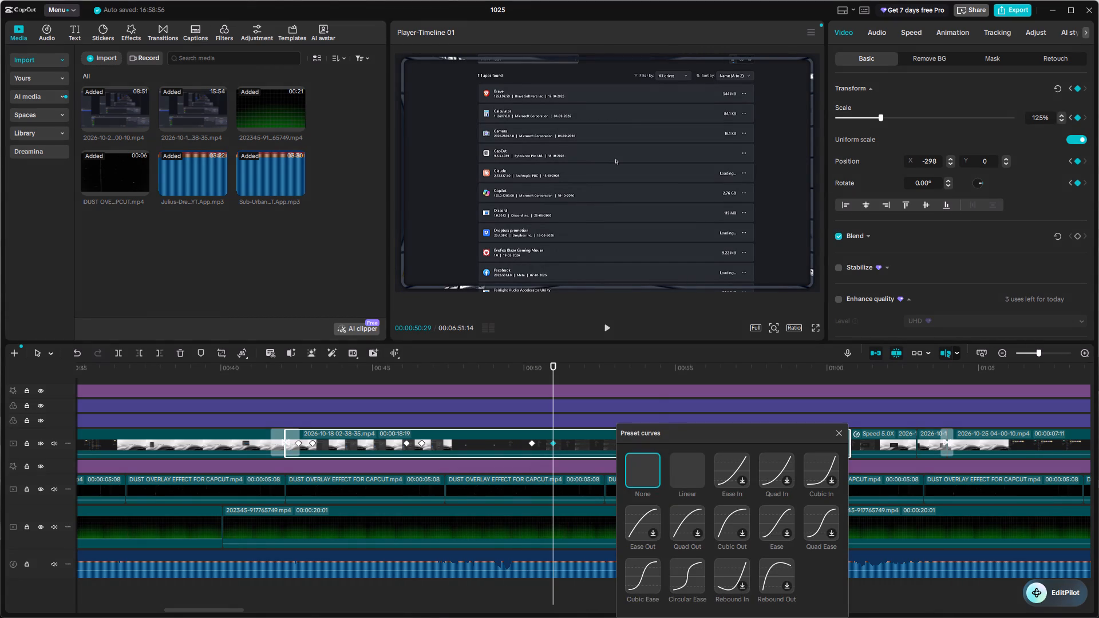
double_click(671, 565)
left_click(839, 435)
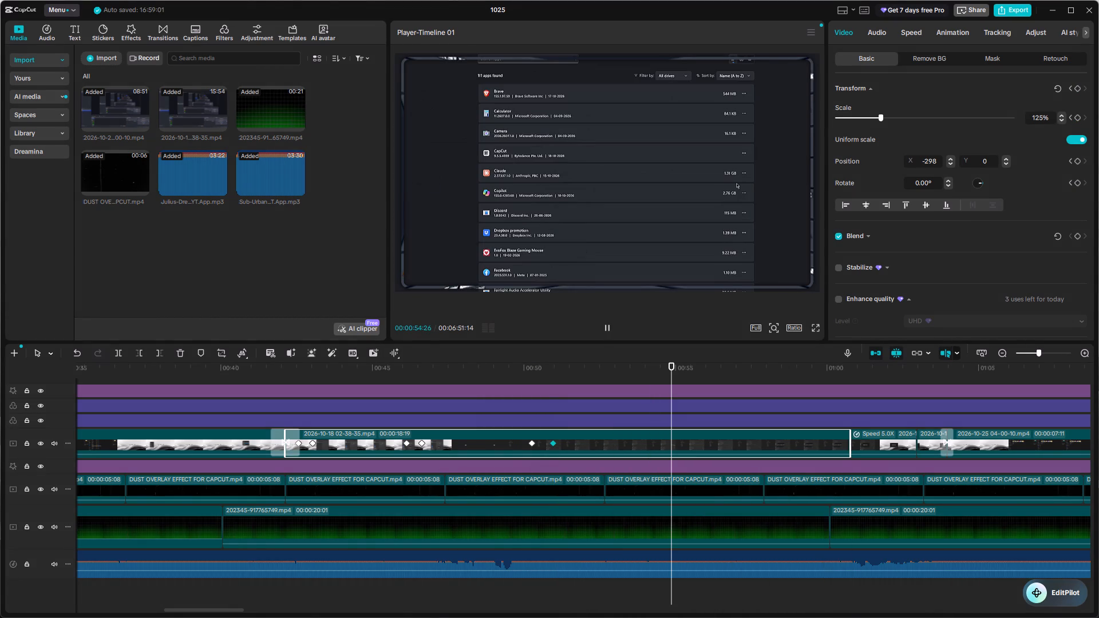
Play the section from about 00:49 to 00:54 to examine the eased zoom-in on the Installed apps list.
left_click(513, 368)
key("space")
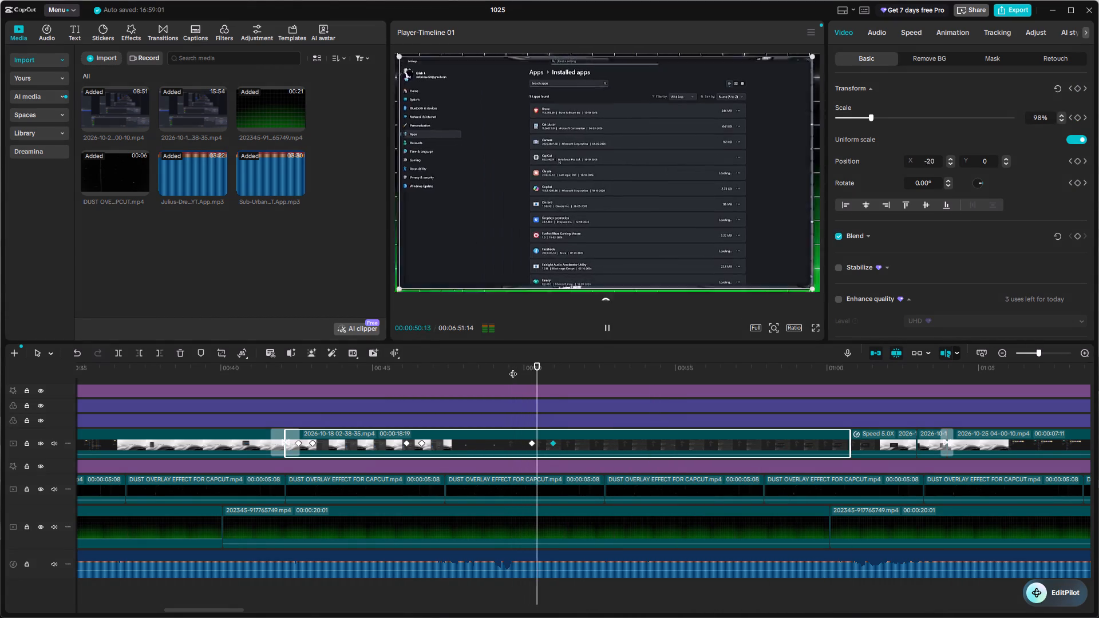
key("space")
key("space")
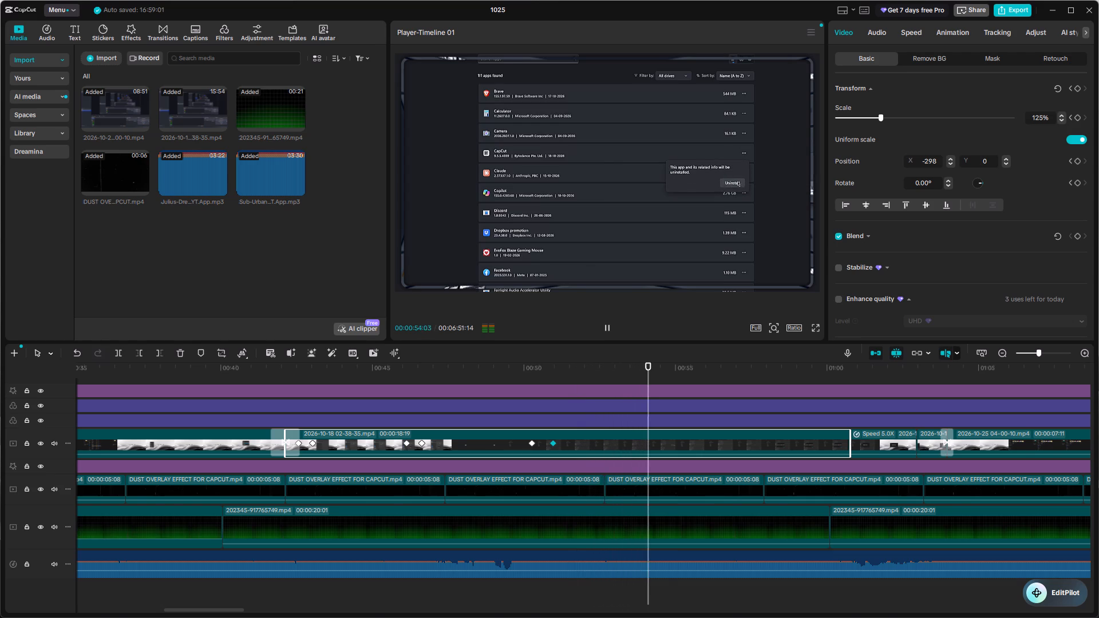
Play the section from about 00:54 to 00:57 to examine when the CapCut uninstall confirmation dialog appears.
key("space")
key("space")
key("space")
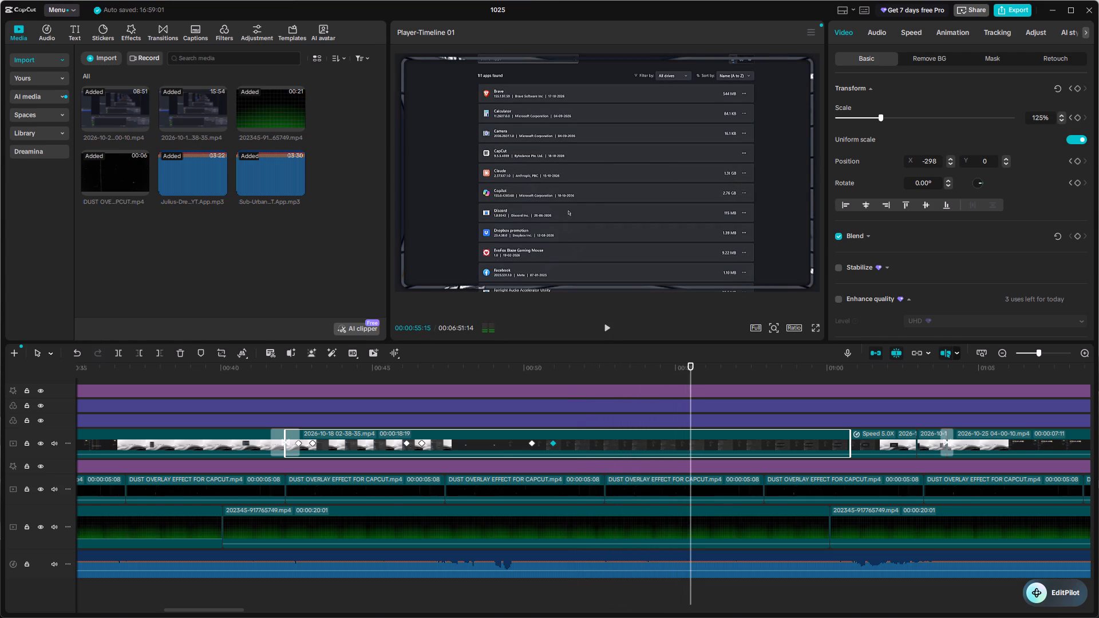
key("space")
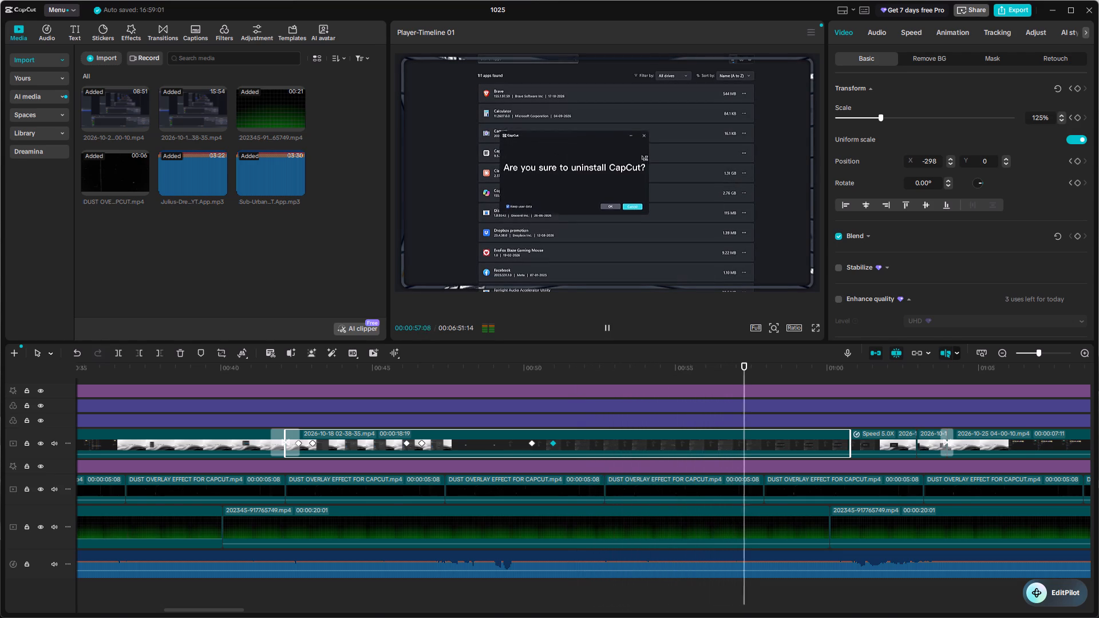
key("space")
left_click(750, 374)
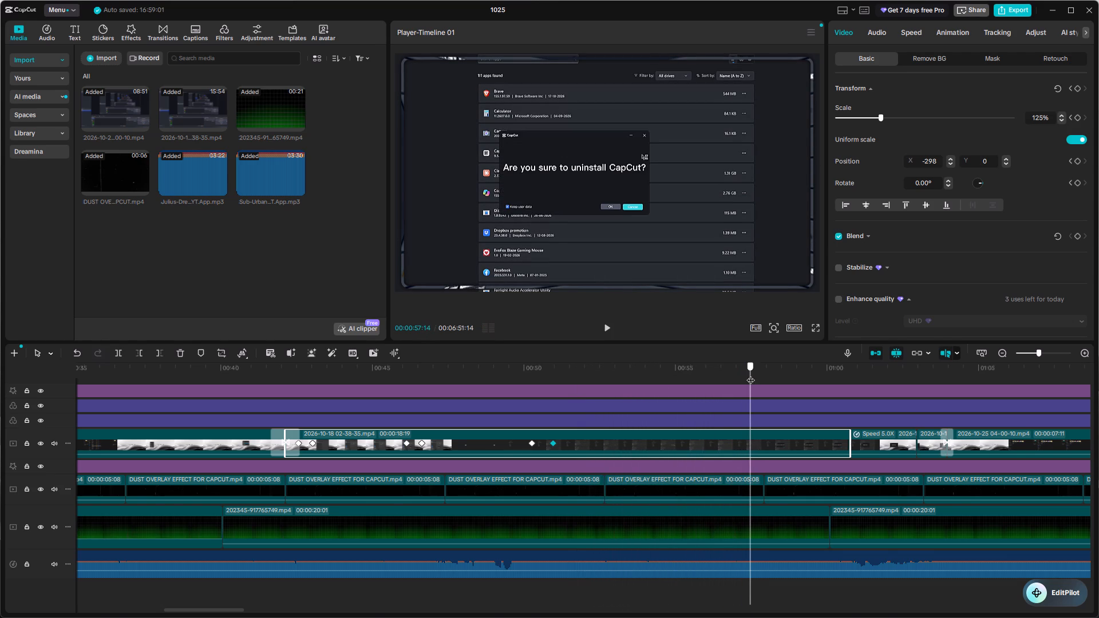
key("space")
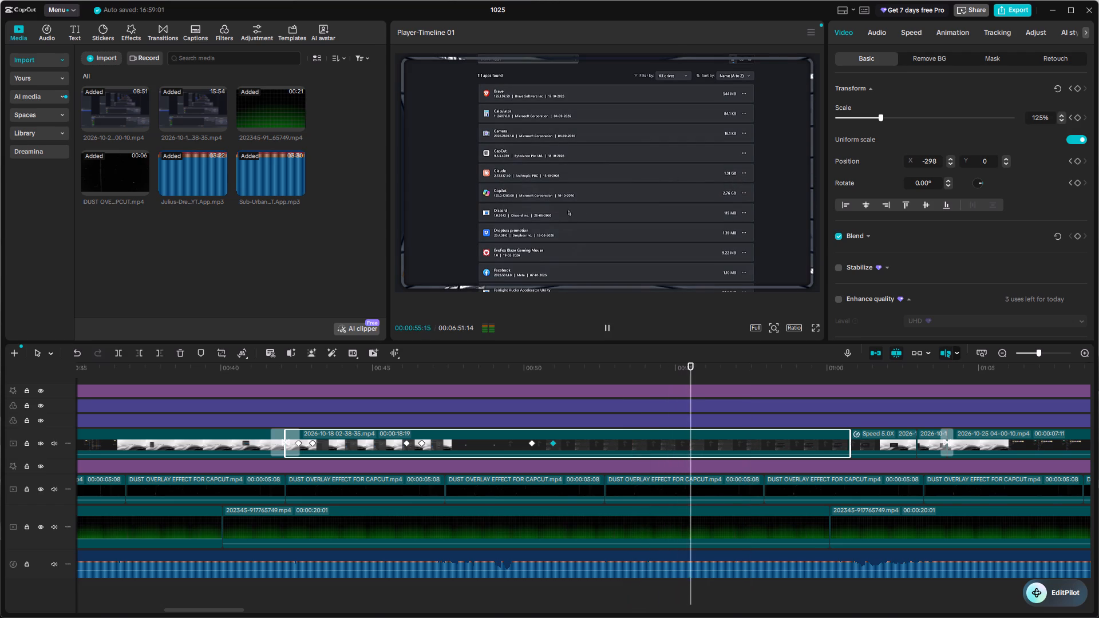
right_click(750, 411)
left_click(809, 356)
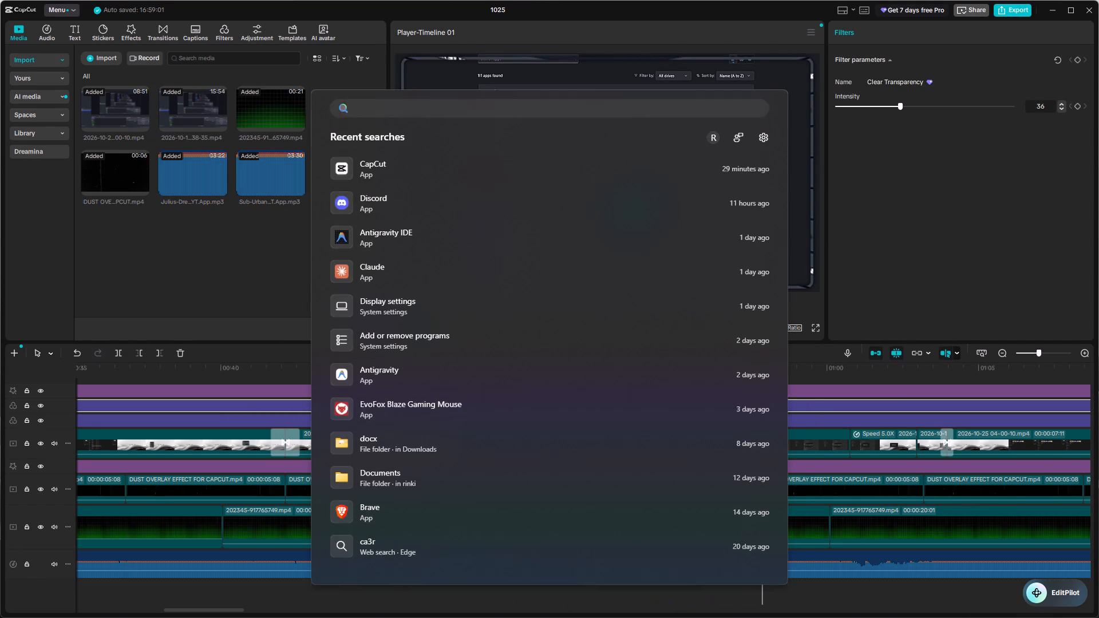
left_click(658, 247)
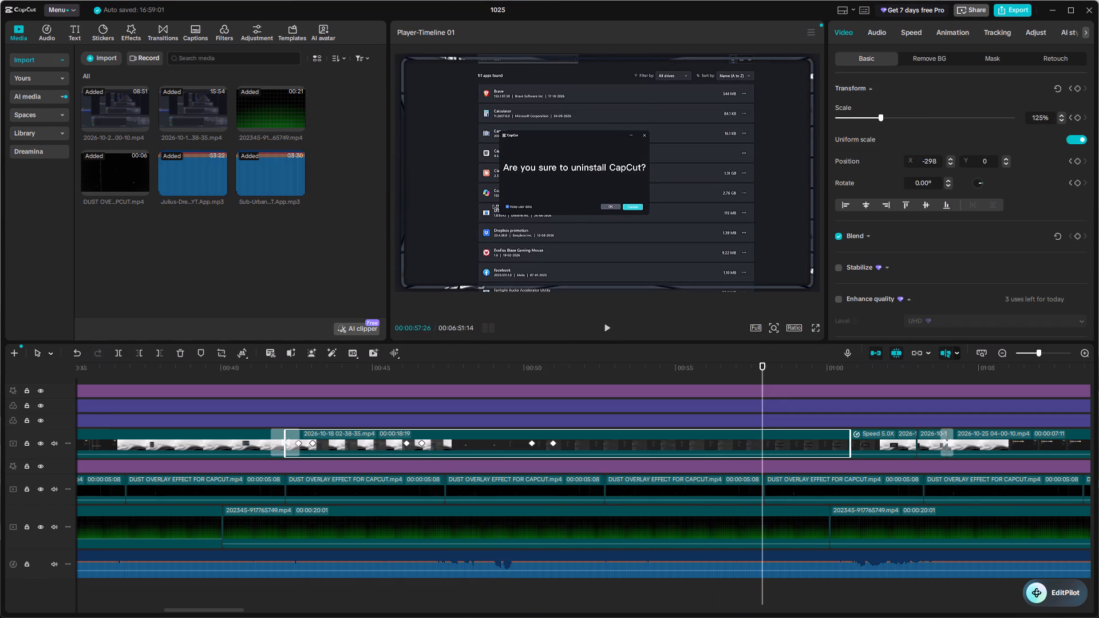
Shift the zoomed clip horizontally at 00:57:02 to position X -238, keeping Y at 0.
left_click_drag(760, 377, 711, 381)
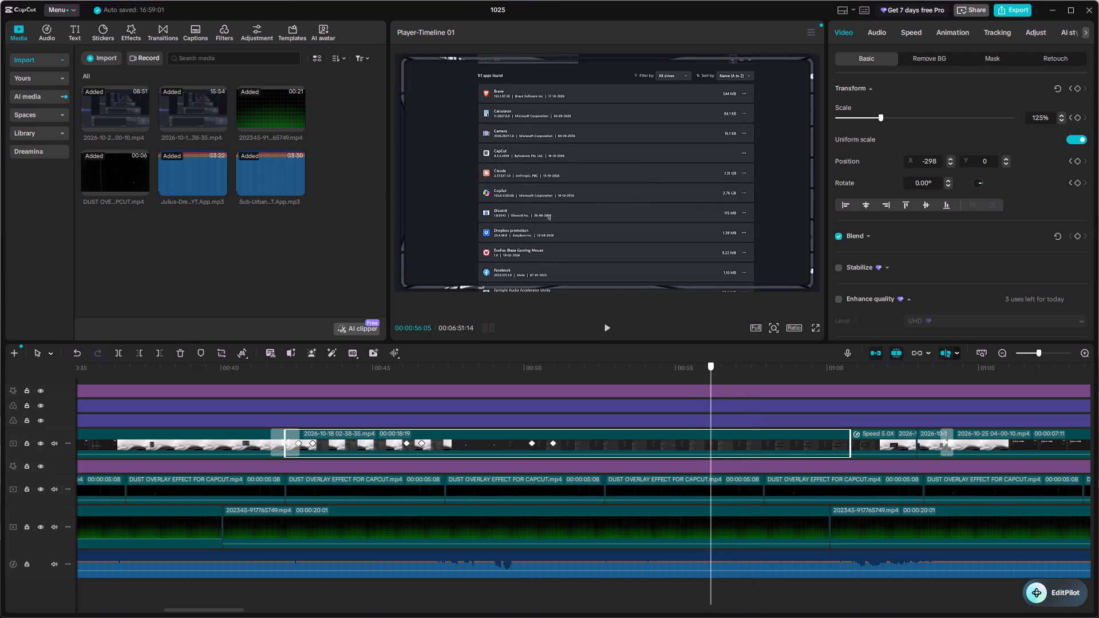
left_click_drag(711, 381, 733, 381)
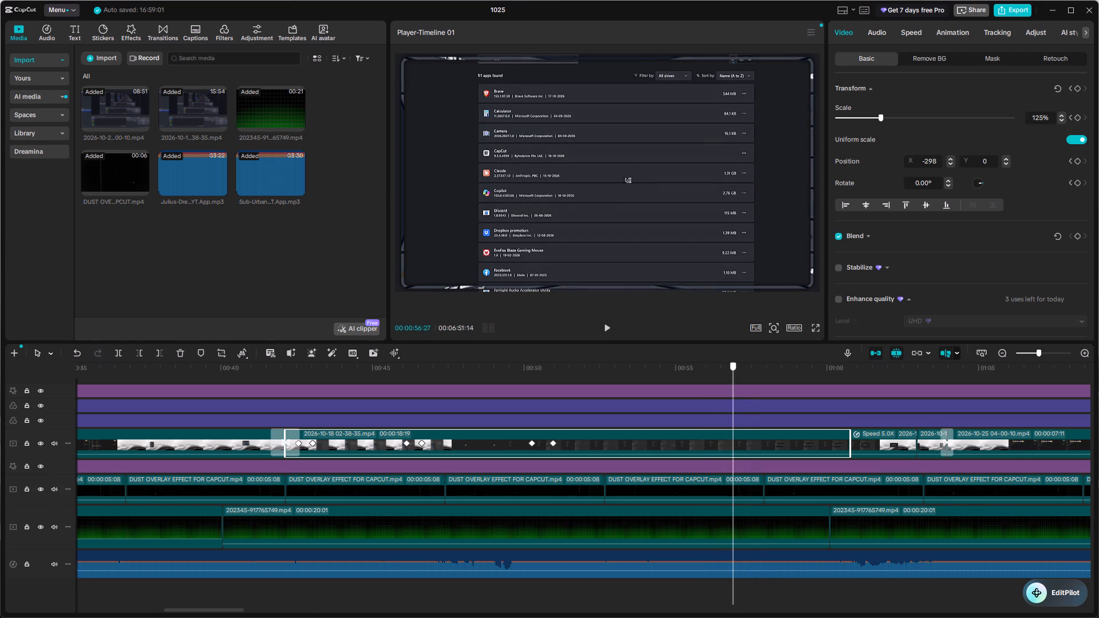
left_click_drag(733, 381, 742, 378)
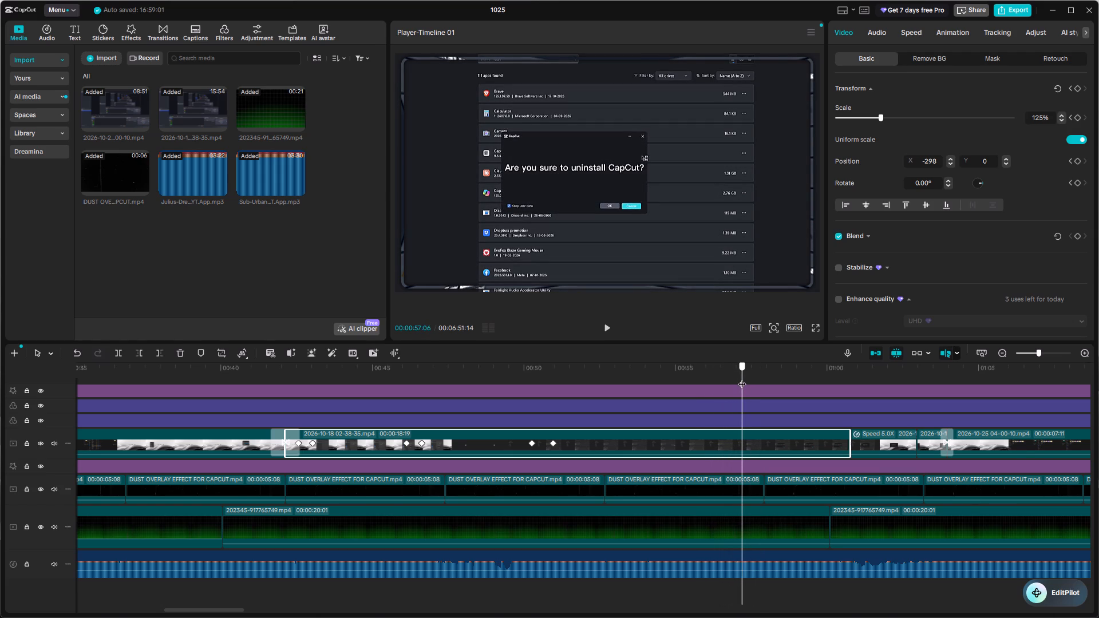
left_click_drag(742, 378, 738, 379)
left_click_drag(580, 201, 596, 203)
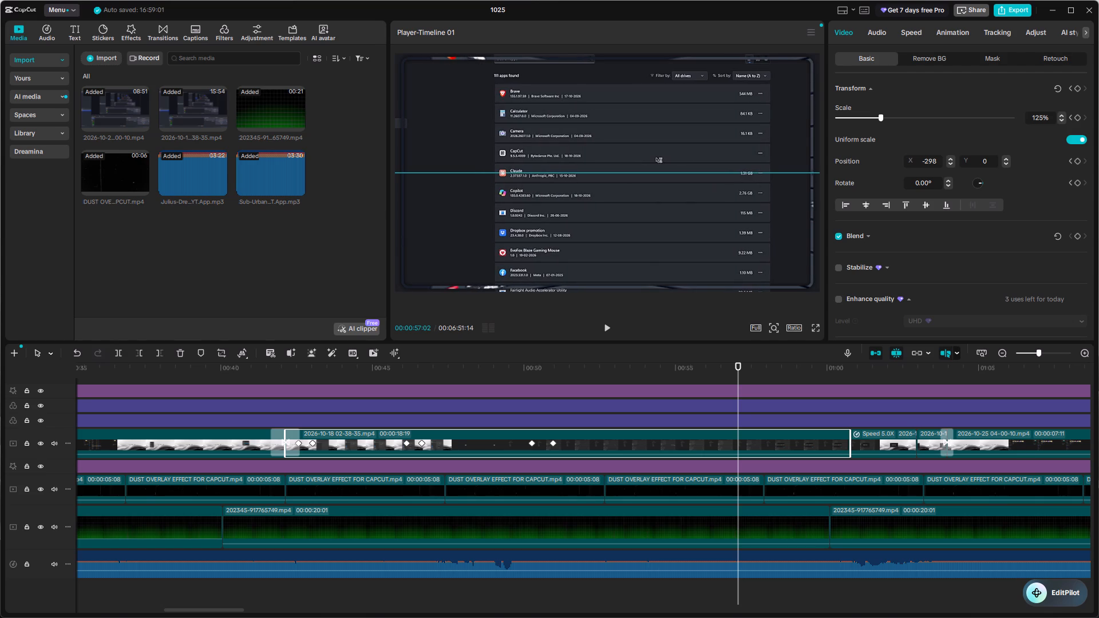
left_click_drag(596, 203, 592, 203)
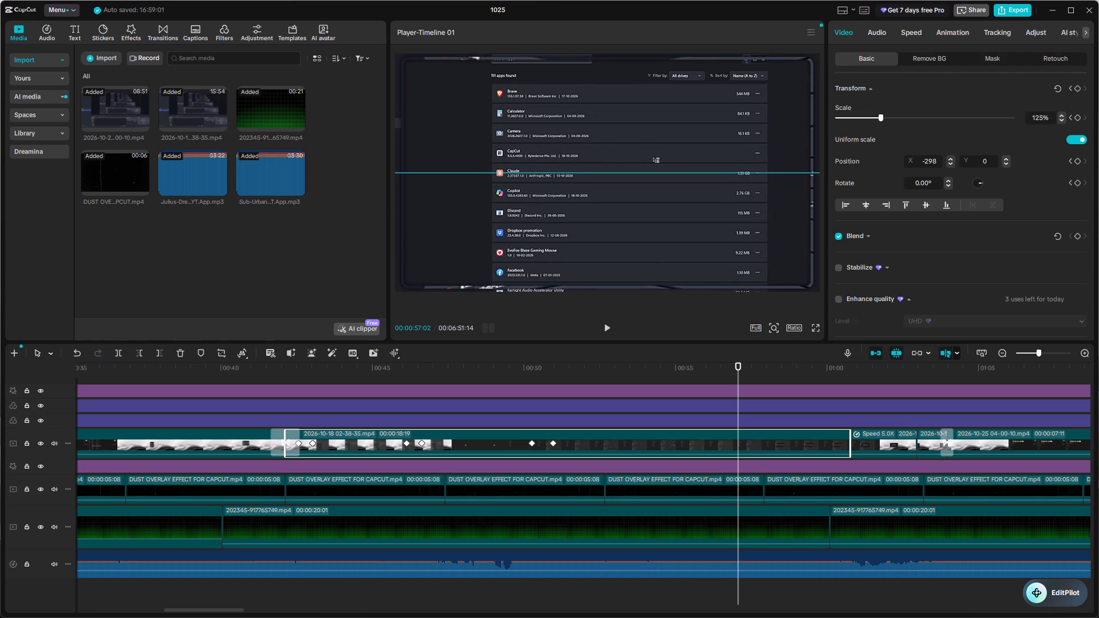
left_click_drag(592, 203, 587, 202)
Play the section from about 00:55 to 01:02 to examine the repositioned zoom and the cut to the sped-up clip.
left_click(732, 377)
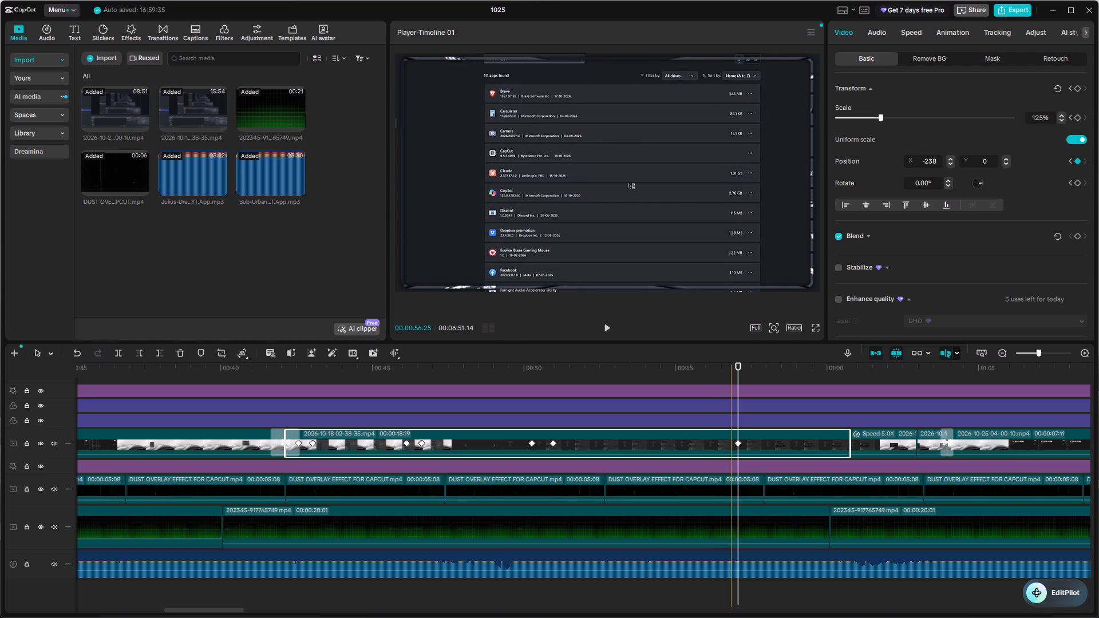
left_click_drag(732, 377, 690, 384)
key("space")
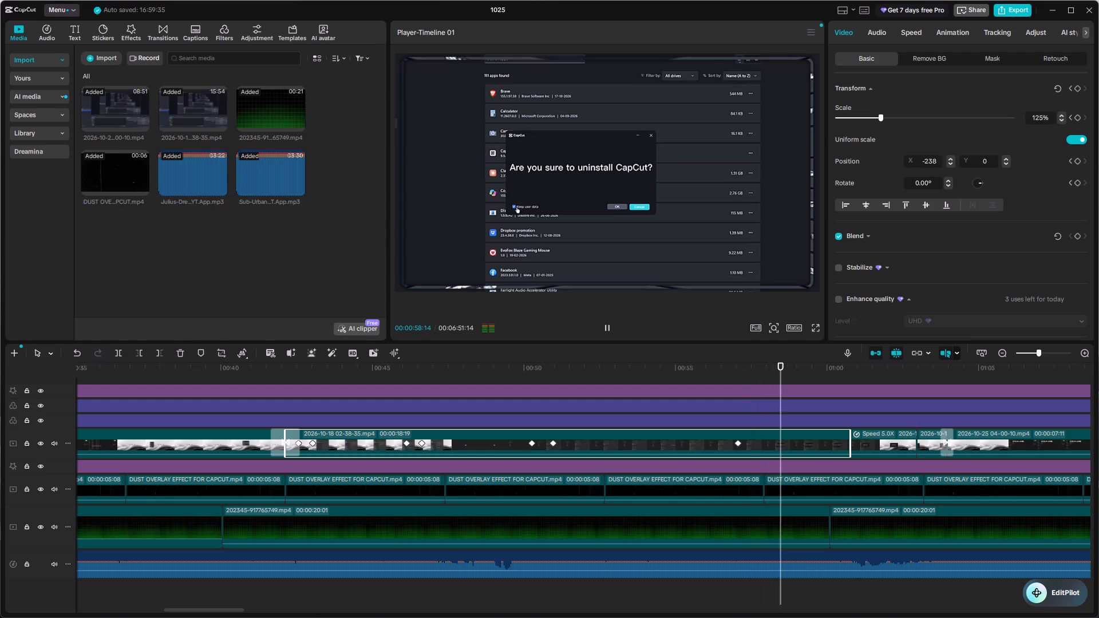
scroll(779, 429, "left", 2)
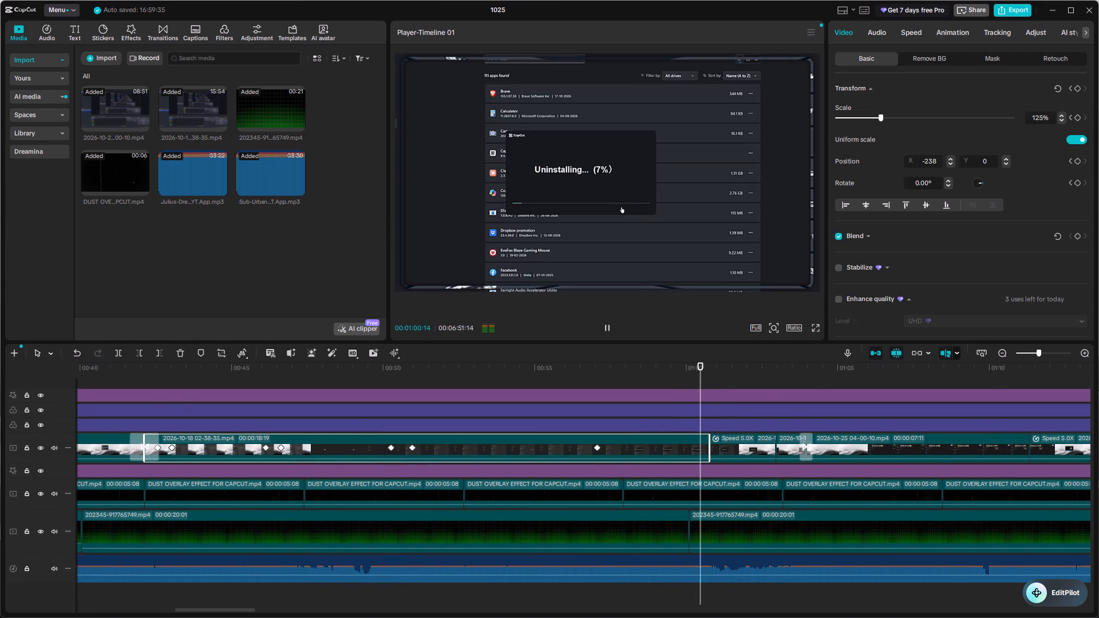
scroll(779, 429, "left", 1)
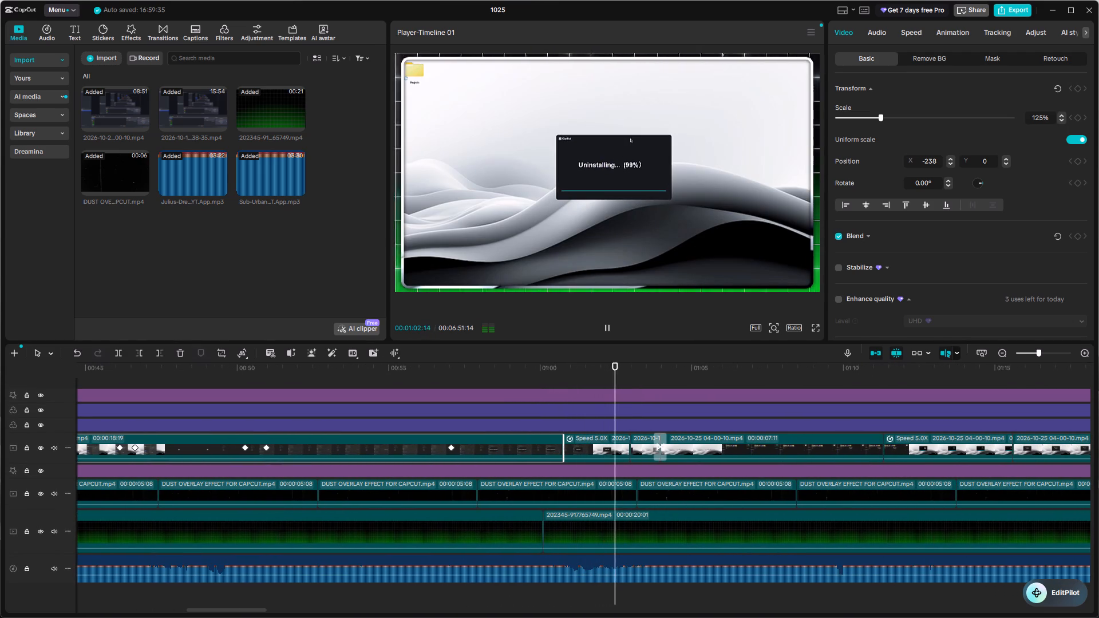
left_click(560, 376)
left_click_drag(560, 376, 522, 400)
key("space")
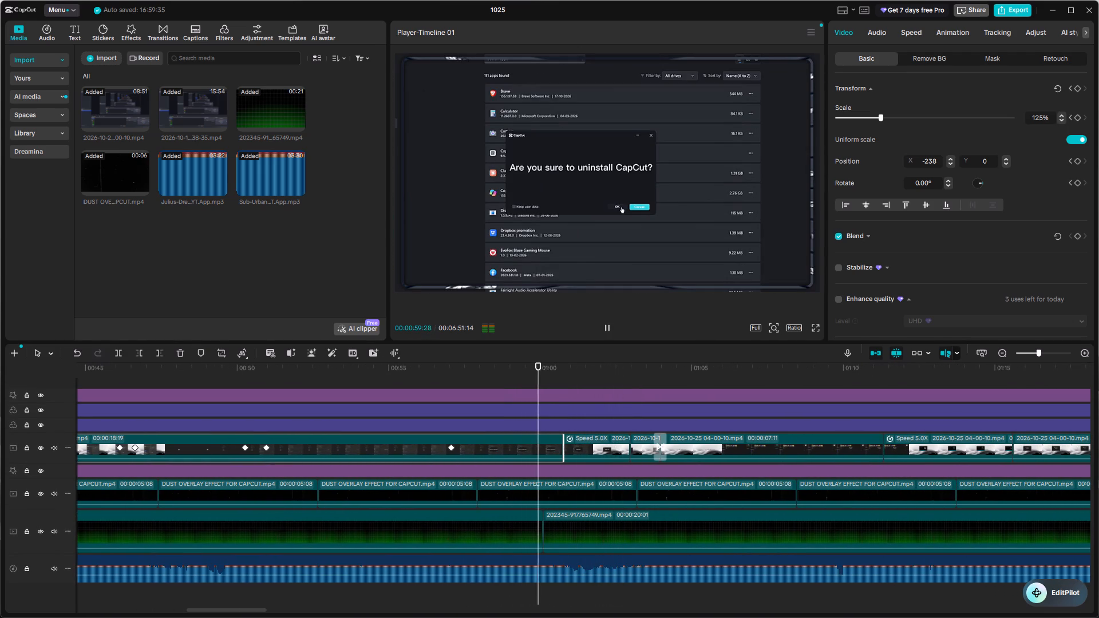
key("space")
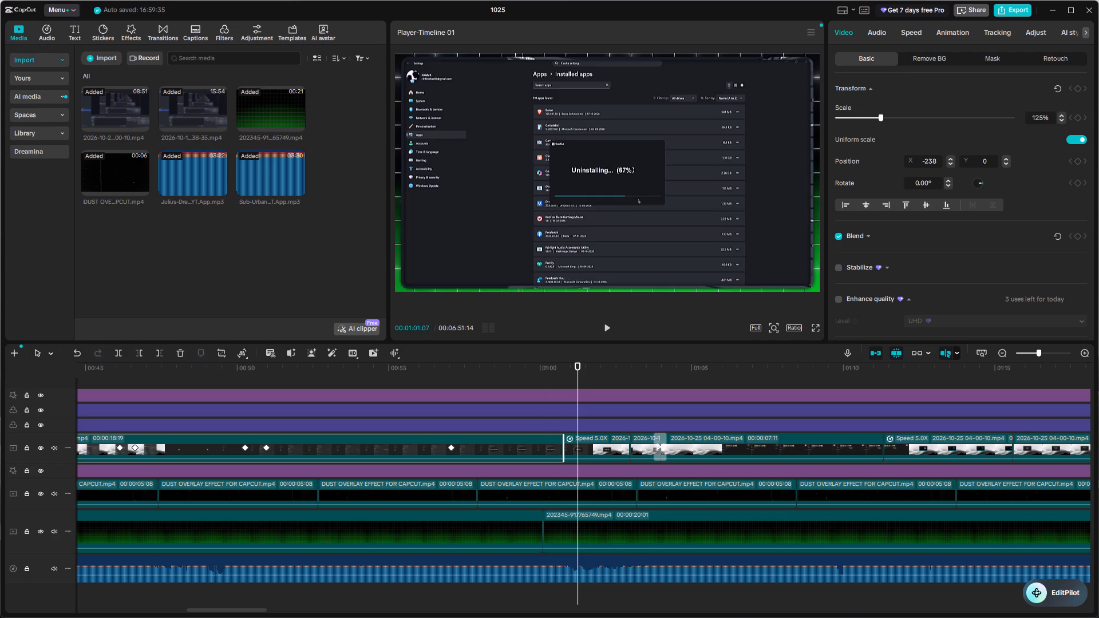
Add a transform keyframe to the Installed apps clip at 00:59:03, holding the zoomed view.
left_click(576, 378)
left_click_drag(576, 378, 450, 377)
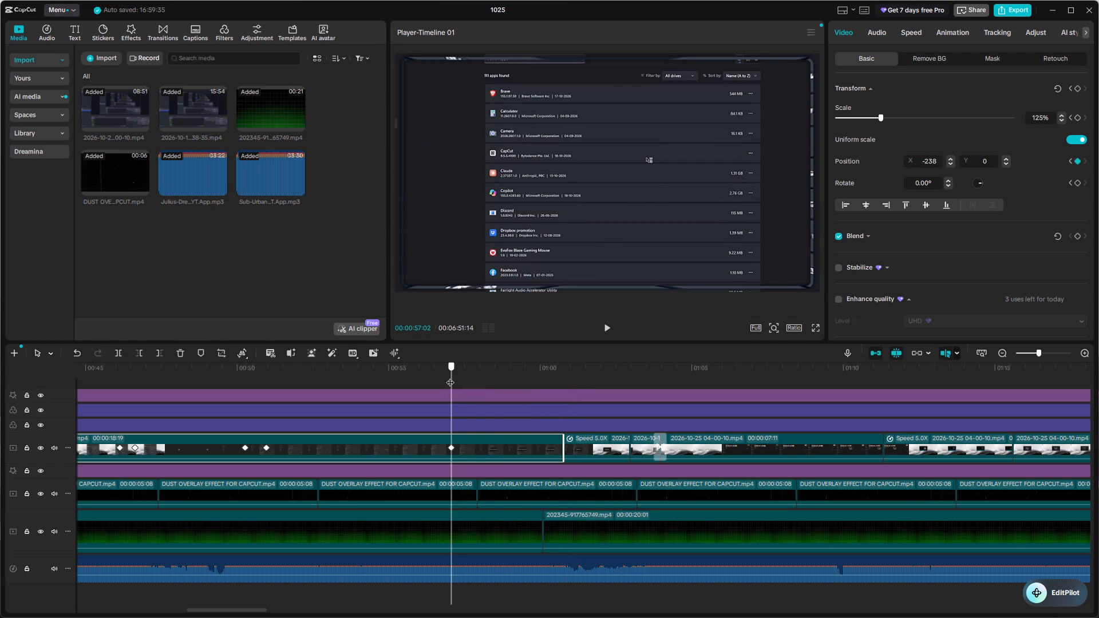
left_click_drag(450, 377, 473, 385)
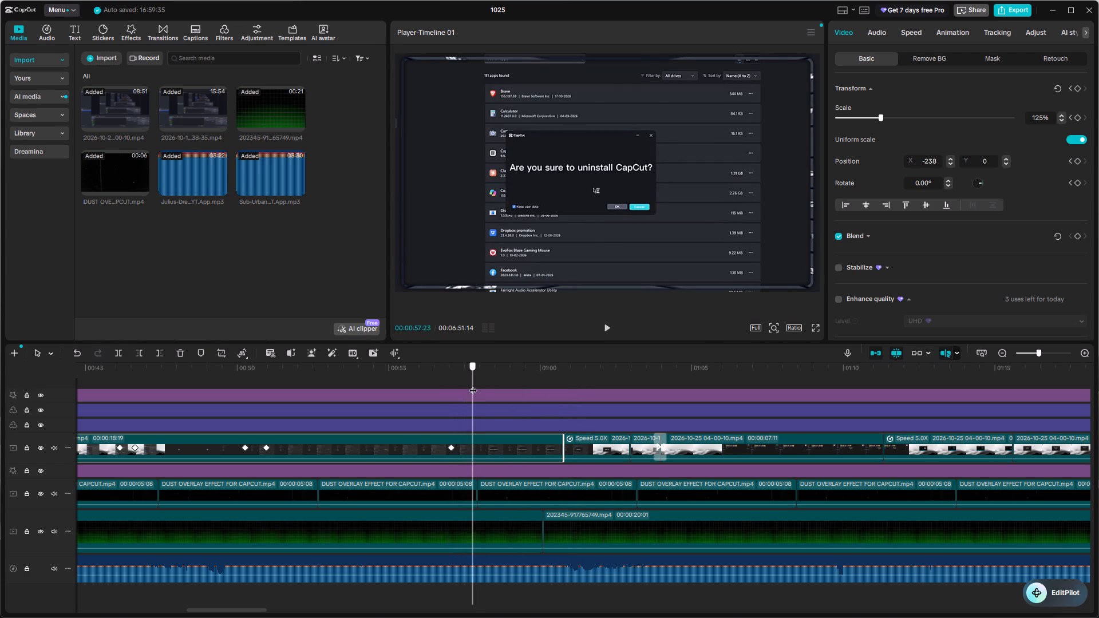
left_click_drag(473, 385, 532, 396)
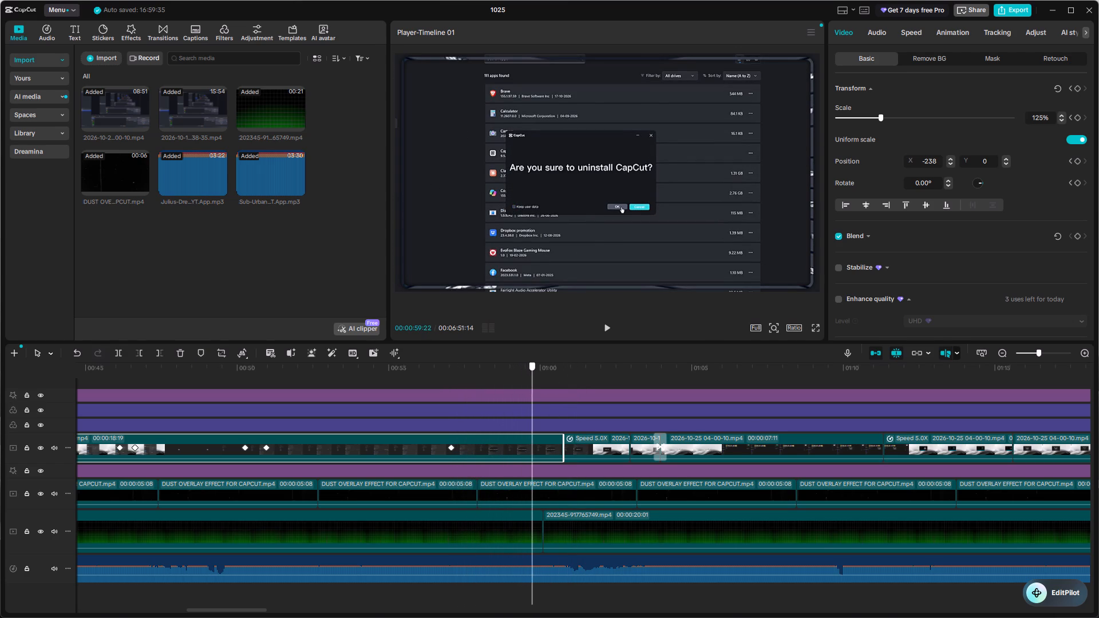
left_click_drag(532, 396, 551, 401)
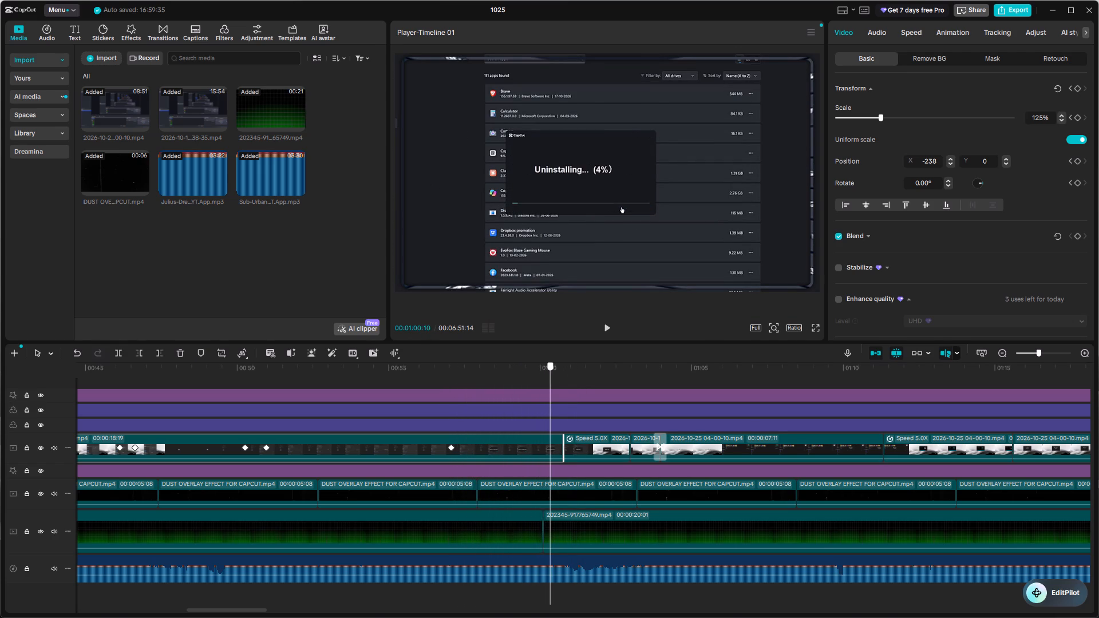
left_click_drag(551, 401, 513, 412)
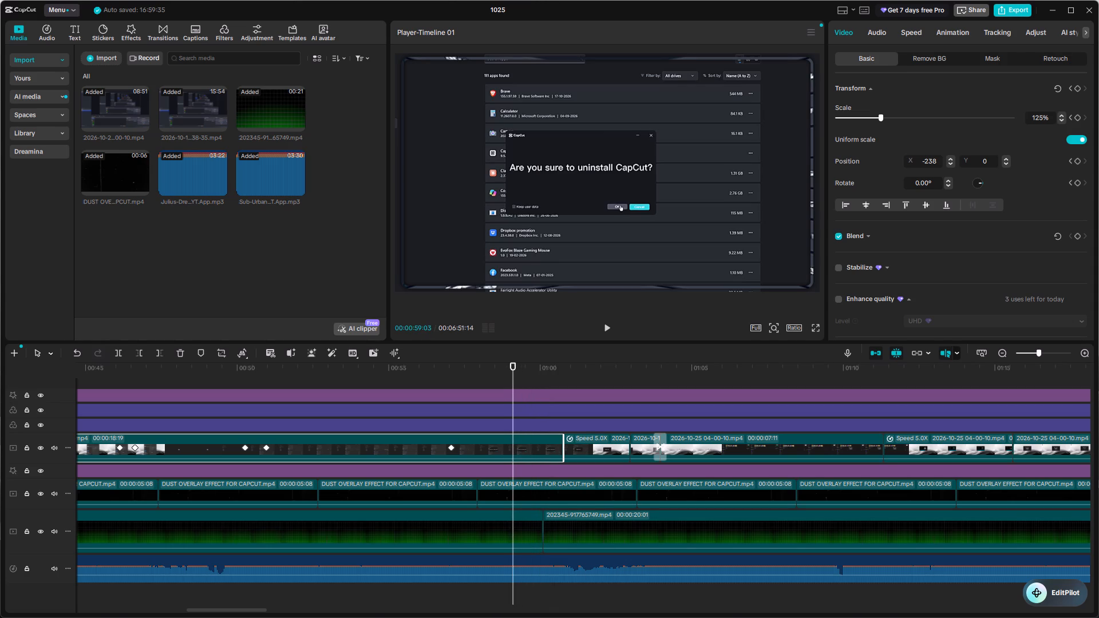
left_click(1075, 87)
Add another transform keyframe to the same clip at 00:59:21 and set its scale to 96%.
left_click_drag(516, 369, 531, 378)
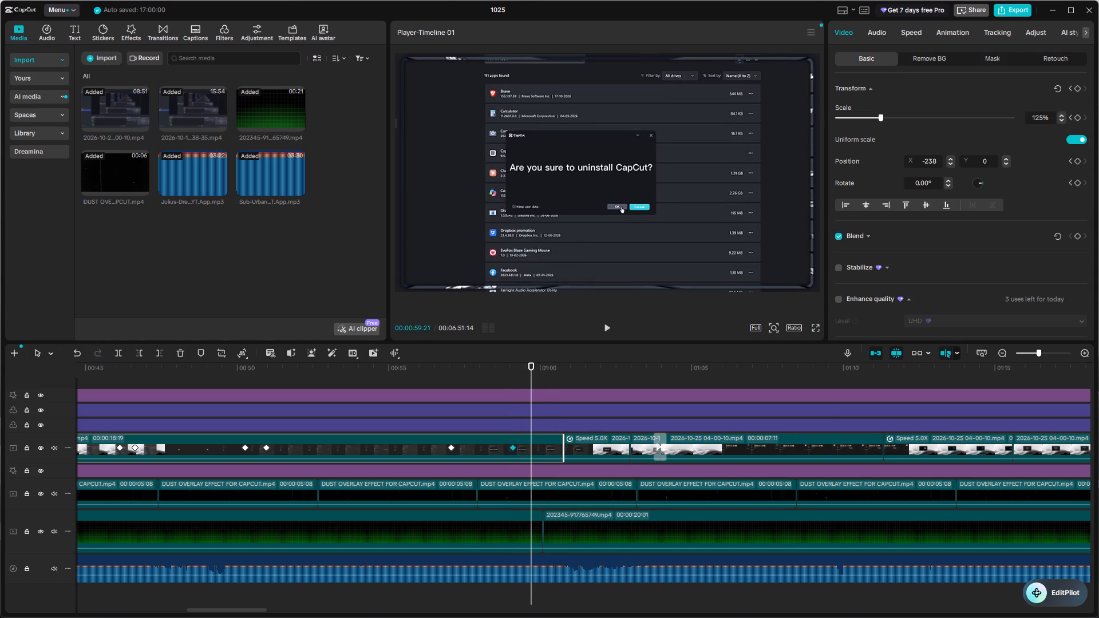
left_click(1076, 88)
left_click_drag(1043, 121, 922, 145)
key("BackSpace")
type("96")
key("Return")
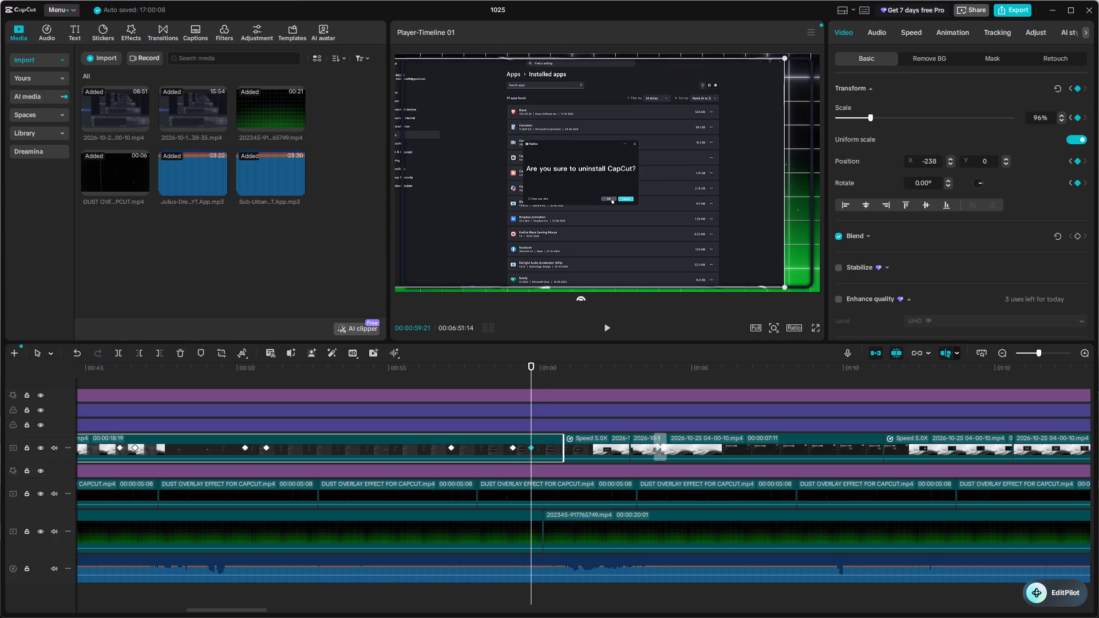
Recentre the clip in the frame at position X 0, Y 0 on the 00:59:21 keyframe.
left_click_drag(498, 181, 521, 182)
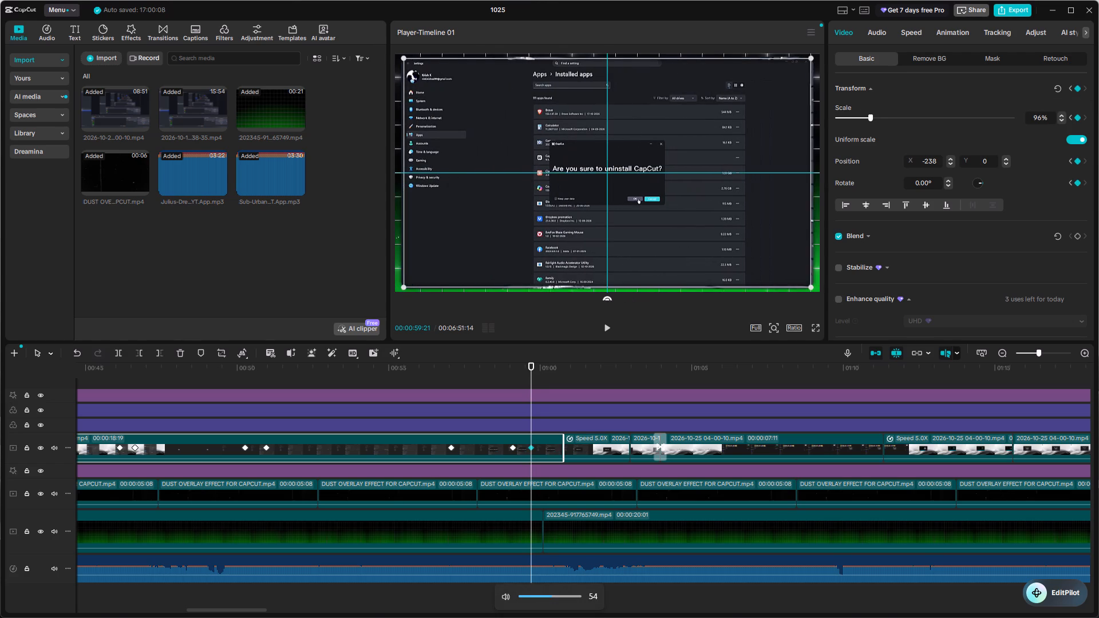
left_click_drag(521, 182, 524, 182)
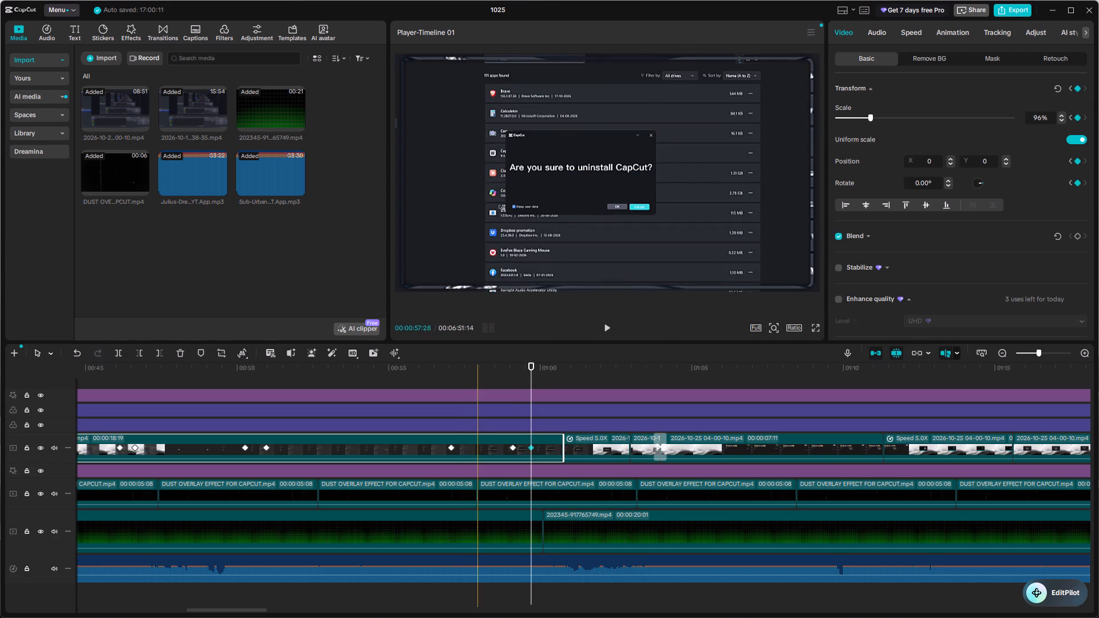
Apply the Circular Ease preset curve to the clip's zoom-out keyframe at 00:59:21.
right_click(532, 449)
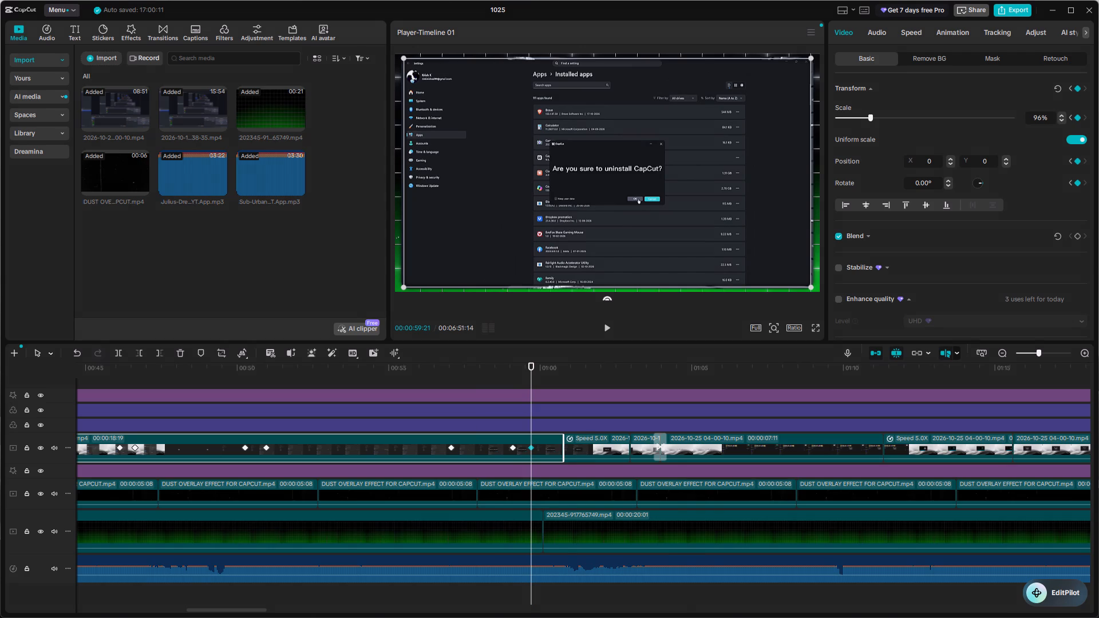
left_click(589, 523)
left_click(652, 585)
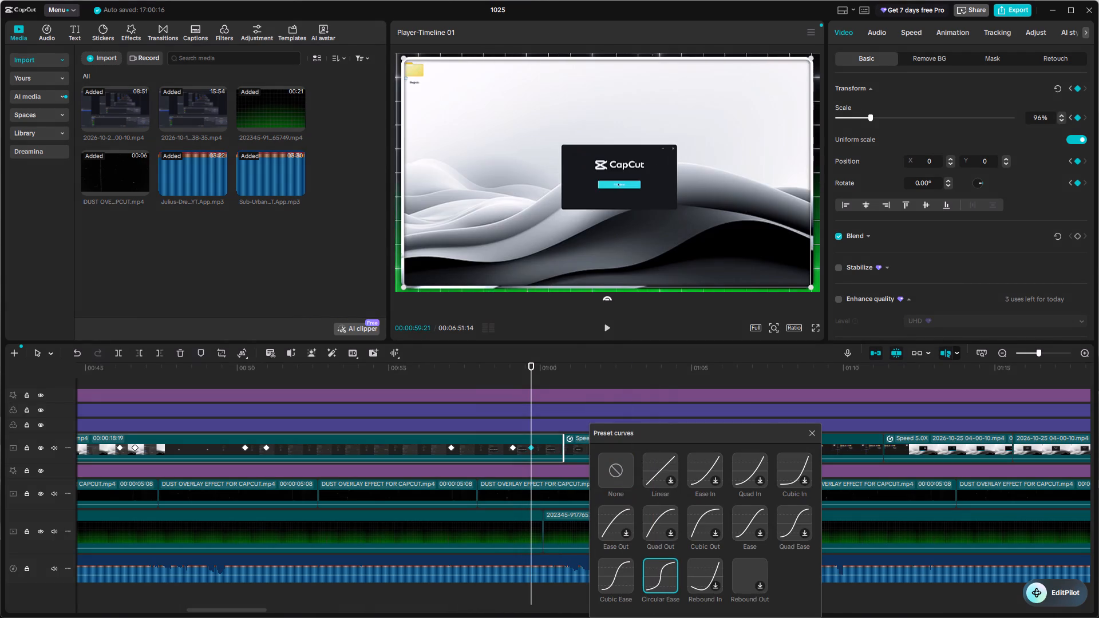
left_click(815, 435)
Play back the Installed apps clip from 00:58:20 to check the eased zoom-out and the following sped-up uninstall section.
left_click(500, 378)
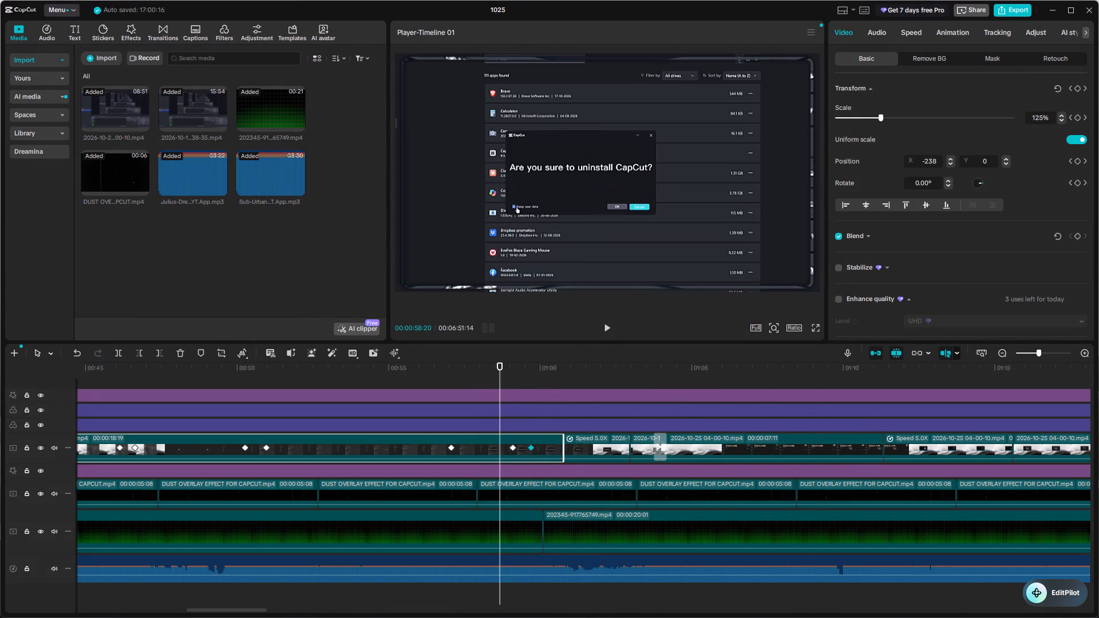
key("space")
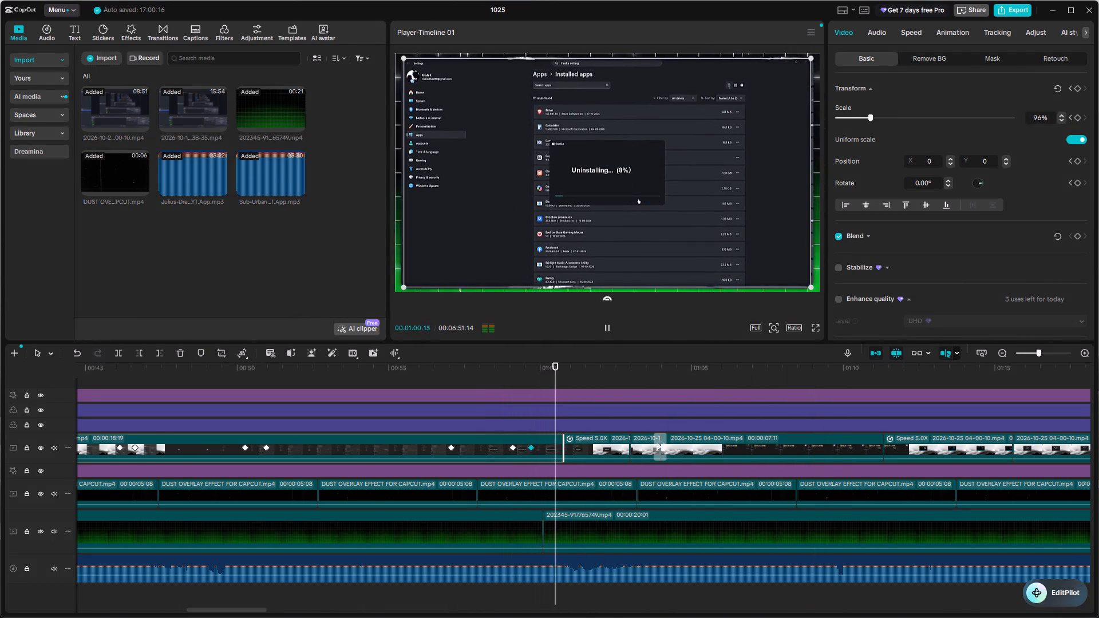
scroll(593, 395, "up", 9, "ctrl")
scroll(593, 395, "left", 1)
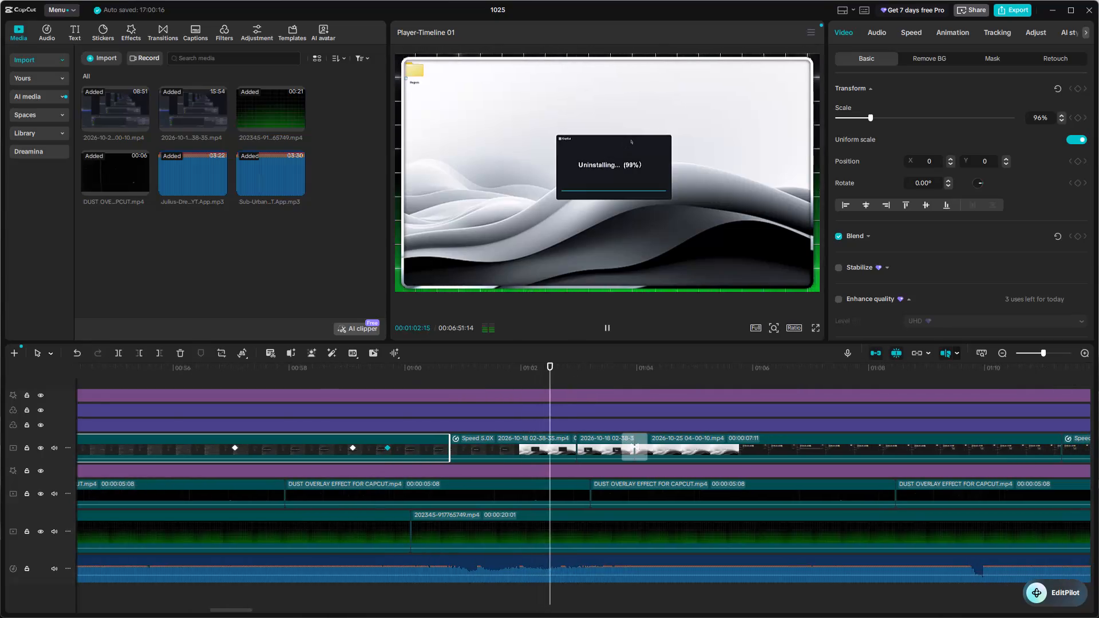
scroll(593, 395, "up", 1, "ctrl")
key("space")
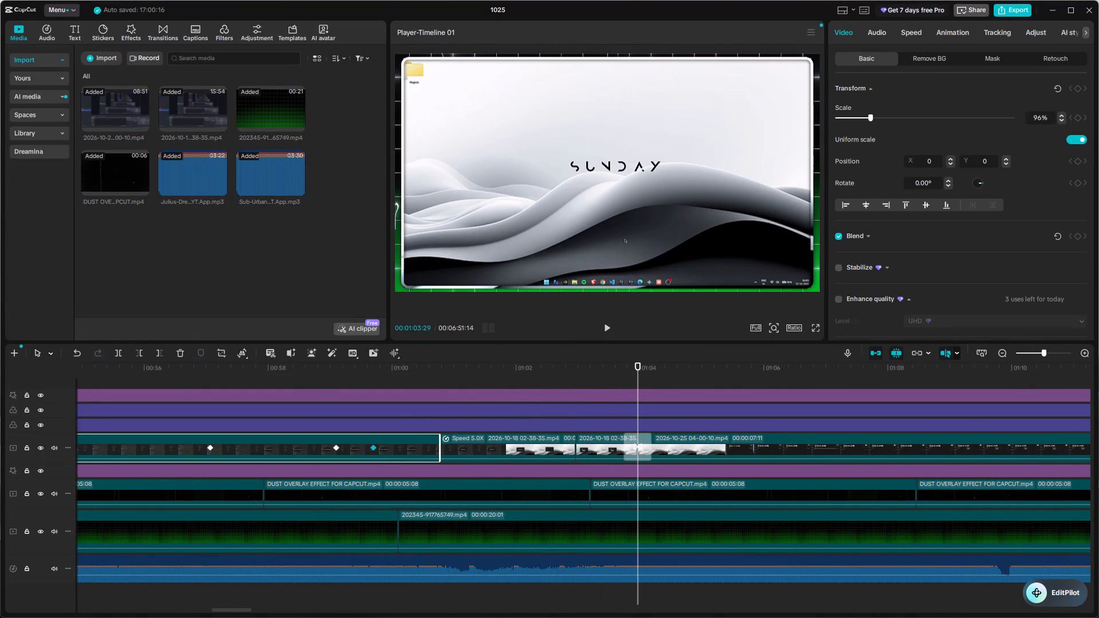
Replay the cut and the Crack Open transition between the uninstall clip and the desktop clip around 01:04.
left_click(608, 383)
left_click_drag(608, 383, 574, 402)
key("space")
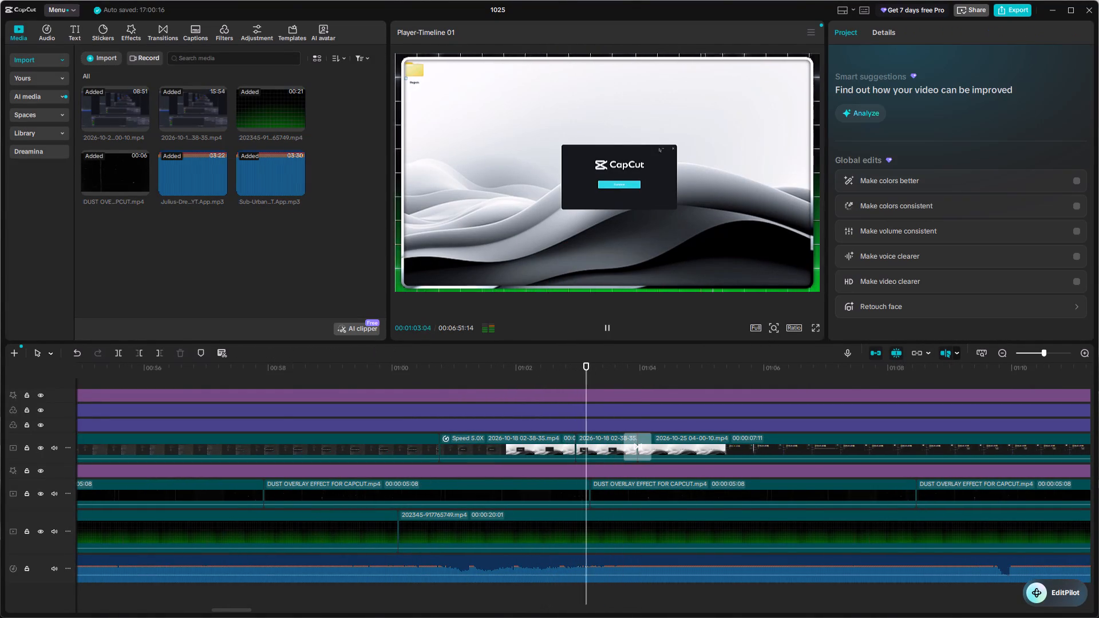
key("space")
key("space")
key("space")
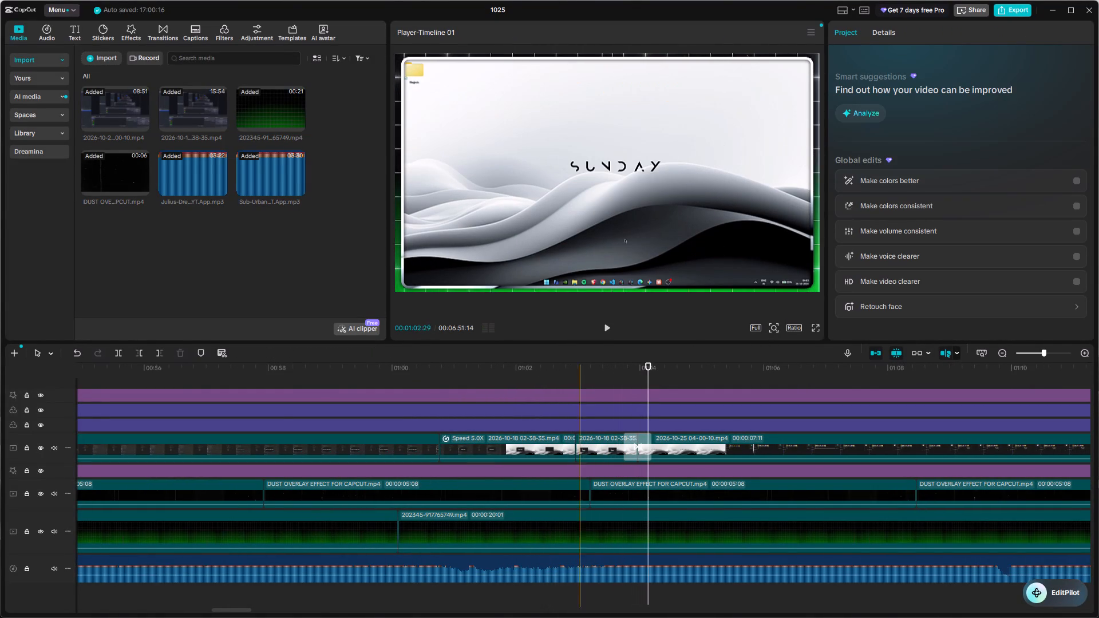
left_click(592, 446)
scroll(592, 446, "up", 11, "ctrl")
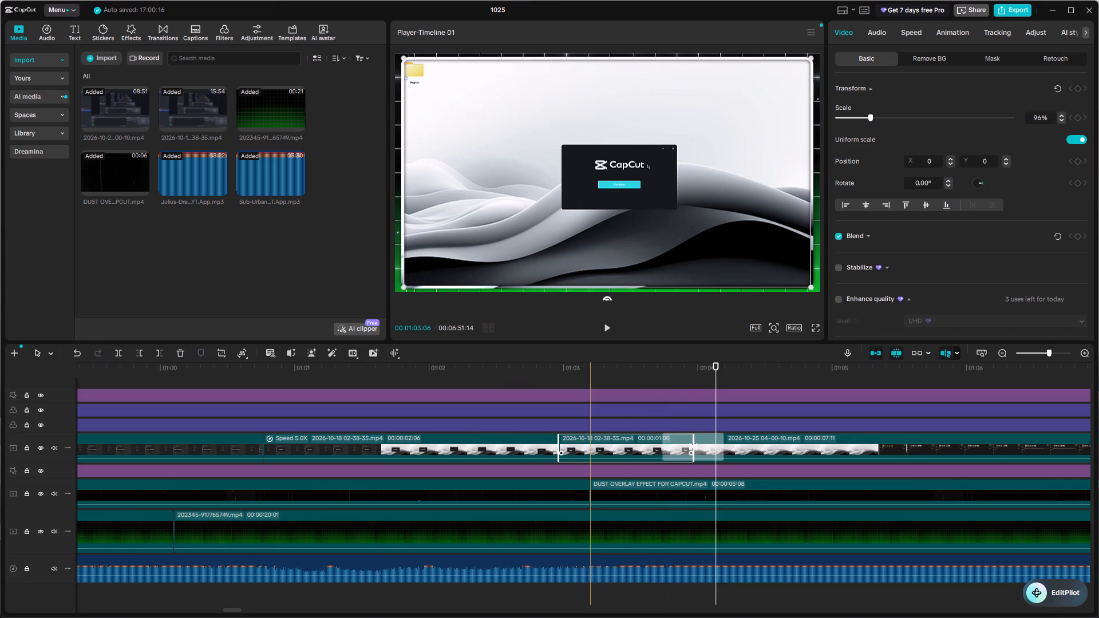
scroll(592, 446, "up", 1, "ctrl")
left_click(712, 453)
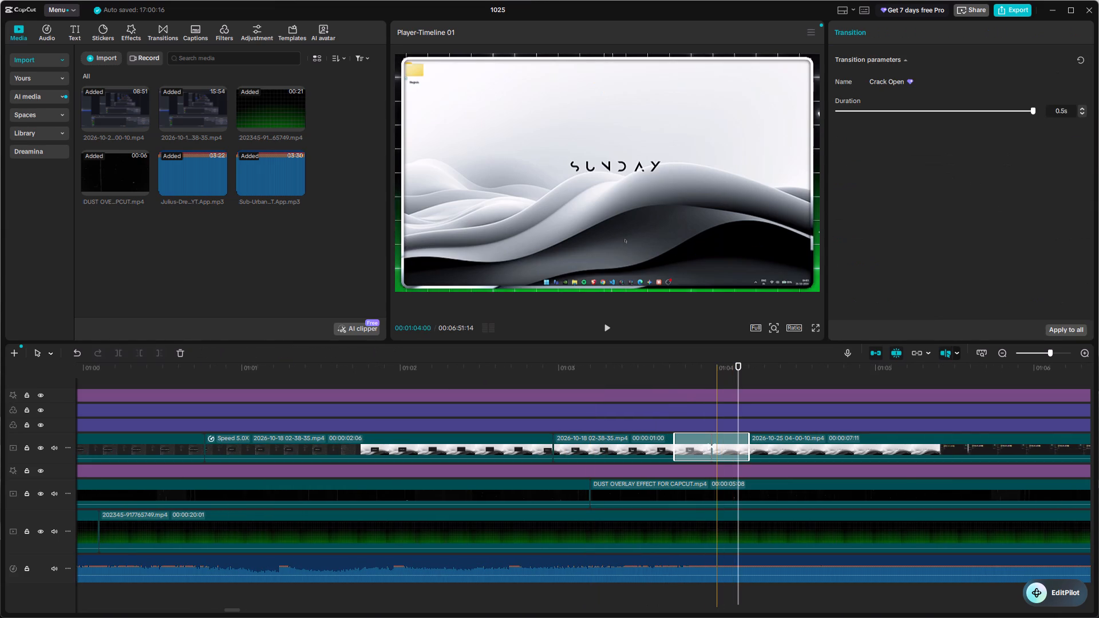
left_click(595, 365)
left_click_drag(595, 365, 527, 386)
key("space")
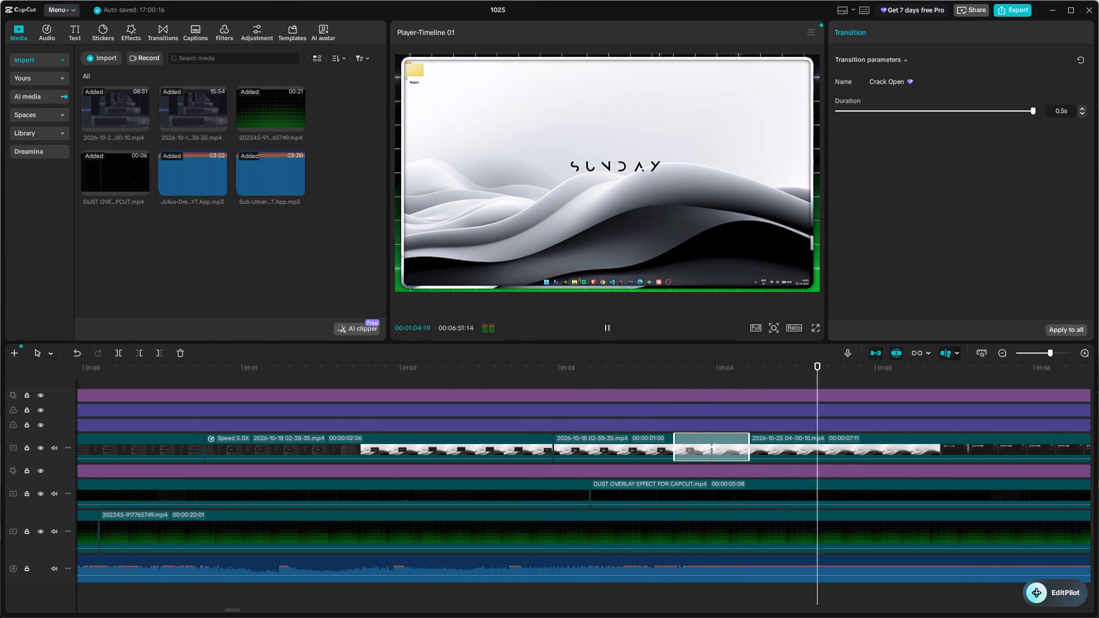
Continue reviewing playback through the Downloads folder and CapCut installer clips up to about 01:13.
scroll(633, 418, "left", 2)
scroll(633, 418, "down", 5, "ctrl")
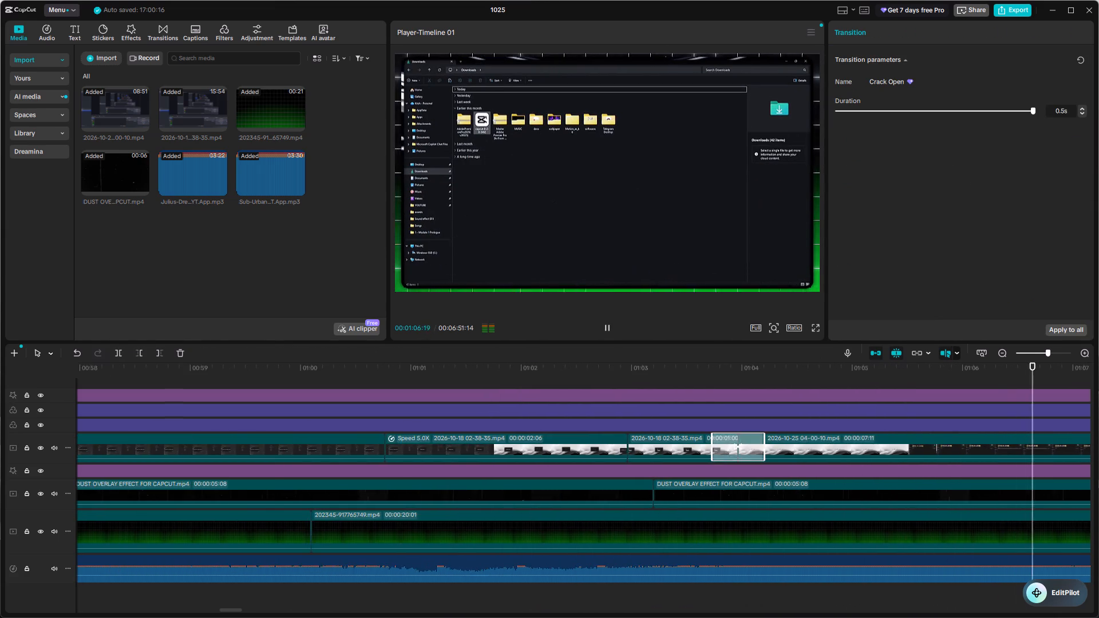
scroll(633, 418, "down", 3, "ctrl")
scroll(633, 418, "left", 1, "ctrl")
scroll(633, 418, "down", 3, "ctrl")
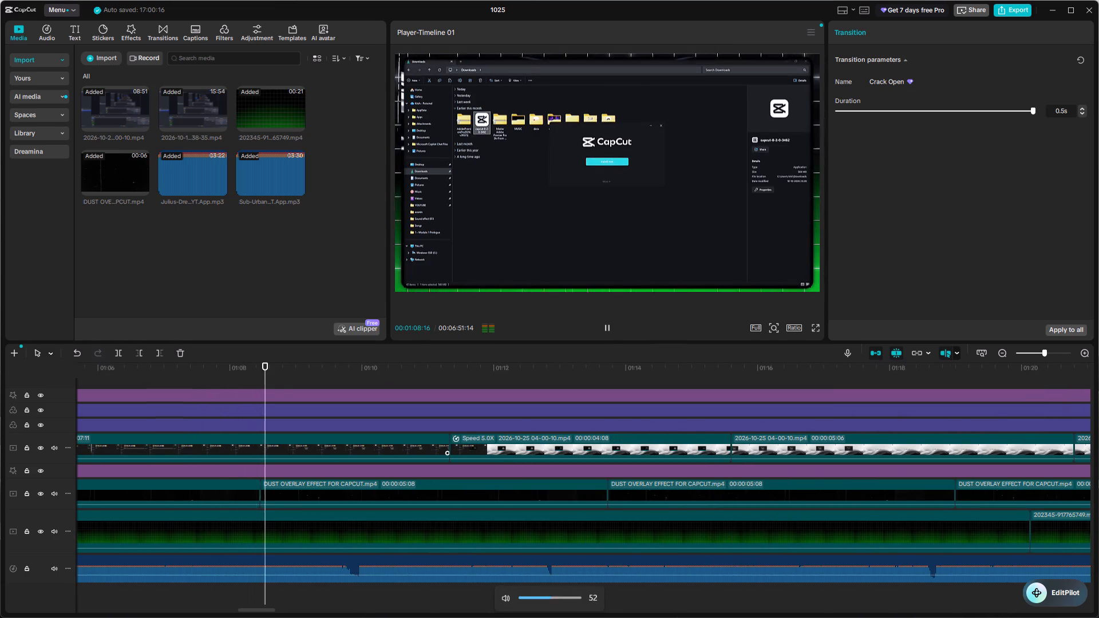
scroll(416, 448, "down", 2, "ctrl")
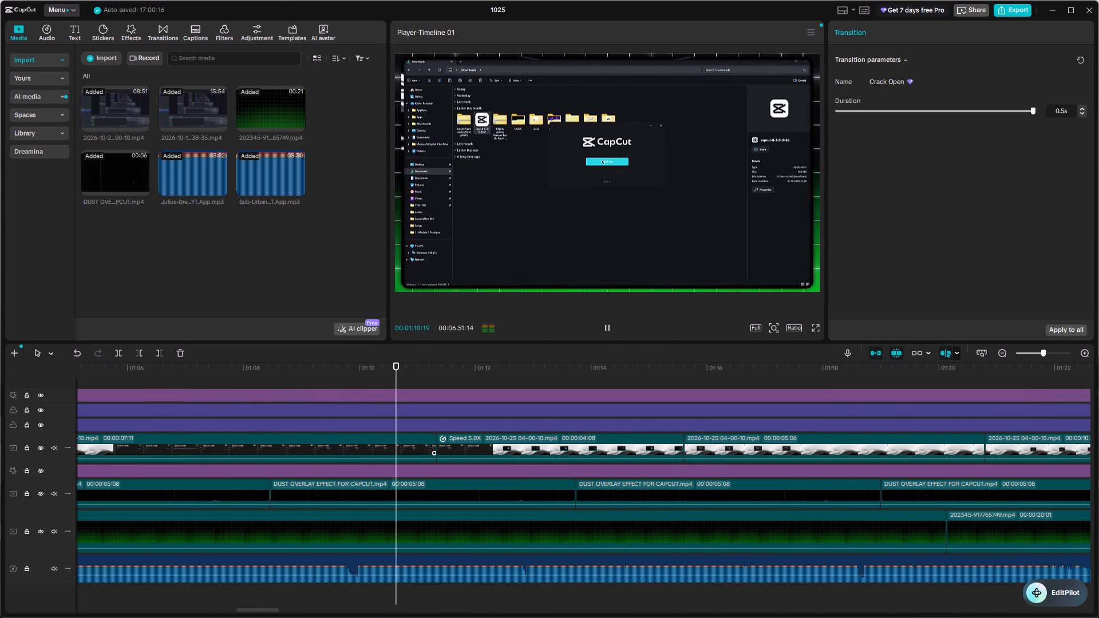
scroll(416, 448, "down", 13, "ctrl")
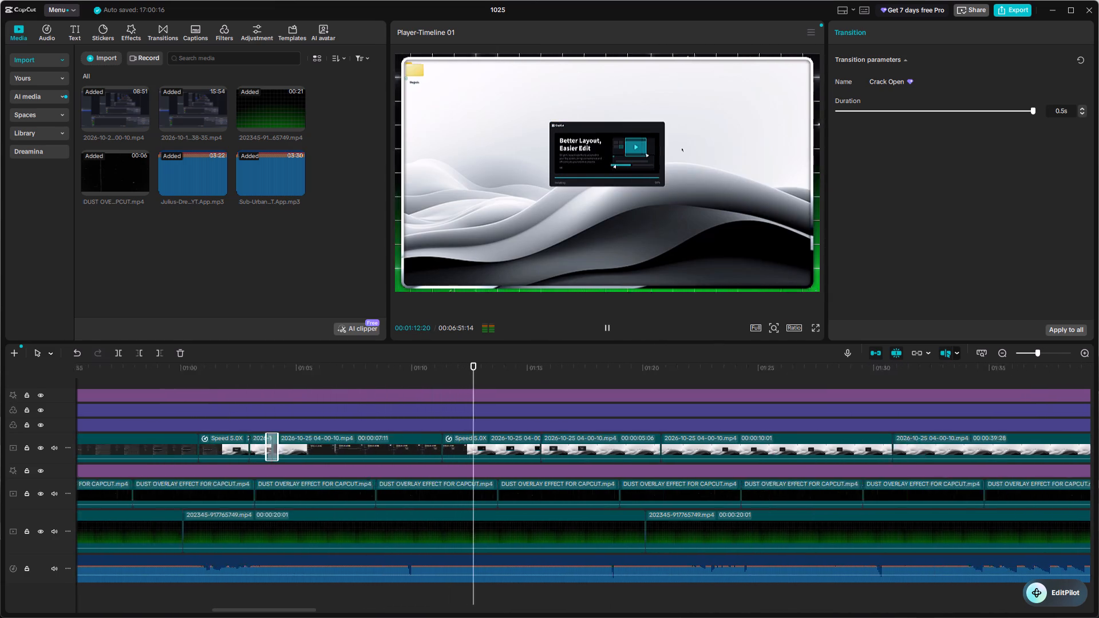
scroll(451, 474, "down", 9, "ctrl")
key("space")
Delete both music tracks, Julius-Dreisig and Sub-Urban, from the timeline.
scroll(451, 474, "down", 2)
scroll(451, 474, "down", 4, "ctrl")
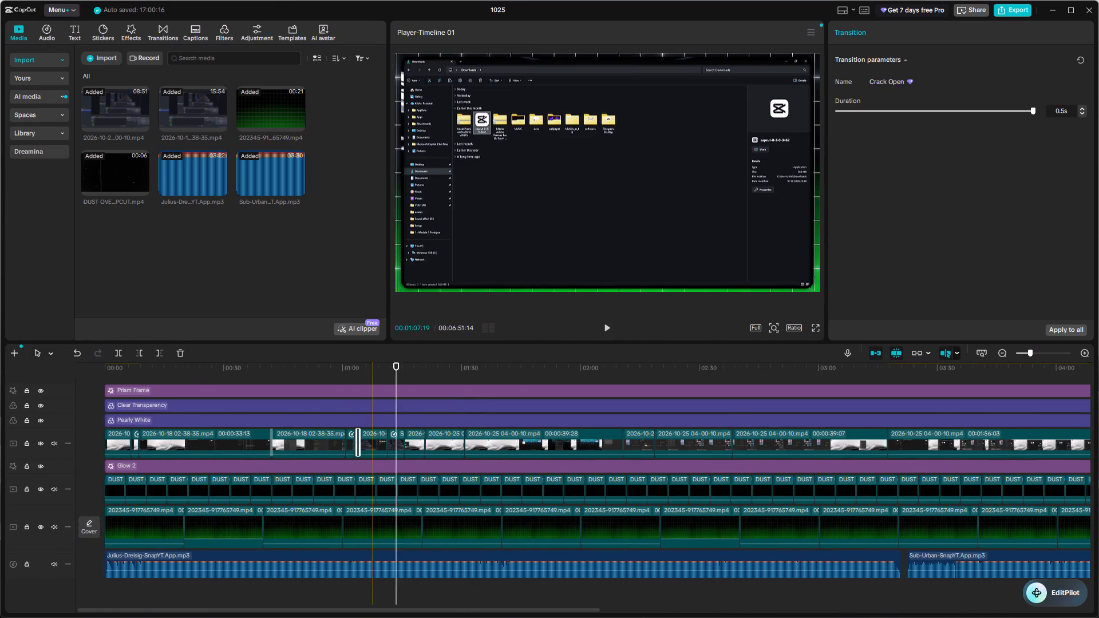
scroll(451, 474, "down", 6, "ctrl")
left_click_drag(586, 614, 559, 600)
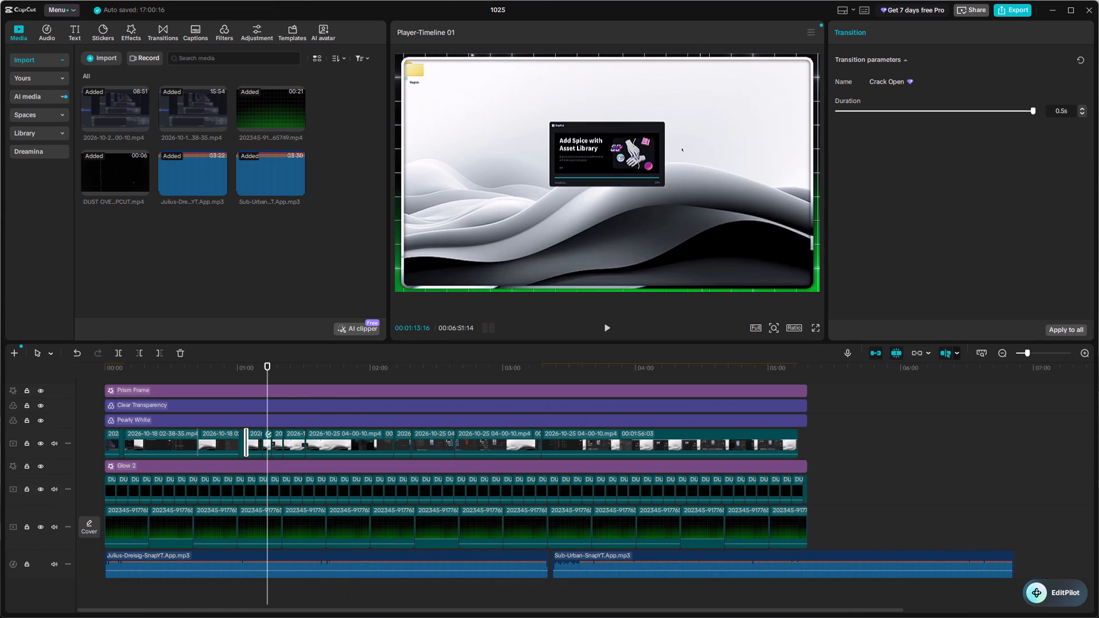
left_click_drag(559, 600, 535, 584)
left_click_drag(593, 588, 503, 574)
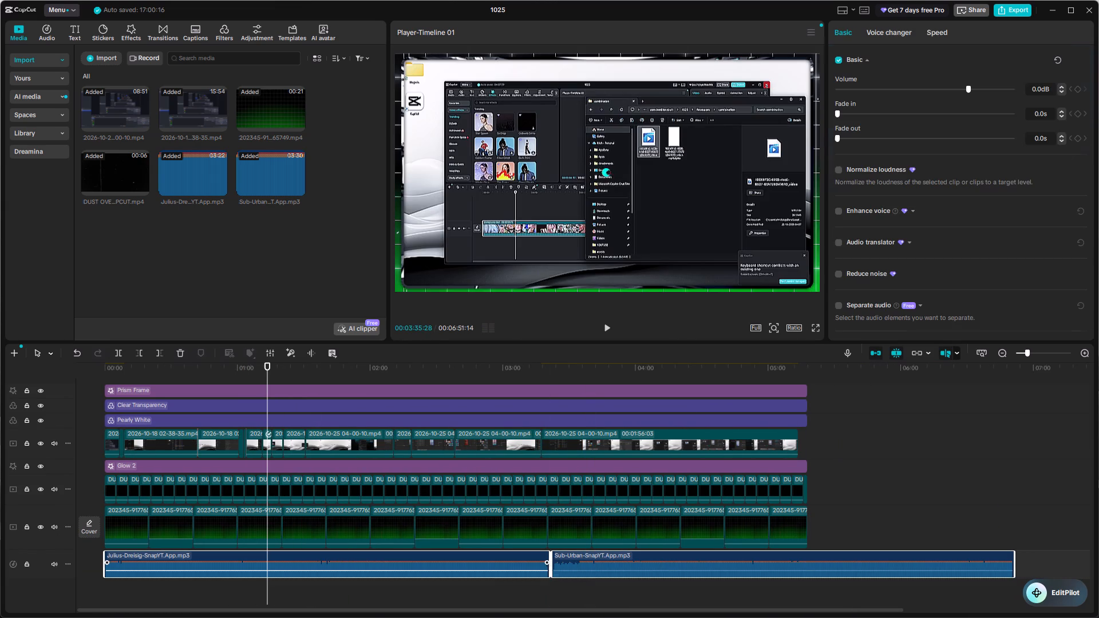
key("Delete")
Play the CapCut installation footage from about 01:13 without music to check its pacing.
scroll(503, 574, "up", 5, "ctrl")
scroll(503, 574, "down", 2)
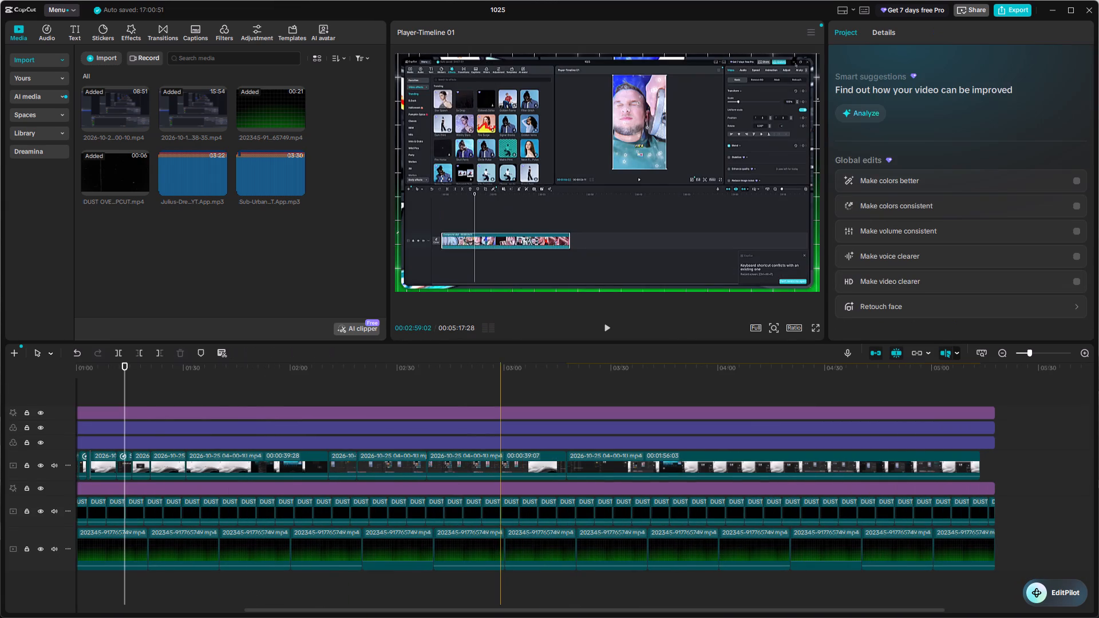
scroll(503, 574, "down", 3)
scroll(503, 574, "up", 8)
scroll(503, 574, "up", 6, "ctrl")
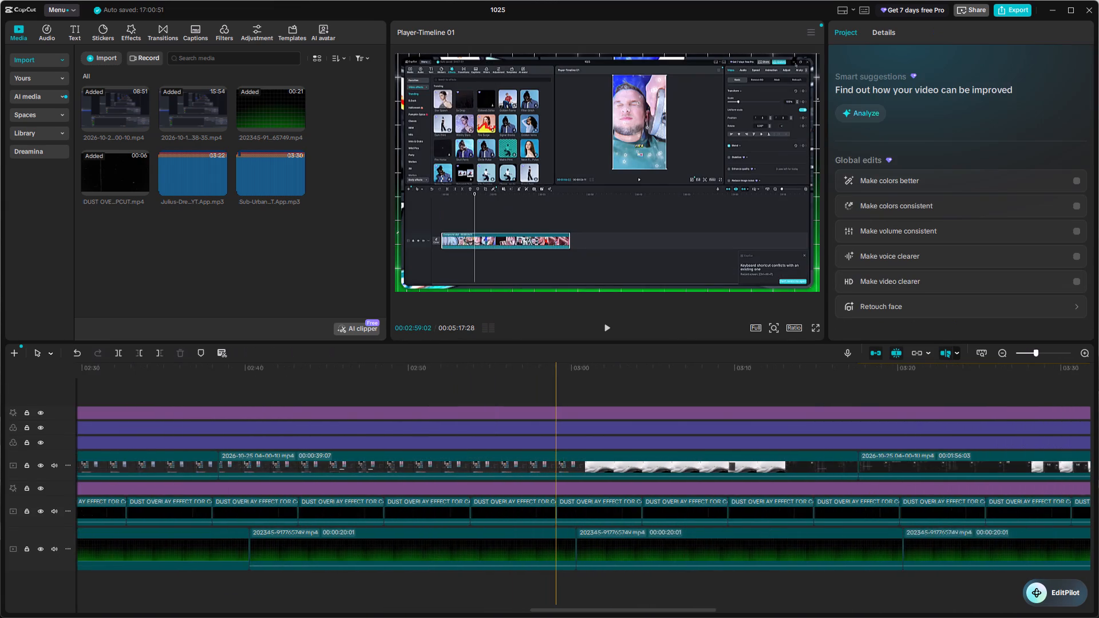
scroll(503, 574, "right", 5)
scroll(339, 447, "right", 1)
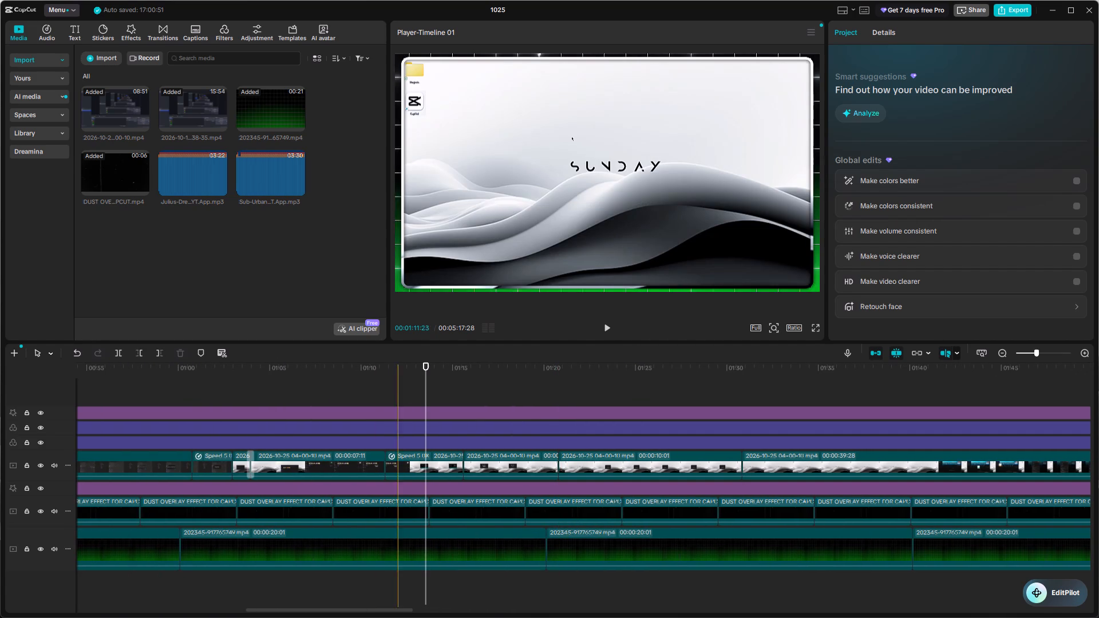
double_click(425, 381)
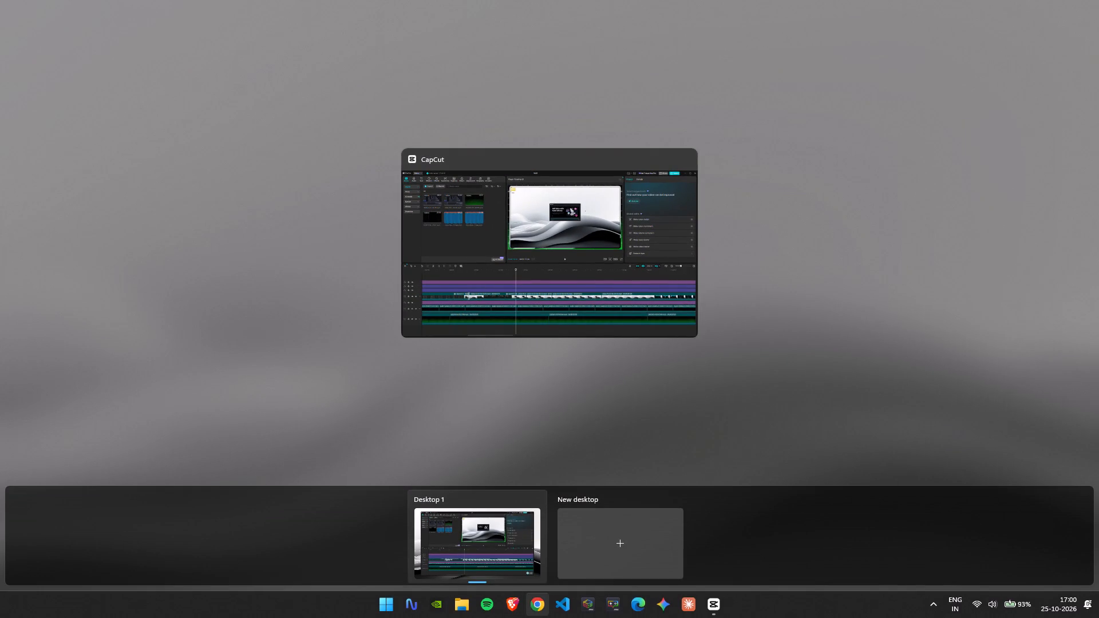
left_click(567, 249)
key("space")
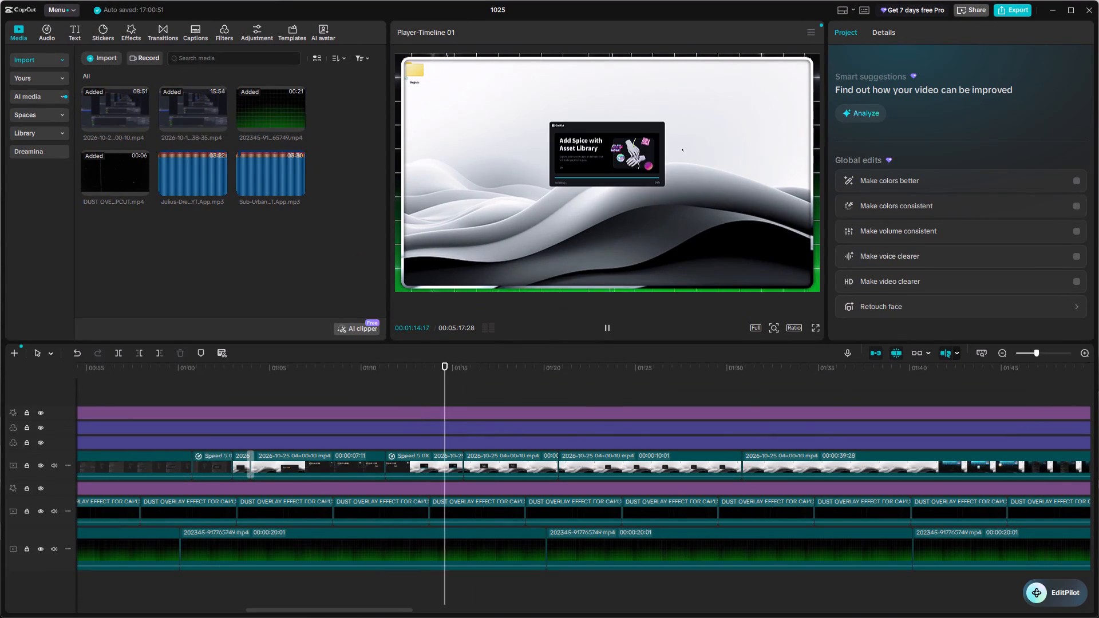
scroll(540, 444, "up", 5, "ctrl")
key("space")
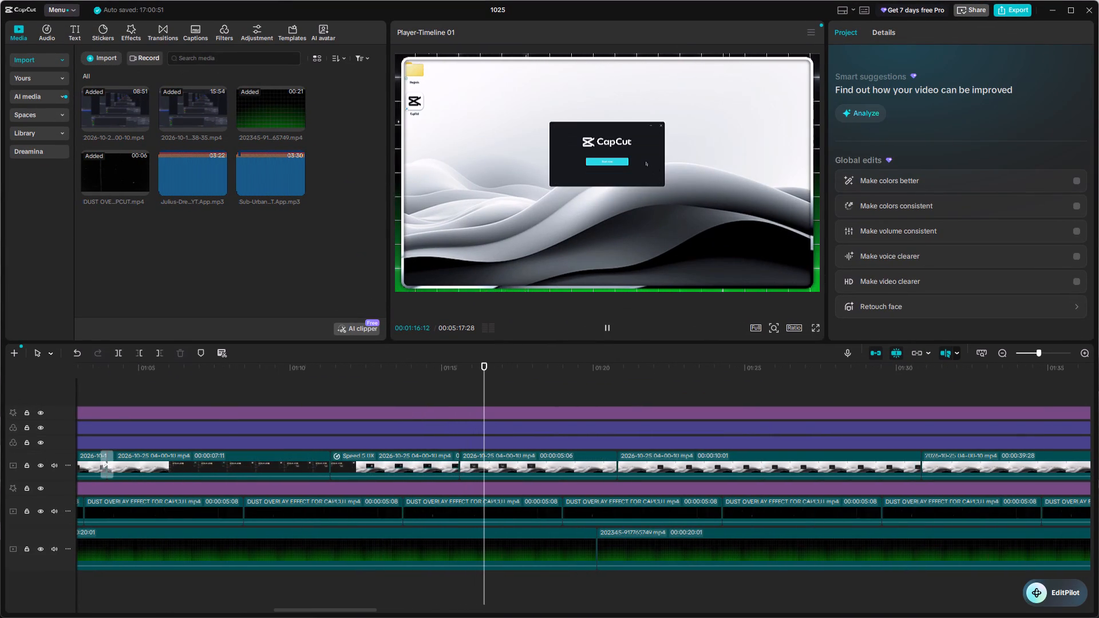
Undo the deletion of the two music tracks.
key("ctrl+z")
Review the CapCut reinstall footage between about 01:04 and 01:25 for moments that need a zoom.
scroll(639, 429, "left", 4)
scroll(639, 429, "down", 13, "ctrl")
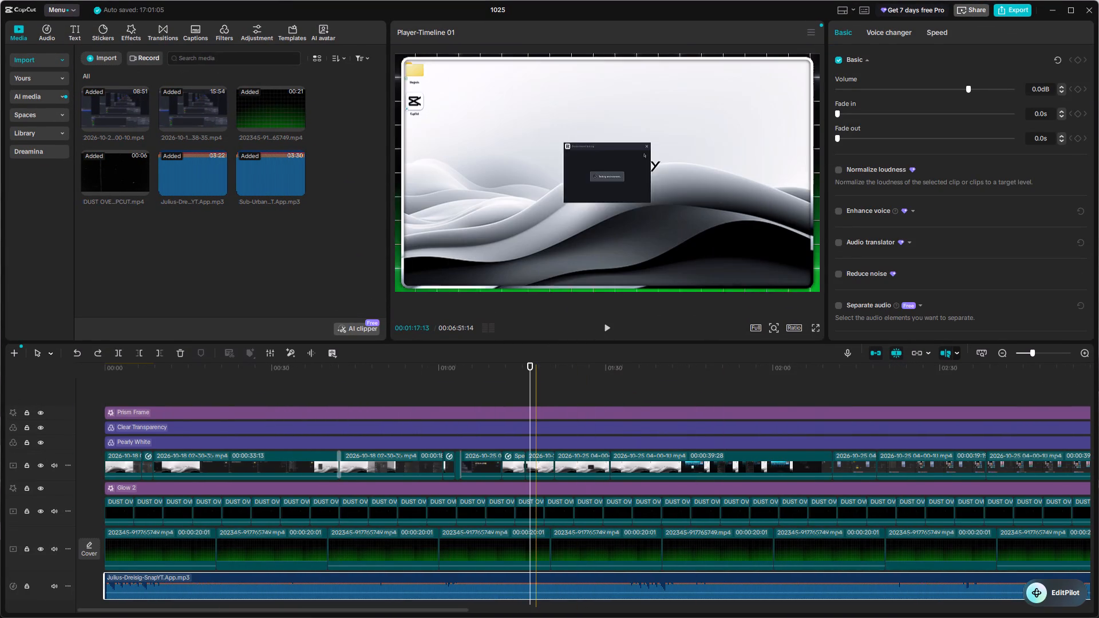
scroll(536, 403, "up", 6, "ctrl")
key("space")
scroll(536, 403, "up", 5, "ctrl")
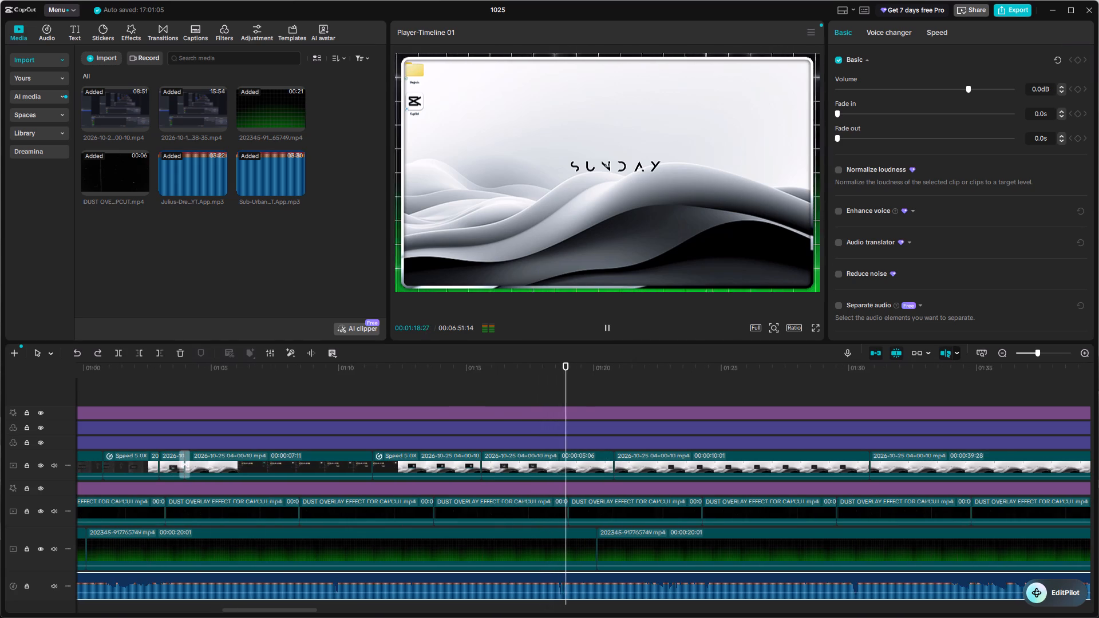
left_click(526, 400)
left_click_drag(526, 400, 430, 445)
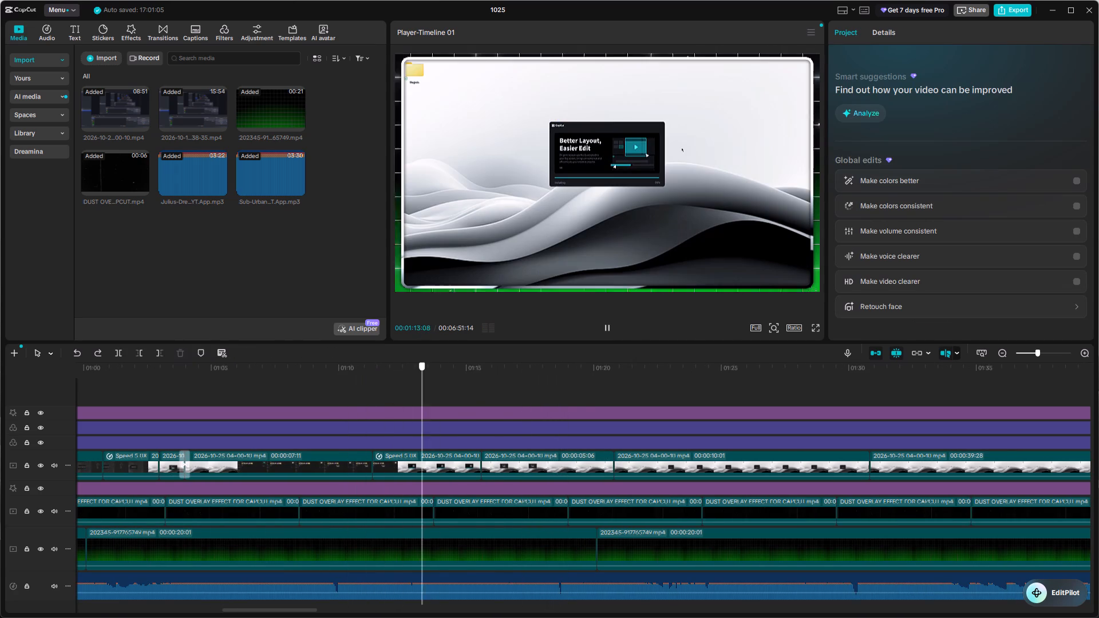
left_click_drag(430, 445, 489, 451)
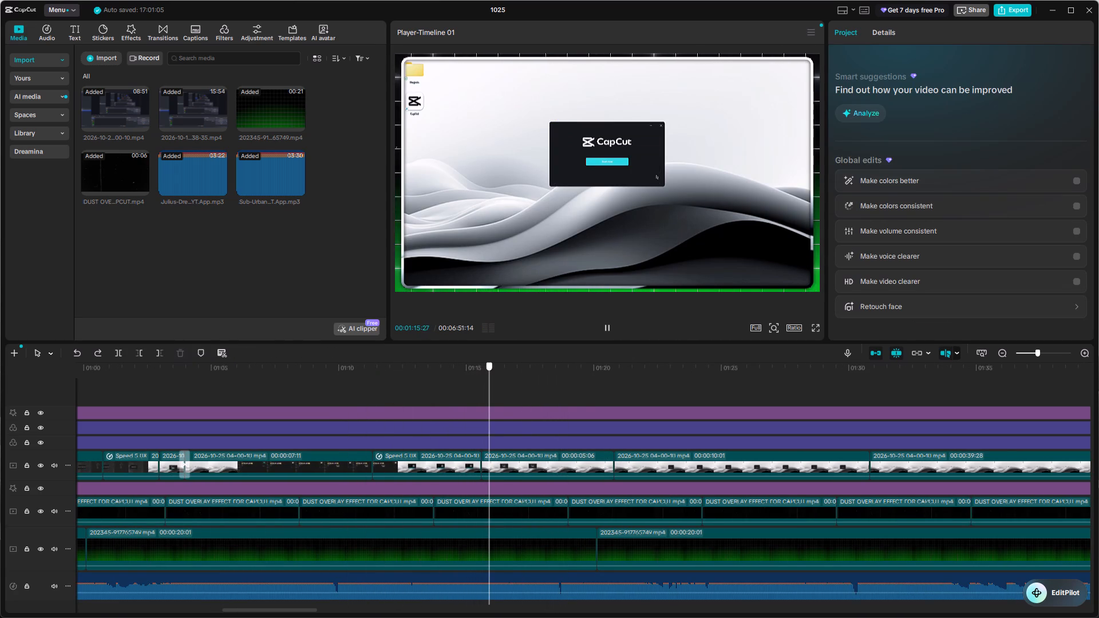
left_click_drag(489, 451, 518, 452)
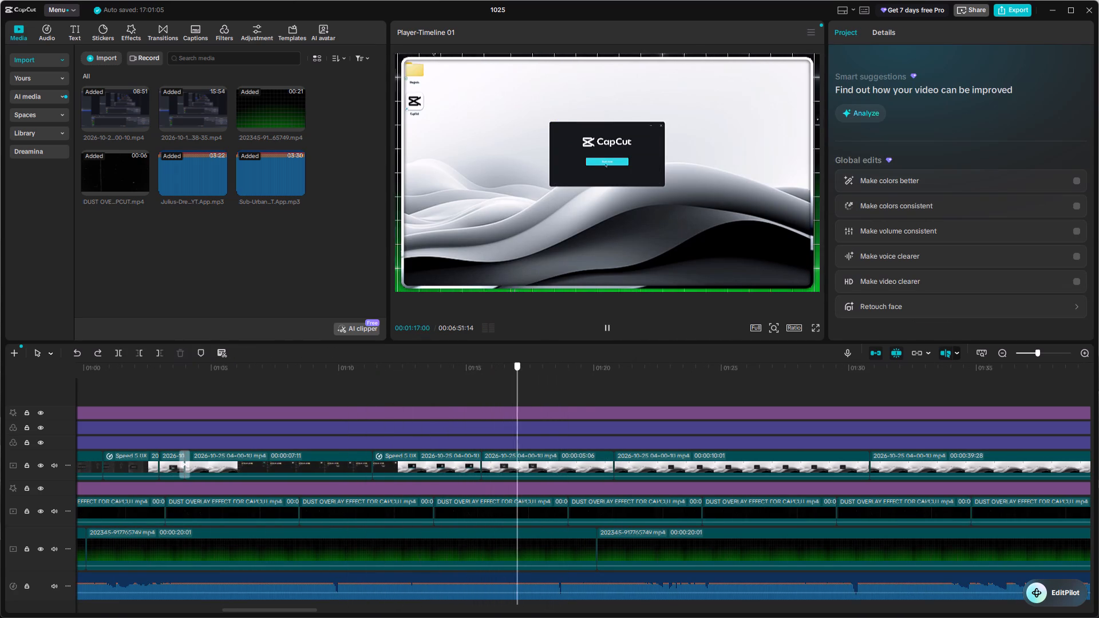
left_click_drag(518, 452, 702, 477)
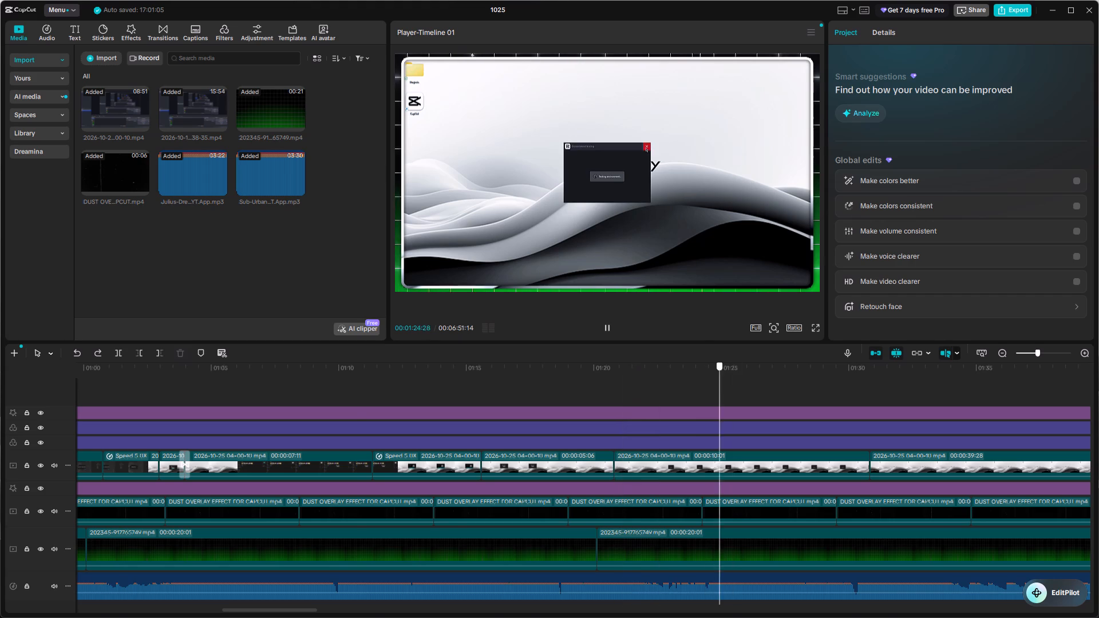
left_click_drag(702, 477, 219, 513)
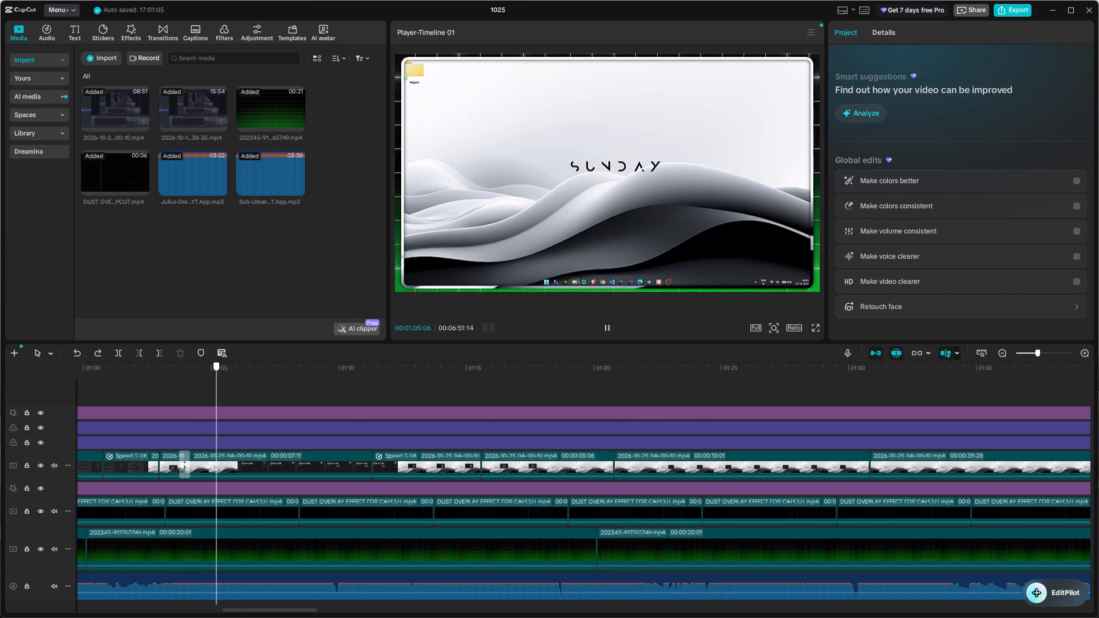
left_click_drag(219, 513, 191, 509)
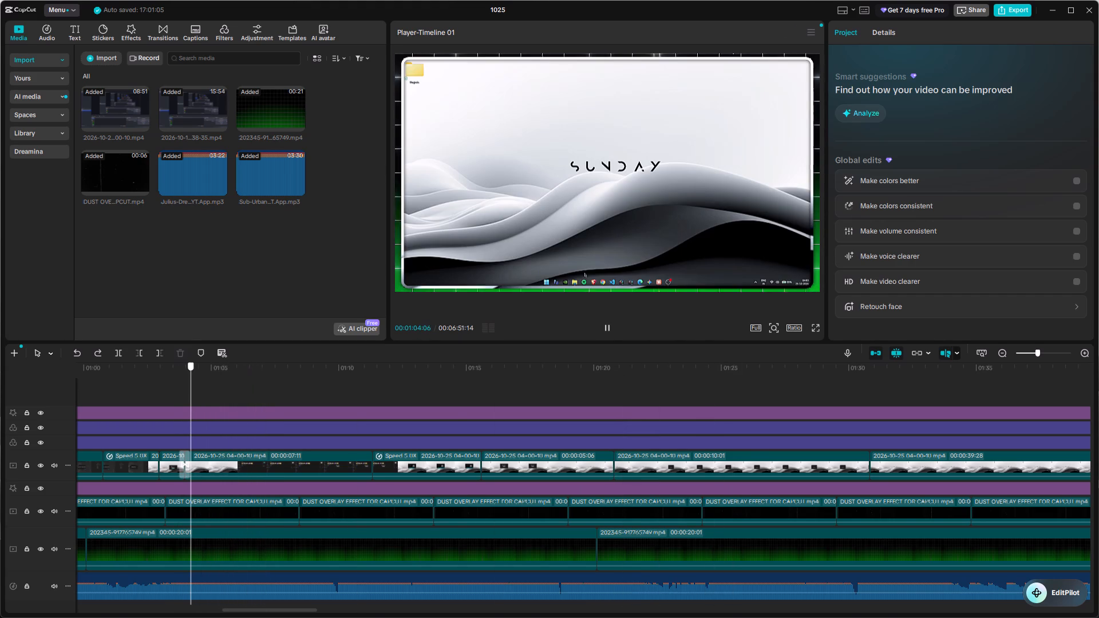
left_click_drag(191, 509, 189, 507)
Add a transform keyframe at 01:04:21 to the desktop clip that follows the Crack Open transition, holding its 96% scale.
scroll(189, 507, "up", 18, "ctrl")
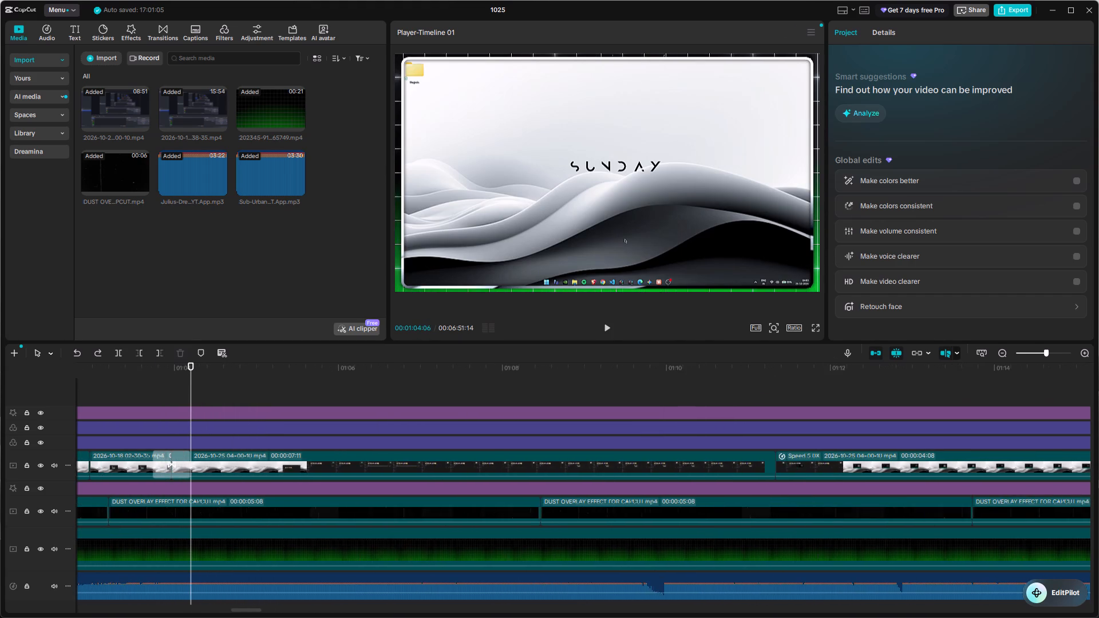
left_click_drag(189, 389, 245, 403)
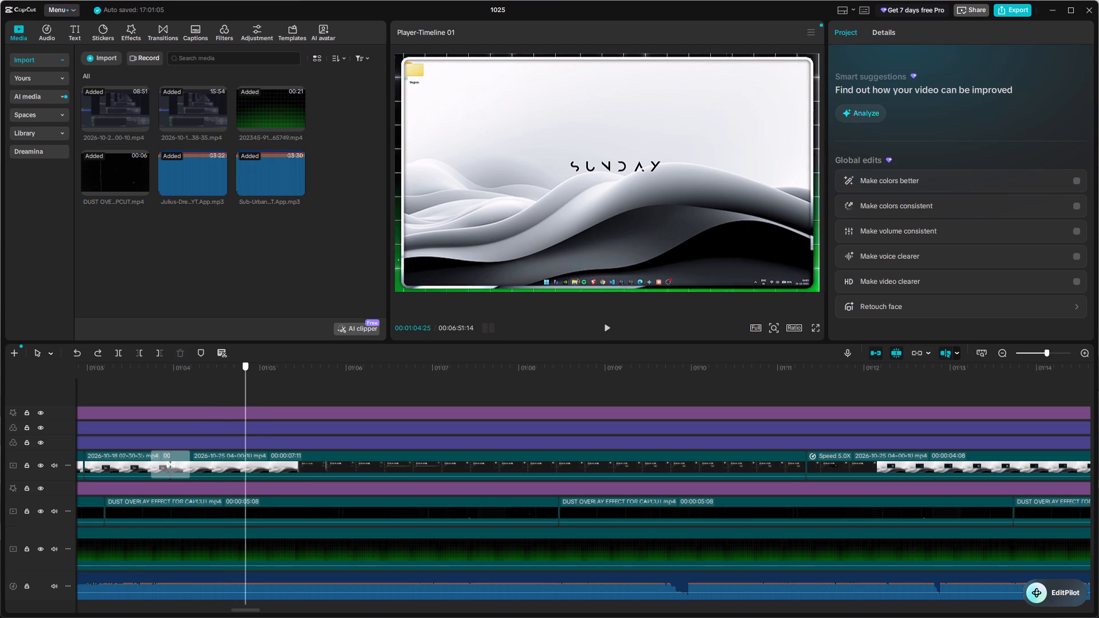
left_click_drag(245, 403, 235, 415)
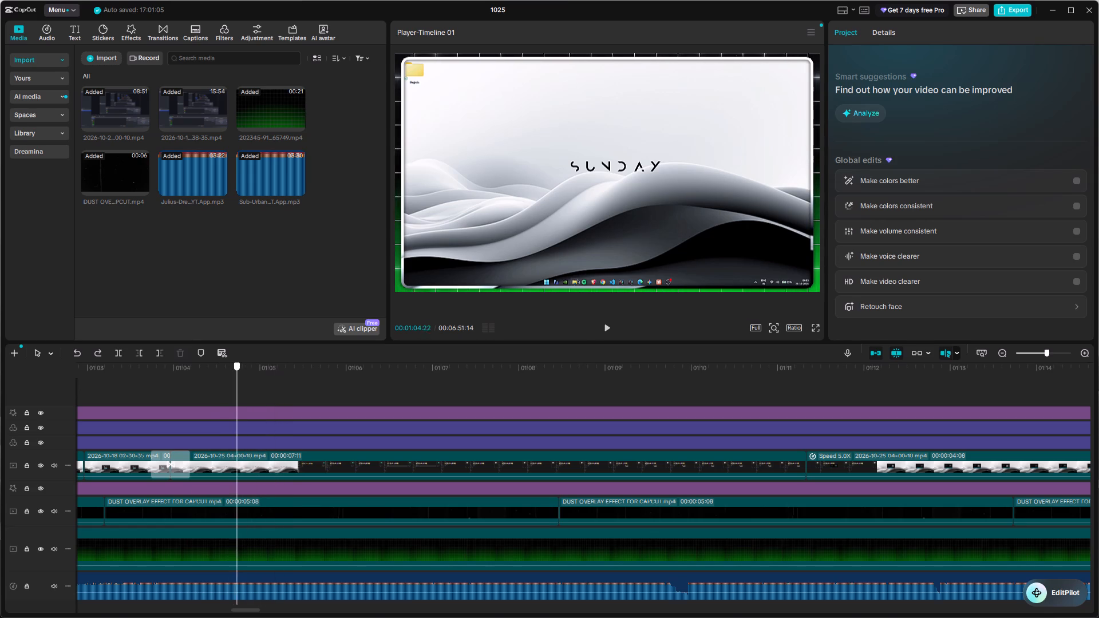
left_click_drag(235, 415, 235, 415)
left_click(248, 470)
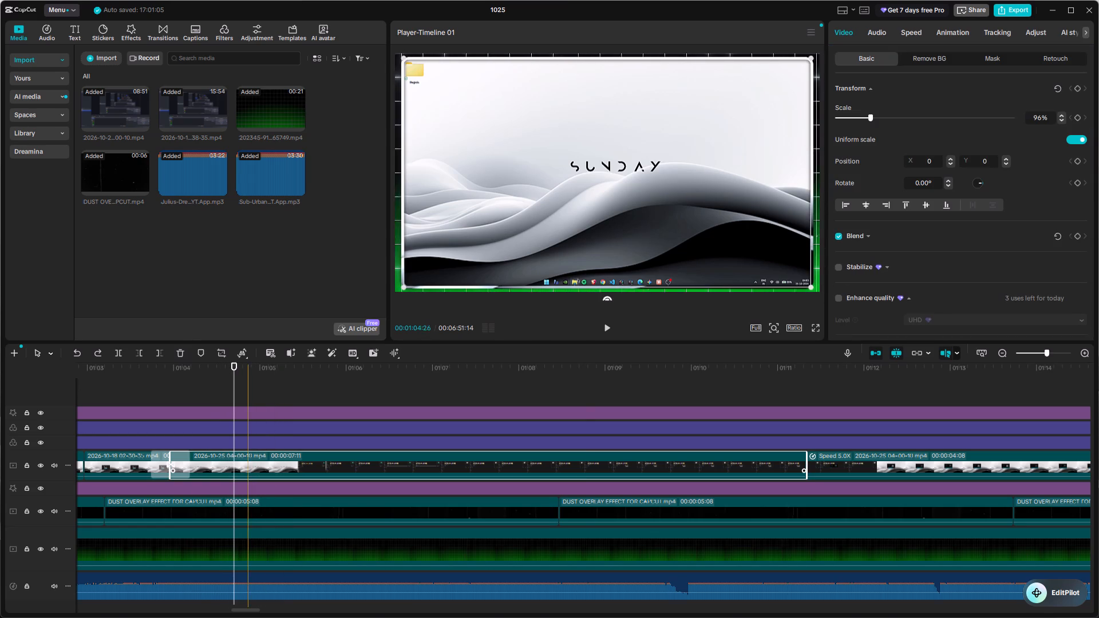
left_click(1076, 90)
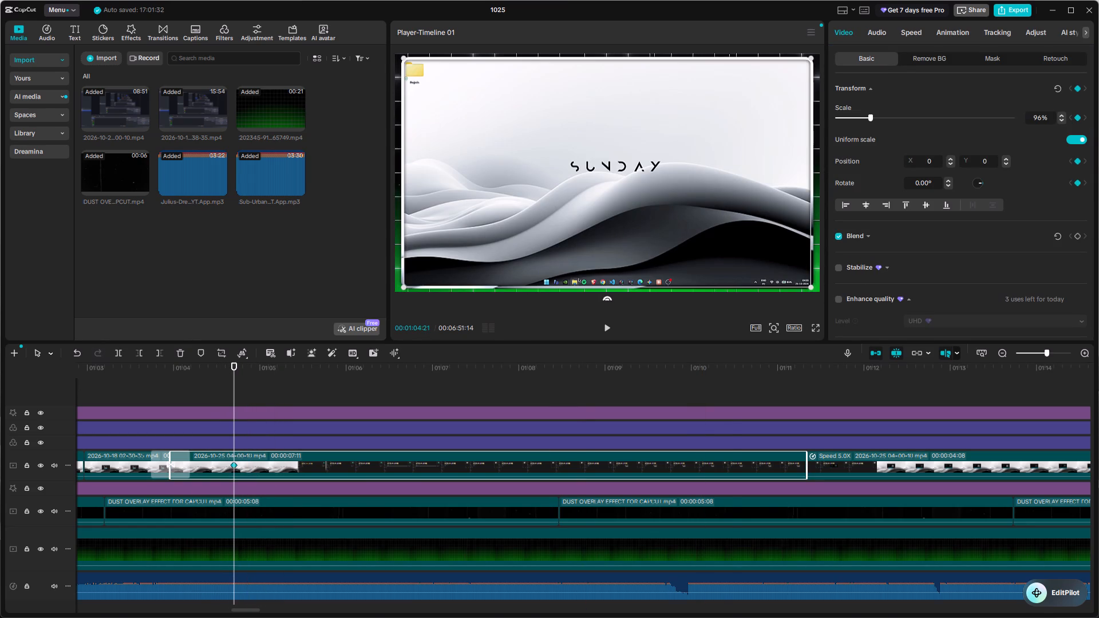
Add a transform keyframe at 01:04:25 on the desktop clip and set its scale to 125%.
left_click_drag(234, 386, 239, 388)
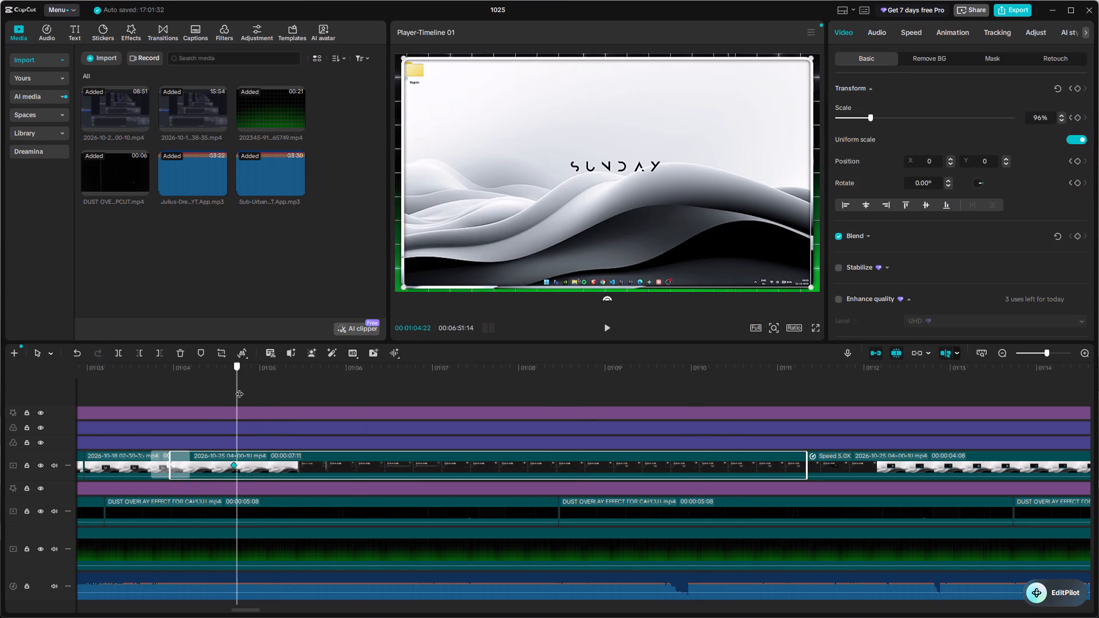
left_click_drag(239, 388, 247, 394)
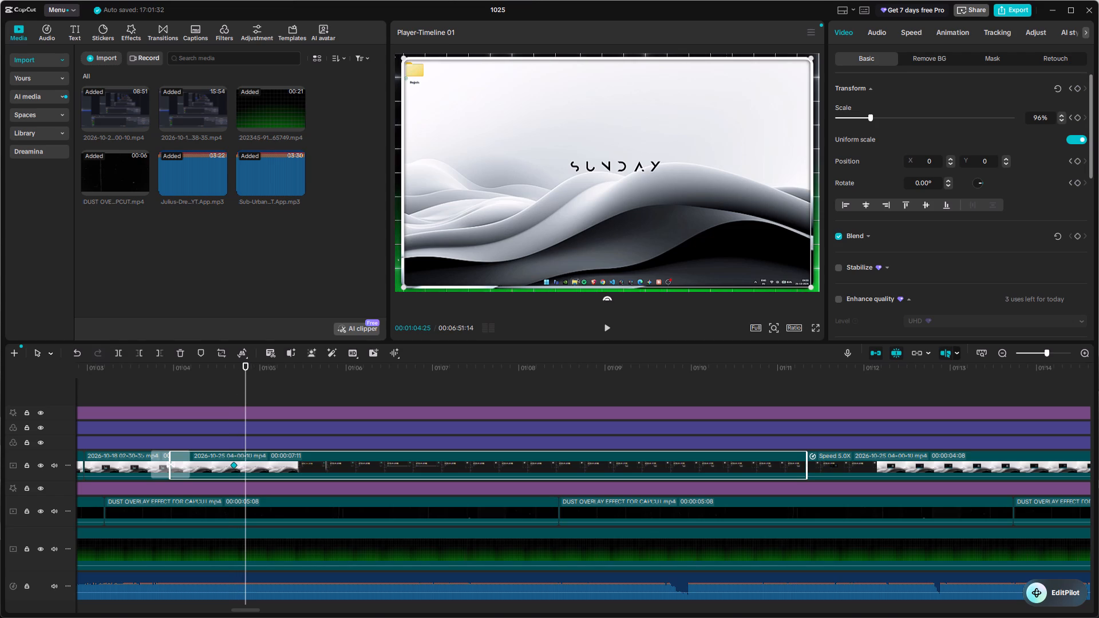
left_click(1080, 96)
left_click(1079, 87)
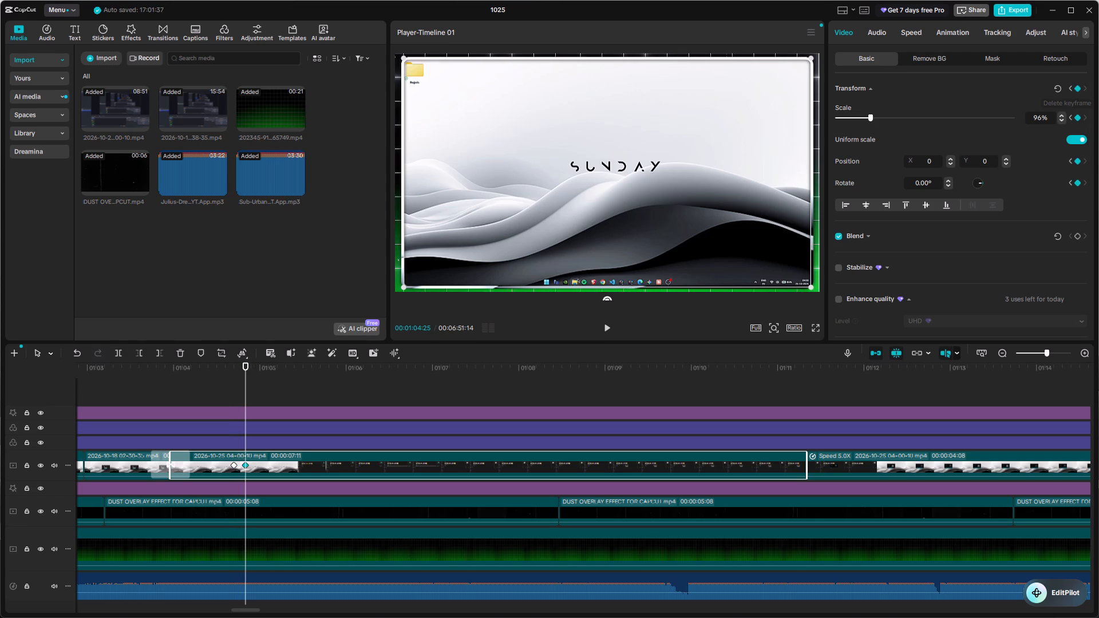
left_click(1045, 124)
left_click(1045, 123)
key("BackSpace")
type("125")
key("Return")
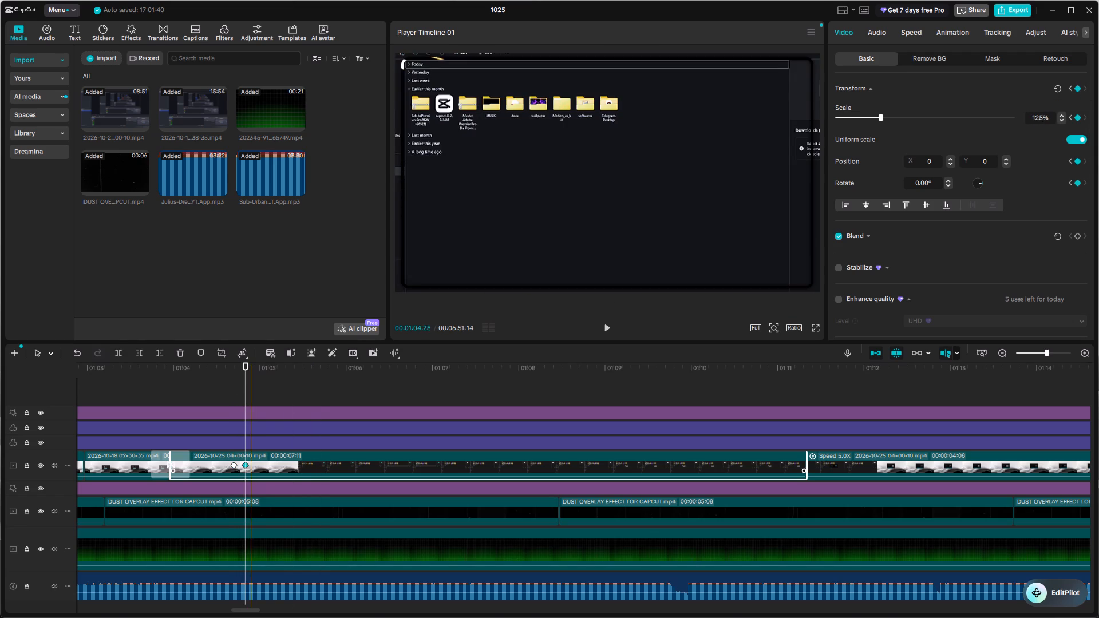
Apply the Circular Ease preset curve to the 125% zoom-in keyframe.
right_click(243, 465)
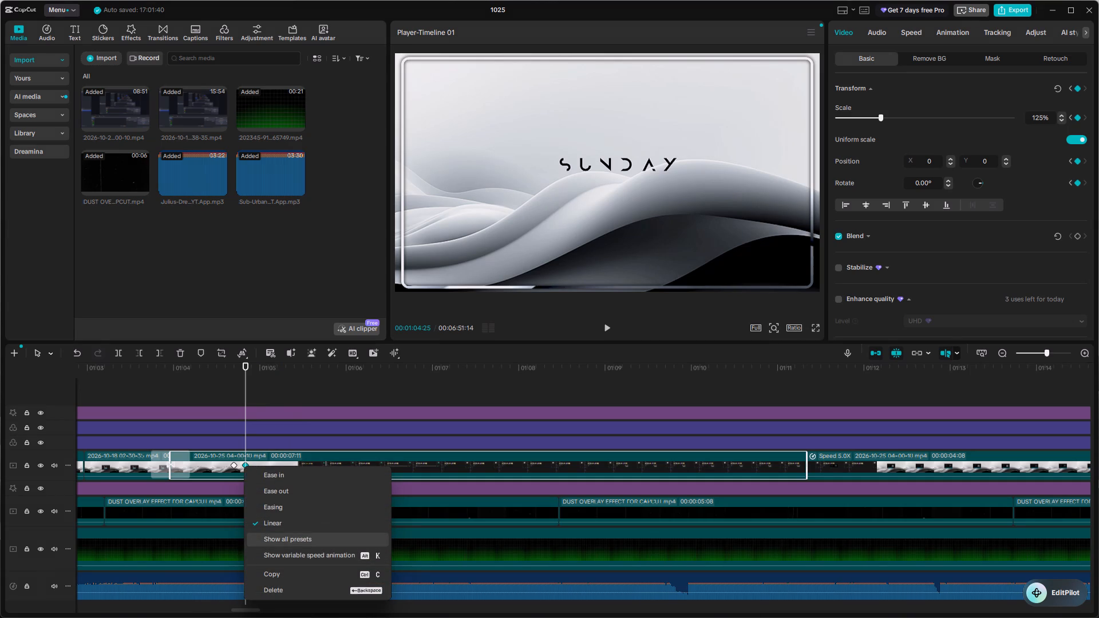
left_click(303, 540)
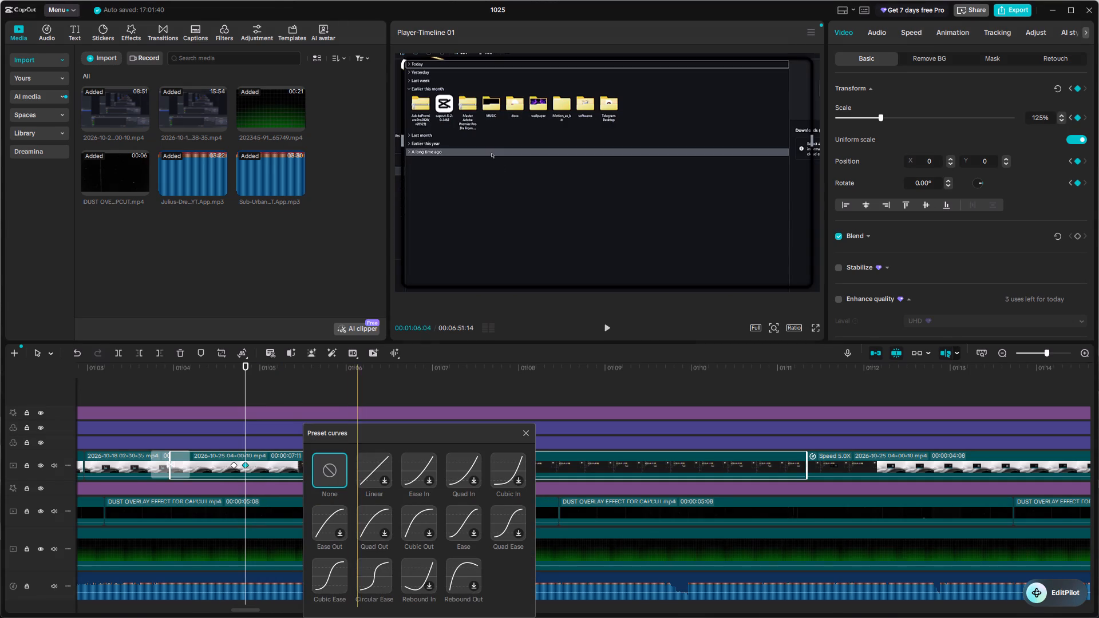
double_click(361, 573)
left_click(519, 434)
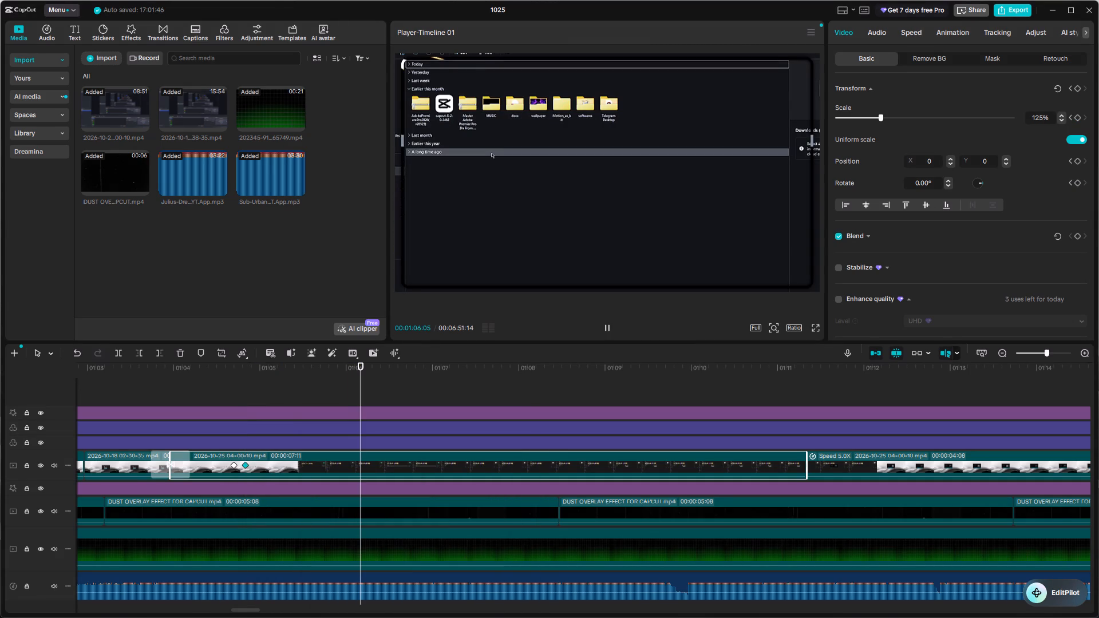
Play the desktop clip's zoom-in between about 01:04 and 01:05 to check its timing against the preceding transition.
double_click(220, 397)
key("space")
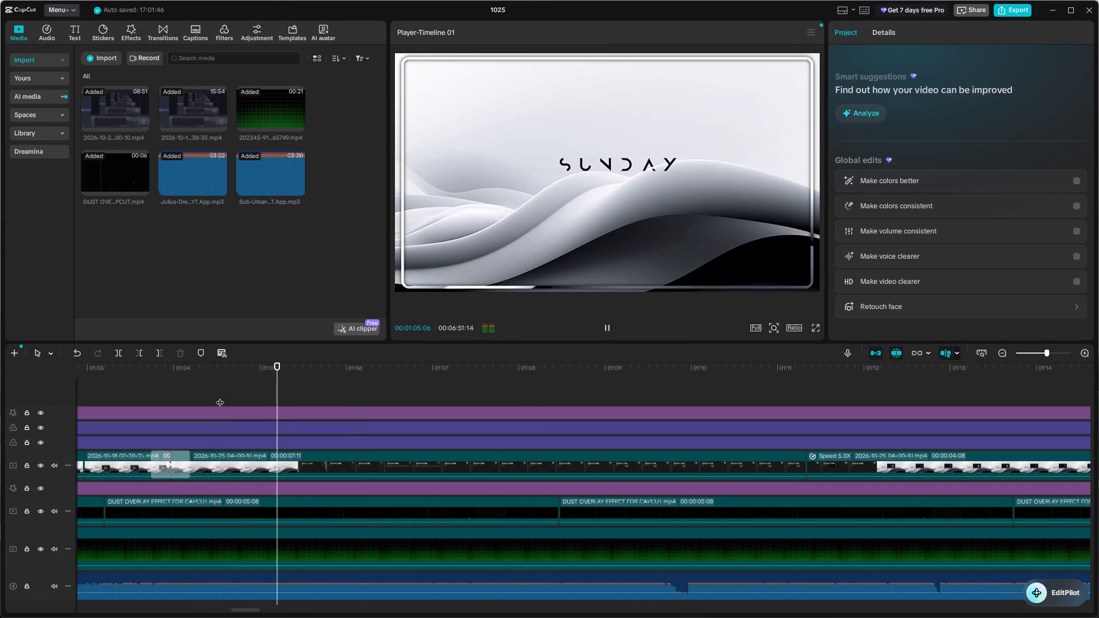
key("space")
left_click(204, 461)
scroll(240, 437, "up", 3, "ctrl")
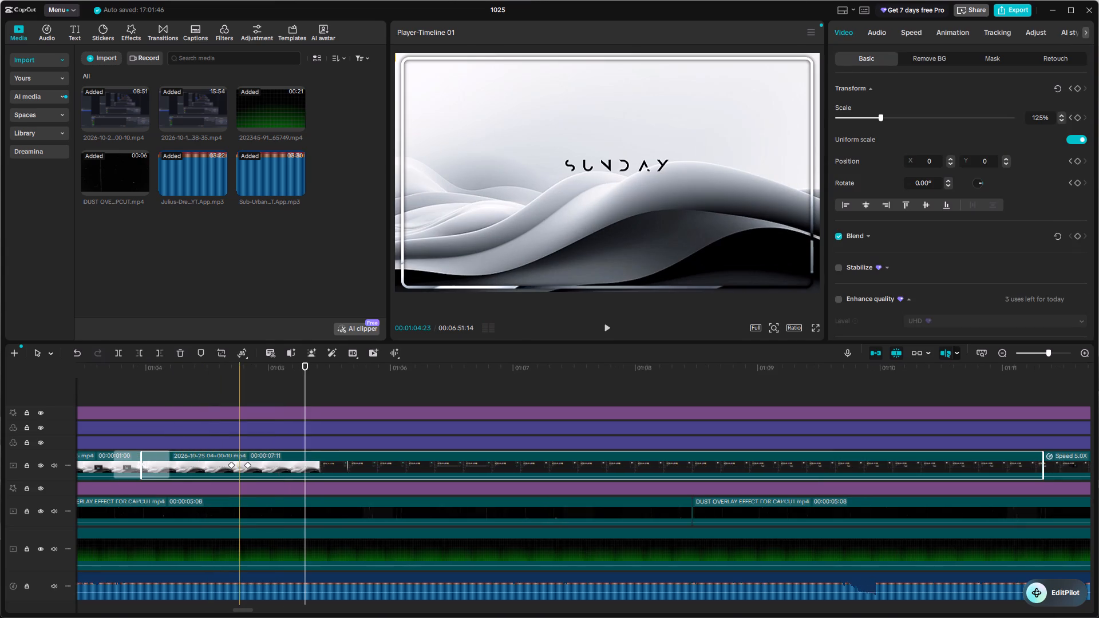
scroll(240, 437, "down", 6, "ctrl")
scroll(240, 437, "up", 5, "ctrl")
scroll(240, 437, "right", 4)
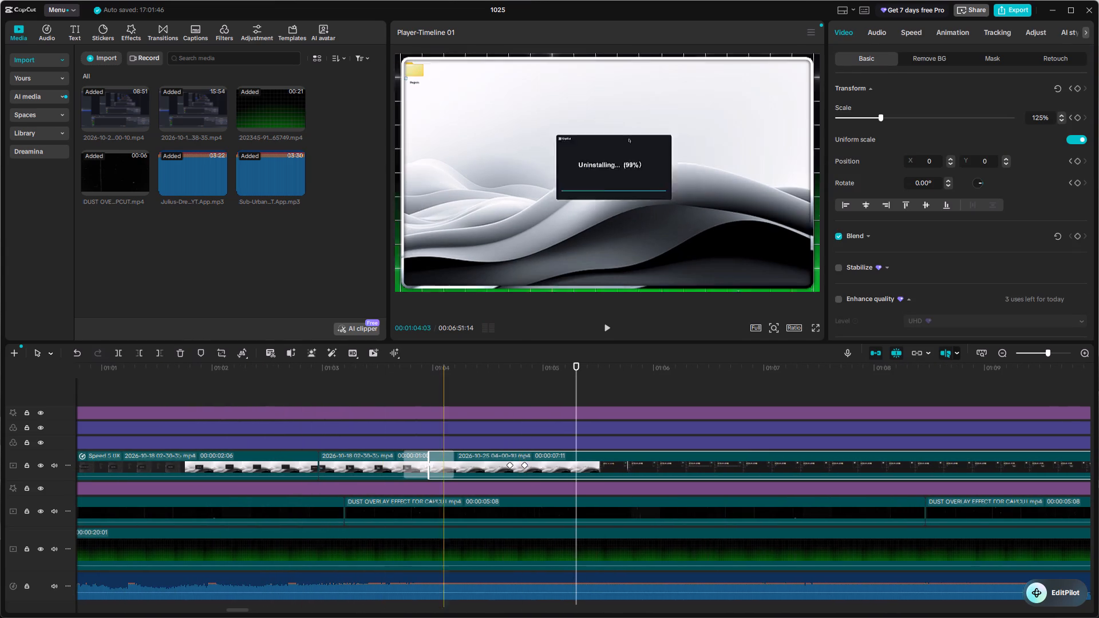
left_click(452, 386)
left_click_drag(452, 386, 421, 397)
key("space")
key("space")
key("space")
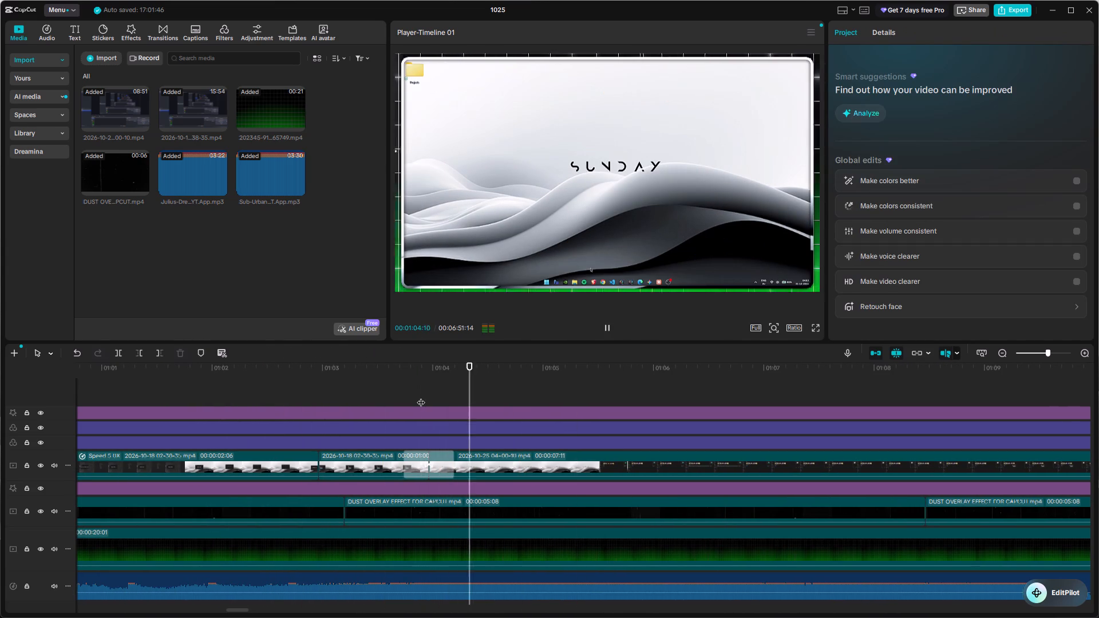
key("space")
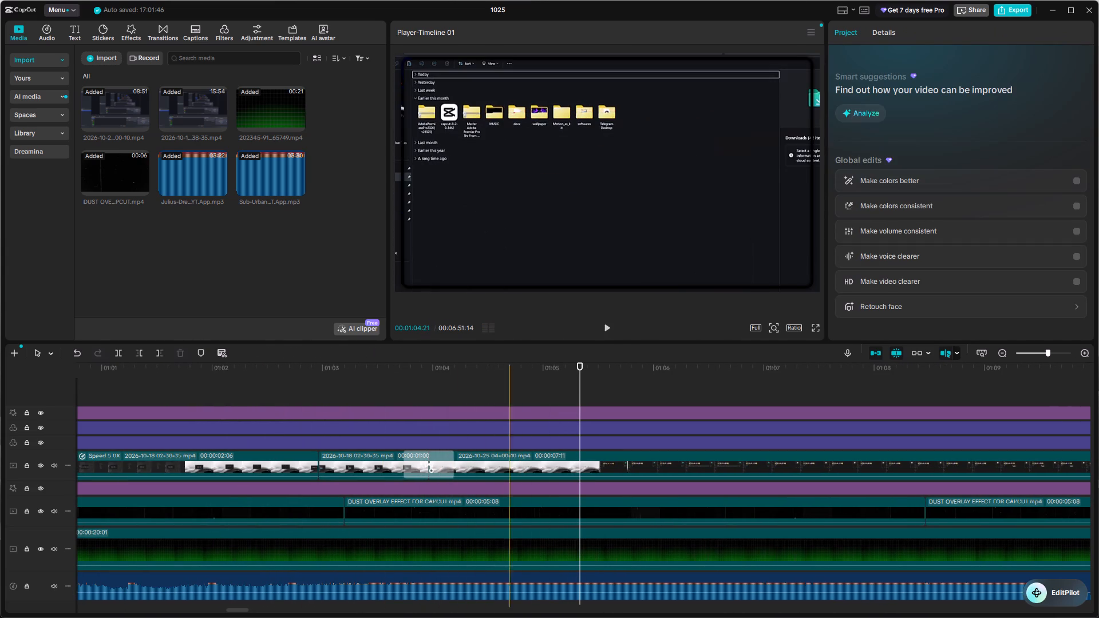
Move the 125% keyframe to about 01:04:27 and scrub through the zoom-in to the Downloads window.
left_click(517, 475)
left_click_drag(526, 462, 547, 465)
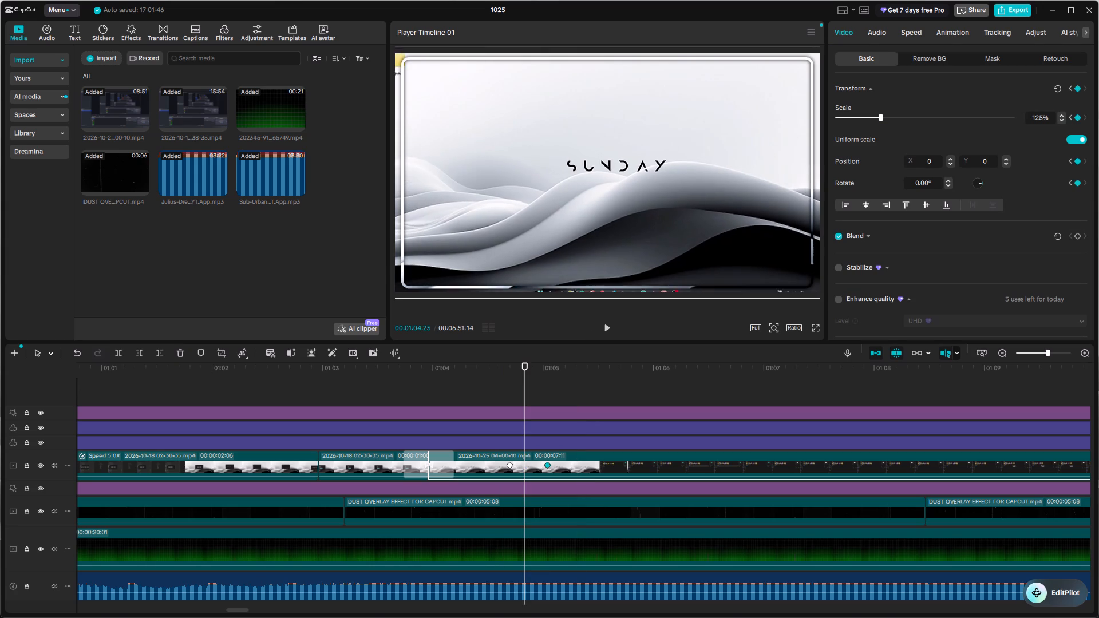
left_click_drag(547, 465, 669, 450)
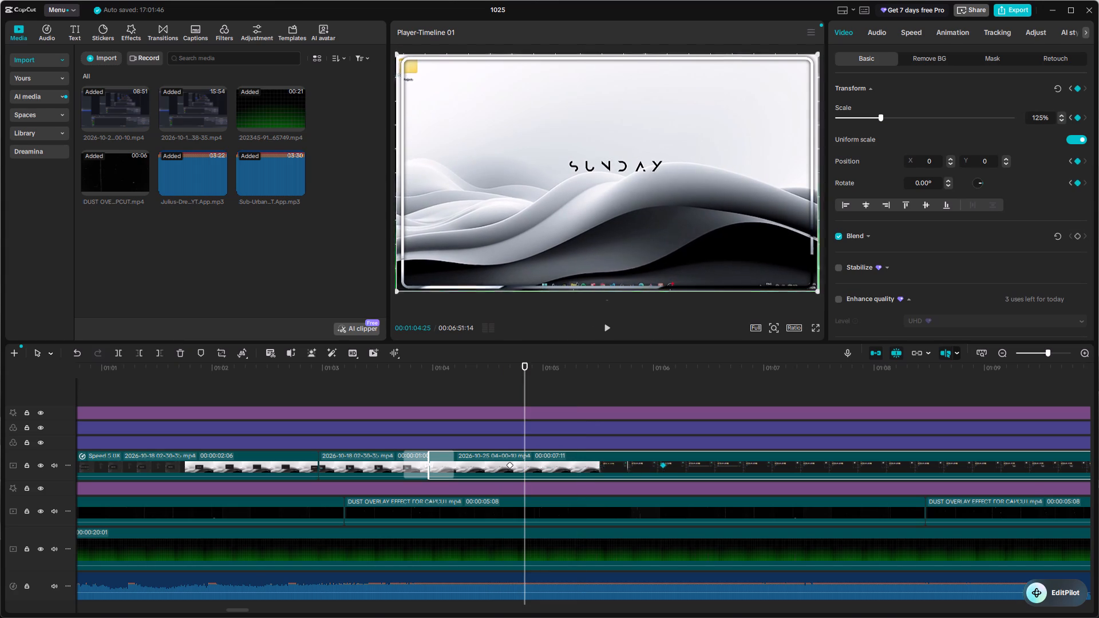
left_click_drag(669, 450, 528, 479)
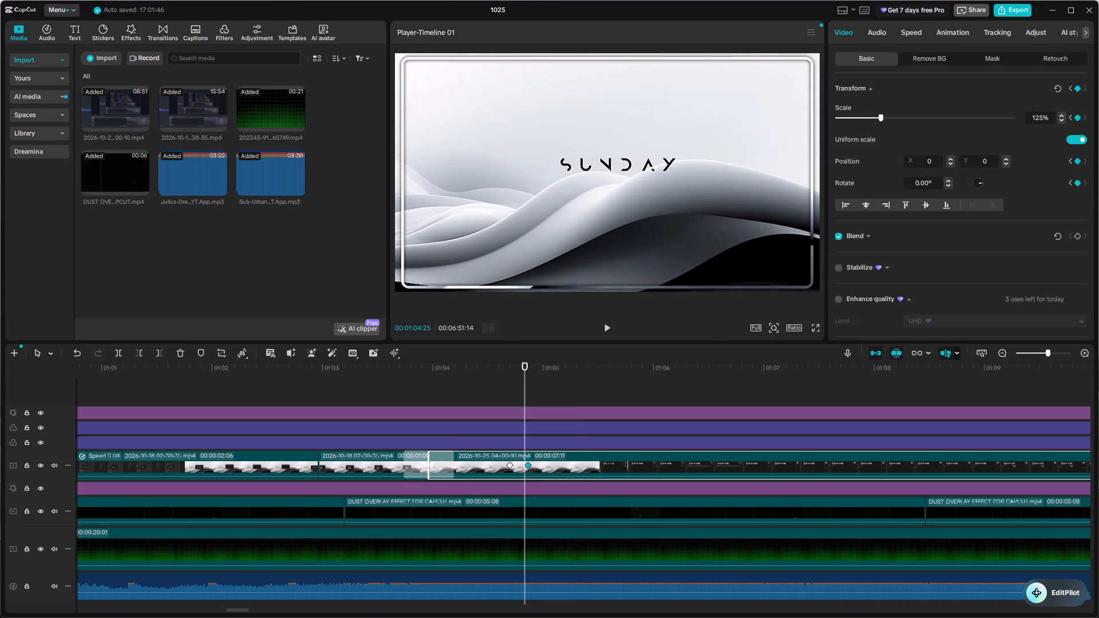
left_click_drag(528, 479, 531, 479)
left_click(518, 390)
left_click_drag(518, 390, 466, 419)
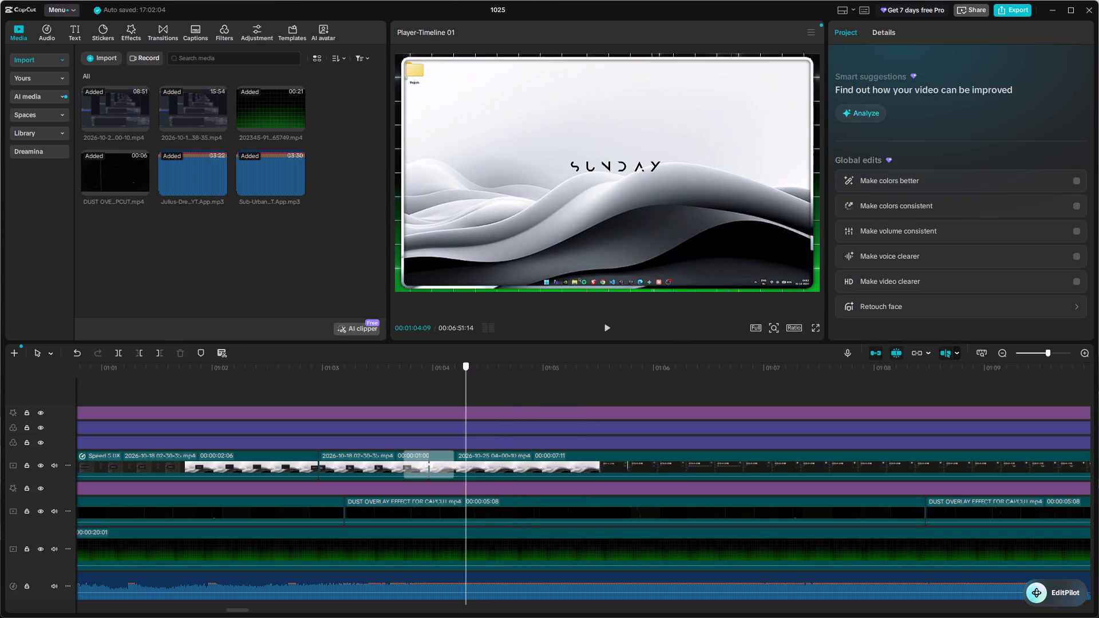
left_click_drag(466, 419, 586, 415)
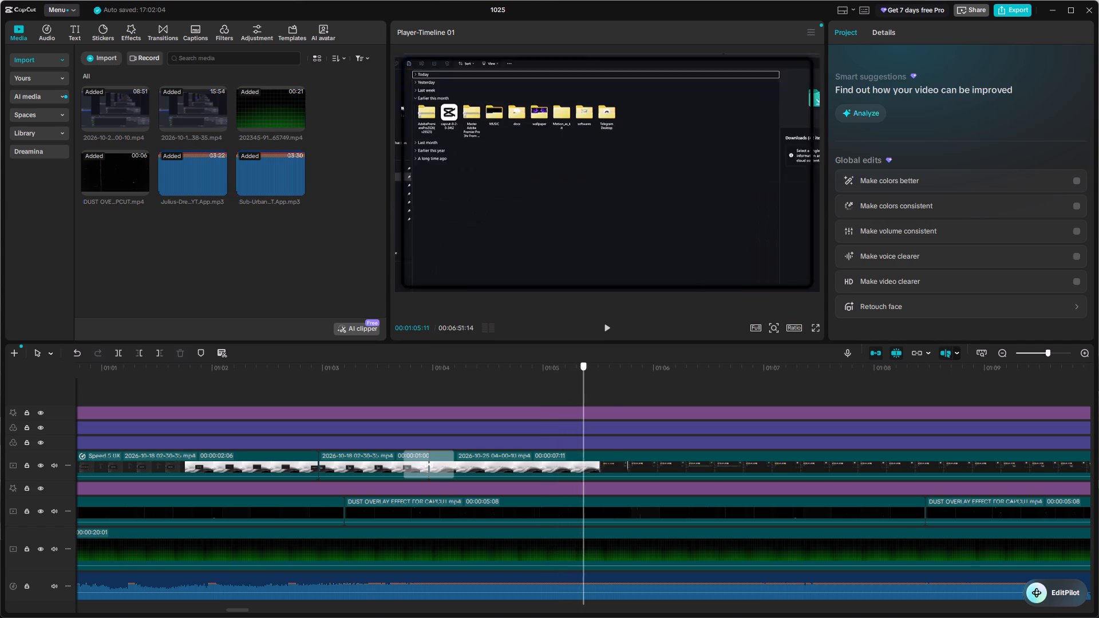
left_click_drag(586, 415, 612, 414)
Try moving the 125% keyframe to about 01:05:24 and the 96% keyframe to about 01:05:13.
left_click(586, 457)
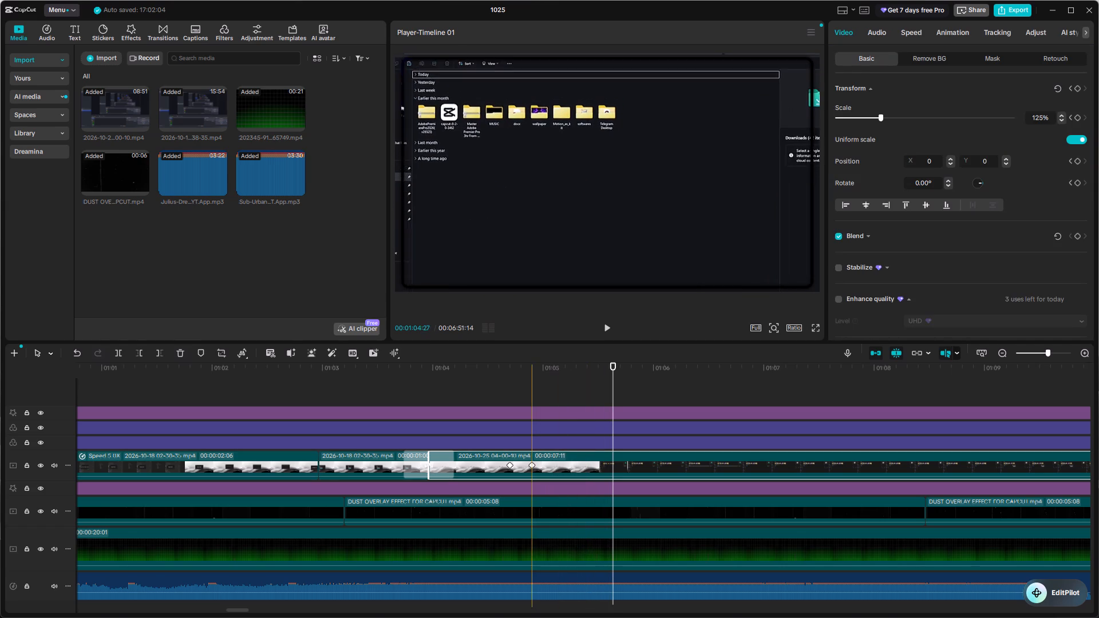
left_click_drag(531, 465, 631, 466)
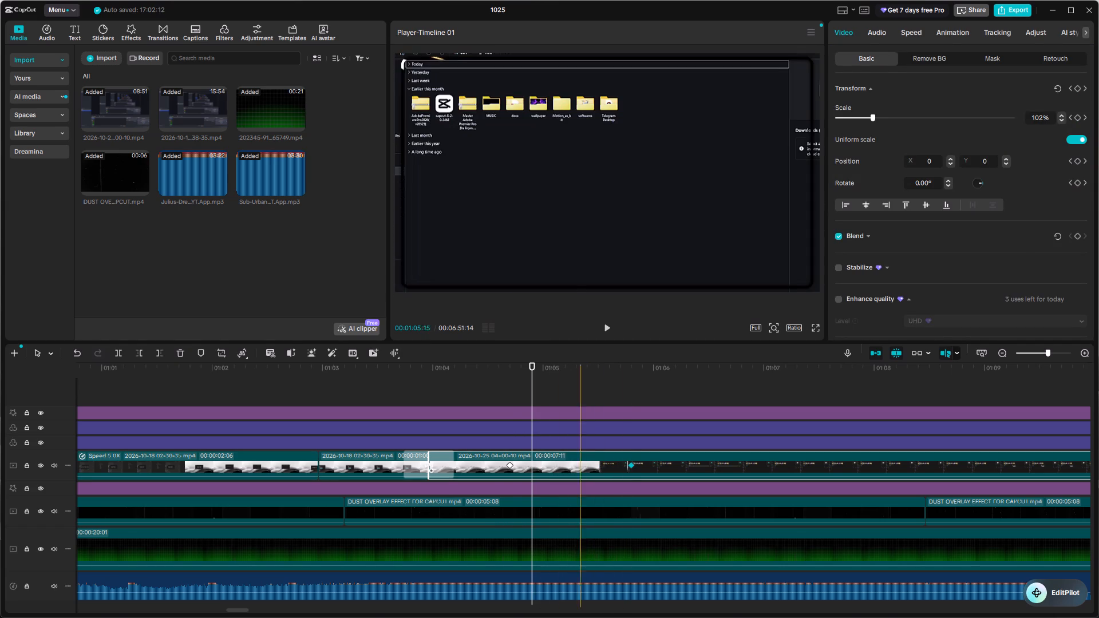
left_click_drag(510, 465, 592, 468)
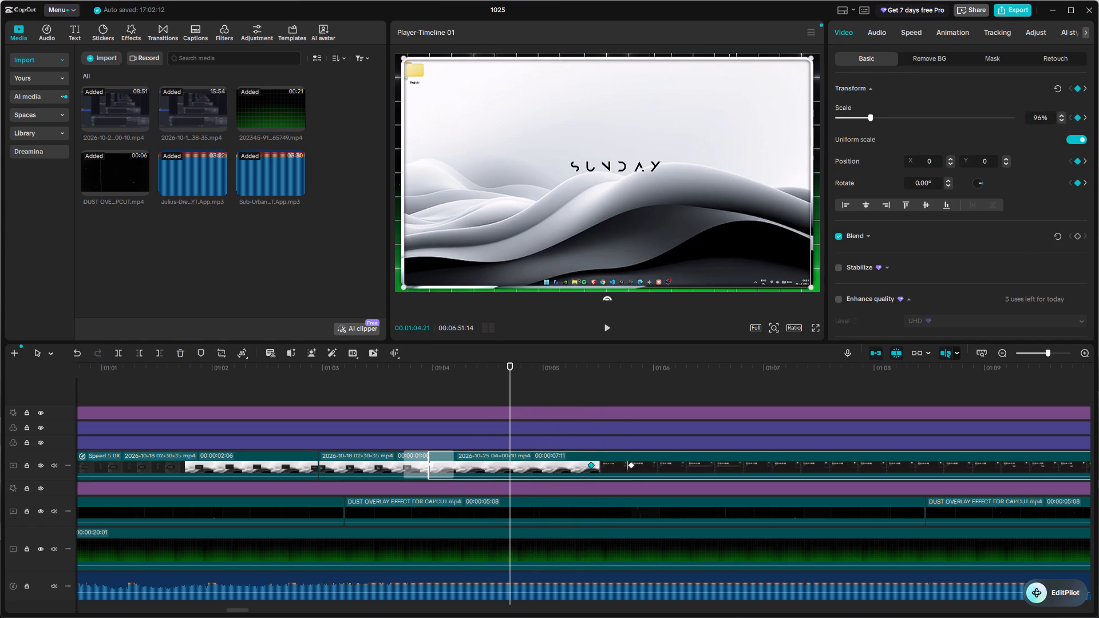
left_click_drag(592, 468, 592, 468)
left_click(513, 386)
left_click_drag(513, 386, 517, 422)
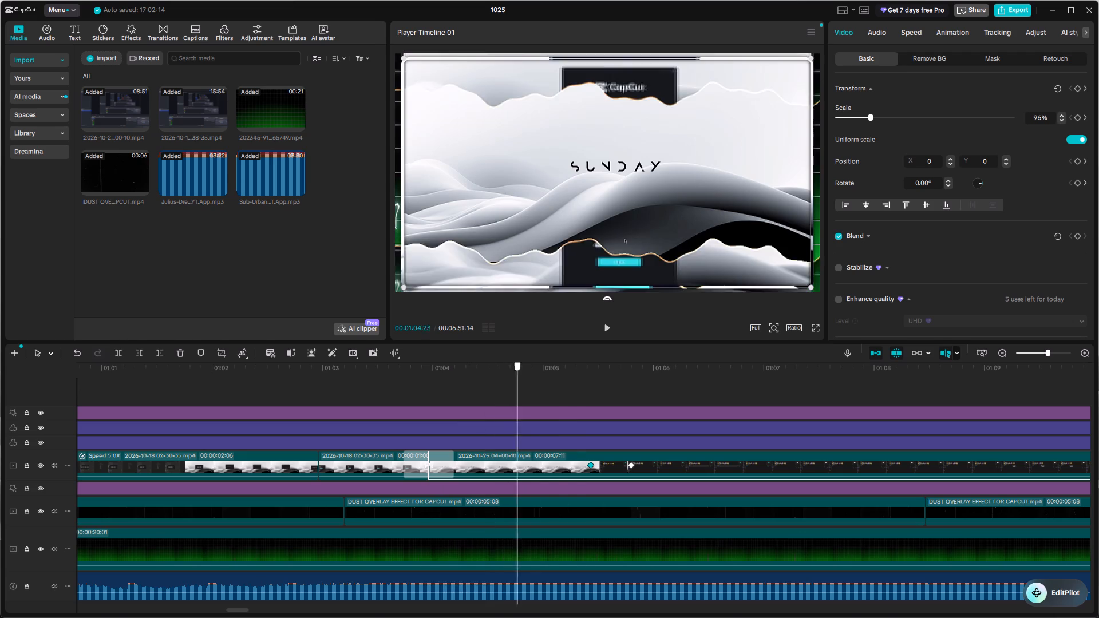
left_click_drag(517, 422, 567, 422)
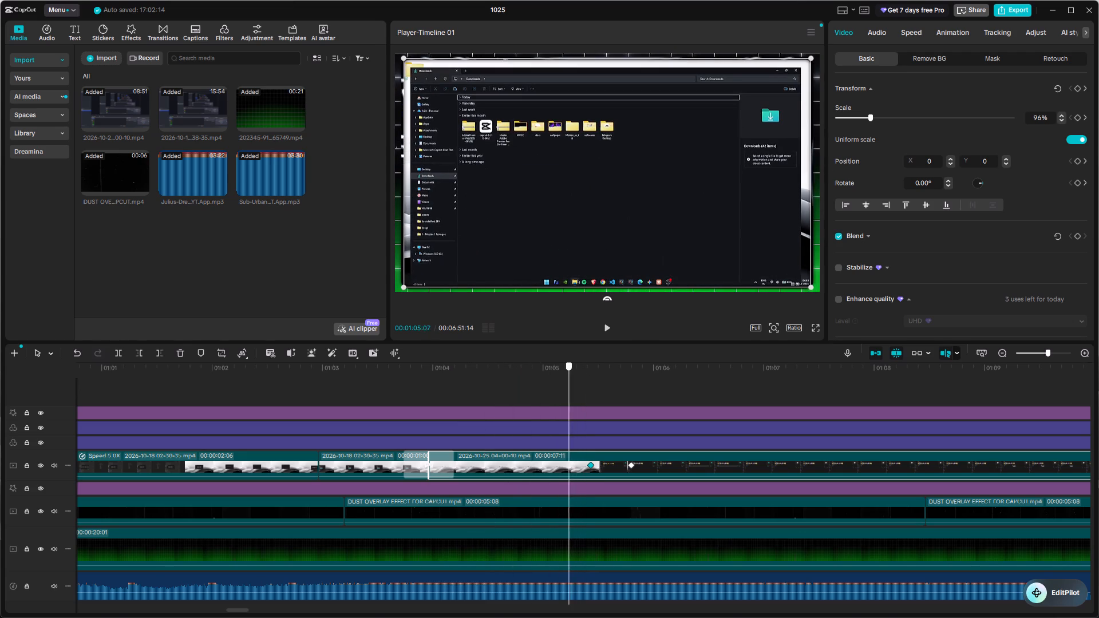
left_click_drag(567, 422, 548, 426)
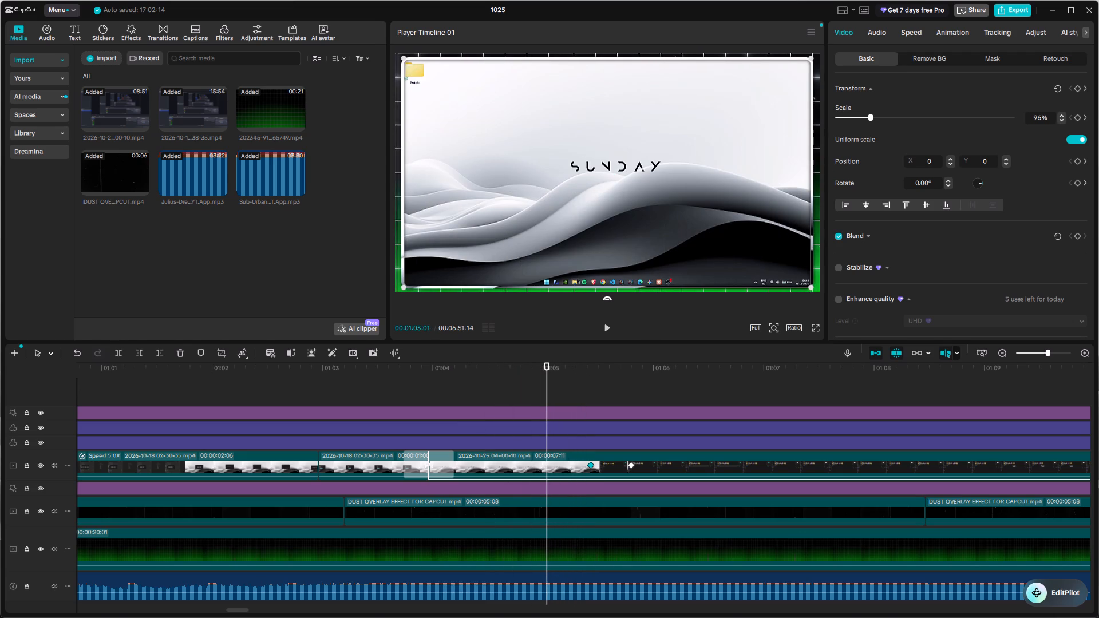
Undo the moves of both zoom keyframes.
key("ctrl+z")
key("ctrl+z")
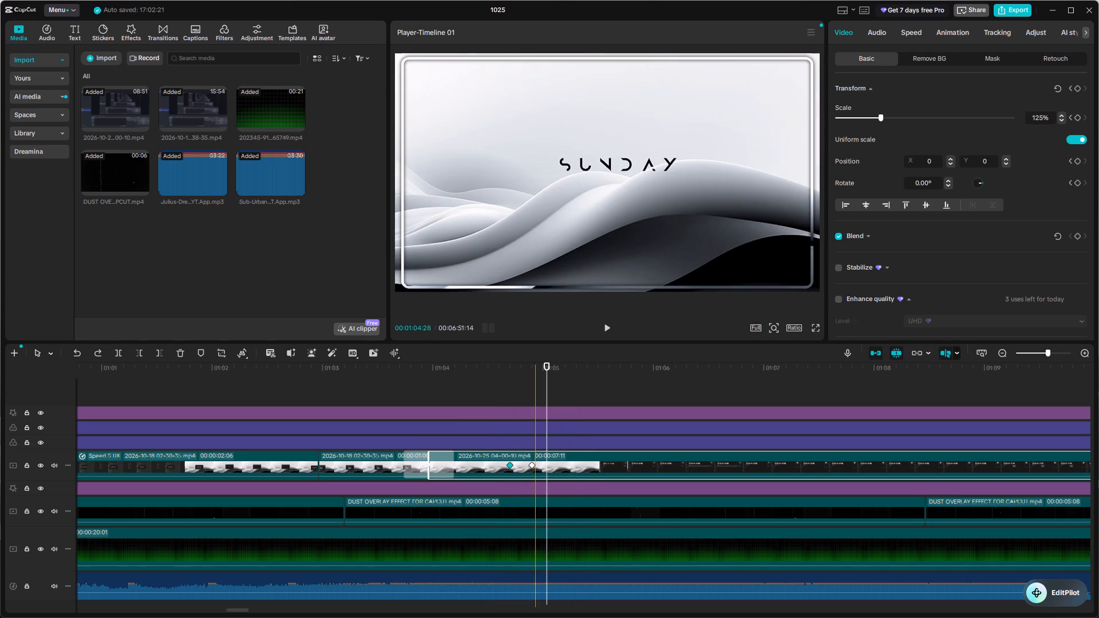
Move the 125% keyframe to about 01:05:08, near the point where the Downloads window opens.
left_click_drag(532, 463, 578, 462)
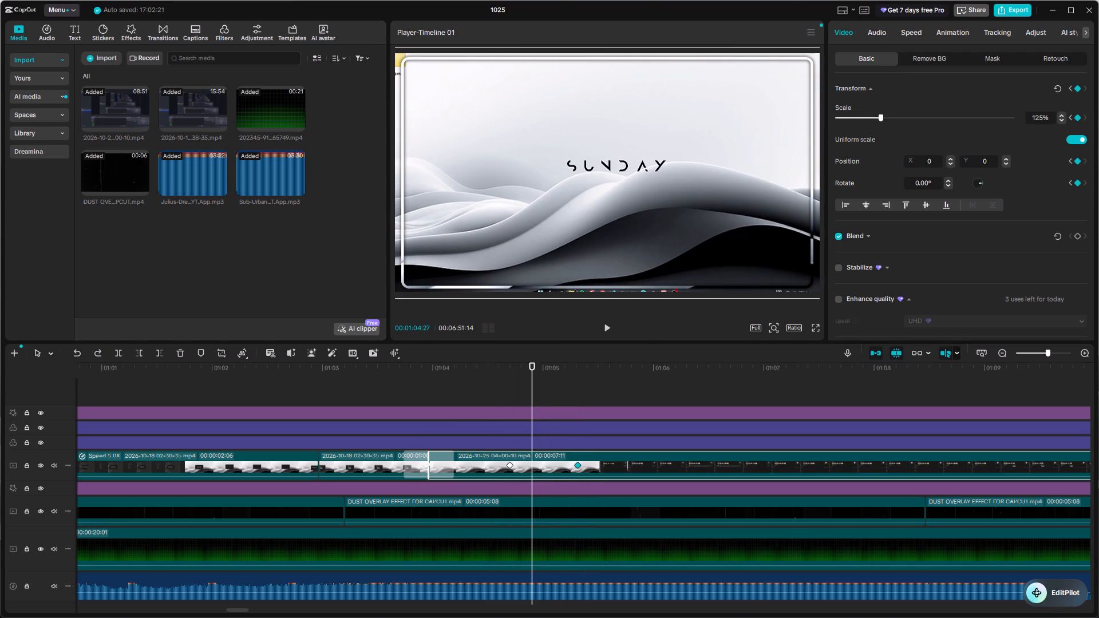
left_click_drag(578, 462, 590, 465)
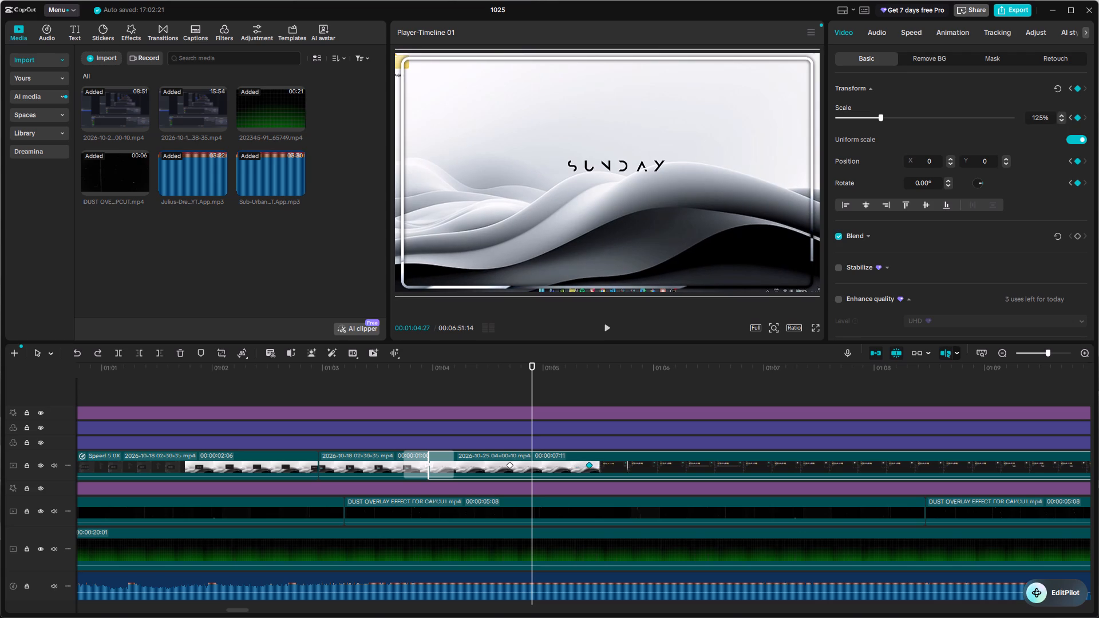
left_click_drag(590, 465, 744, 442)
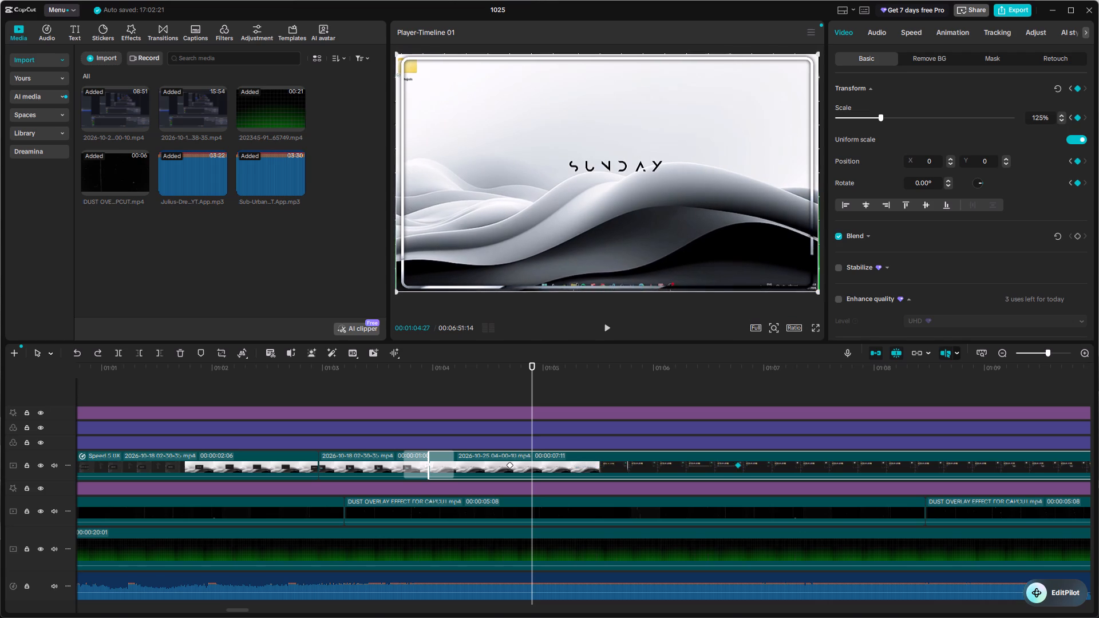
left_click_drag(744, 442, 569, 457)
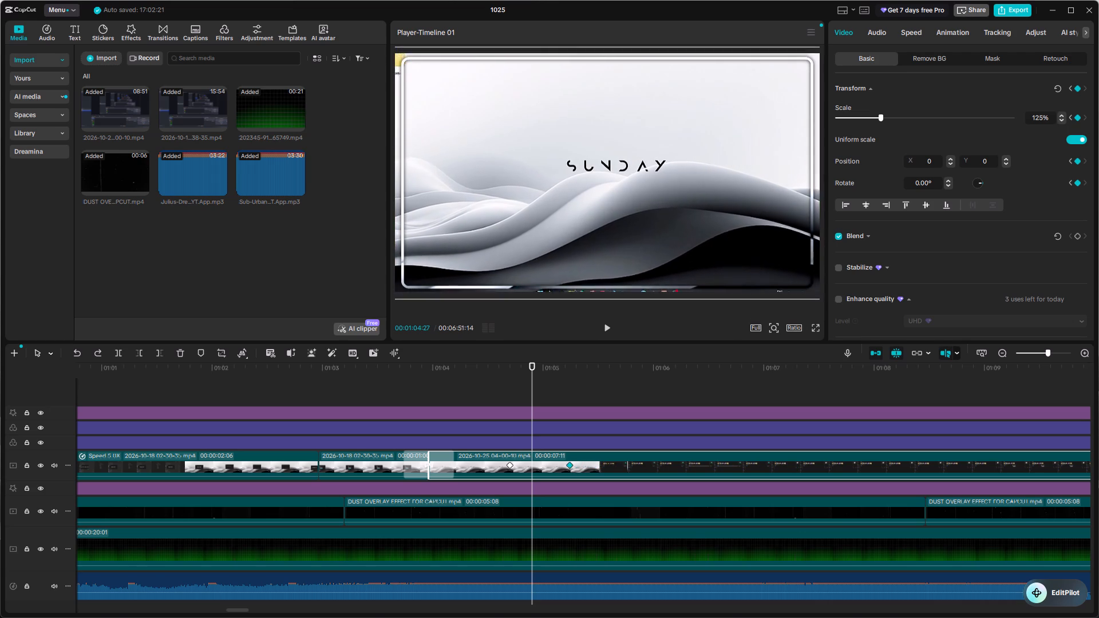
left_click_drag(569, 457, 559, 469)
left_click(532, 376)
left_click_drag(532, 376, 566, 390)
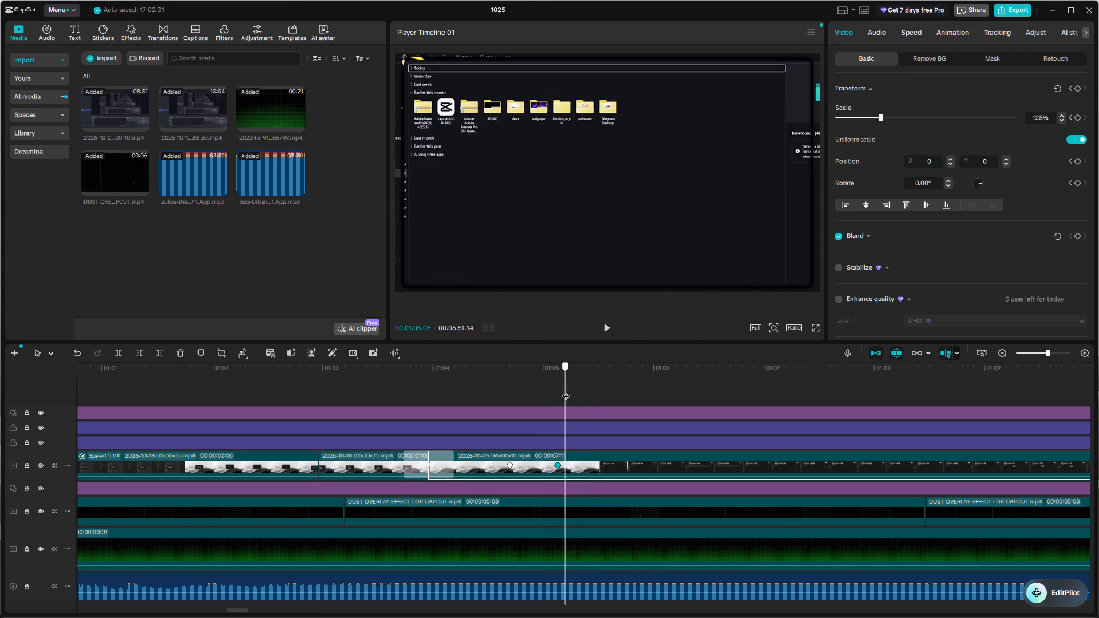
left_click_drag(566, 390, 570, 391)
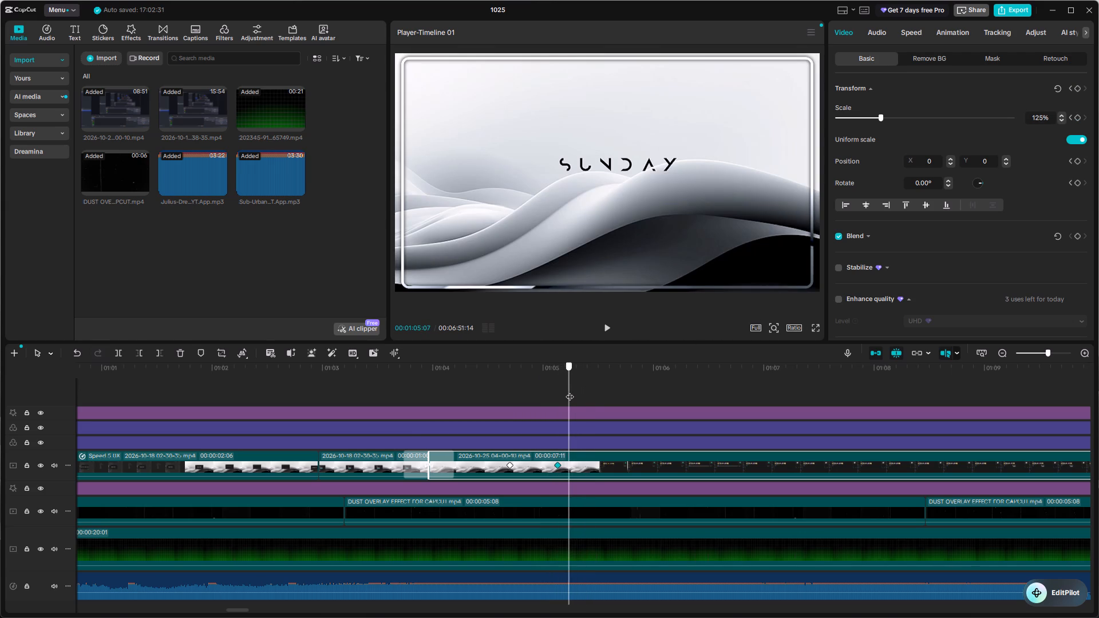
left_click_drag(570, 391, 574, 390)
left_click_drag(558, 464, 572, 465)
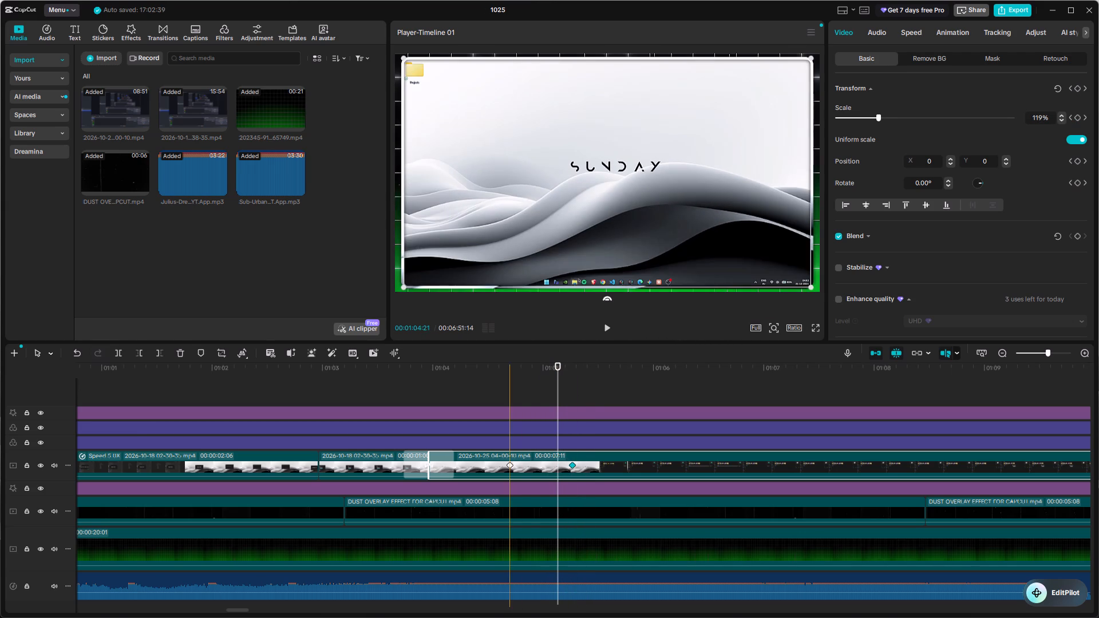
Move the 96% keyframe to about 01:05:02 and scrub through the retimed zoom-in to check it.
left_click_drag(509, 462, 551, 467)
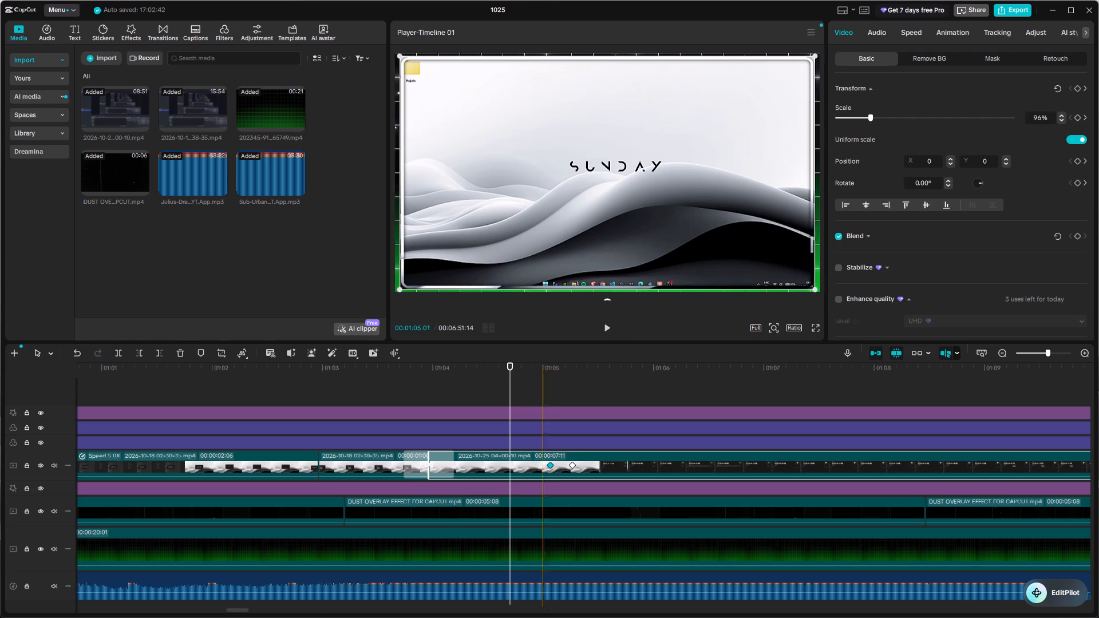
left_click(513, 387)
left_click_drag(513, 387, 554, 404)
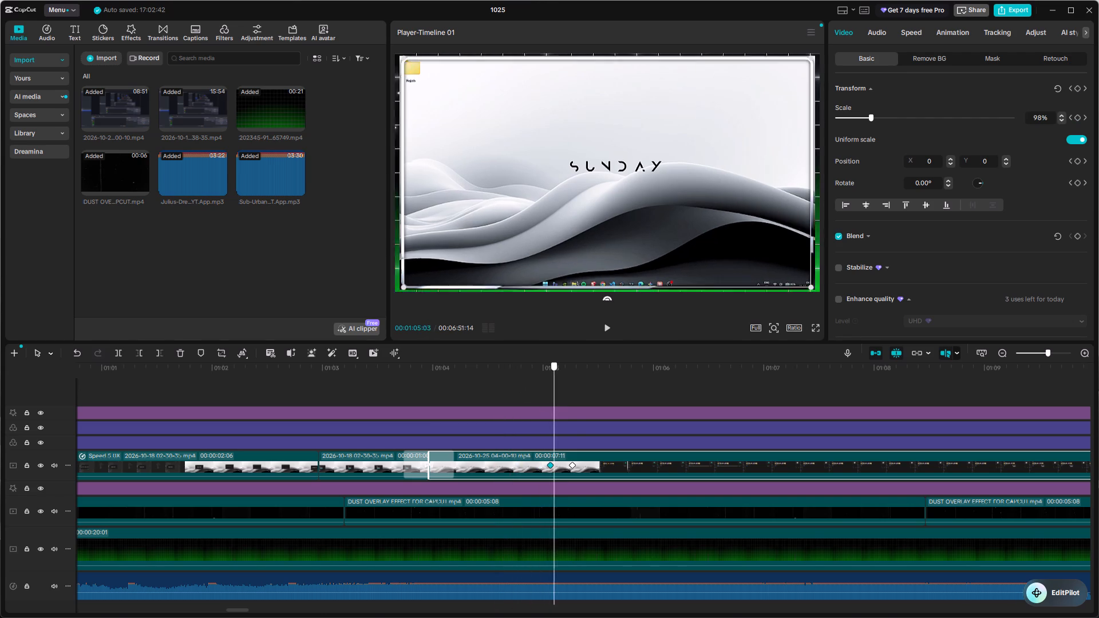
left_click_drag(554, 404, 582, 407)
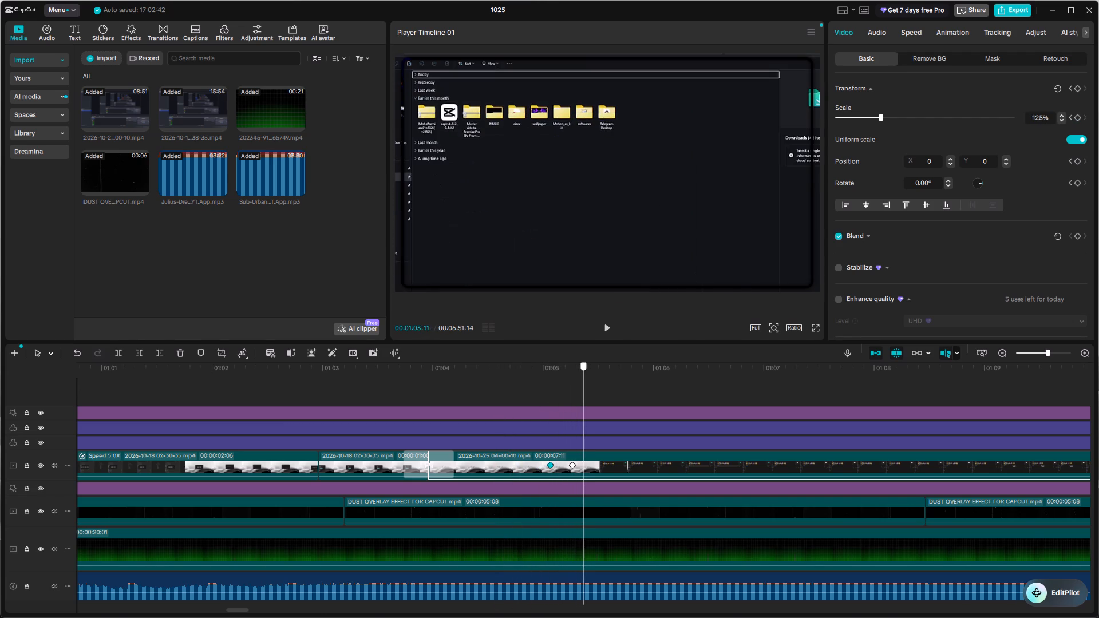
left_click_drag(582, 407, 579, 411)
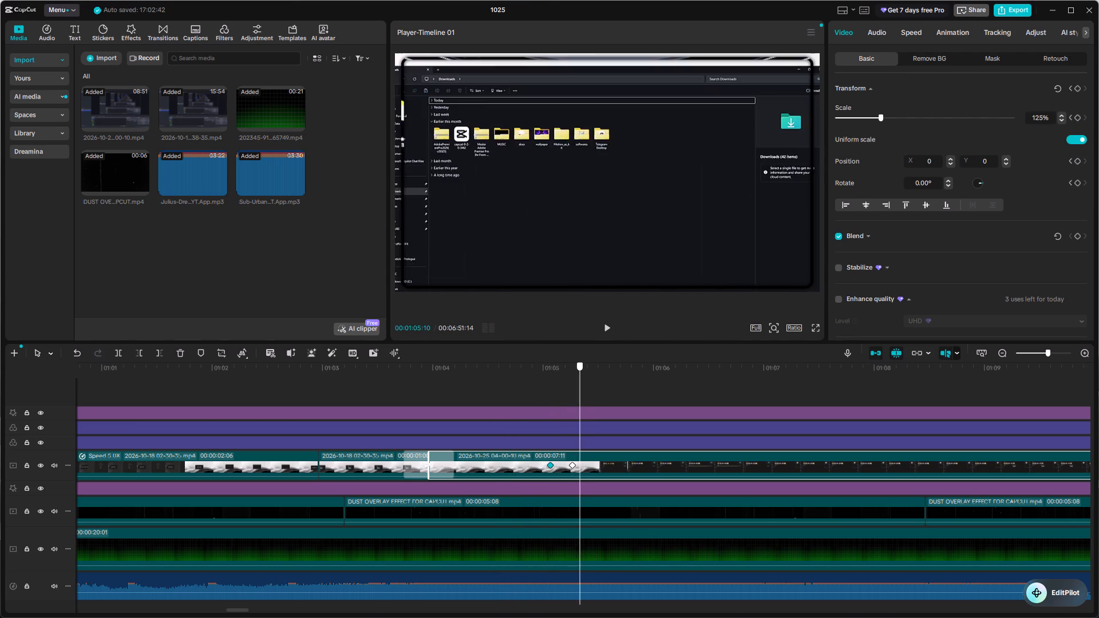
Apply the Circular Ease curve to the 125% zoom keyframe at 01:05:08.
left_click_drag(579, 411, 594, 413)
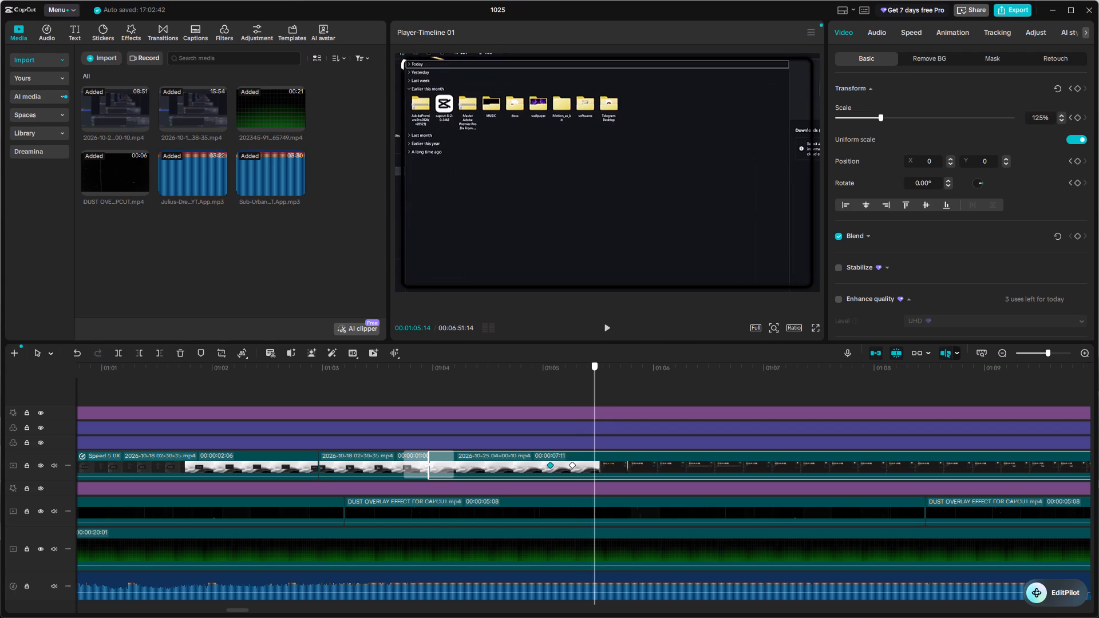
left_click_drag(594, 413, 585, 415)
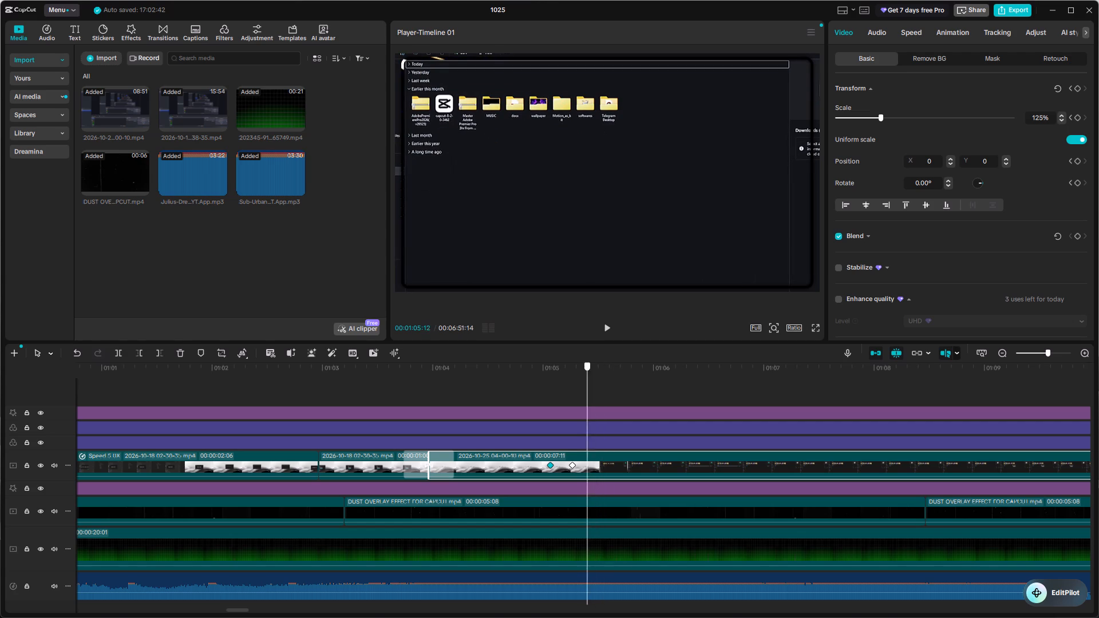
left_click_drag(585, 415, 574, 457)
left_click(569, 466)
right_click(569, 466)
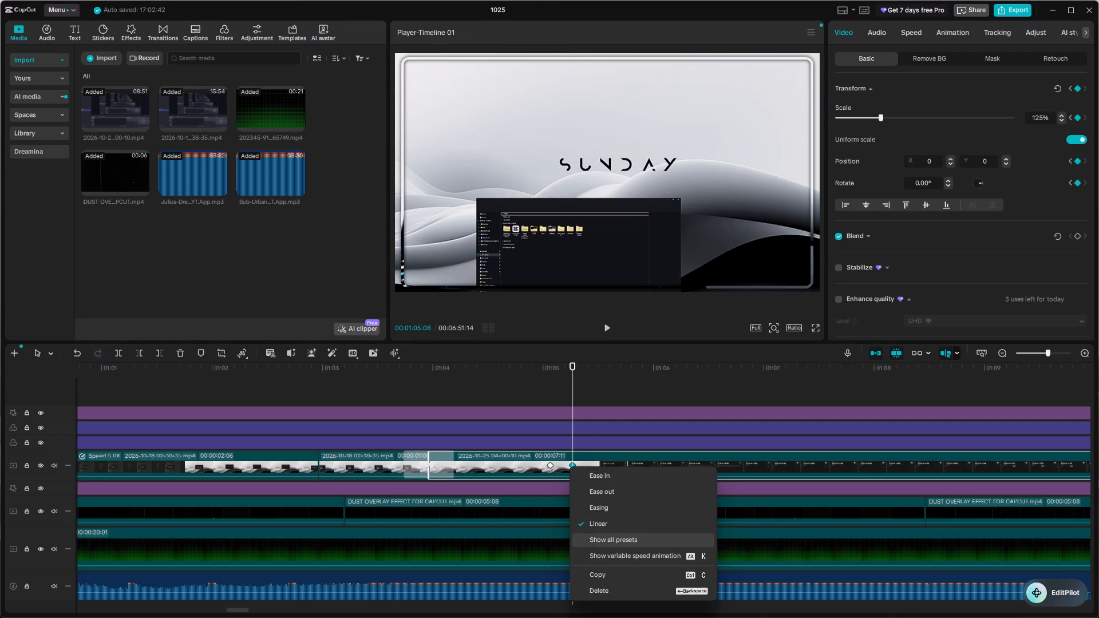
left_click(613, 545)
double_click(668, 577)
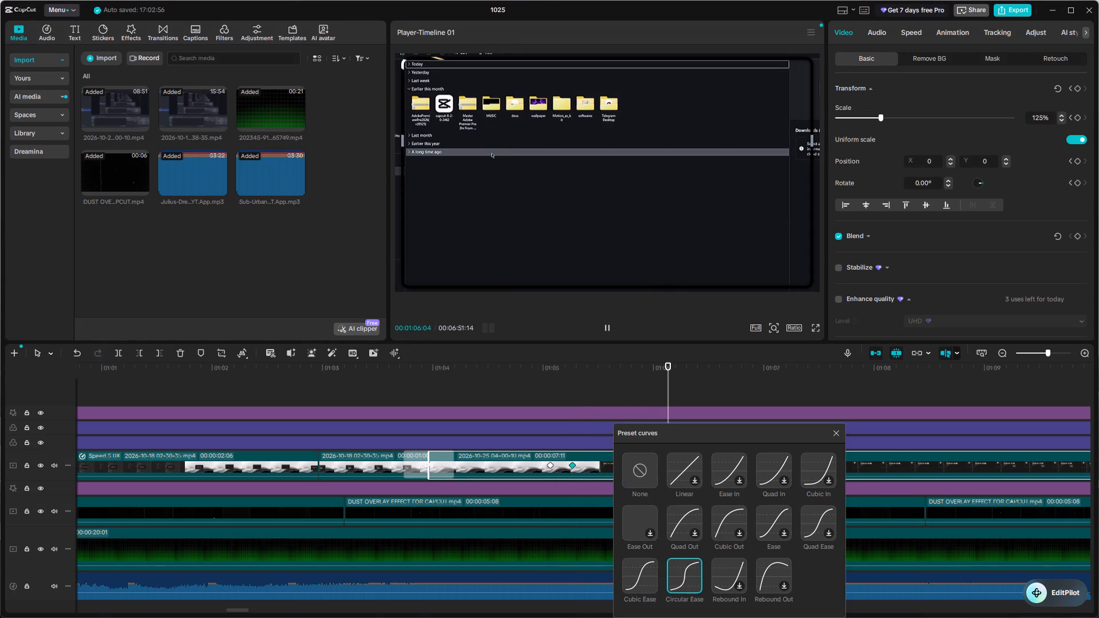
left_click(839, 434)
Play back the eased zoom-in on the Downloads window and the CapCut installer footage that follows it.
left_click(533, 388)
left_click_drag(533, 388, 428, 406)
key("space")
key("space")
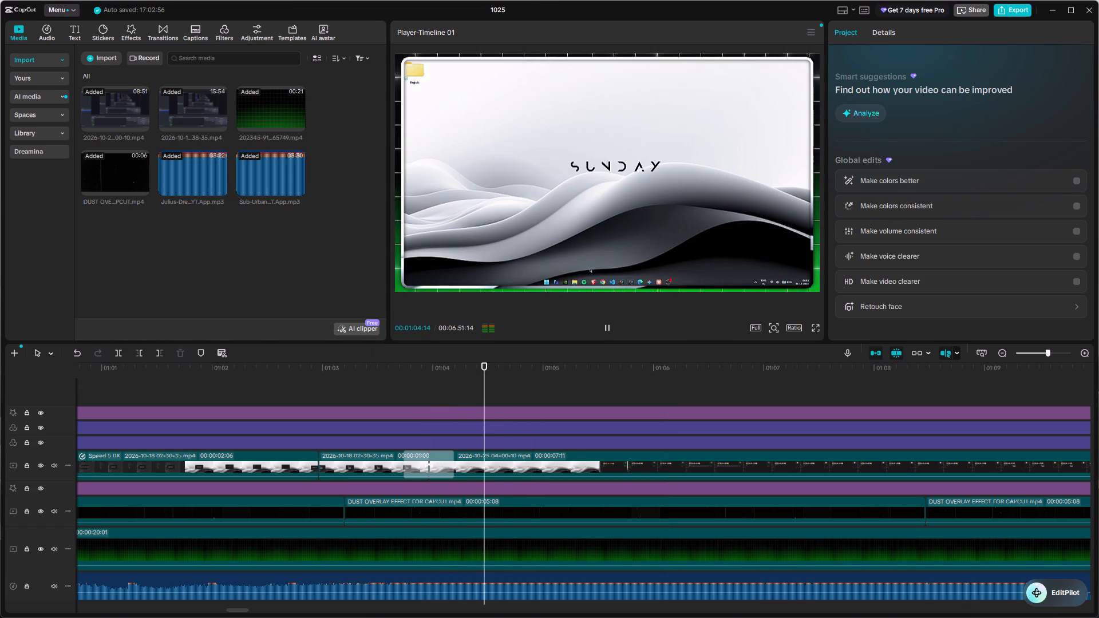
key("space")
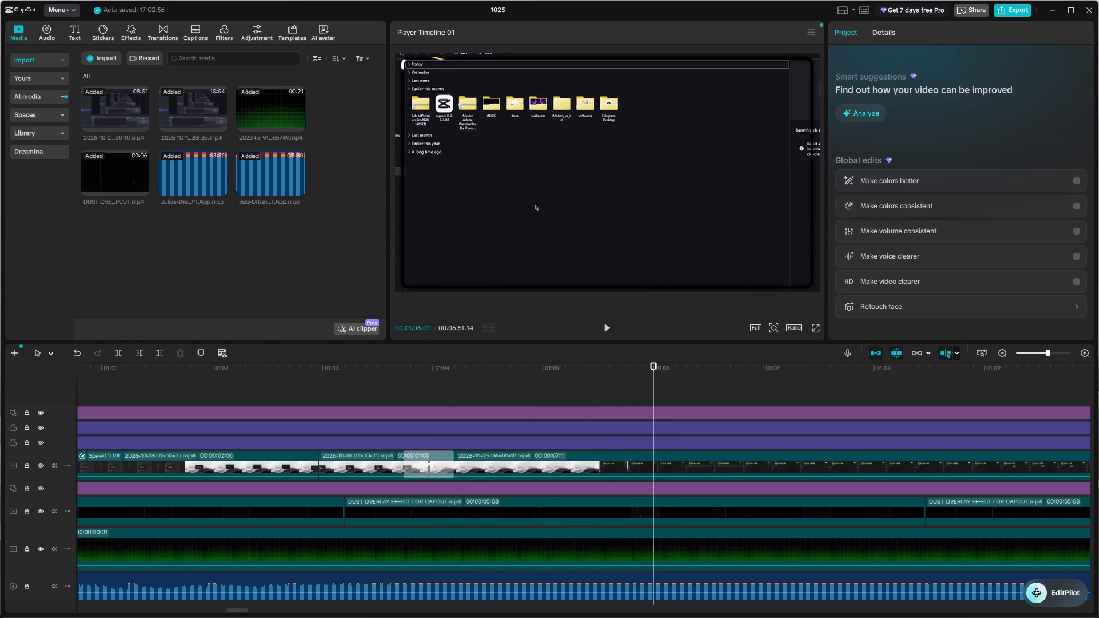
key("space")
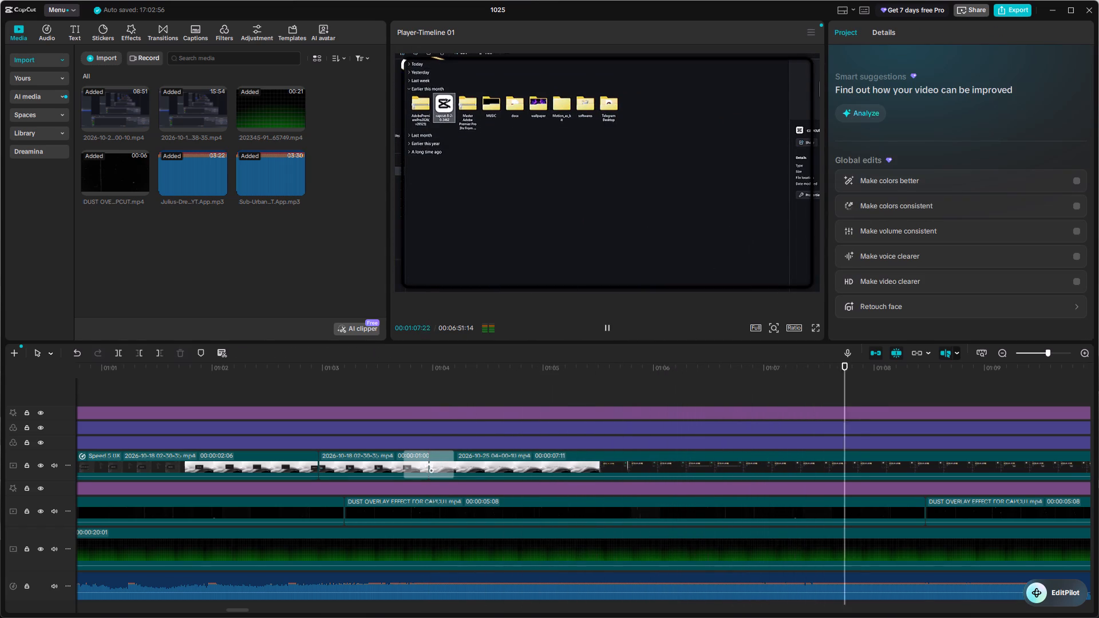
scroll(554, 466, "left", 1)
scroll(554, 466, "down", 2, "ctrl")
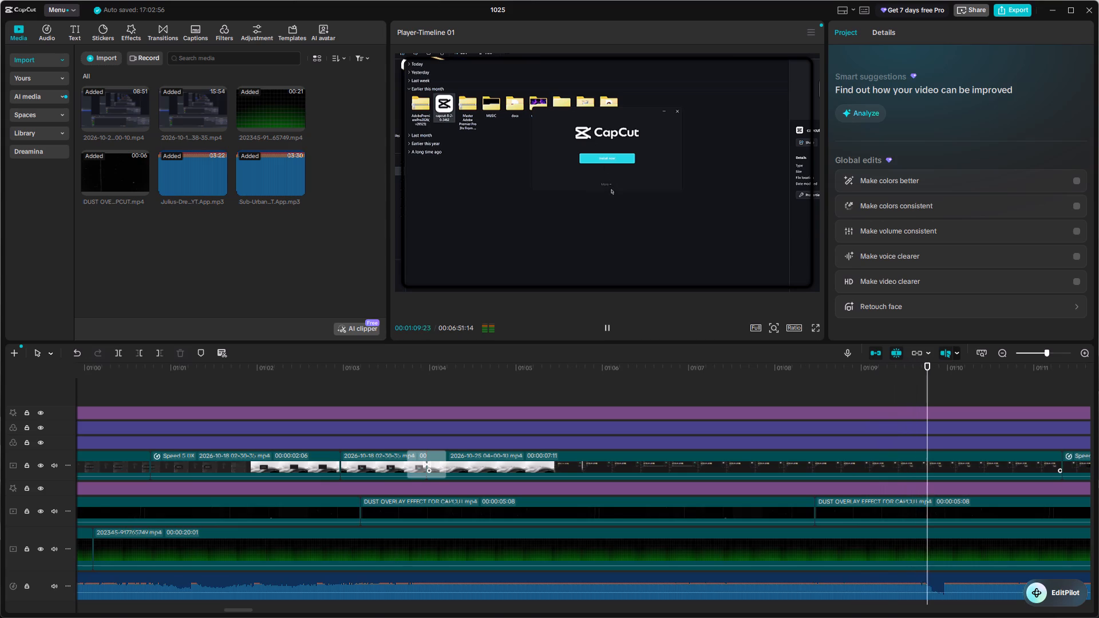
scroll(554, 466, "left", 1)
scroll(554, 466, "down", 6, "ctrl")
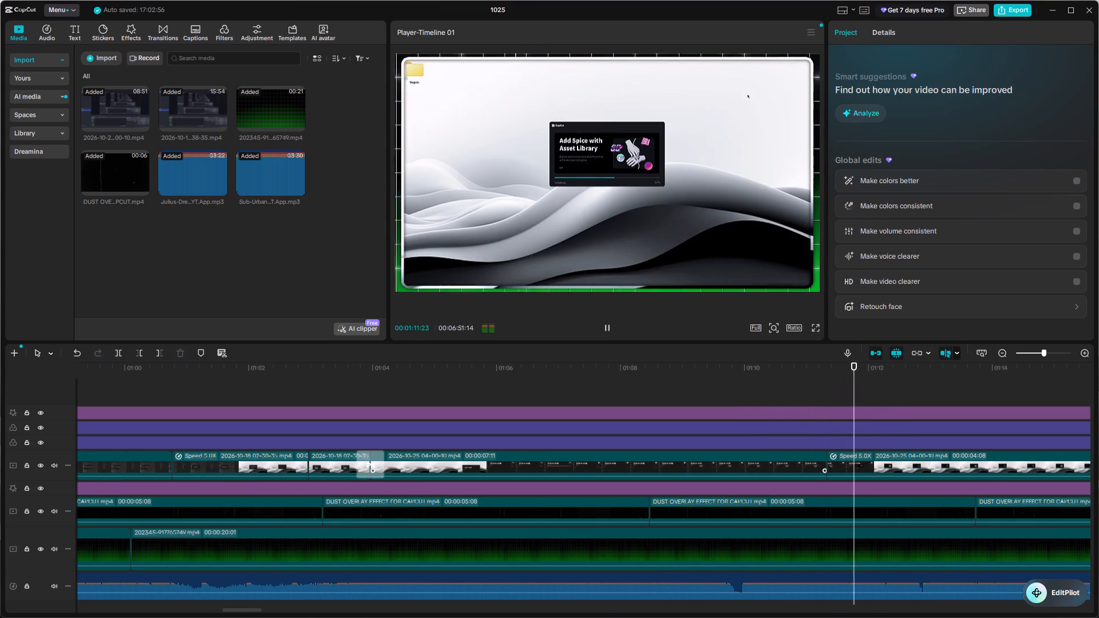
scroll(554, 466, "down", 1, "ctrl")
key("space")
Add a transform keyframe at 01:10:16 on the Downloads clip, while the cursor is on the installer's button.
left_click(792, 389)
left_click_drag(792, 389, 768, 415)
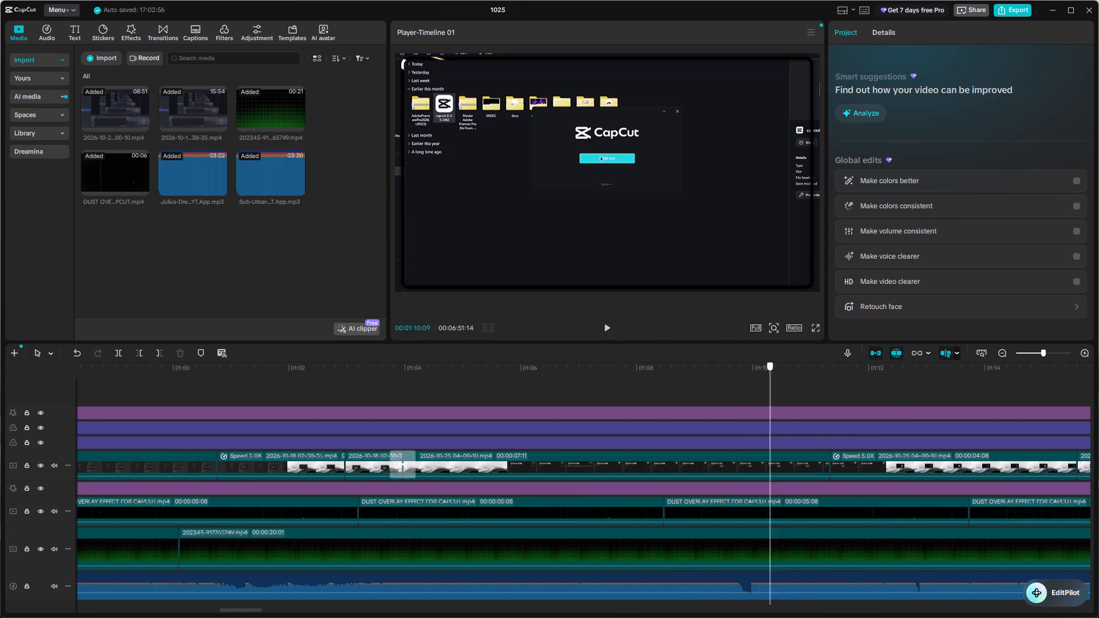
left_click_drag(768, 415, 716, 470)
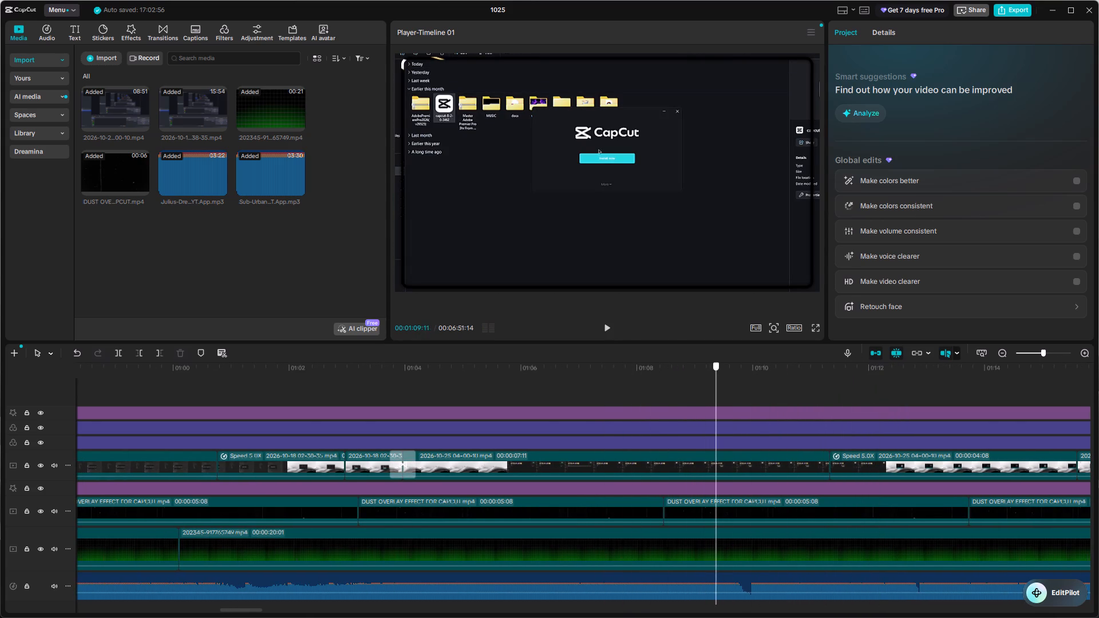
left_click_drag(716, 470, 784, 470)
left_click(785, 469)
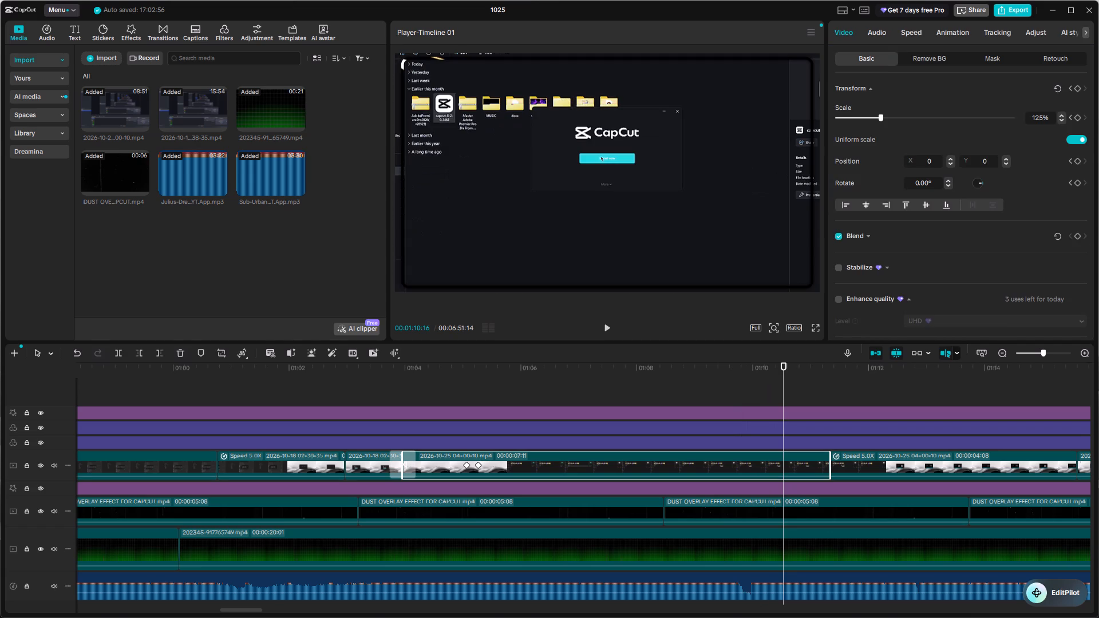
left_click(1076, 86)
Set the clip's scale to 96% at 01:10:26 to keyframe a zoom-out.
left_click_drag(784, 375, 797, 378)
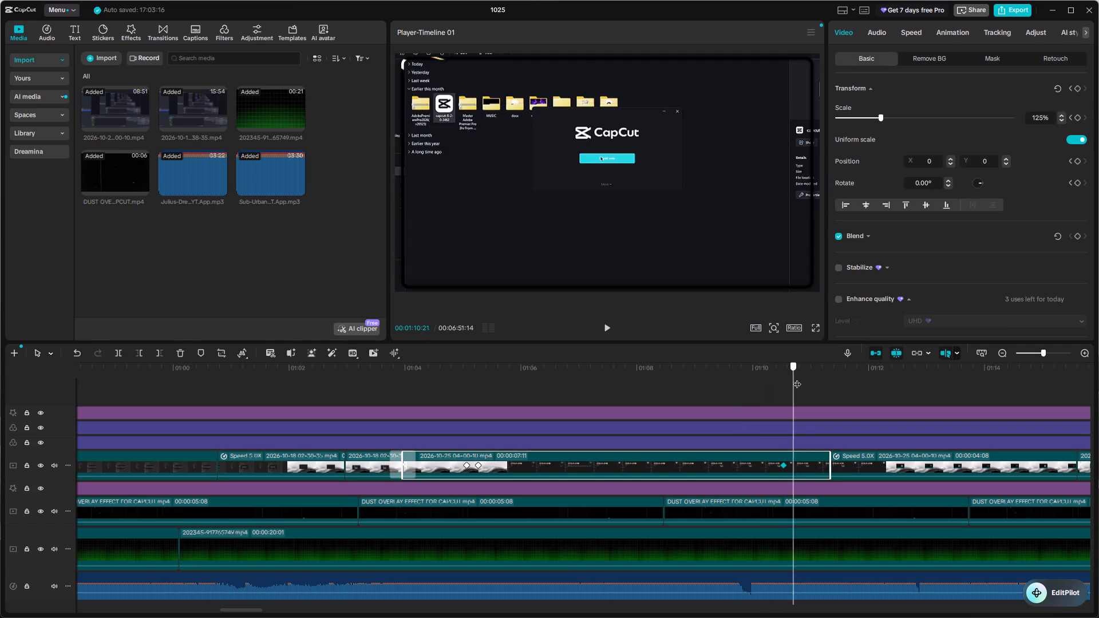
left_click_drag(797, 378, 804, 384)
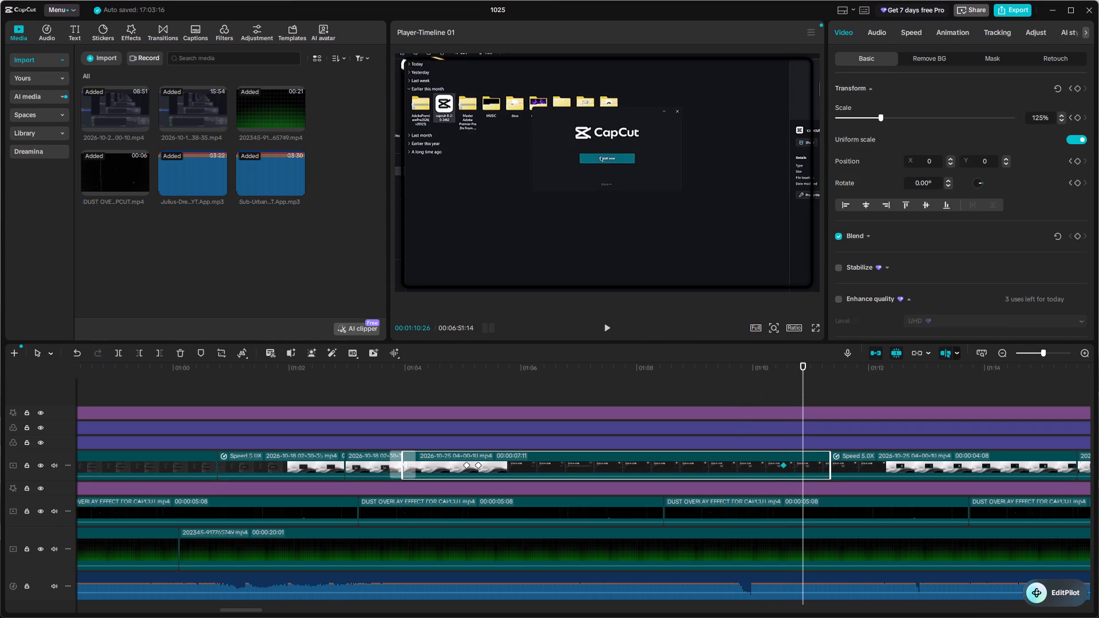
left_click_drag(1046, 117, 912, 127)
key("BackSpace")
type("96")
key("Return")
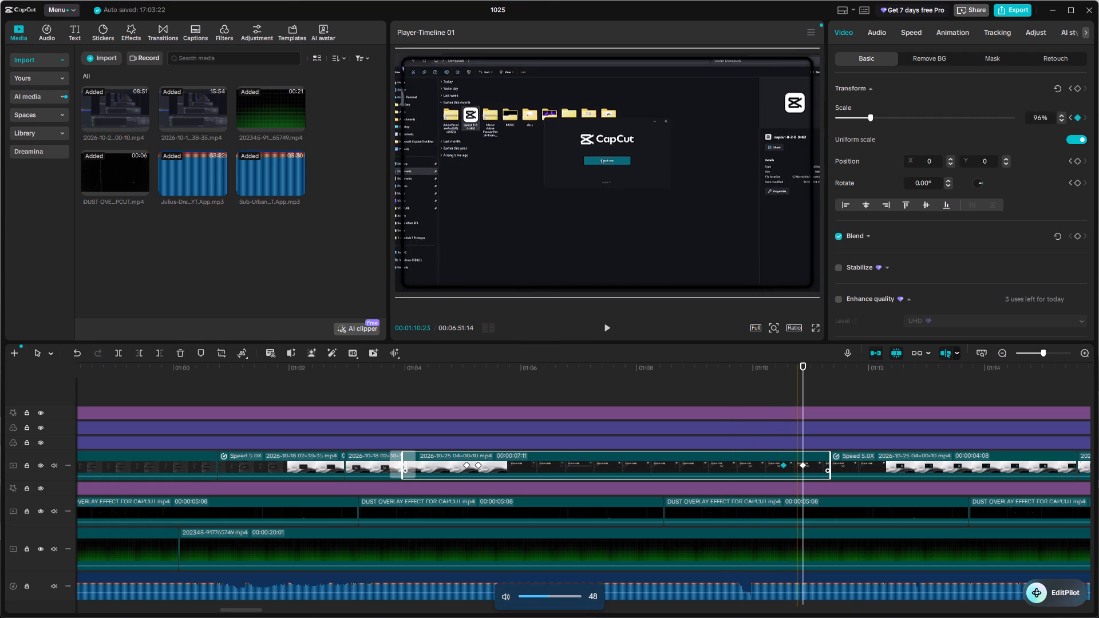
Apply the Circular Ease curve to the 96% zoom-out keyframe at 01:10:26.
right_click(802, 462)
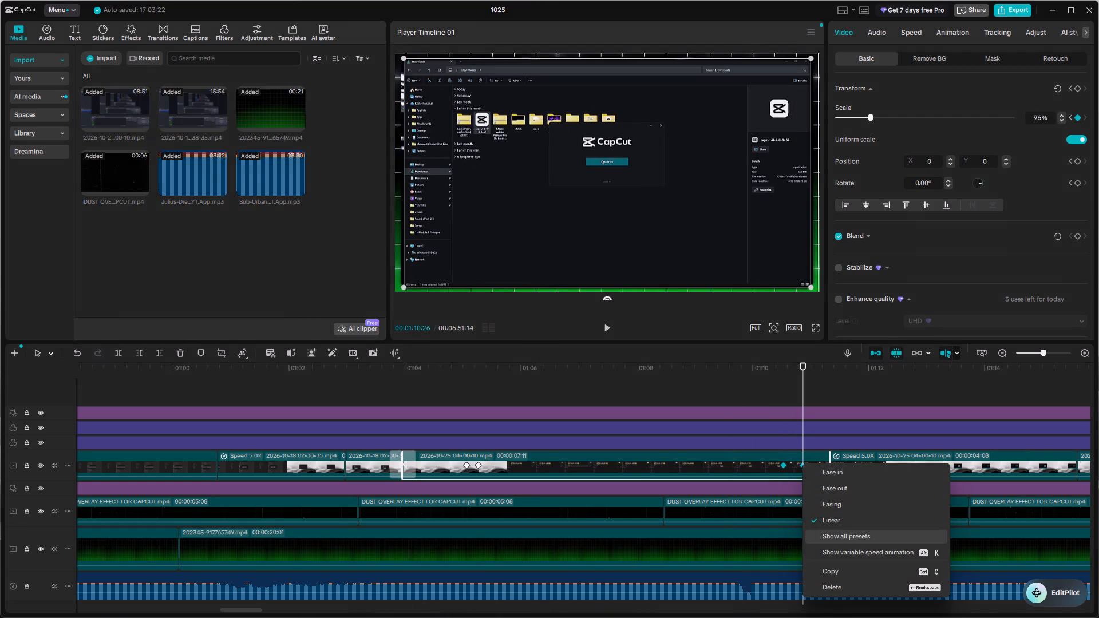
left_click(837, 540)
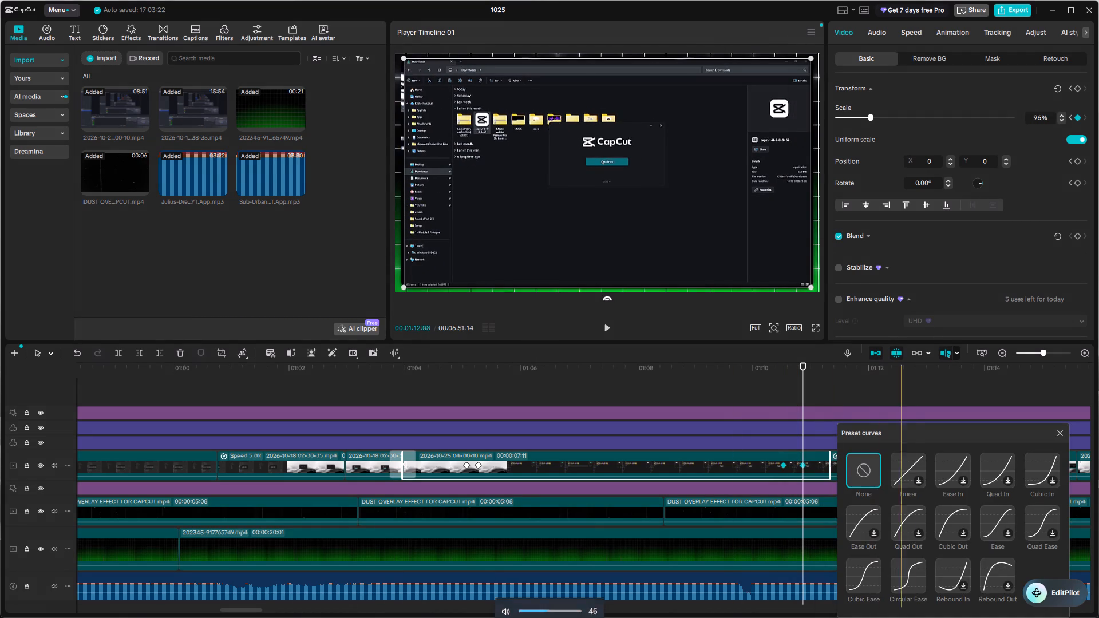
double_click(915, 589)
left_click(1057, 437)
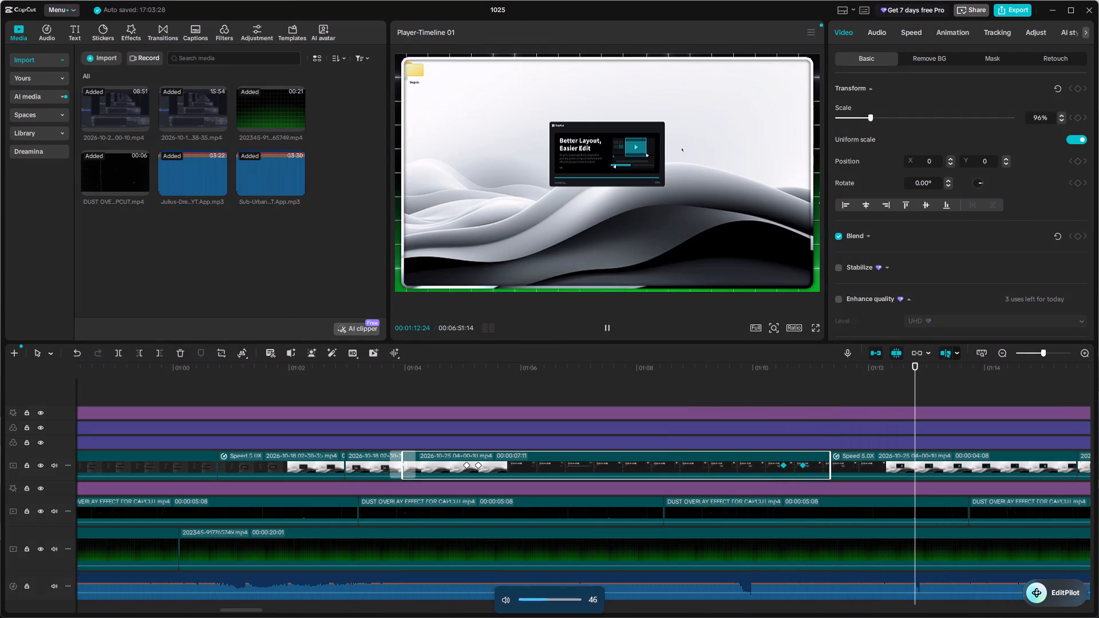
Play back the eased zoom-out and the installation progress clips up to the finished CapCut installer window.
left_click(763, 395)
left_click_drag(763, 395, 719, 399)
key("space")
key("space")
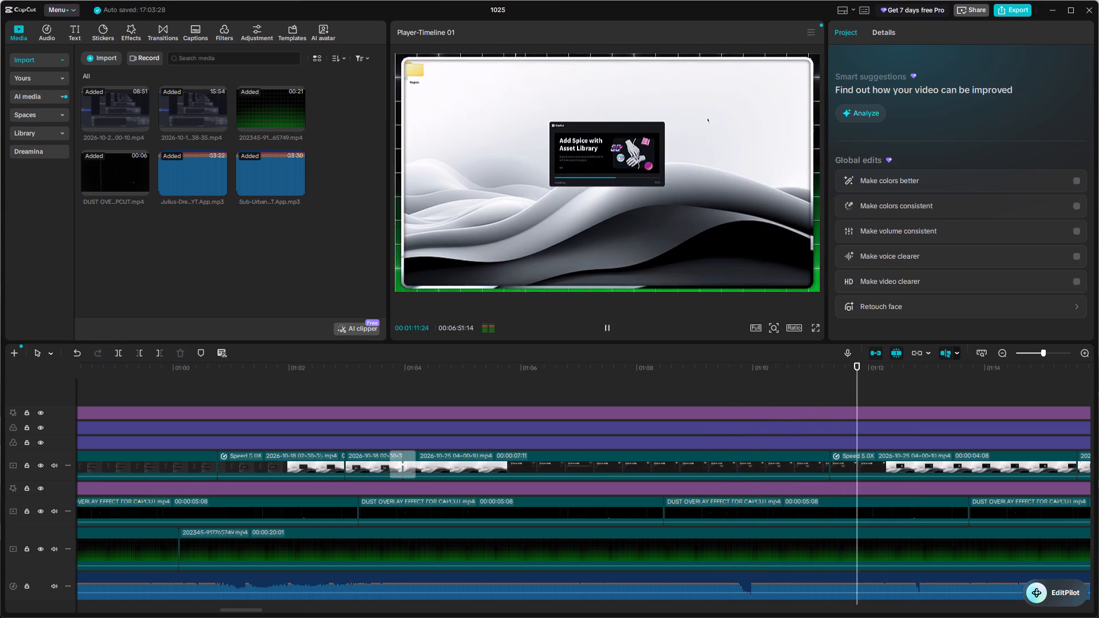
scroll(782, 437, "up", 4, "ctrl")
scroll(782, 437, "left", 1)
scroll(782, 437, "up", 2, "ctrl")
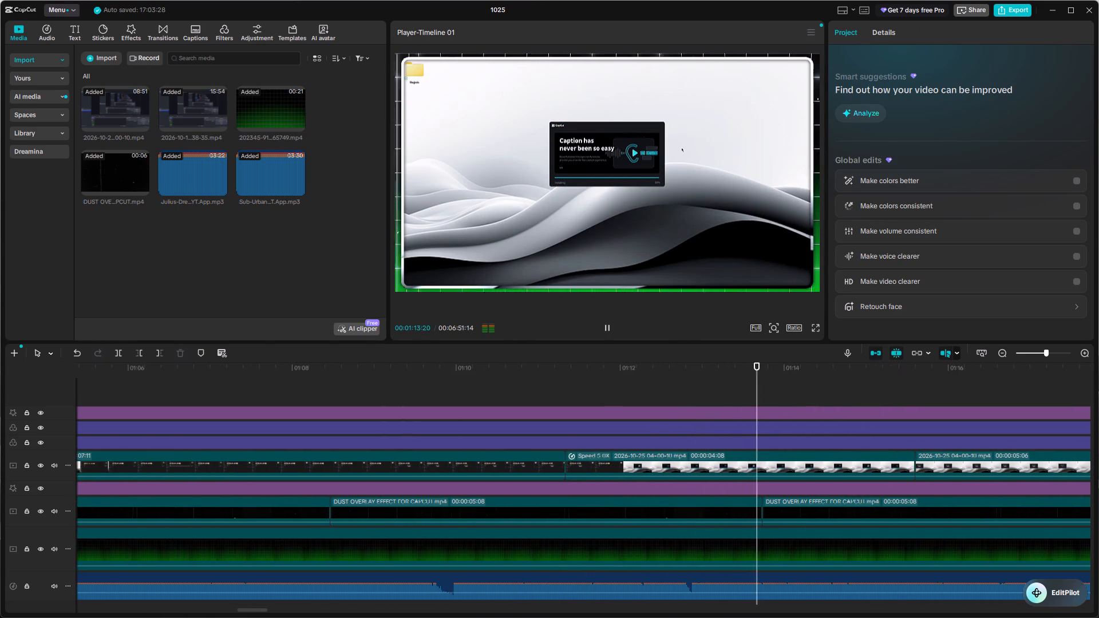
scroll(782, 437, "left", 1)
scroll(782, 437, "up", 2, "ctrl")
scroll(782, 437, "left", 1)
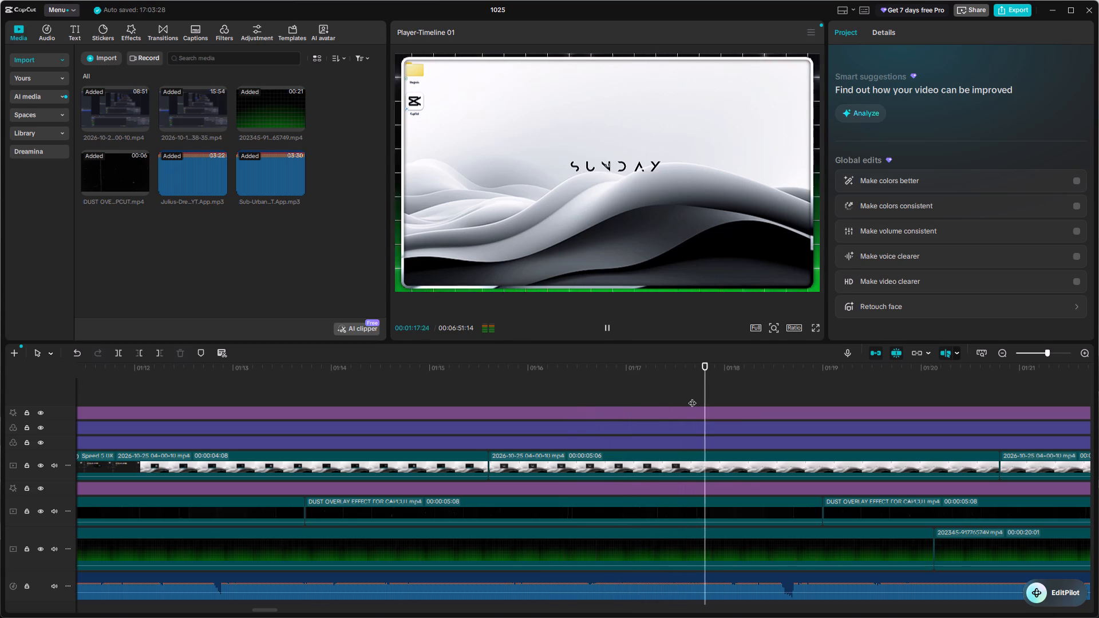
scroll(692, 397, "left", 1)
scroll(733, 459, "up", 2, "ctrl")
Add a transform keyframe at 01:16:26 on the finished-installer clip.
left_click(572, 385)
left_click_drag(572, 385, 535, 408)
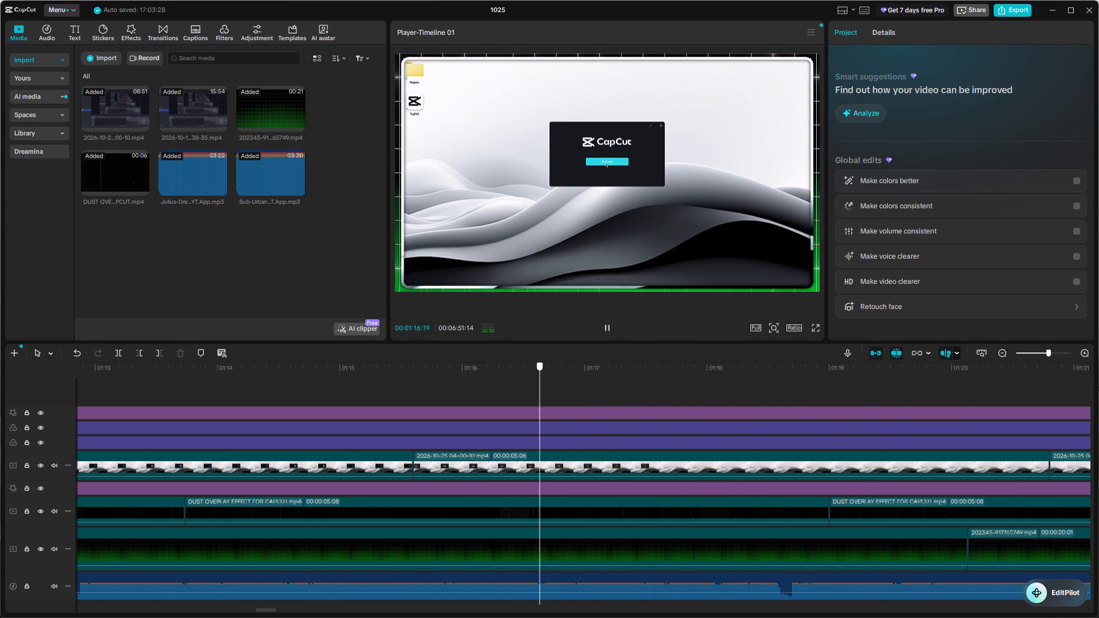
left_click_drag(535, 408, 567, 483)
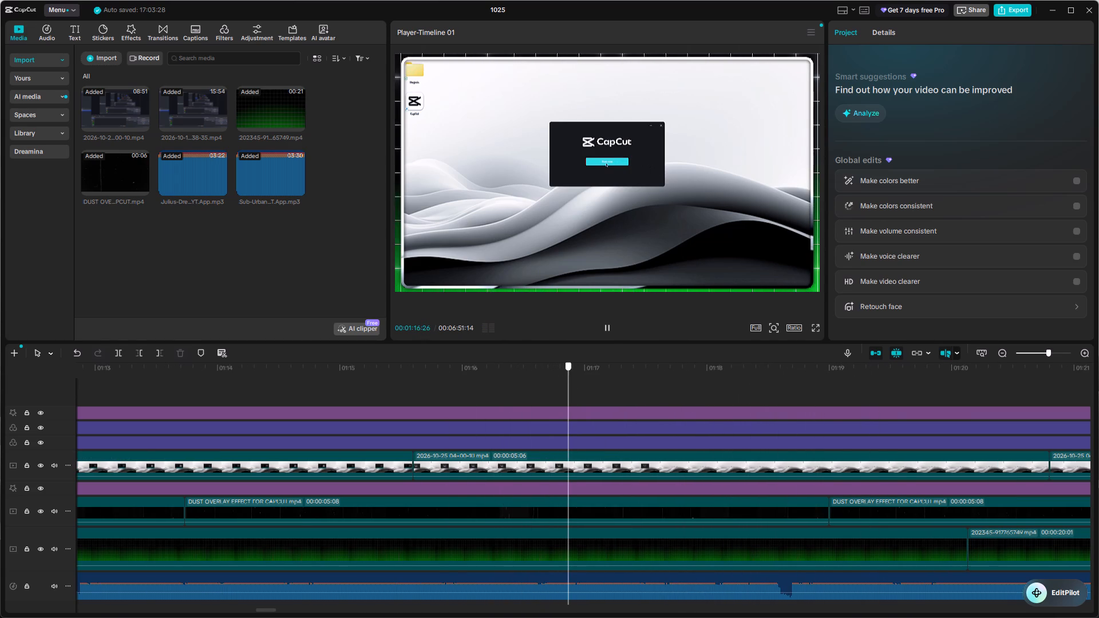
left_click_drag(567, 483, 567, 484)
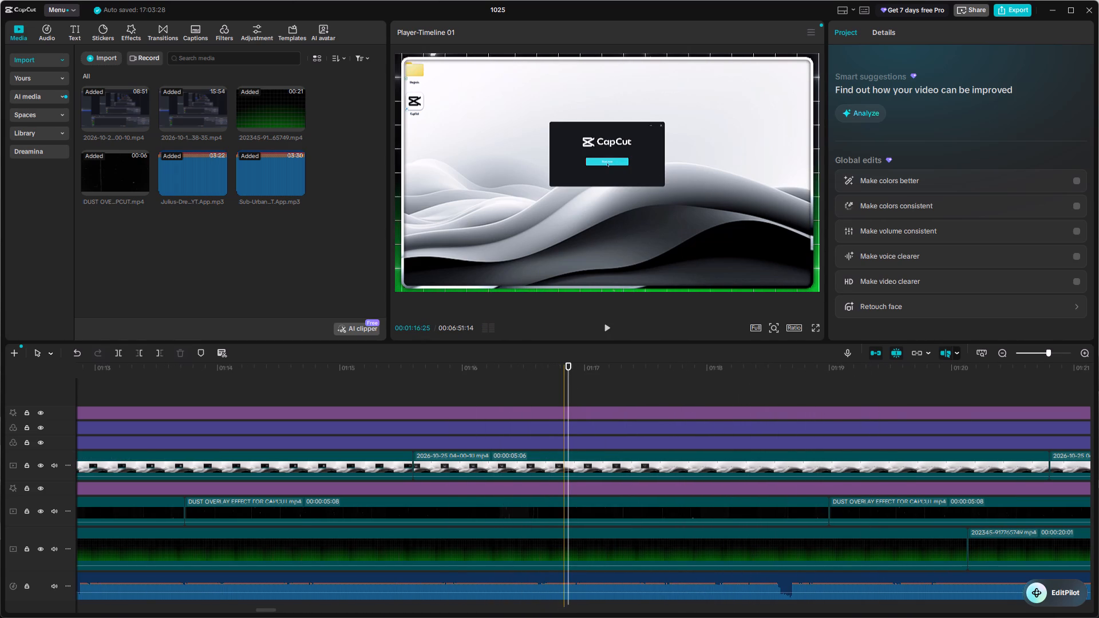
left_click(567, 461)
left_click(1077, 89)
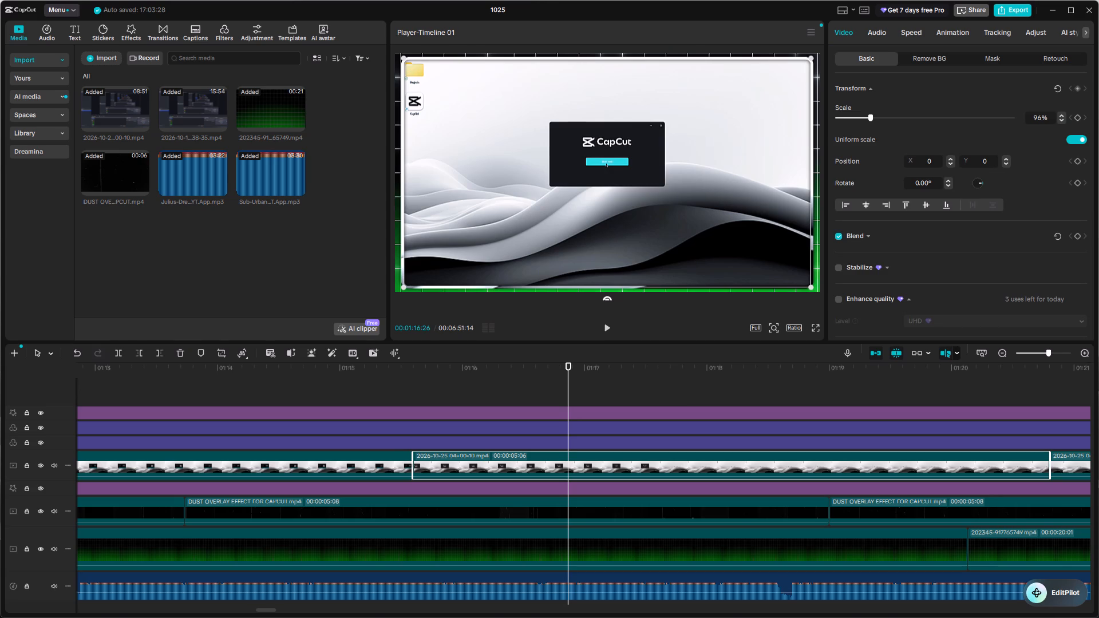
Set the scale to 125% at 01:17:02 and keyframe the full transform there to create a zoom-in.
left_click_drag(571, 375, 586, 386)
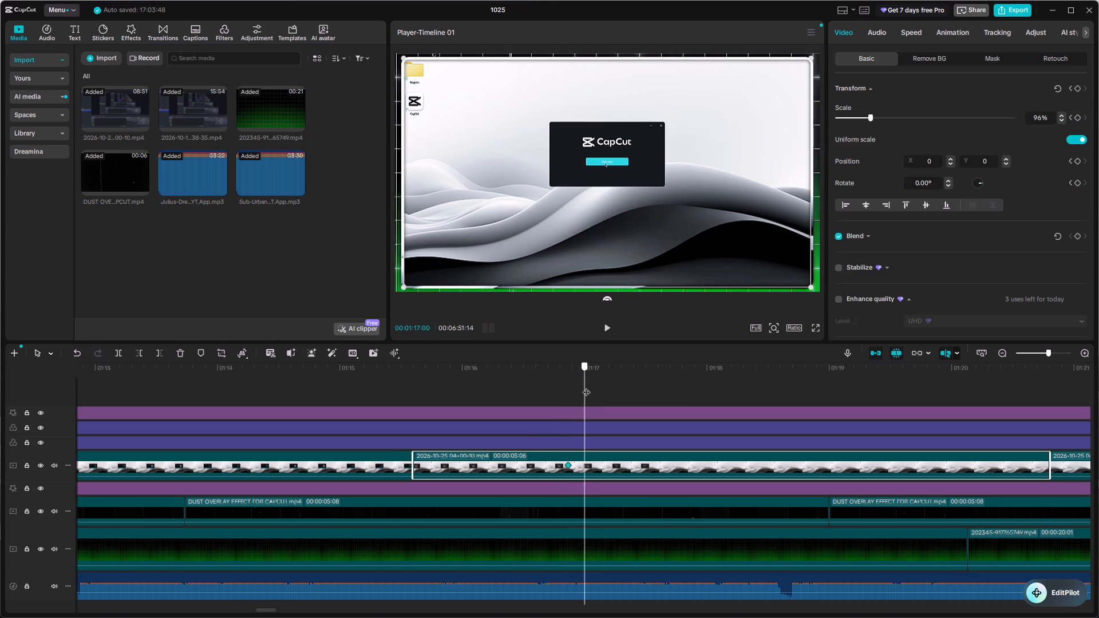
left_click_drag(586, 386, 602, 393)
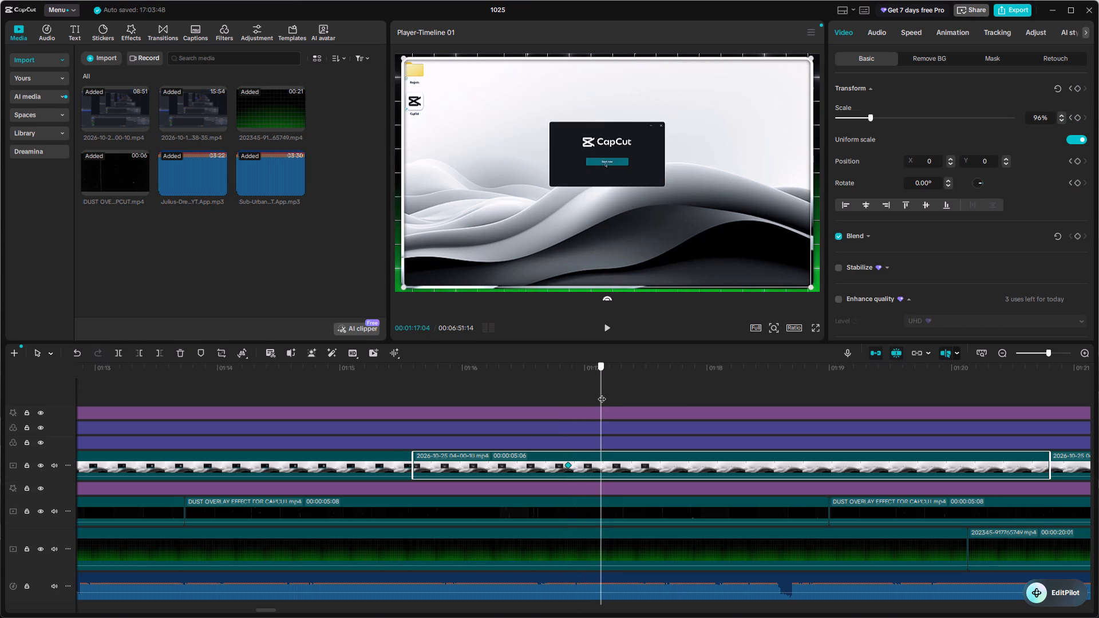
left_click_drag(602, 393, 592, 393)
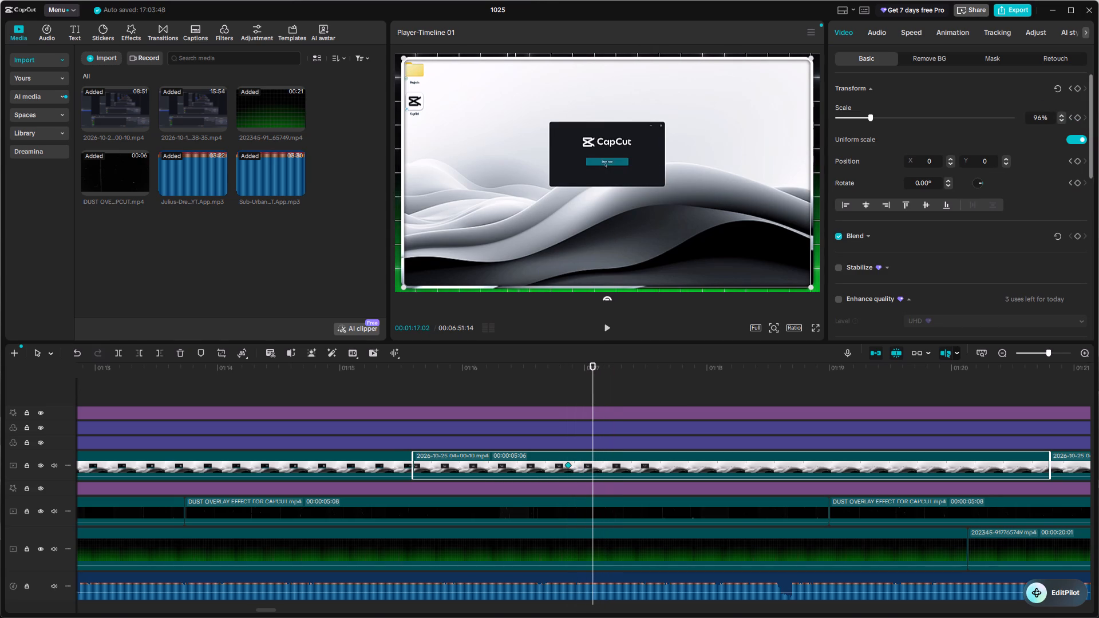
left_click(1082, 86)
left_click(1079, 88)
left_click_drag(1044, 118, 991, 122)
key("BackSpace")
type("125")
key("Return")
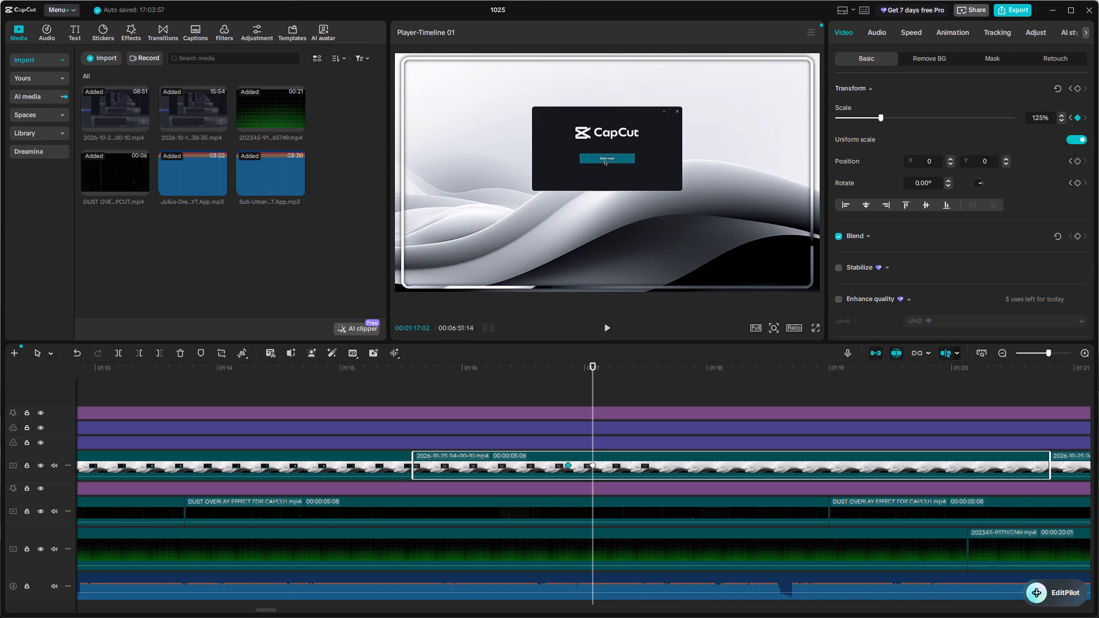
left_click(1079, 86)
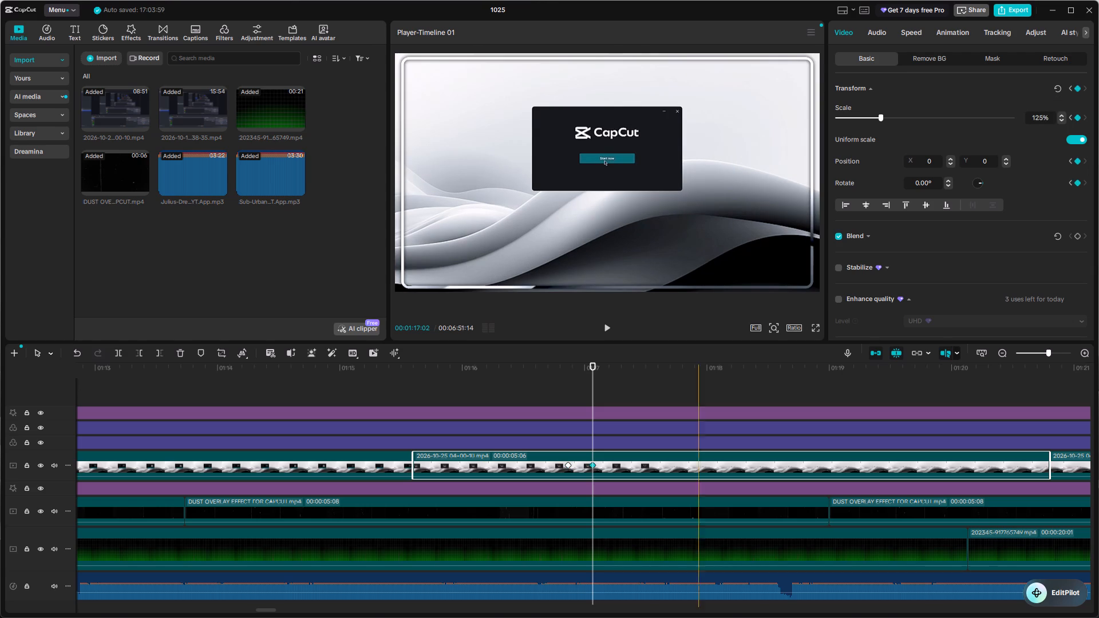
Apply the Circular Ease curve to the 125% zoom-in keyframe at 01:17:02.
right_click(592, 463)
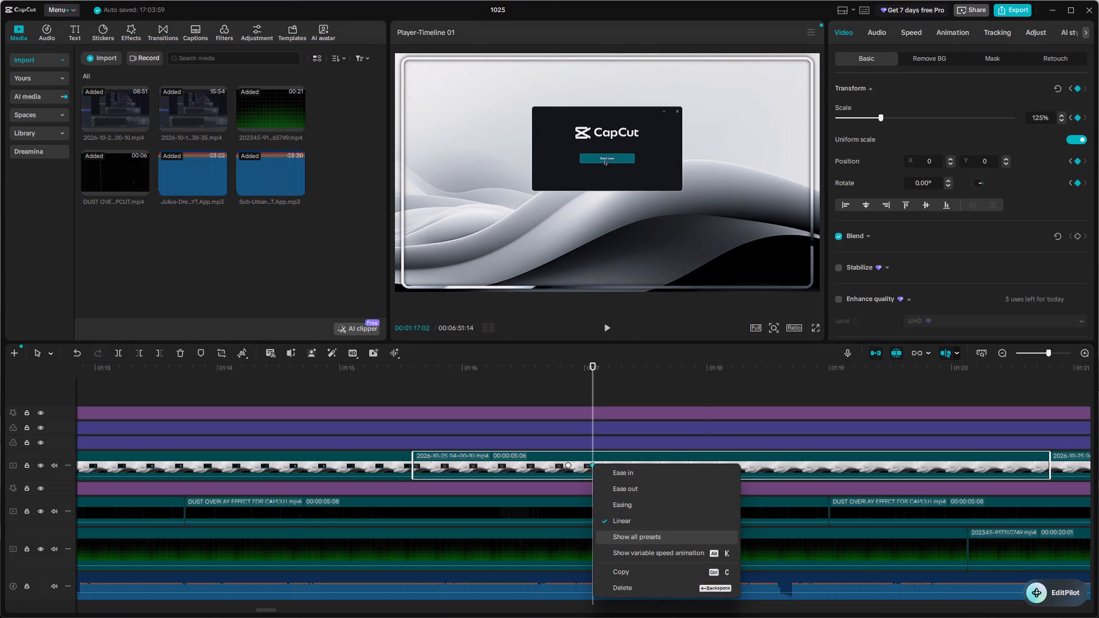
left_click(655, 533)
double_click(729, 573)
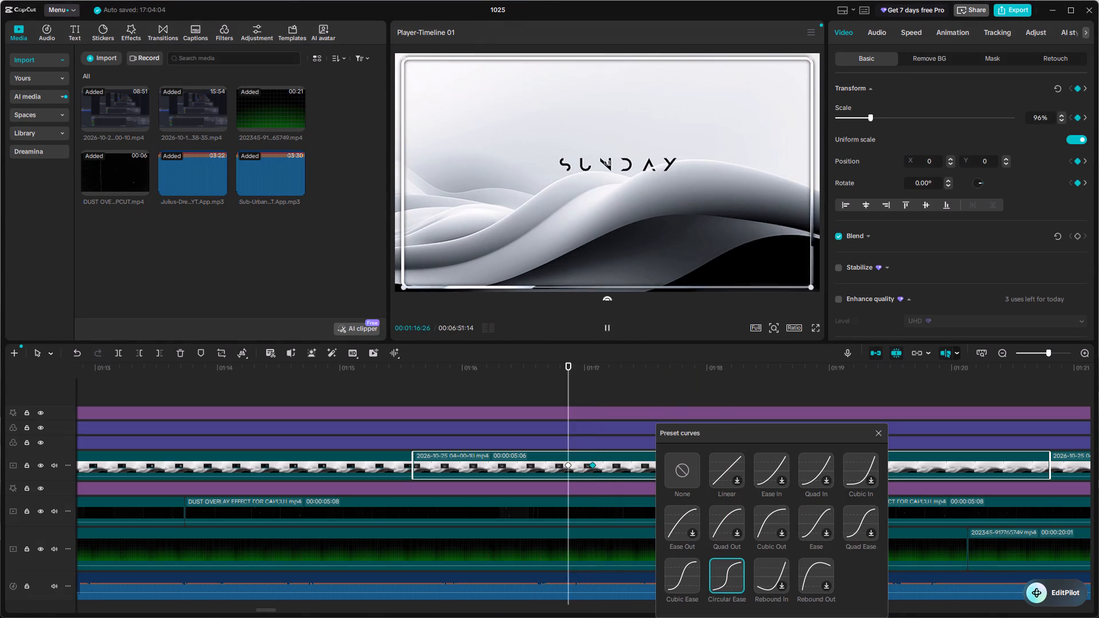
left_click(880, 442)
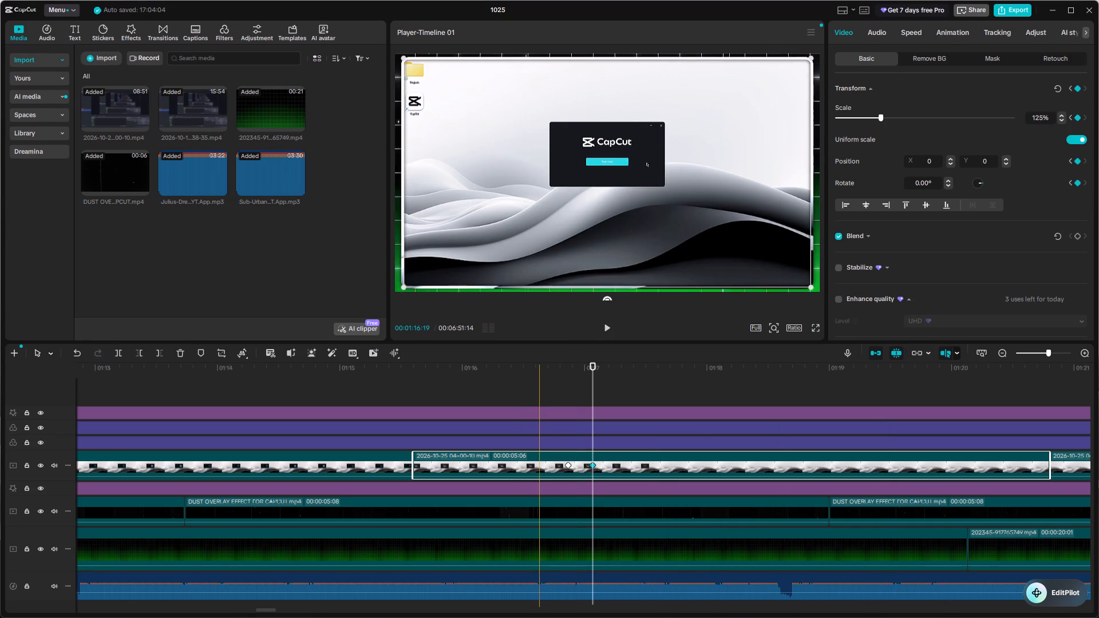
Play back the 125% zoom-in on the finished-installer clip and check its timing.
left_click(539, 388)
key("space")
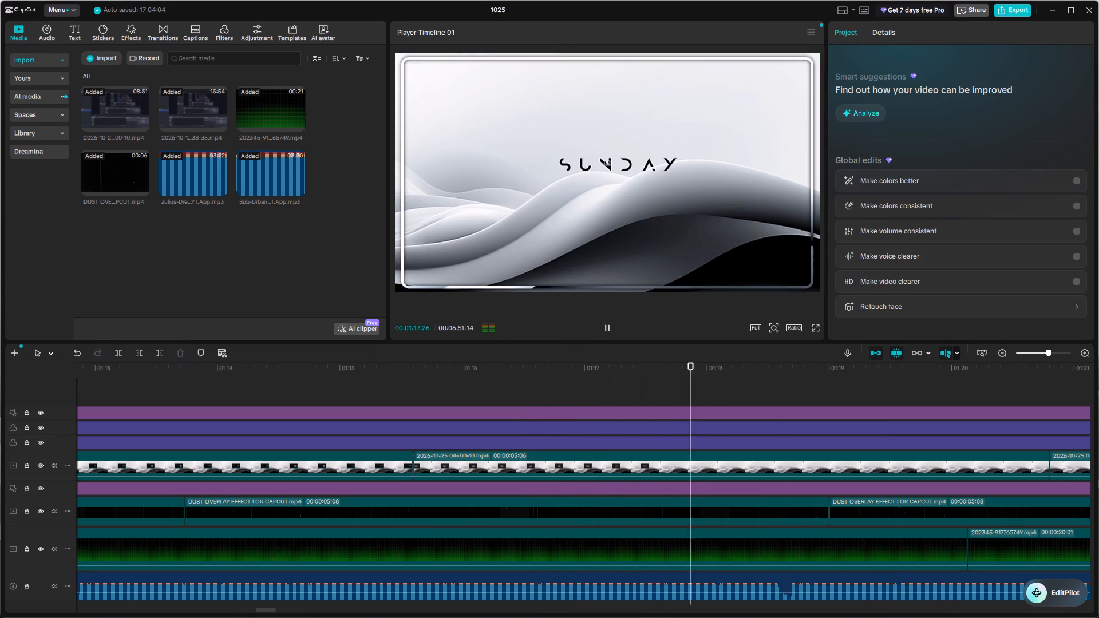
scroll(694, 447, "up", 2, "ctrl")
left_click(517, 449)
triple_click(426, 364)
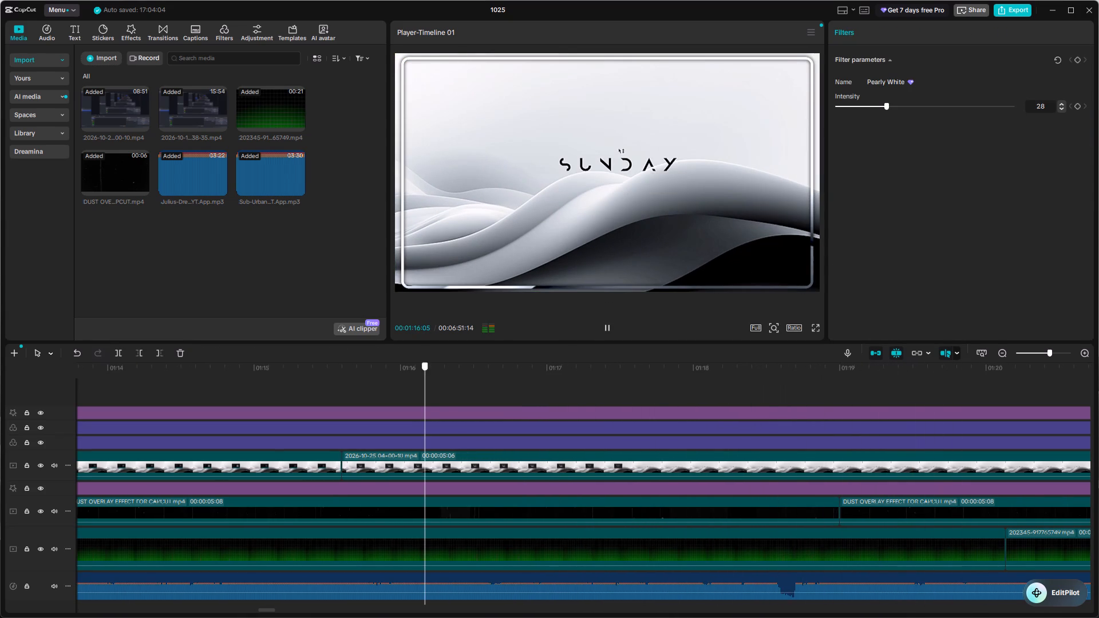
key("space")
key("space")
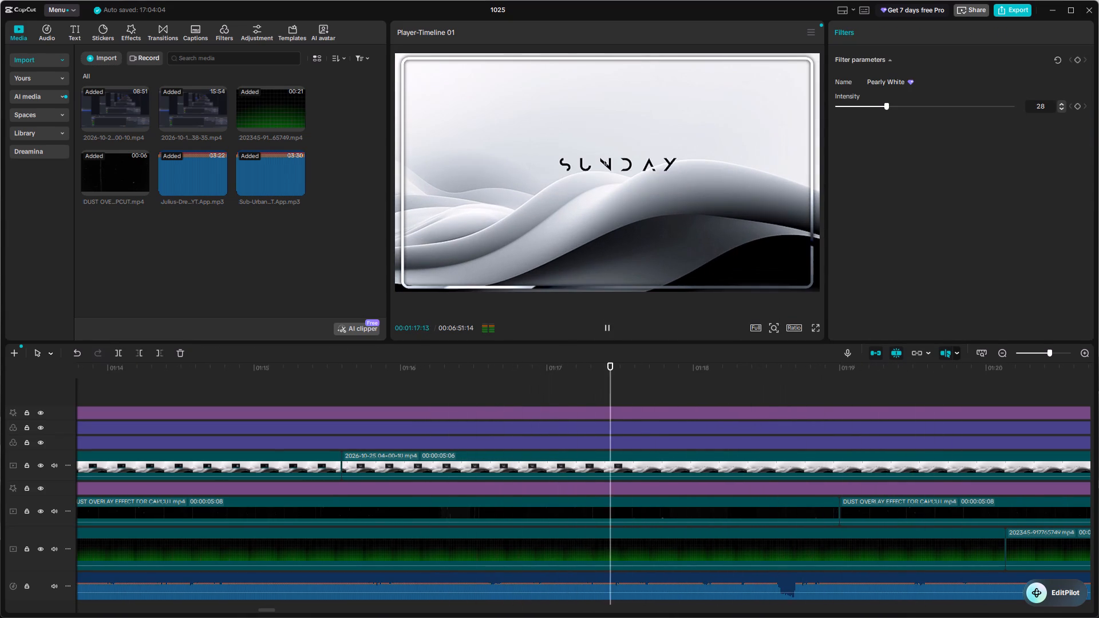
Move the 125% zoom-in keyframe on the finished-installer clip to 01:17:12.
scroll(651, 468, "up", 1, "ctrl")
left_click(651, 468)
key("space")
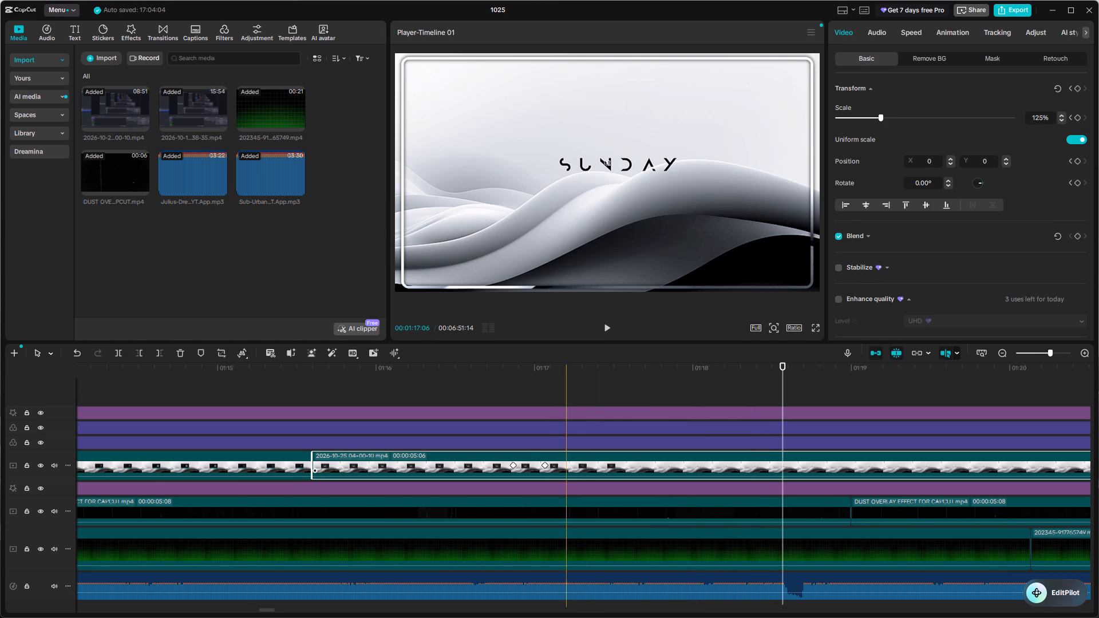
left_click_drag(542, 461, 596, 463)
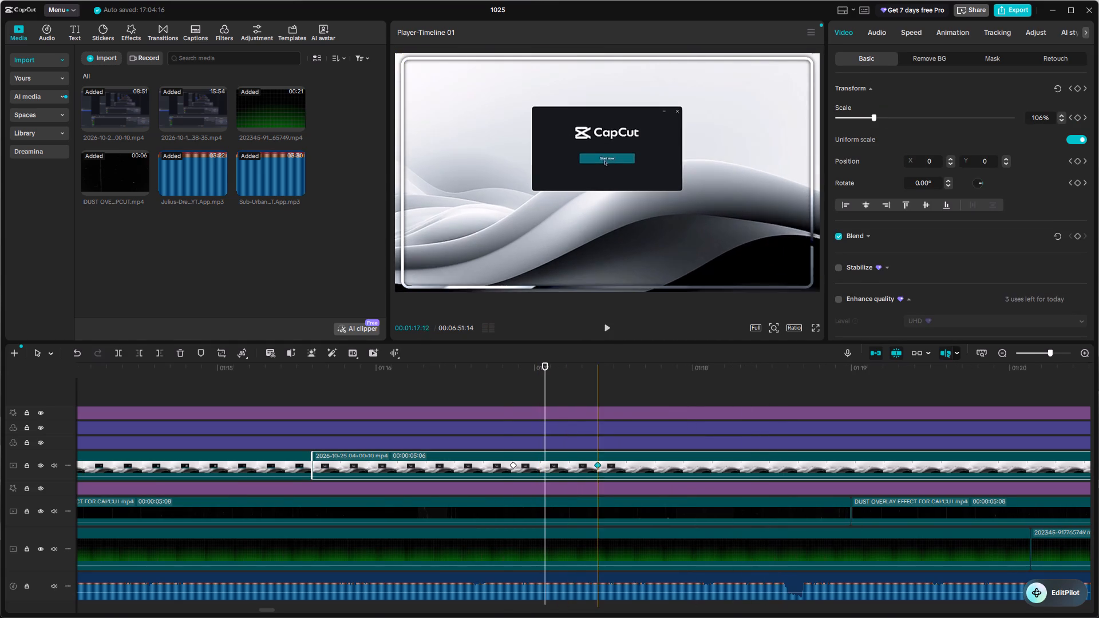
Apply the Circular Ease curve to the 125% keyframe at 01:17:12.
right_click(598, 463)
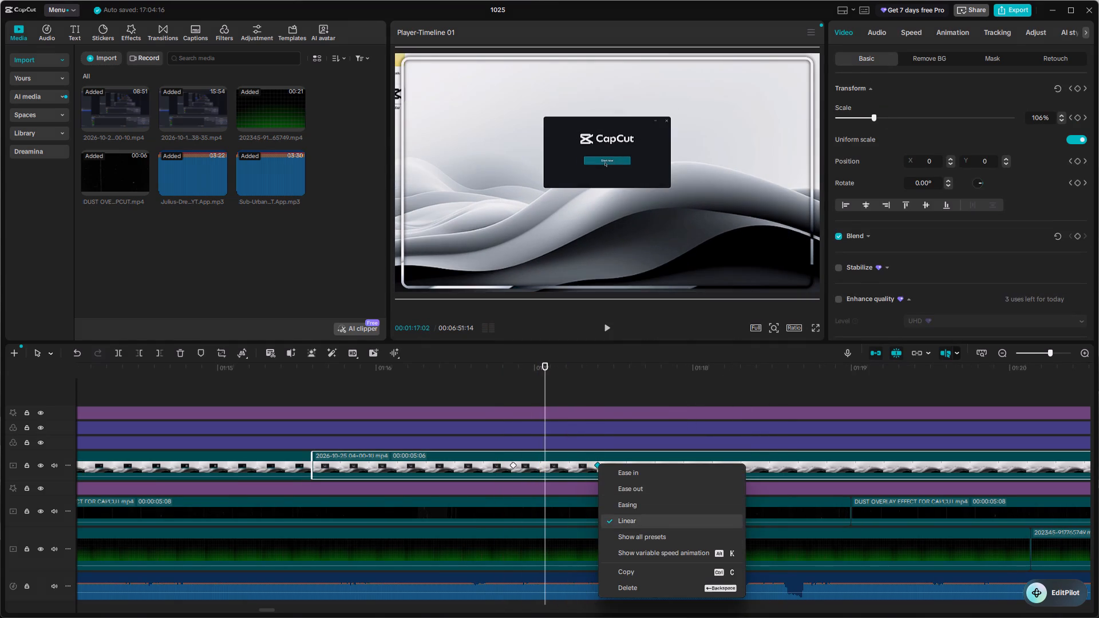
left_click(630, 531)
double_click(686, 573)
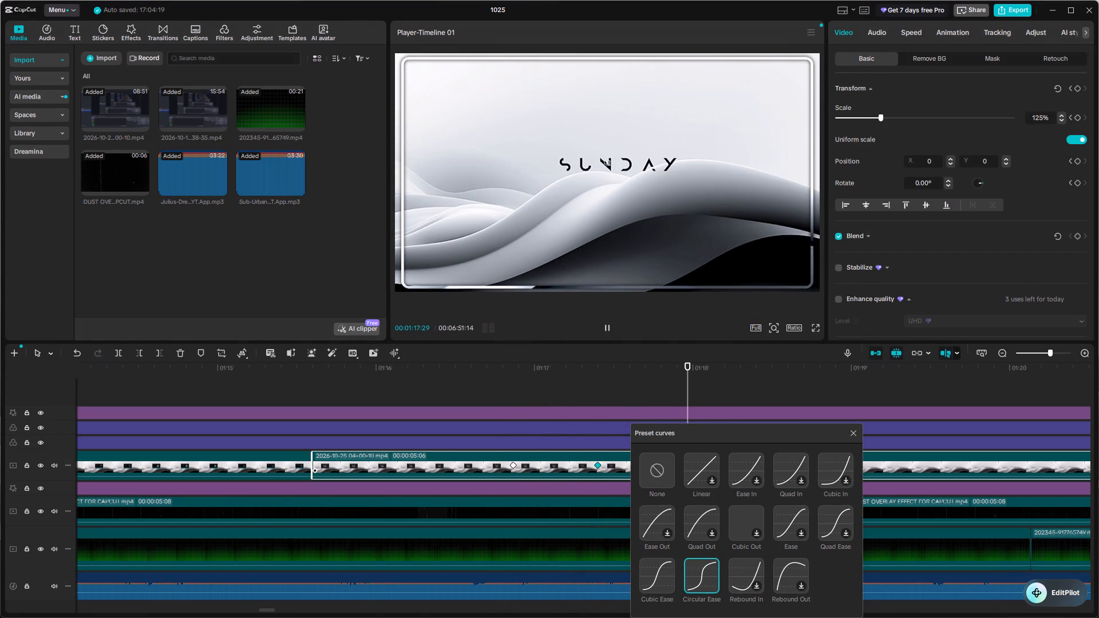
triple_click(487, 383)
key("space")
left_click(845, 439)
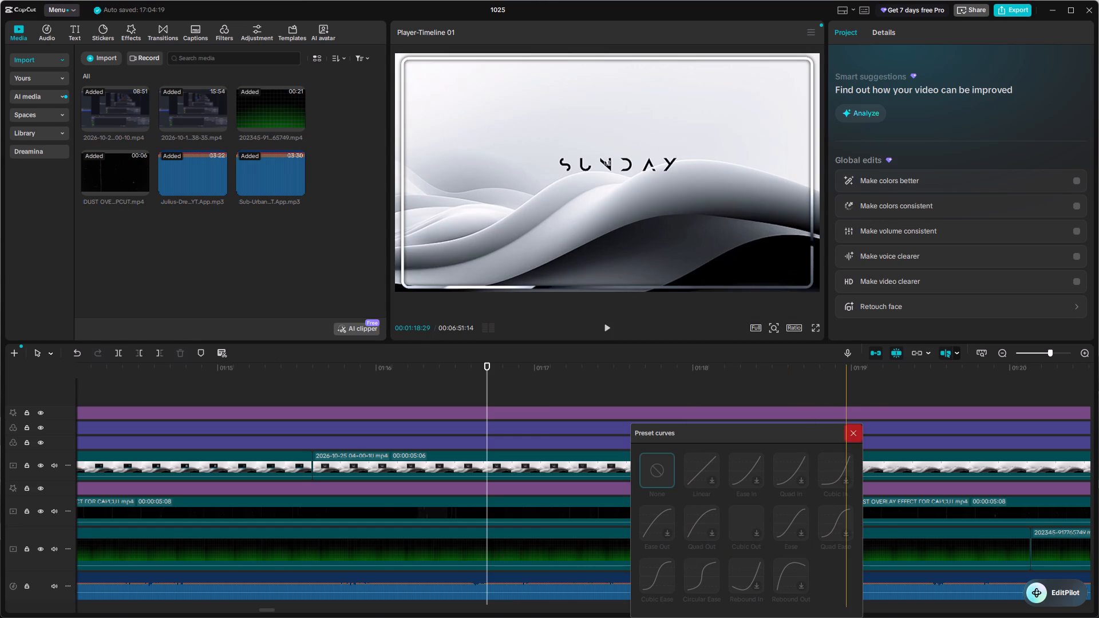
Play back the retimed, eased zoom-in on the finished-installer clip.
key("space")
key("space")
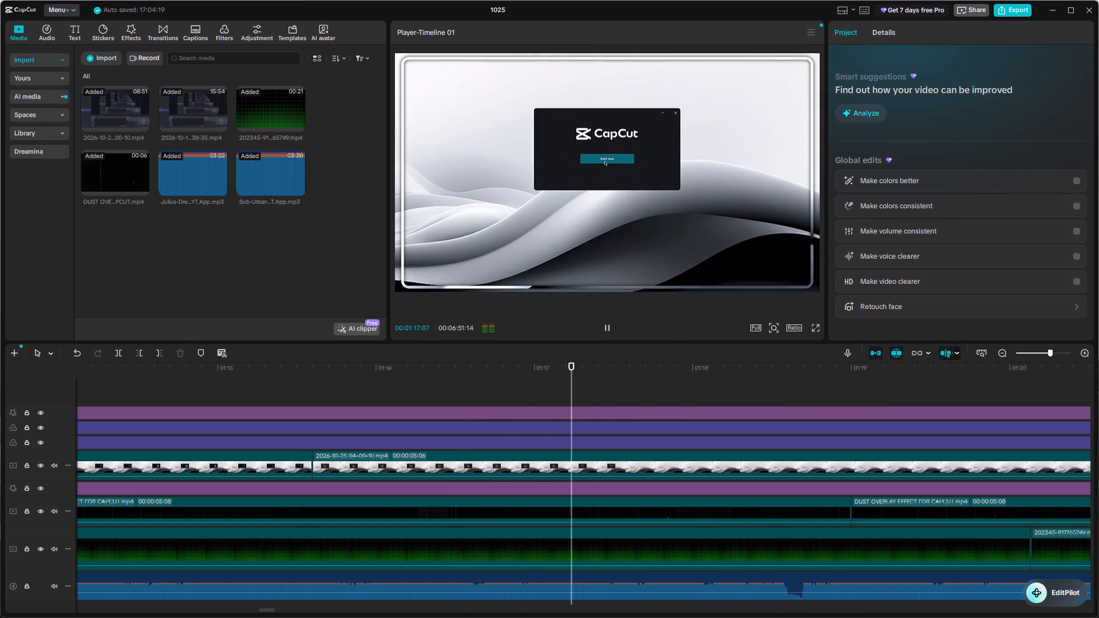
left_click(533, 461)
scroll(533, 461, "down", 7, "ctrl")
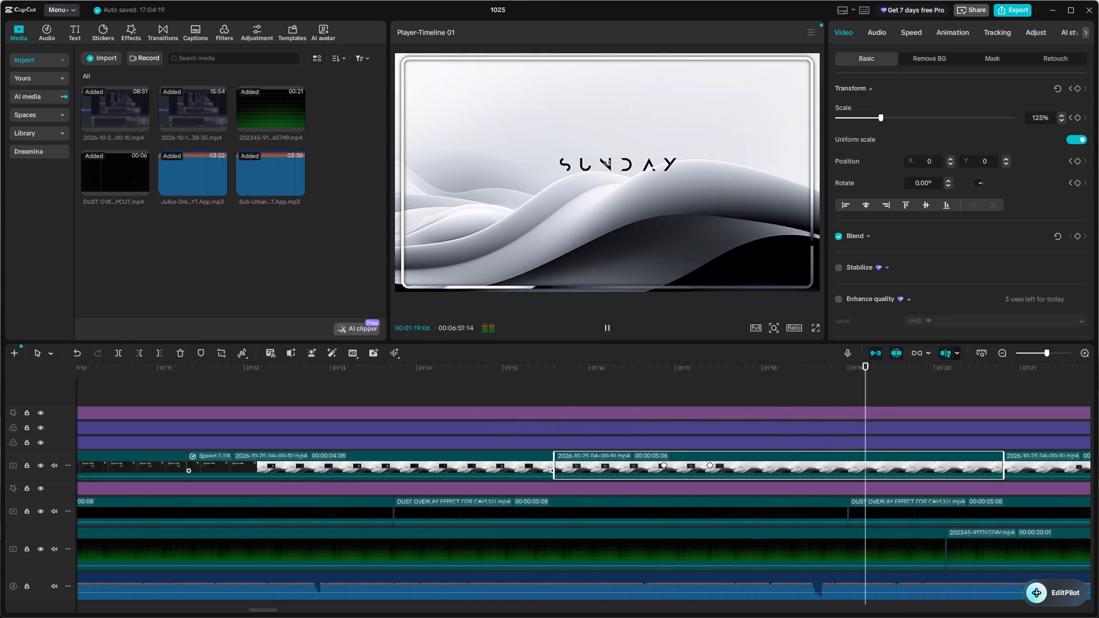
key("space")
scroll(624, 473, "down", 9, "ctrl")
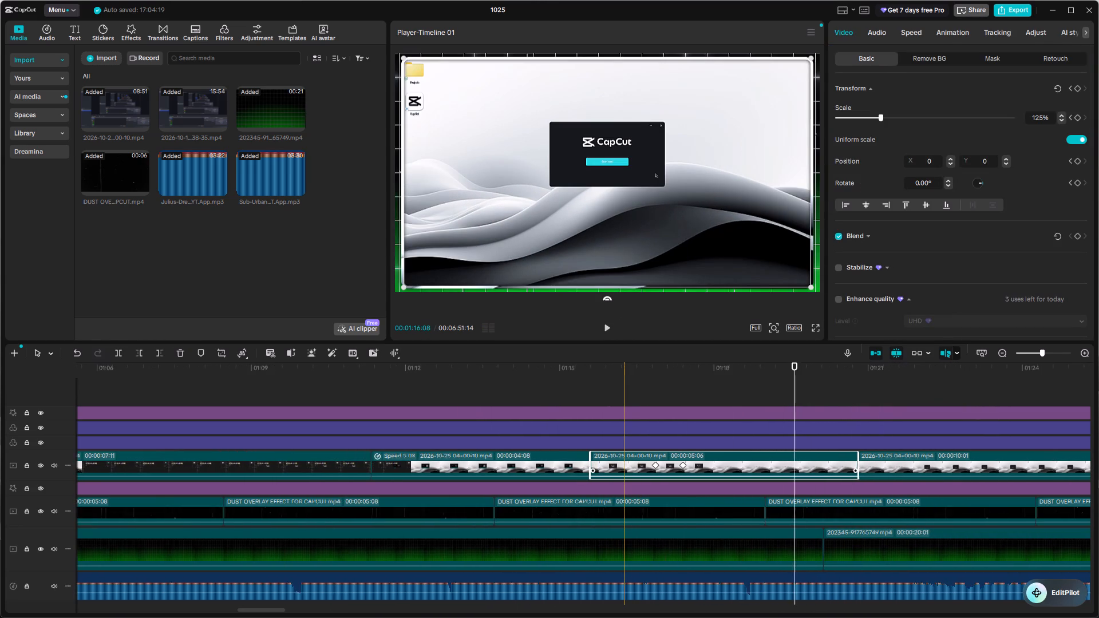
scroll(624, 473, "down", 3, "ctrl")
Review the finished-installer clip from its start, through the zoom-in, to the cut with the 10-second clip.
left_click(624, 401)
left_click_drag(624, 401, 600, 401)
key("space")
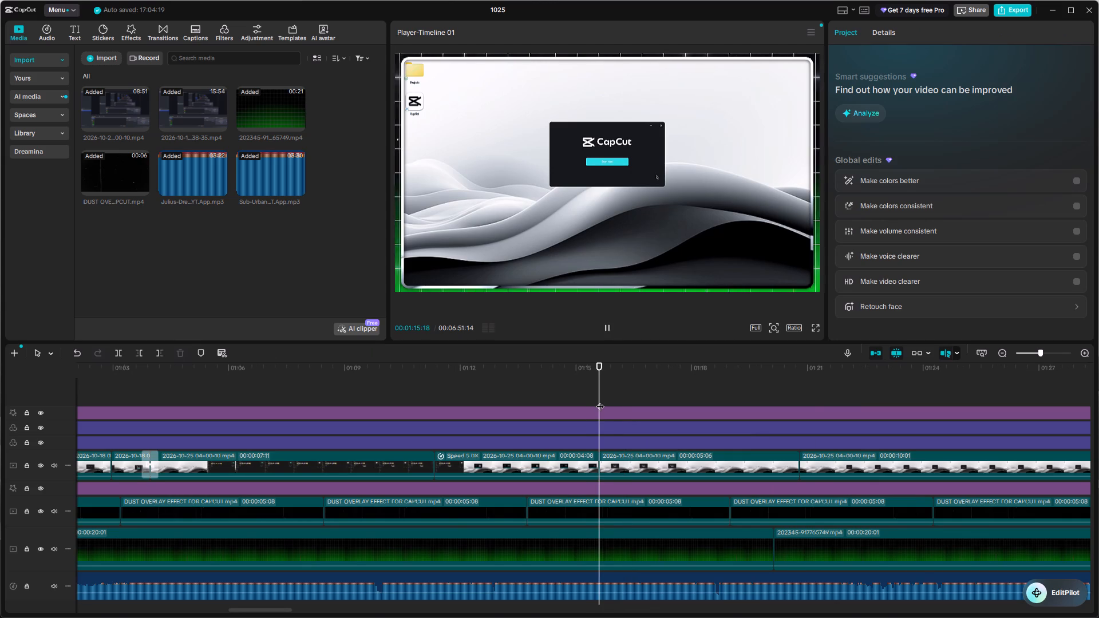
key("space")
key("space")
scroll(656, 435, "up", 5, "ctrl")
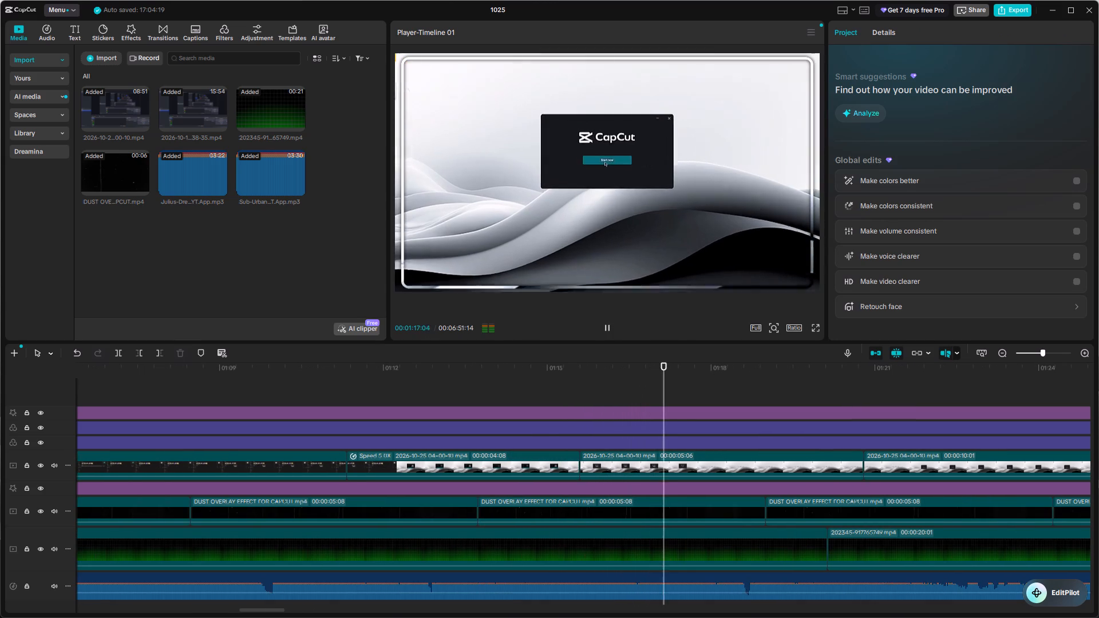
scroll(656, 435, "up", 3, "ctrl")
scroll(656, 435, "left", 1)
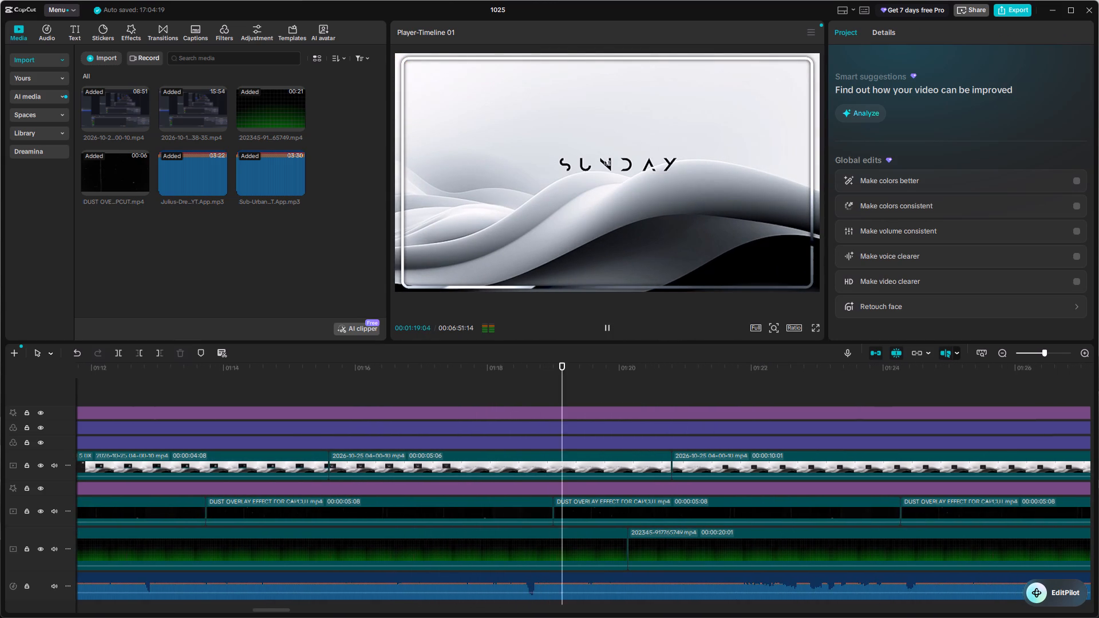
left_click(568, 458)
key("space")
key("space")
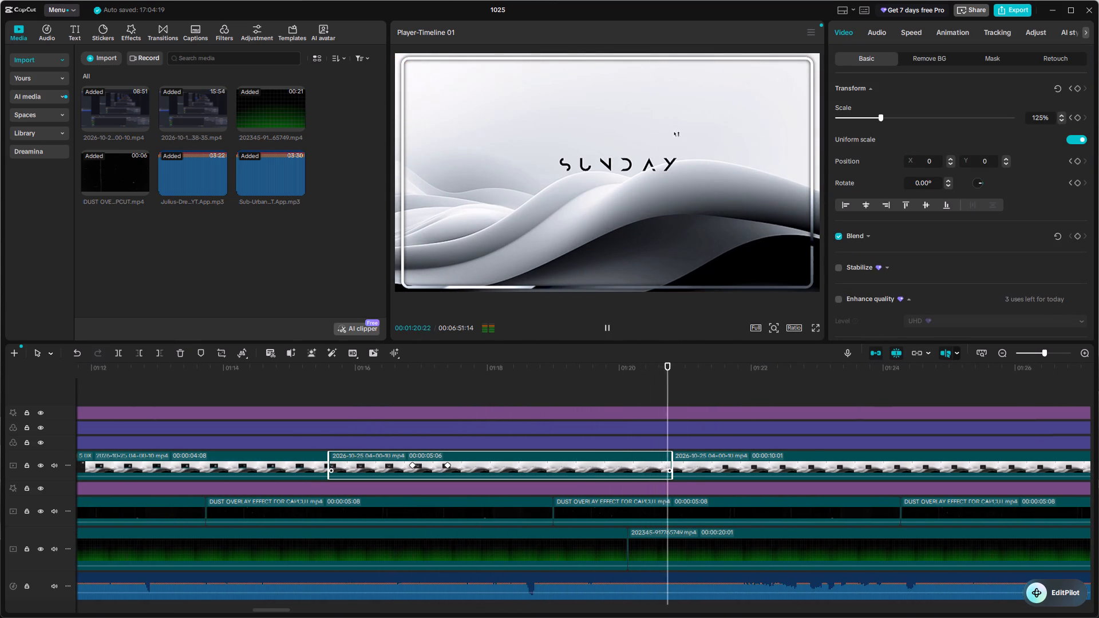
Find where the zoom-out should begin on the finished-installer clip and add a transform keyframe at 01:19:00.
left_click(701, 392)
left_click_drag(701, 392, 571, 437)
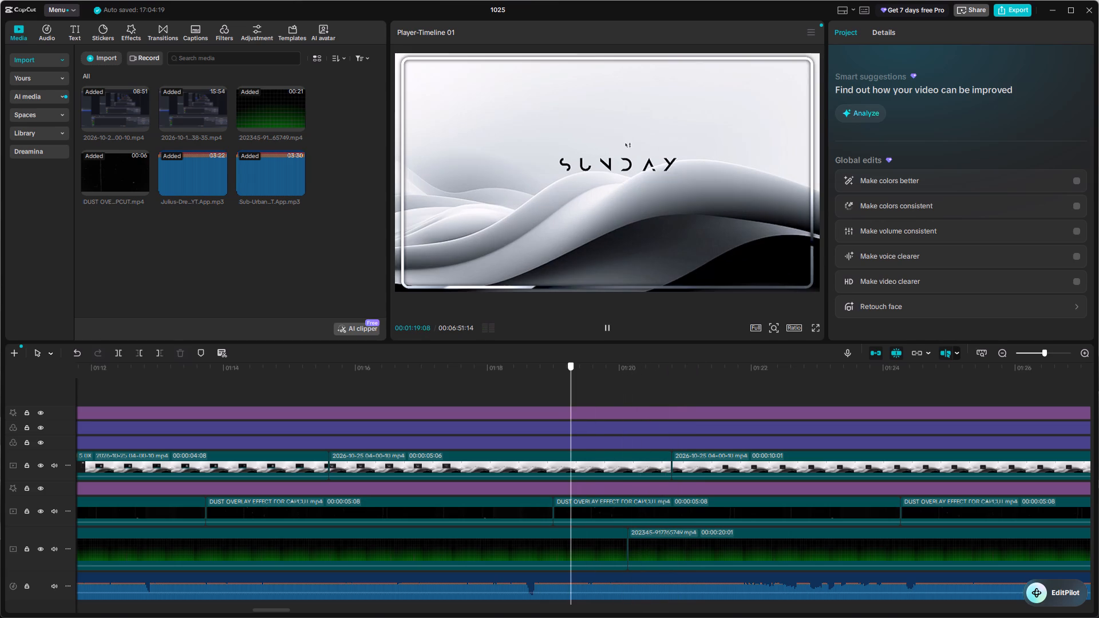
left_click_drag(571, 437, 603, 457)
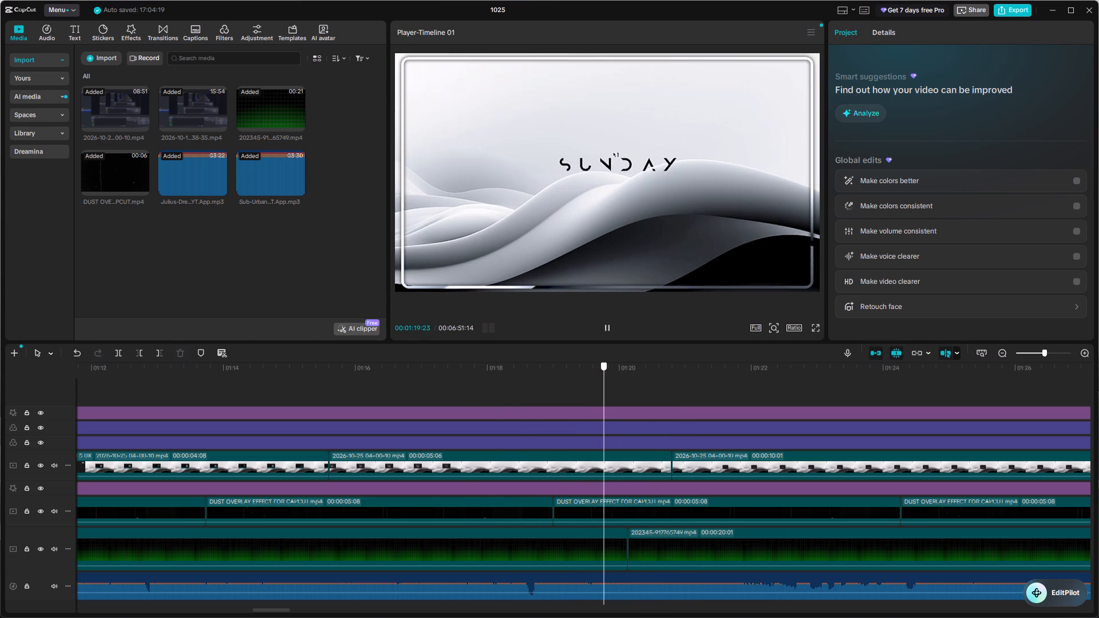
left_click_drag(603, 457, 548, 480)
left_click(548, 480)
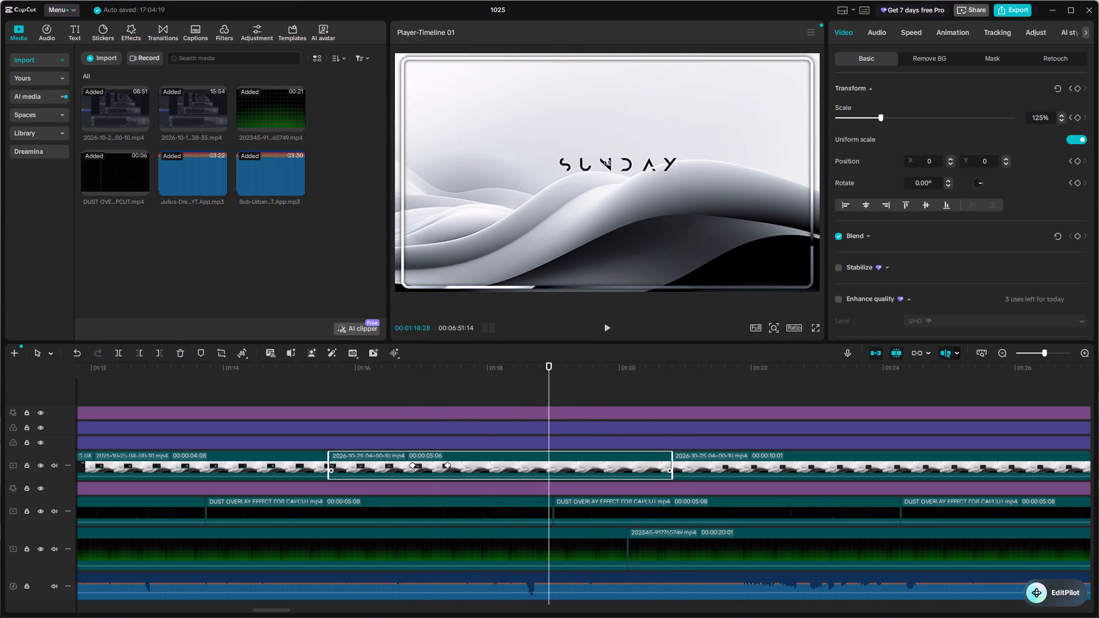
left_click(551, 389)
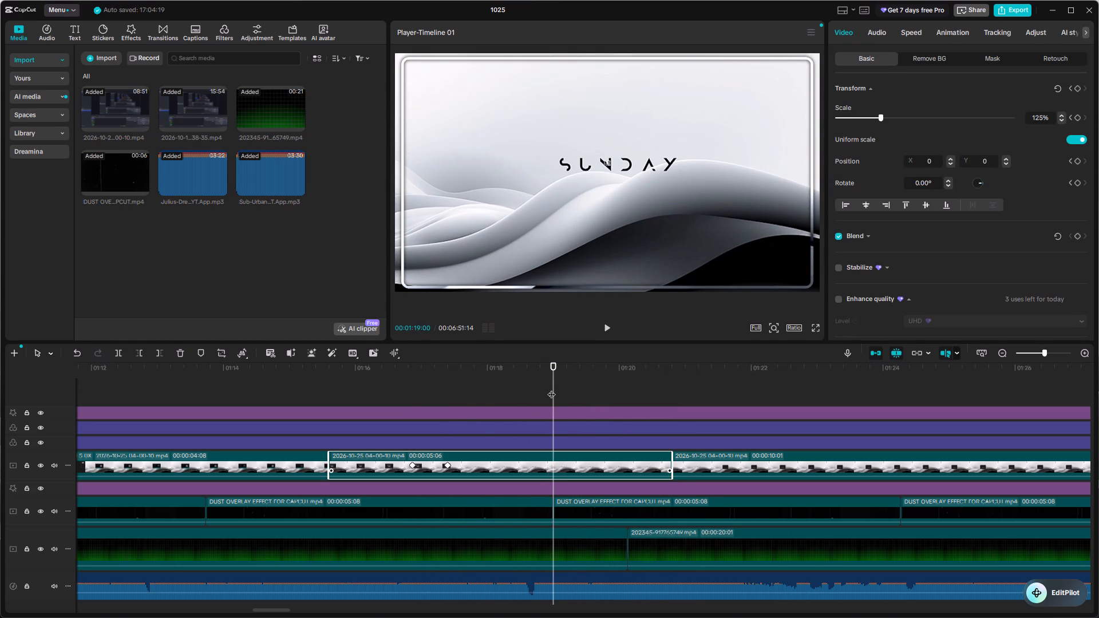
left_click(1076, 89)
left_click_drag(1046, 118, 851, 144)
Keyframe the full transform at 01:19:15 and set the scale to 96% there to create a zoom-out.
left_click_drag(555, 373, 569, 379)
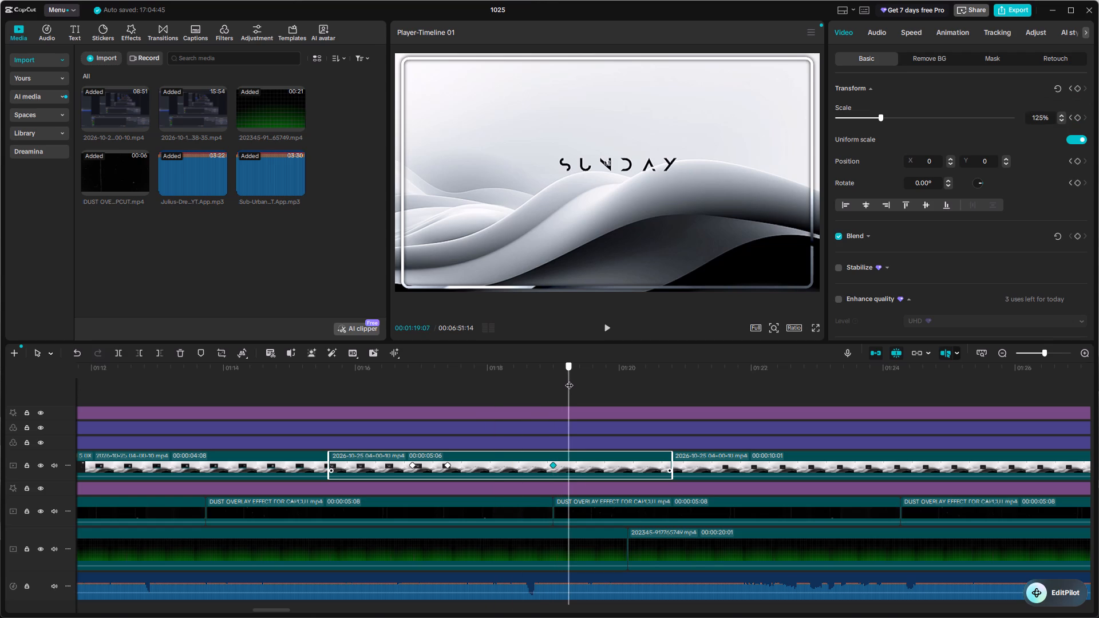
left_click_drag(569, 379, 586, 389)
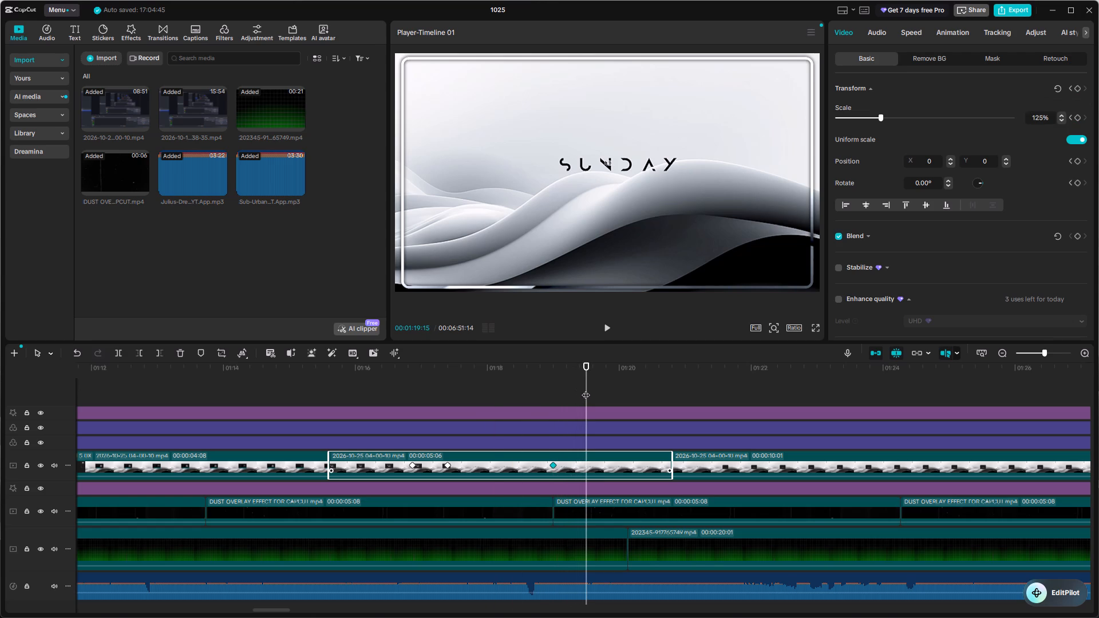
left_click(1077, 87)
left_click_drag(1043, 123, 904, 125)
key("BackSpace")
type("96")
key("Return")
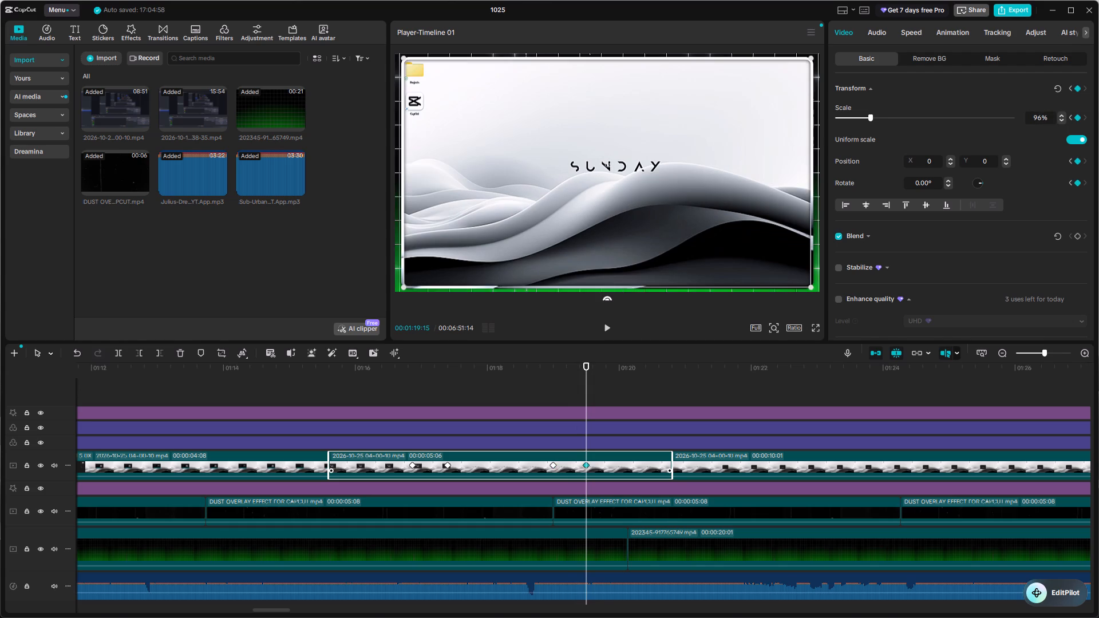
Apply the Circular Ease curve to the 96% zoom-out keyframe at 01:19:15.
right_click(586, 465)
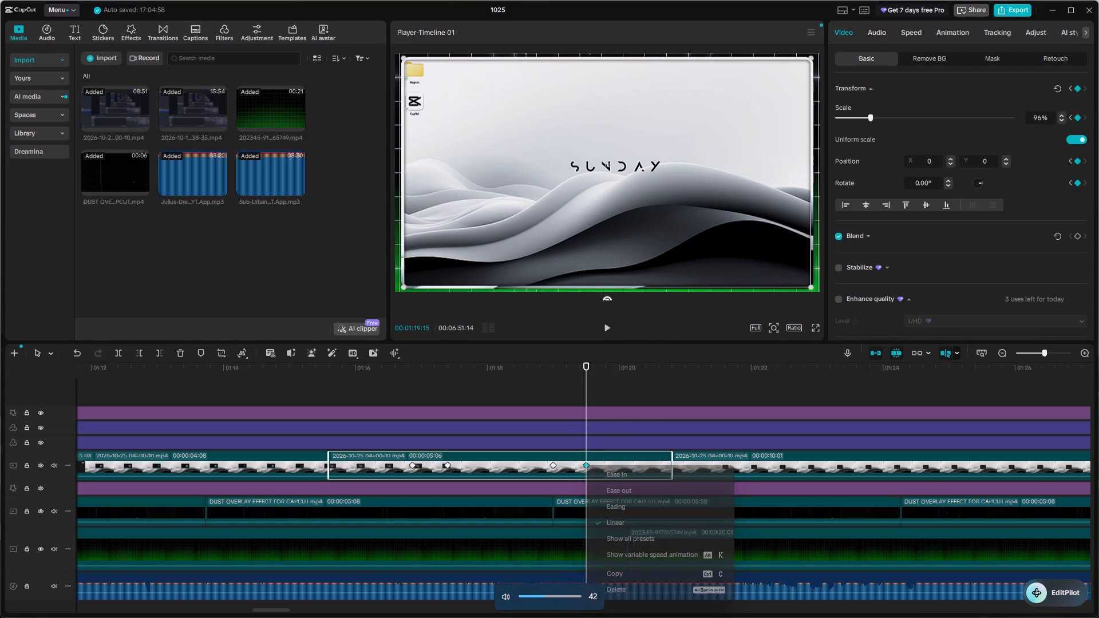
left_click(626, 532)
double_click(701, 573)
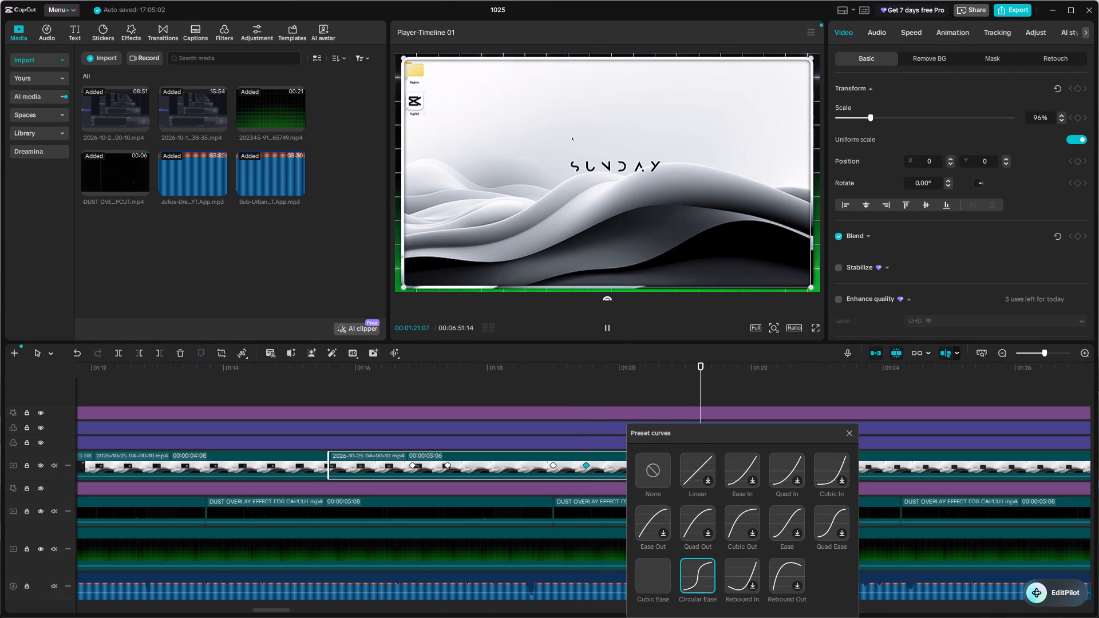
left_click(849, 439)
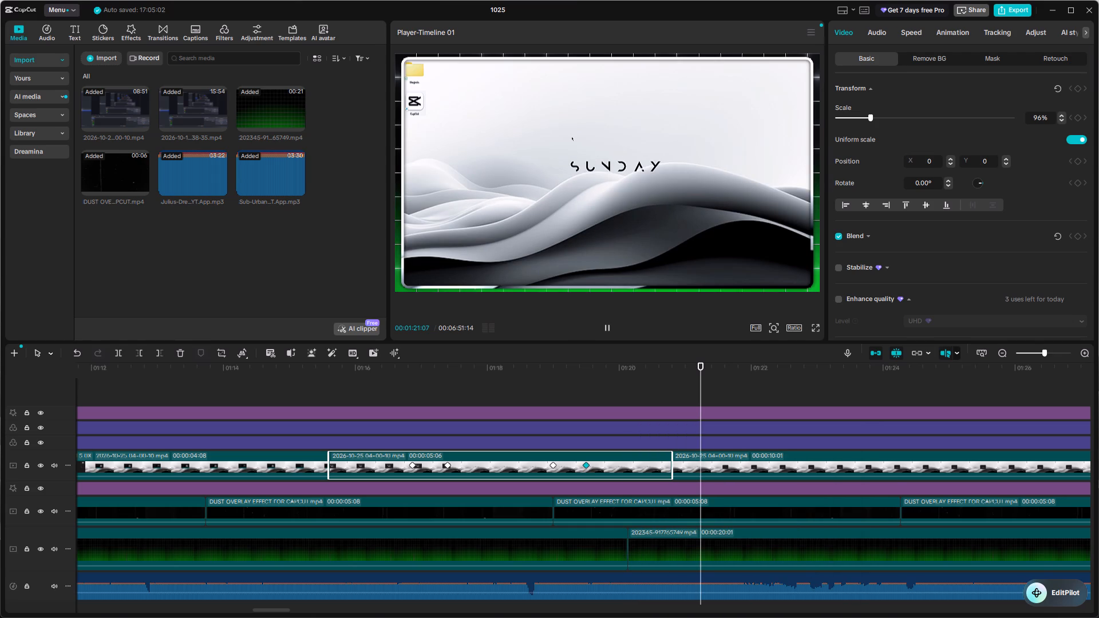
Play back the eased zoom-out and the start of the following 10-second clip with the small dark window.
left_click(510, 390)
key("space")
key("space")
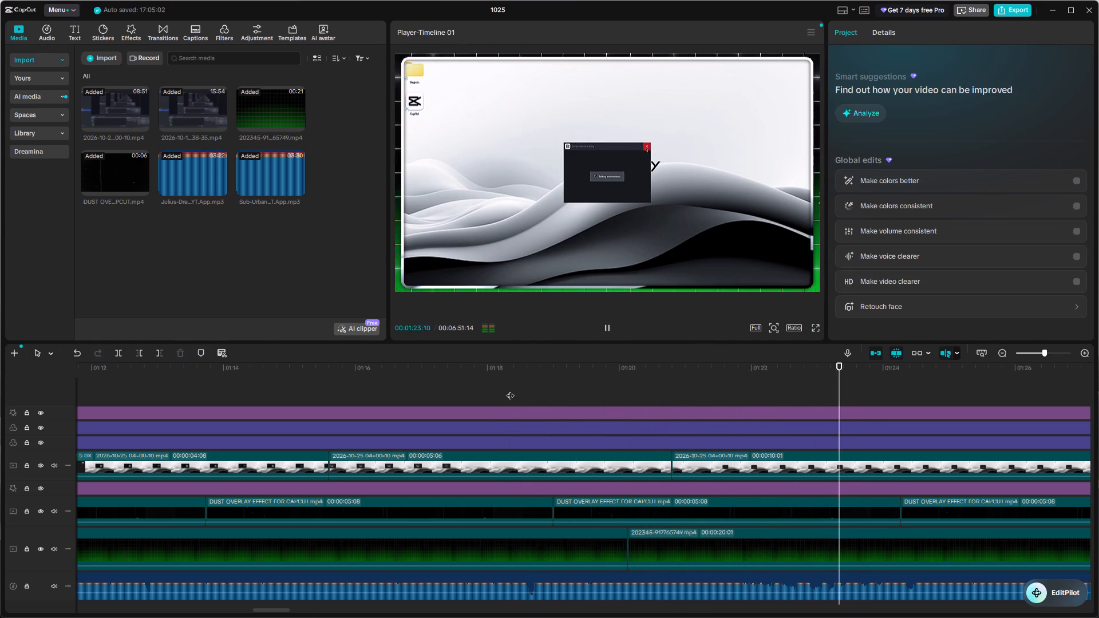
left_click(521, 376)
left_click_drag(521, 376, 469, 395)
key("space")
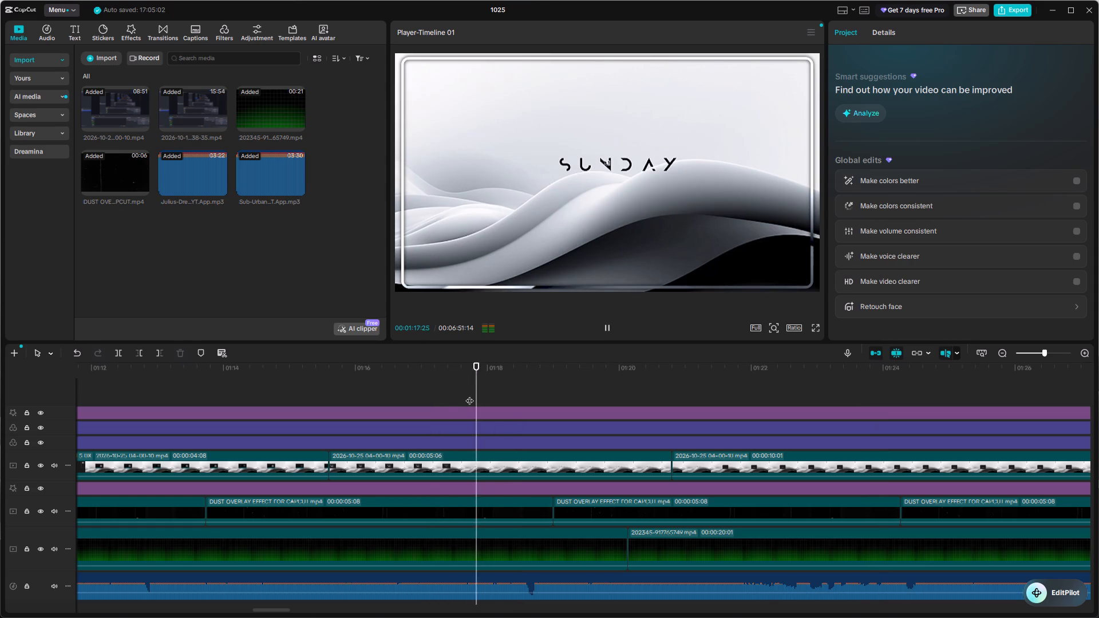
scroll(564, 450, "up", 2, "ctrl")
scroll(564, 450, "left", 1)
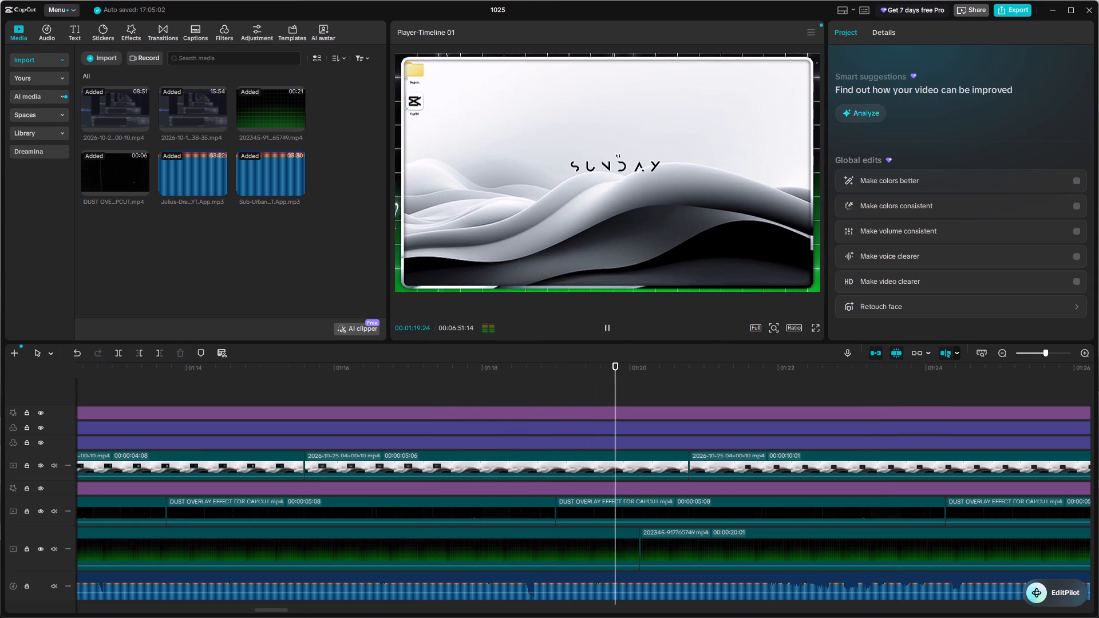
scroll(564, 450, "down", 2, "ctrl")
scroll(564, 450, "left", 1)
left_click(564, 450)
key("space")
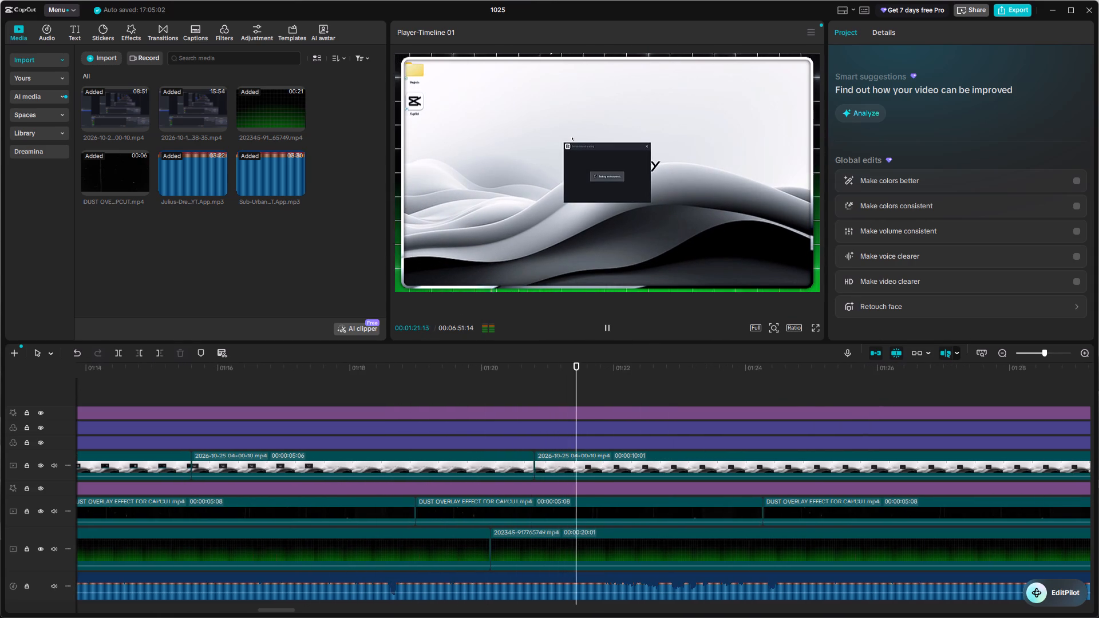
key("space")
key("space")
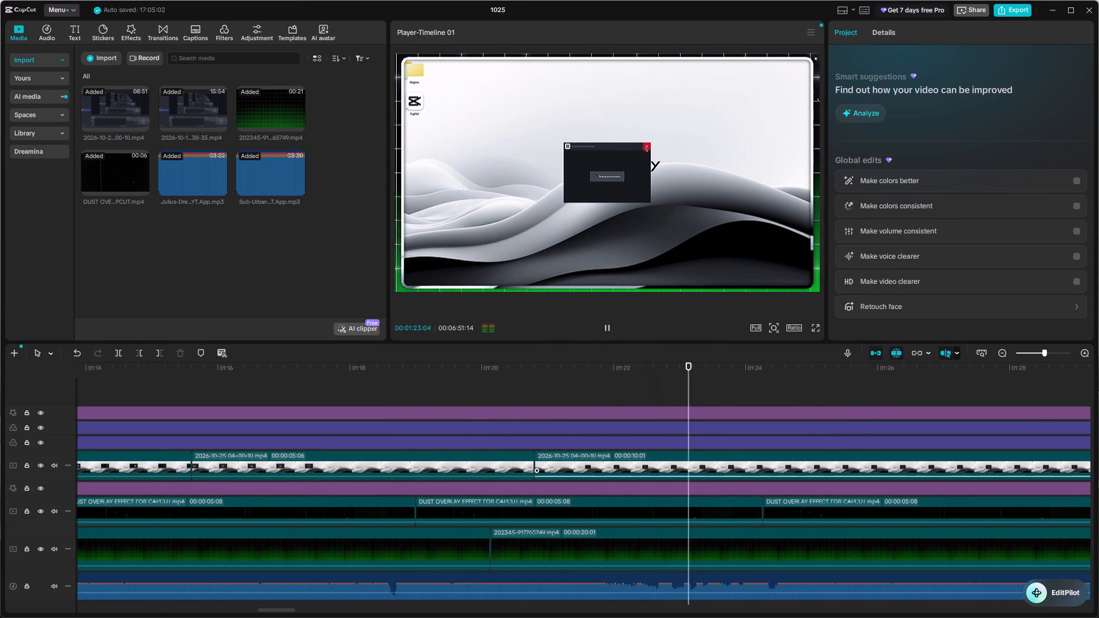
scroll(654, 477, "up", 2, "ctrl")
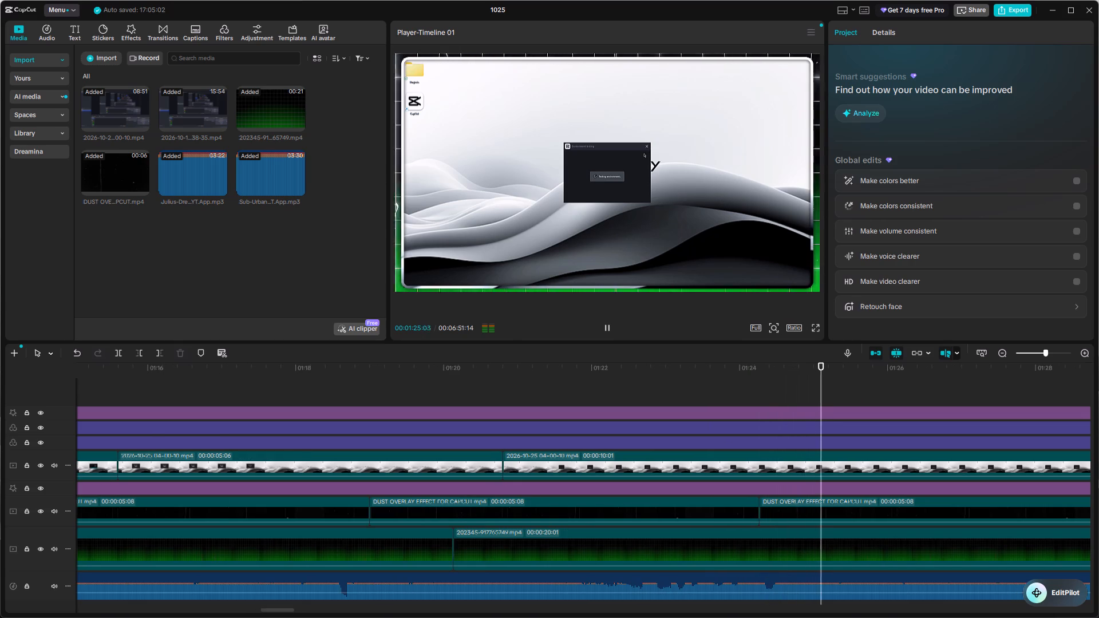
Find where the small dark window appears on the 10-second clip and add a transform keyframe at 01:21:09.
left_click(706, 373)
left_click_drag(706, 373, 516, 395)
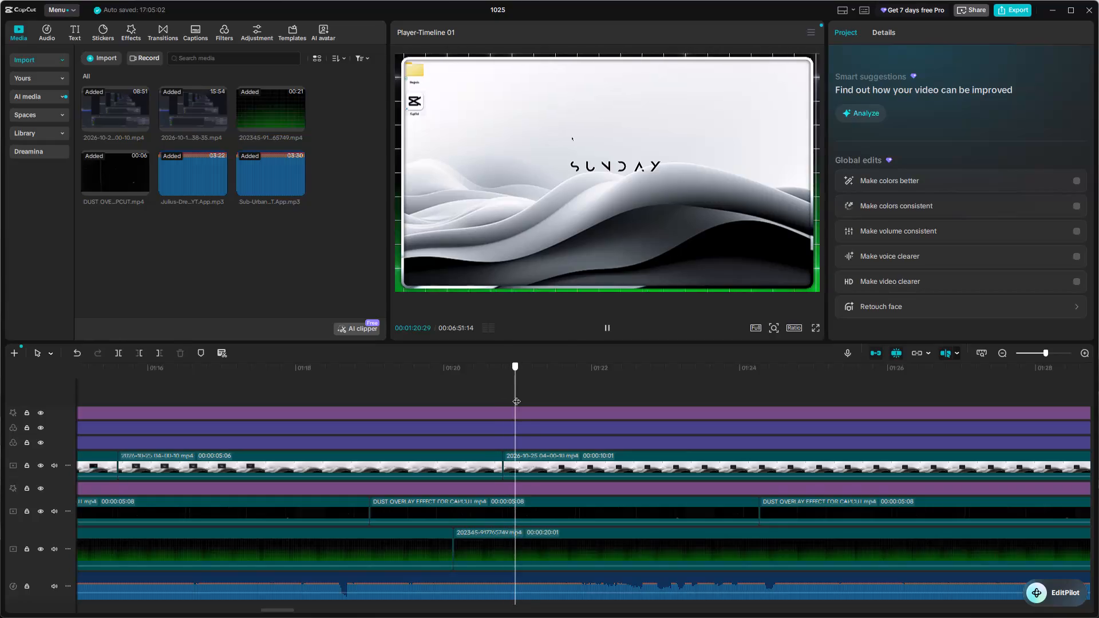
left_click_drag(516, 395, 548, 398)
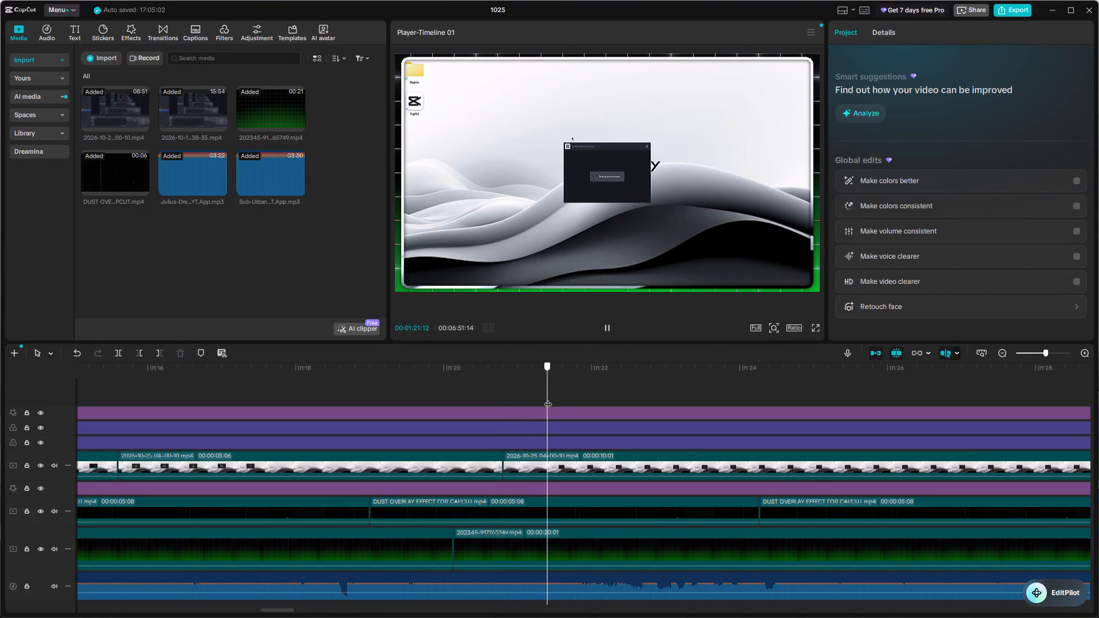
left_click_drag(548, 398, 540, 393)
left_click(563, 478)
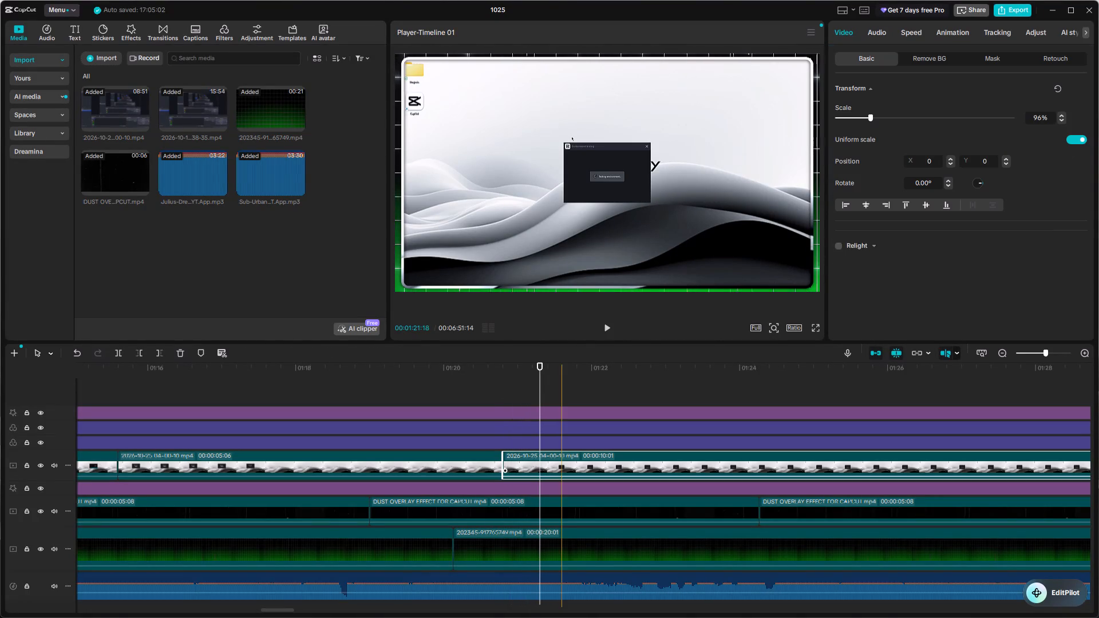
left_click(1081, 93)
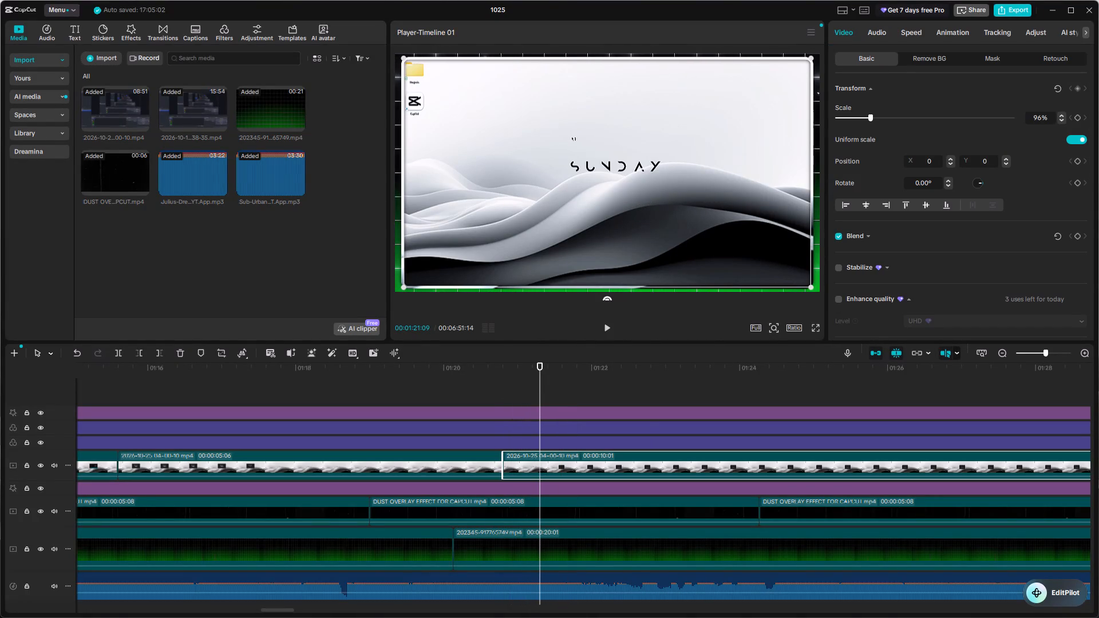
left_click(1080, 92)
left_click(1079, 89)
Keyframe the full transform at 01:21:19 and set the scale to 125% there to create a zoom-in.
left_click_drag(542, 373, 555, 376)
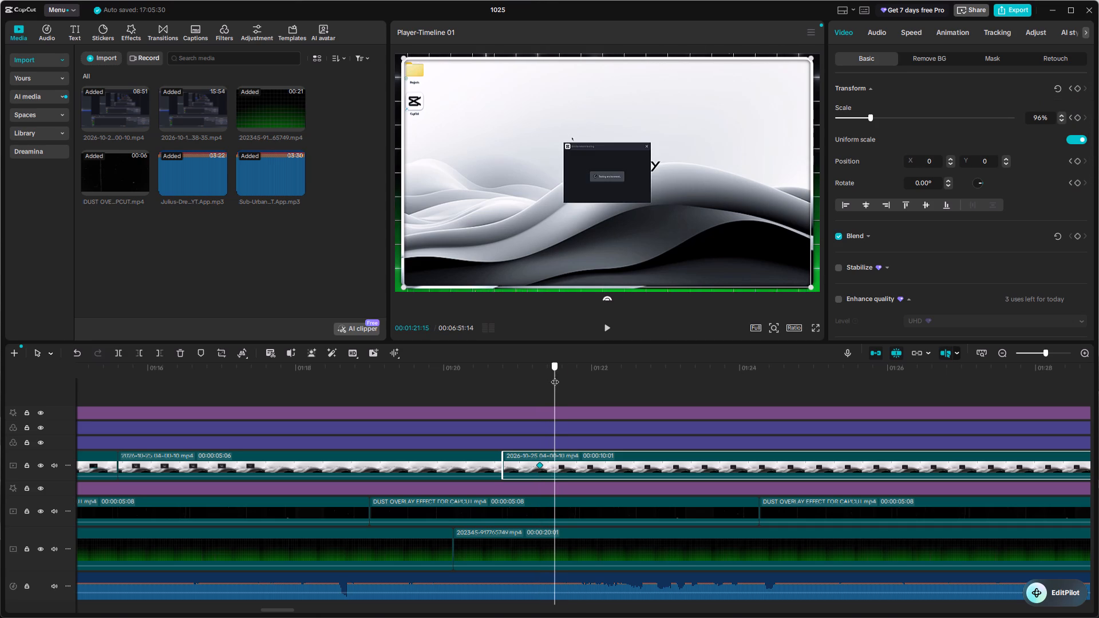
left_click_drag(555, 376, 564, 381)
left_click(1078, 92)
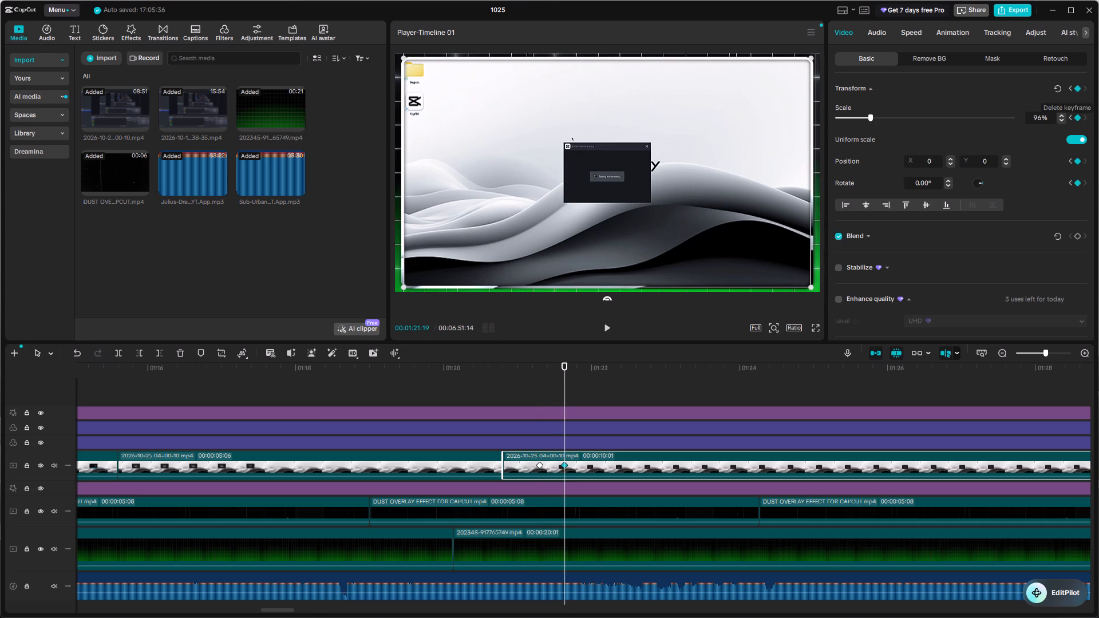
left_click_drag(1043, 120, 918, 138)
key("BackSpace")
type("125")
key("Return")
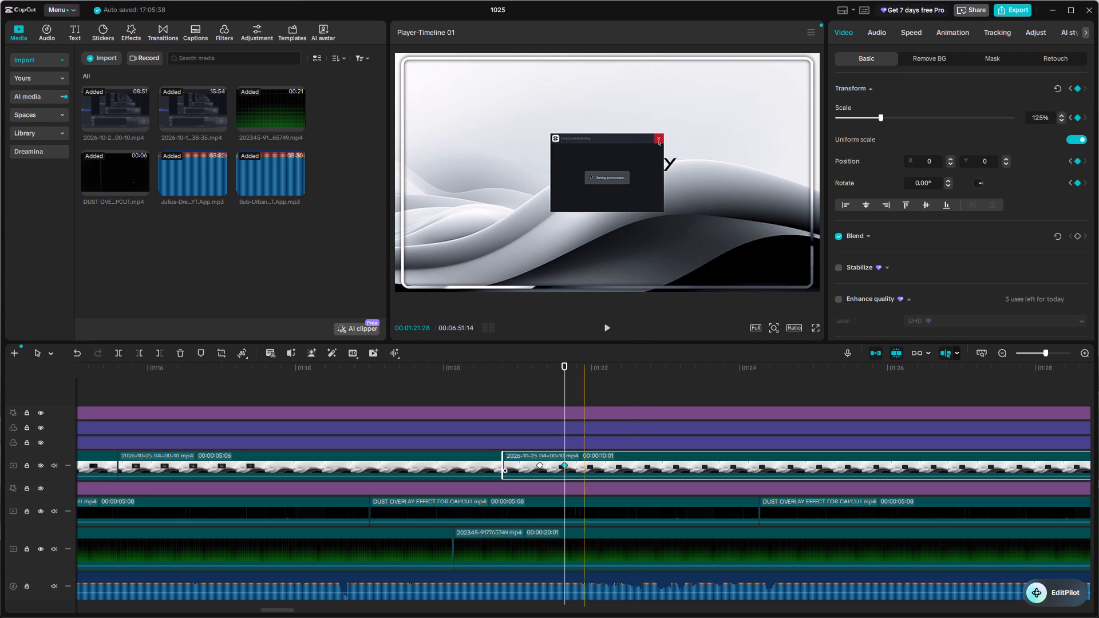
Apply an easing curve from the full preset list to the 125% zoom-in keyframe at 01:21:19.
right_click(566, 466)
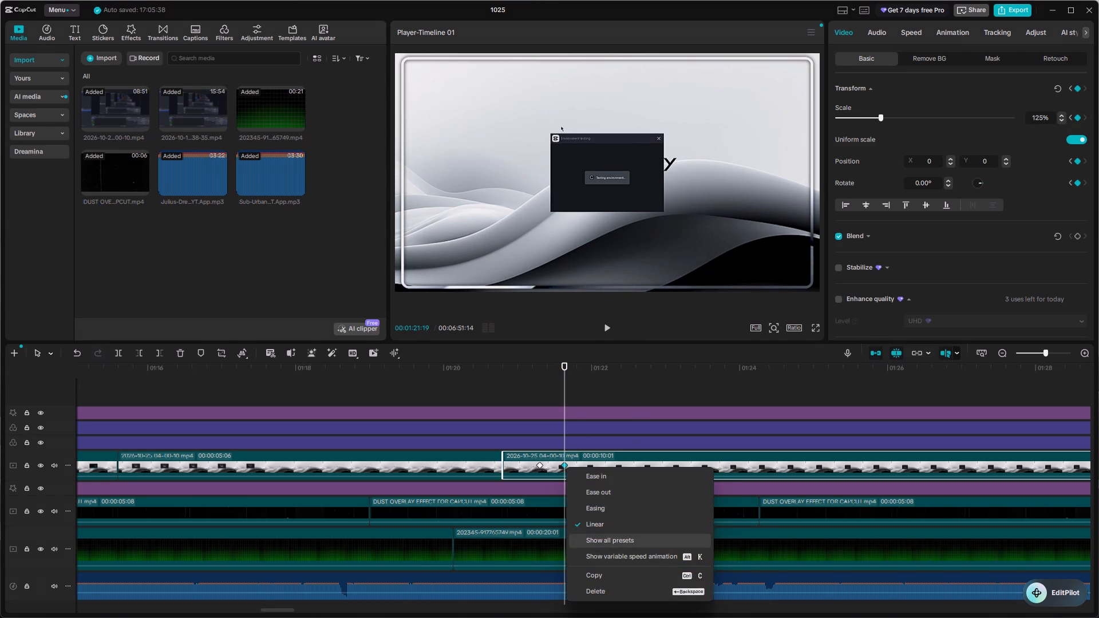
left_click(627, 540)
left_click(709, 583)
left_click(849, 432)
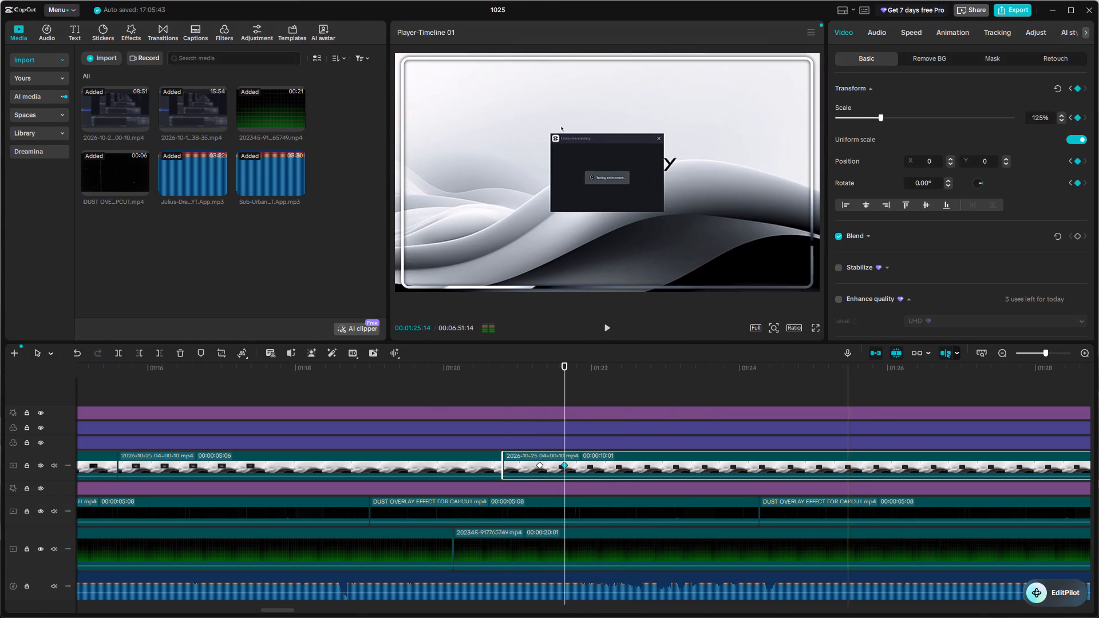
Replay the eased zoom-in on the dark window around 01:21 to check its motion and timing.
left_click(530, 393)
key("space")
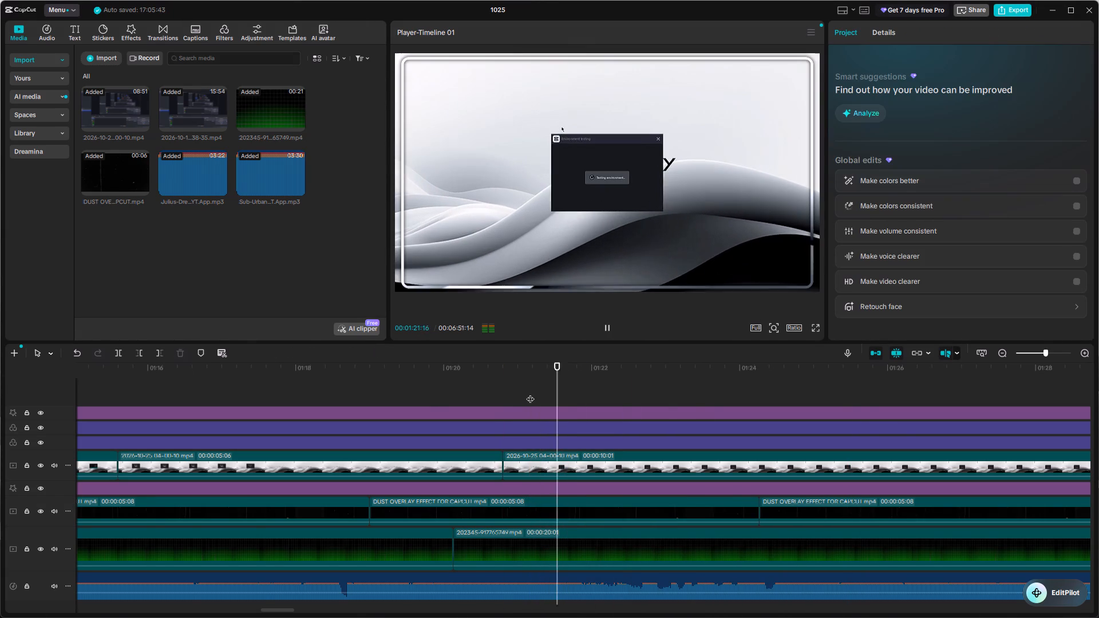
key("space")
key("space")
key("space")
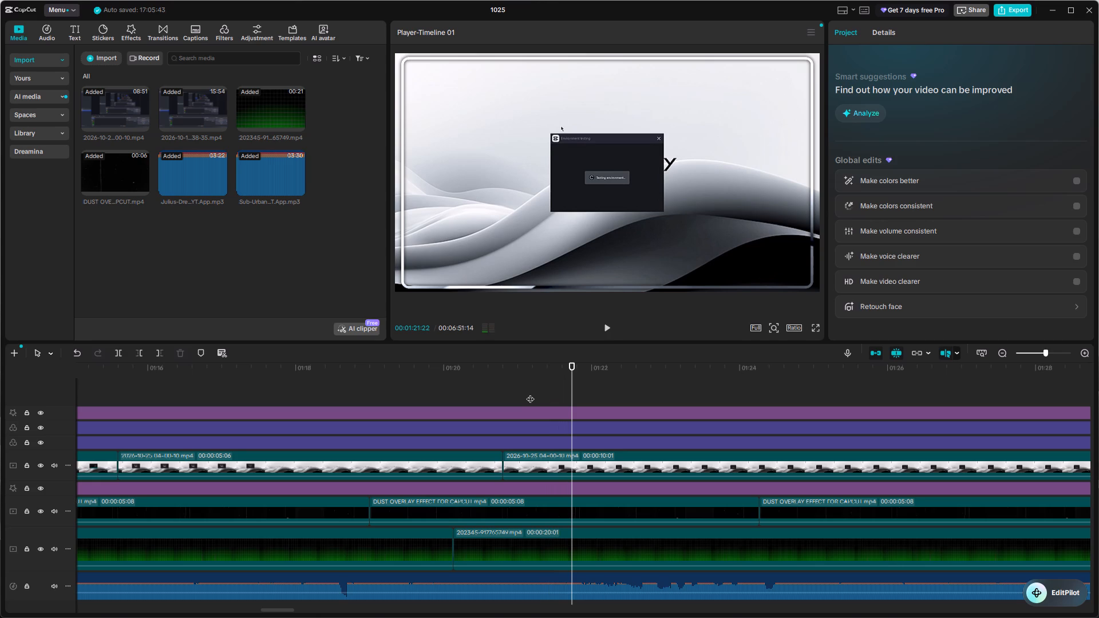
key("space")
left_click(634, 463)
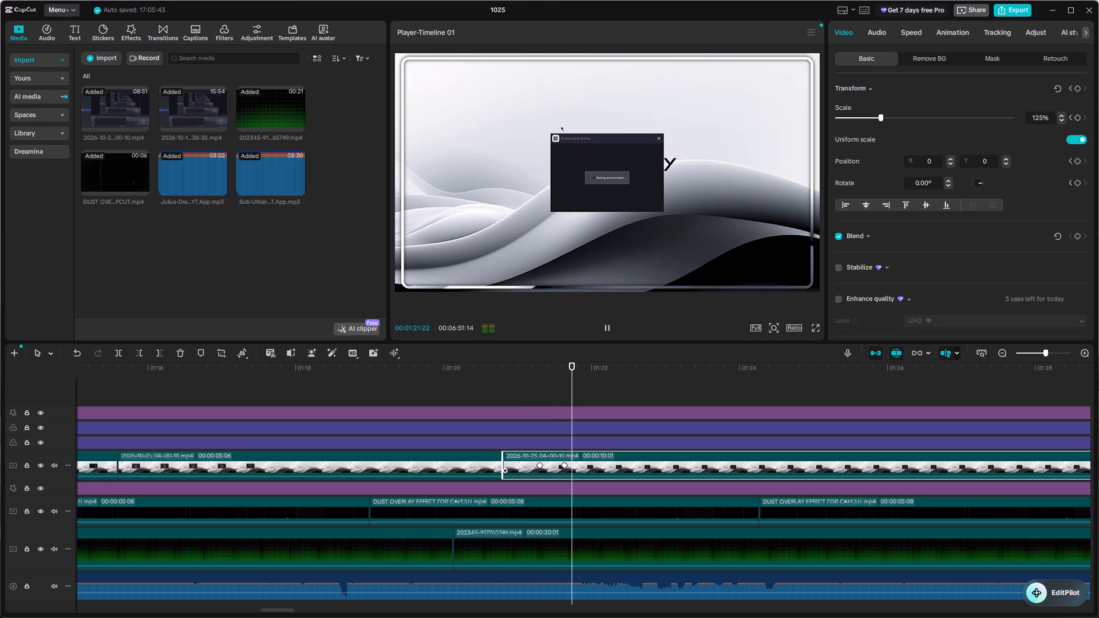
key("space")
left_click(584, 361)
left_click_drag(584, 361, 549, 397)
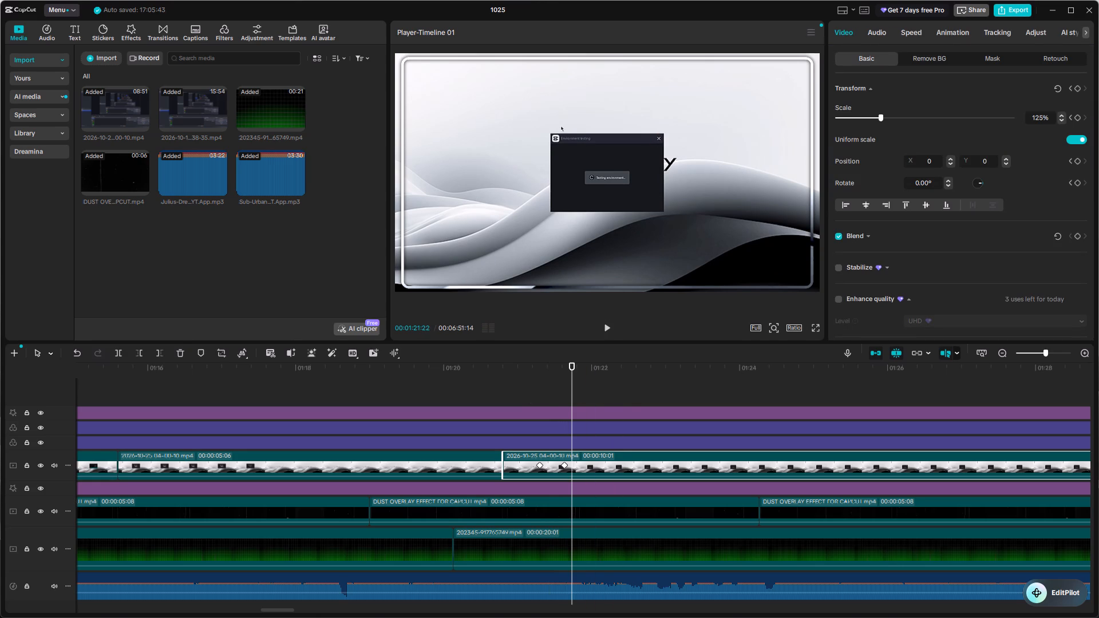
triple_click(549, 397)
key("space")
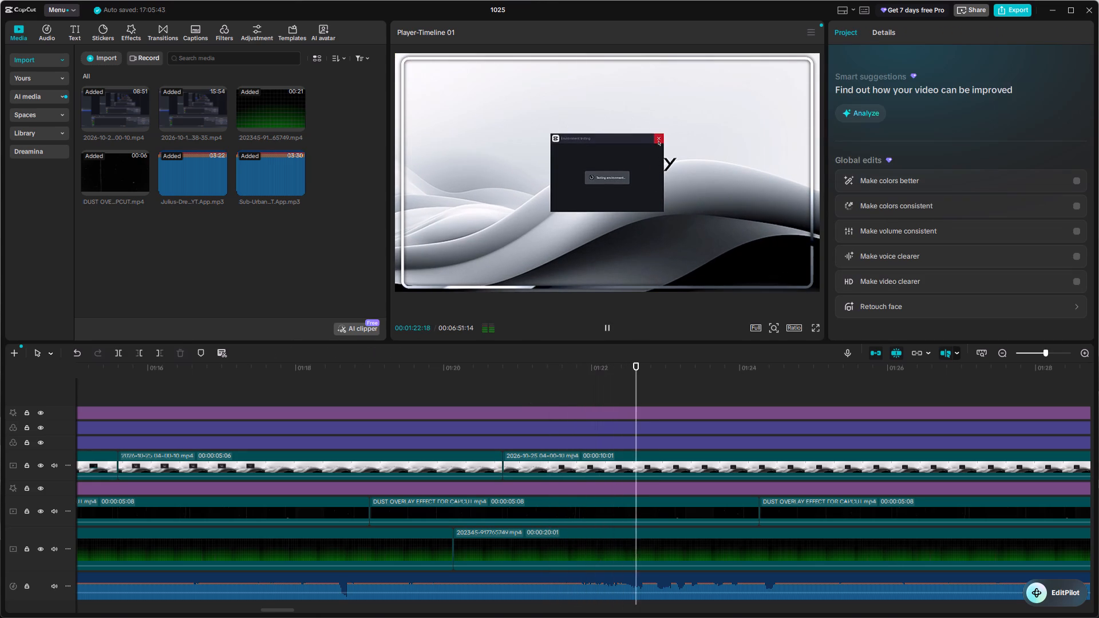
Play through the rest of the 10-second clip and review its cut to the 39-second clip.
scroll(667, 442, "up", 4, "ctrl")
scroll(667, 442, "left", 1)
scroll(725, 494, "left", 1)
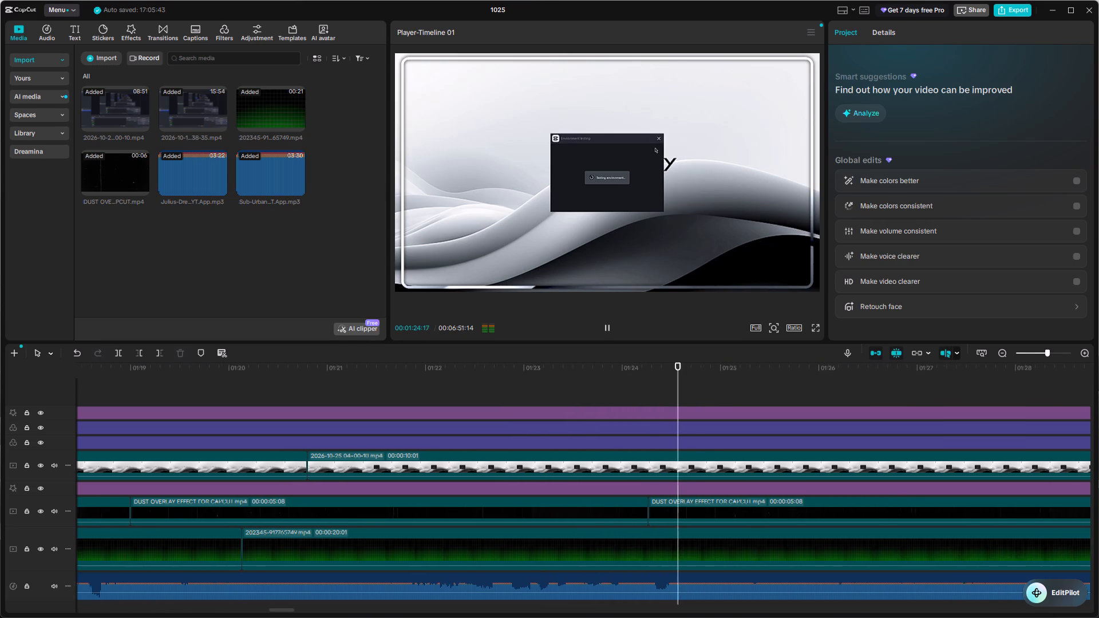
scroll(725, 494, "left", 1)
left_click(700, 474)
scroll(792, 484, "left", 1)
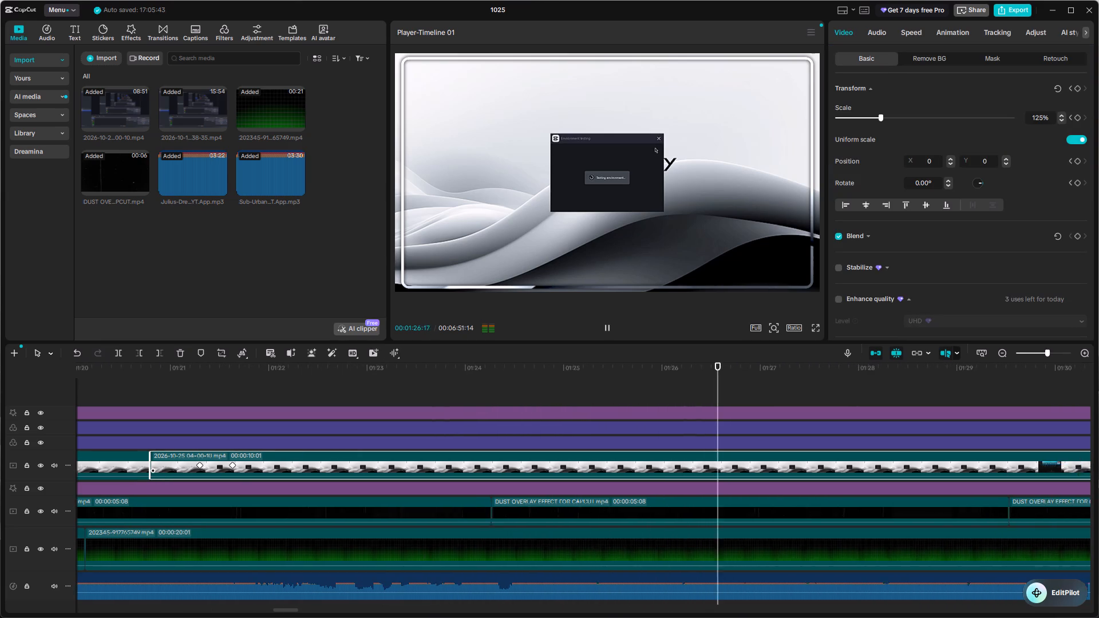
scroll(792, 484, "left", 2)
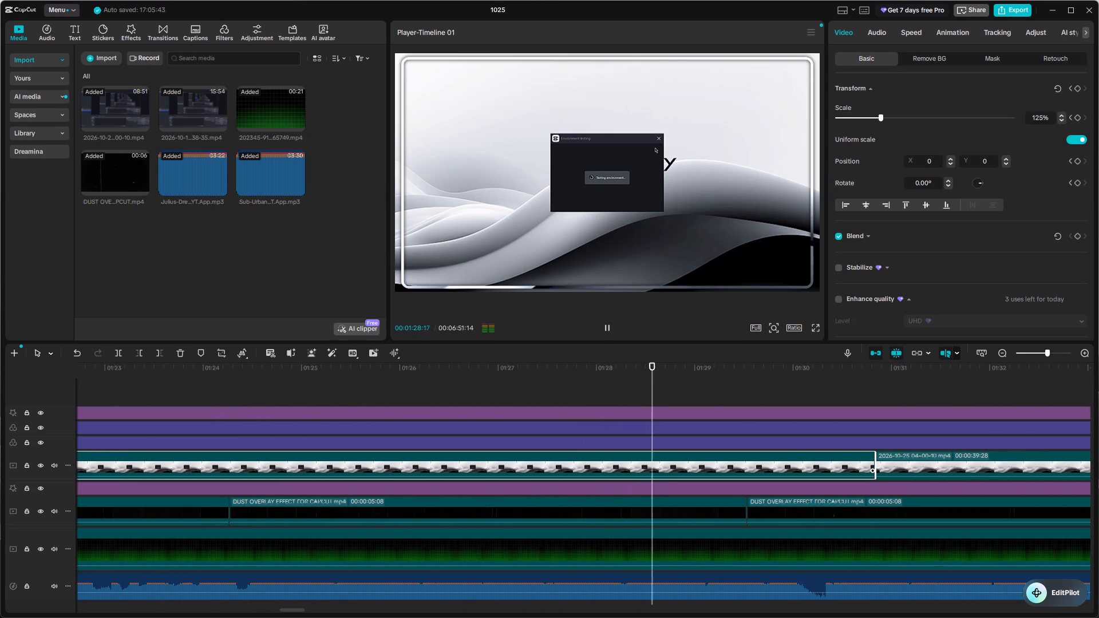
scroll(772, 462, "down", 7, "ctrl")
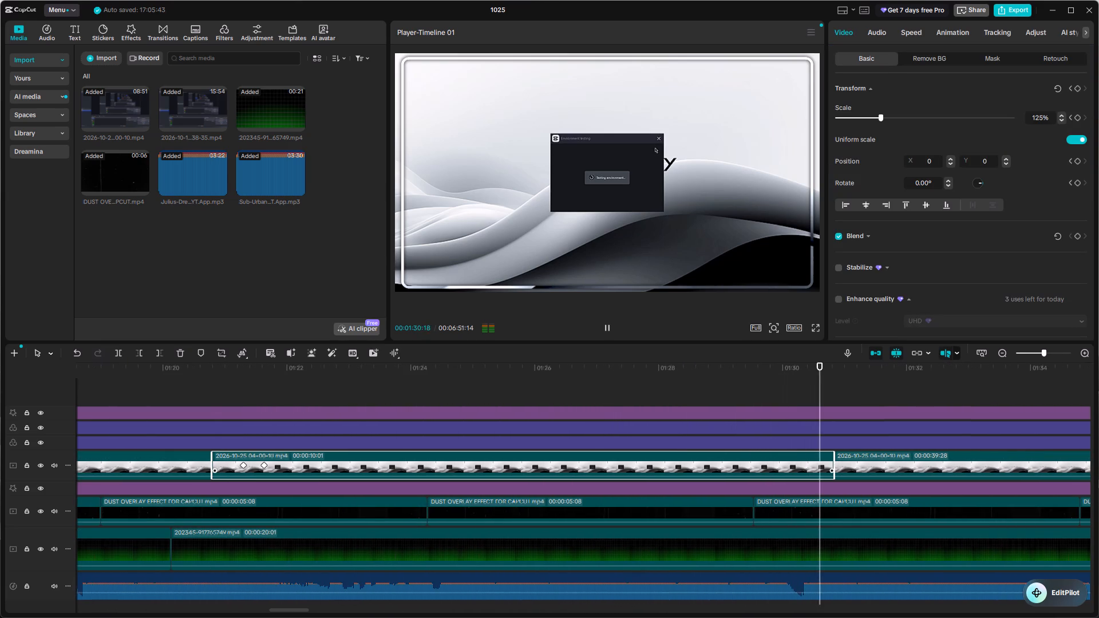
scroll(772, 462, "down", 3, "ctrl")
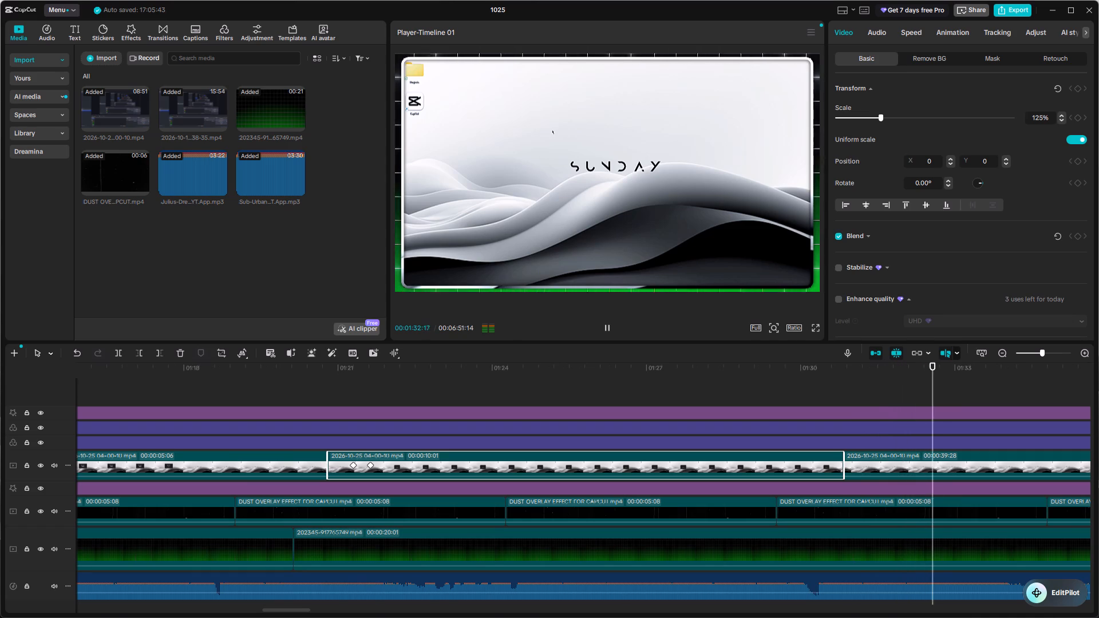
left_click(852, 394)
left_click_drag(852, 394, 825, 412)
key("space")
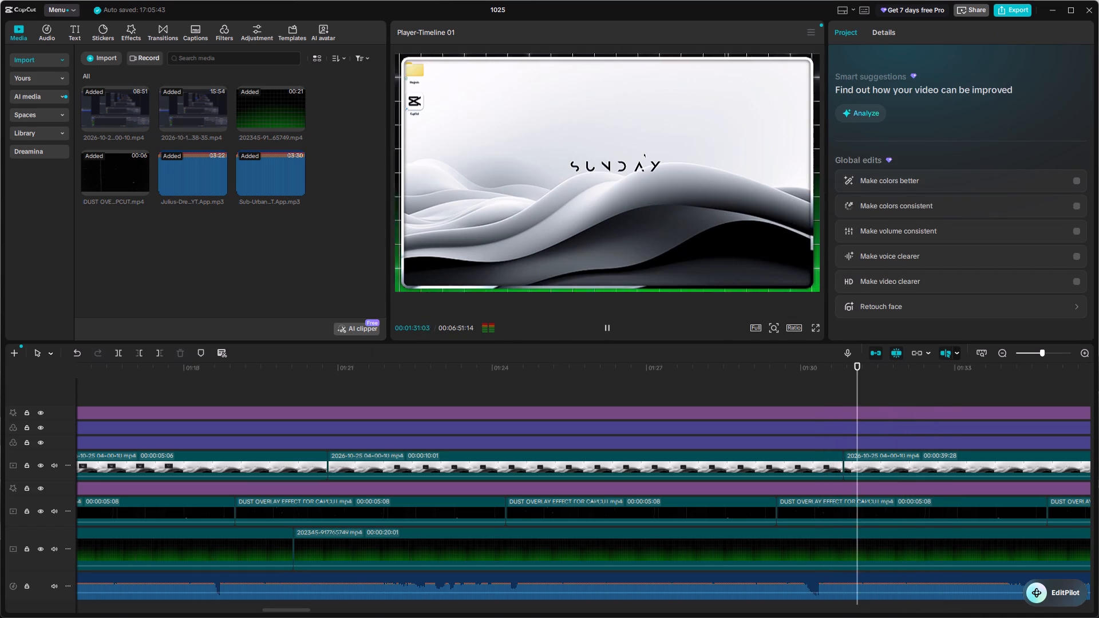
Play back the opening of the 39-second clip from the empty desktop to the CapCut home window.
scroll(825, 412, "up", 3, "ctrl")
scroll(825, 412, "left", 2)
scroll(825, 412, "up", 2, "ctrl")
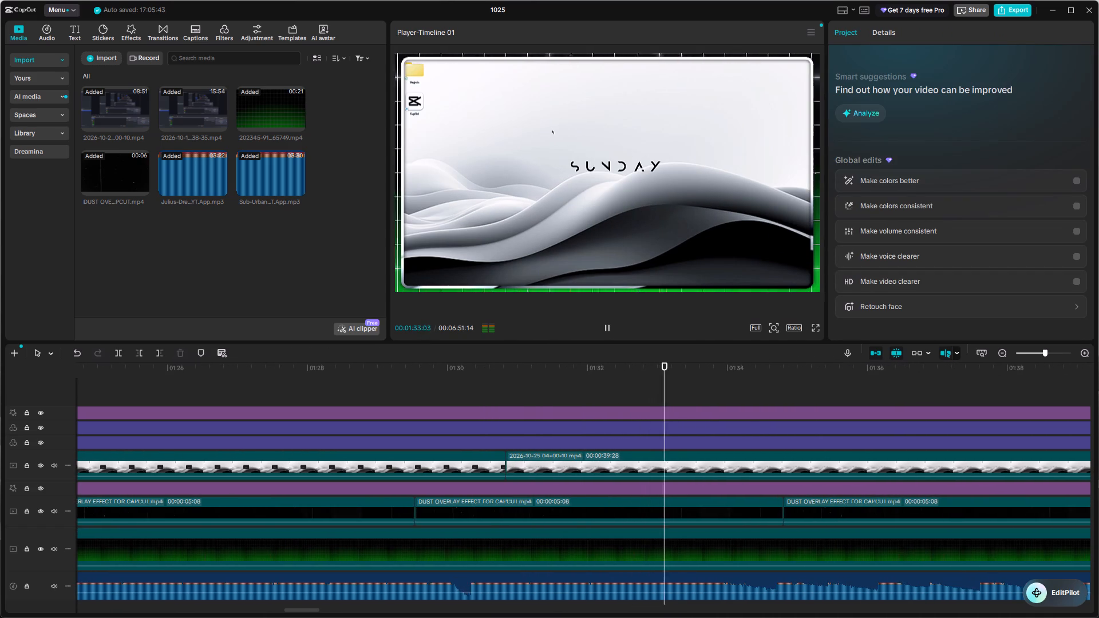
scroll(825, 412, "left", 2)
scroll(825, 412, "down", 4, "ctrl")
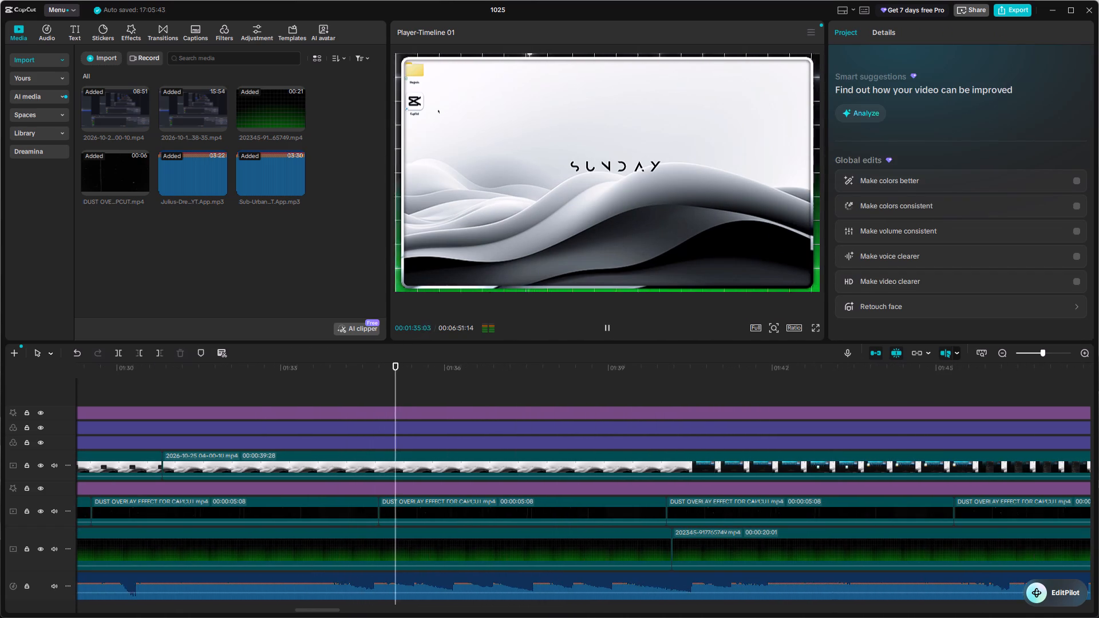
scroll(825, 412, "down", 2, "ctrl")
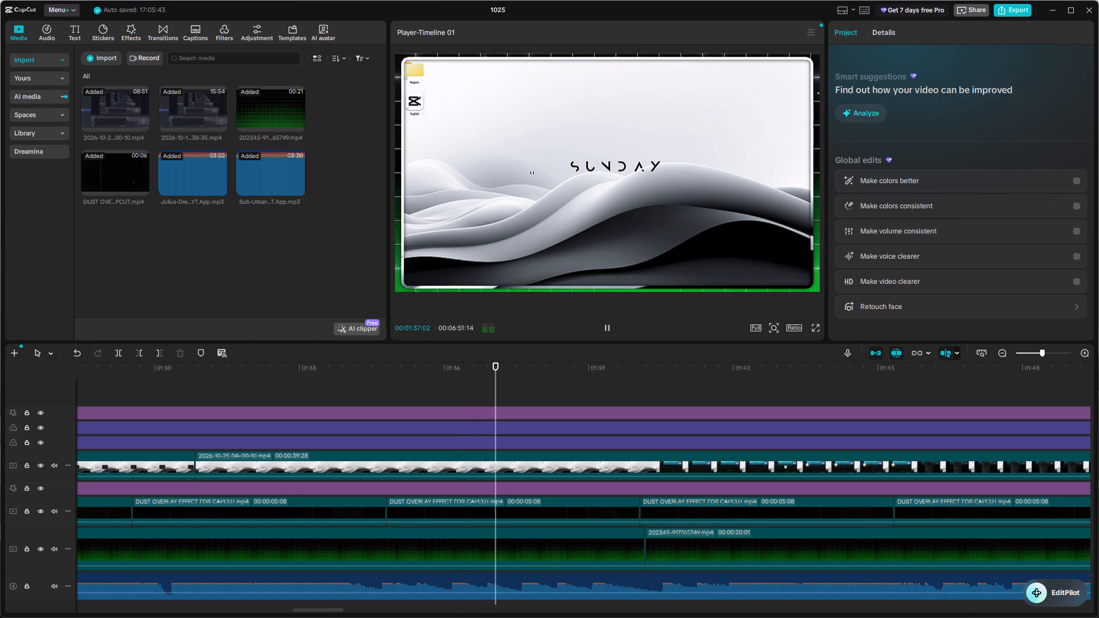
scroll(825, 412, "down", 2, "ctrl")
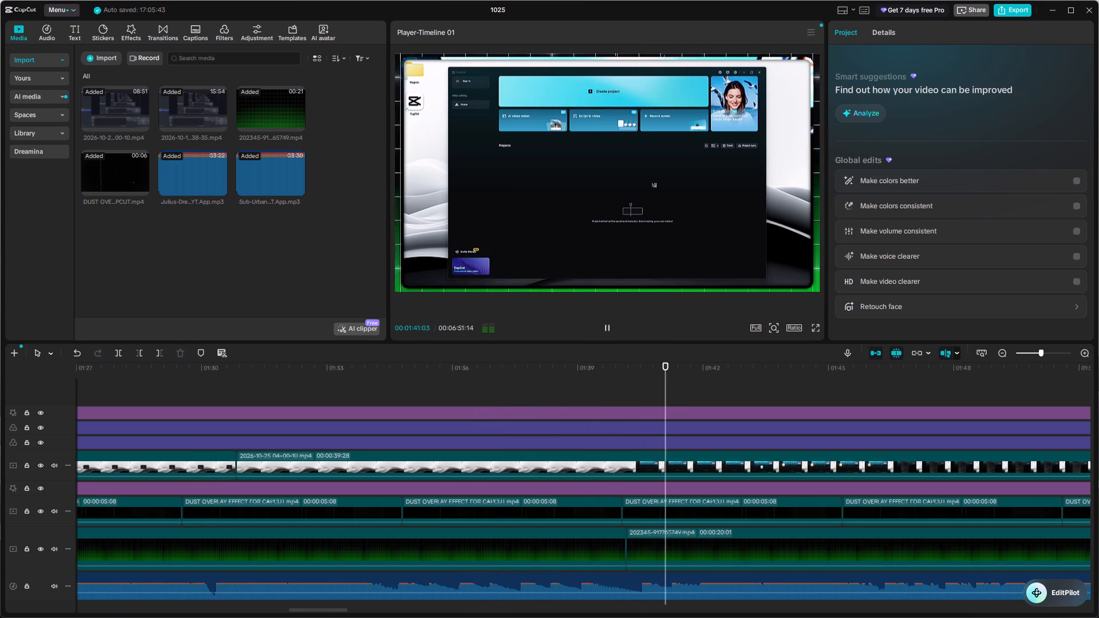
scroll(825, 412, "down", 3, "ctrl")
scroll(825, 412, "down", 3)
Scrub back and forth through the 39-second clip and the clips before it to examine where a zoom fits.
left_click(674, 388)
left_click_drag(674, 388, 676, 409)
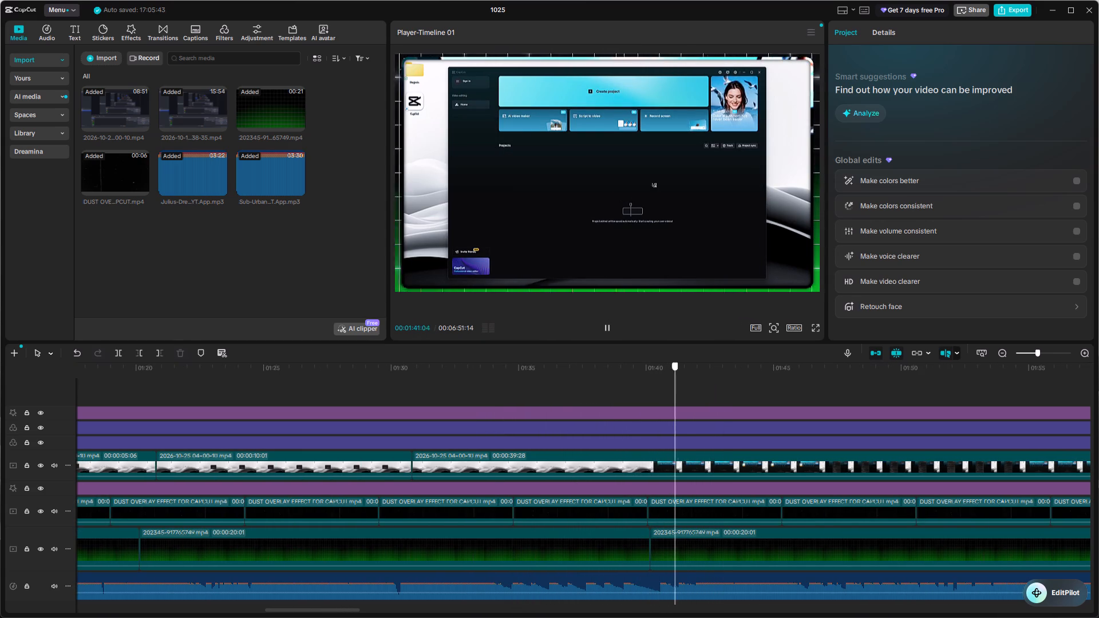
left_click_drag(676, 409, 611, 457)
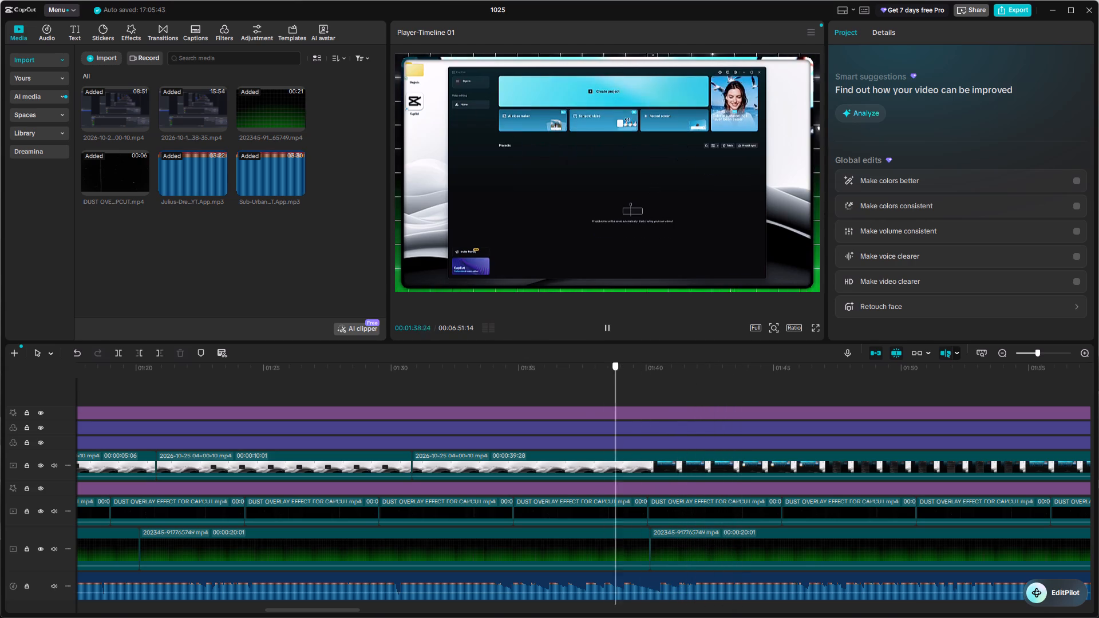
left_click_drag(611, 457, 704, 461)
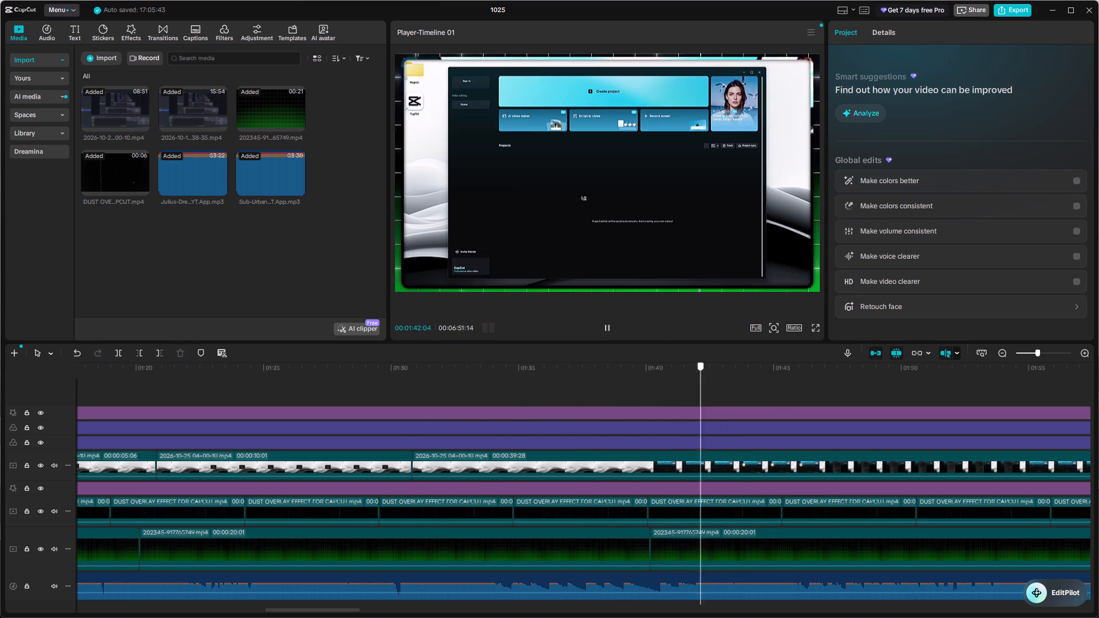
left_click_drag(704, 461, 364, 513)
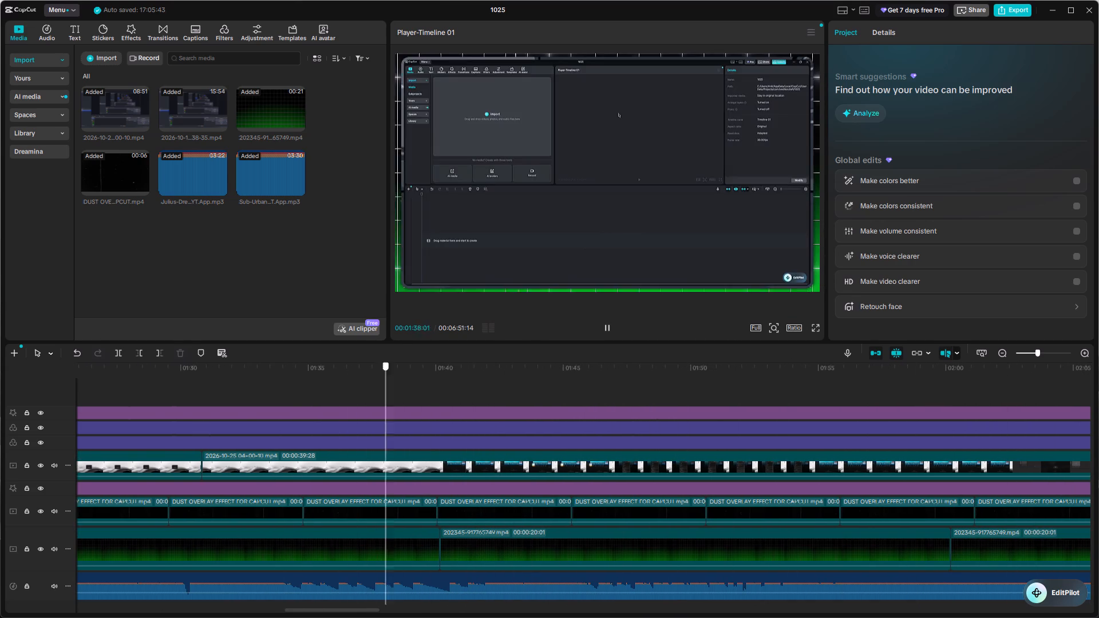
left_click_drag(364, 513, 745, 470)
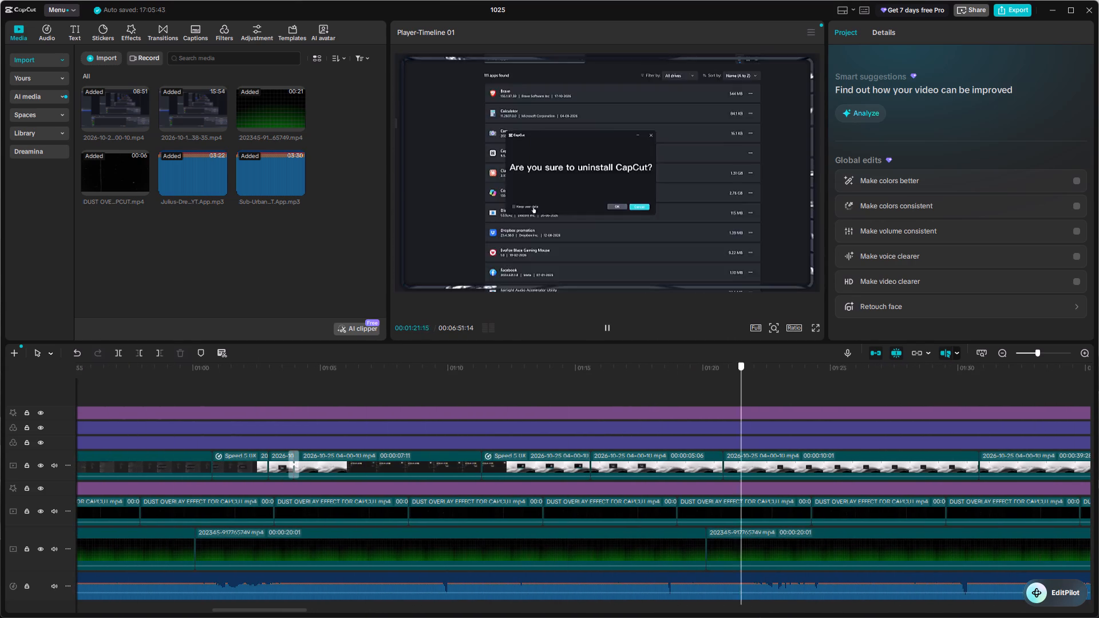
left_click_drag(745, 470, 1075, 419)
scroll(982, 461, "left", 2)
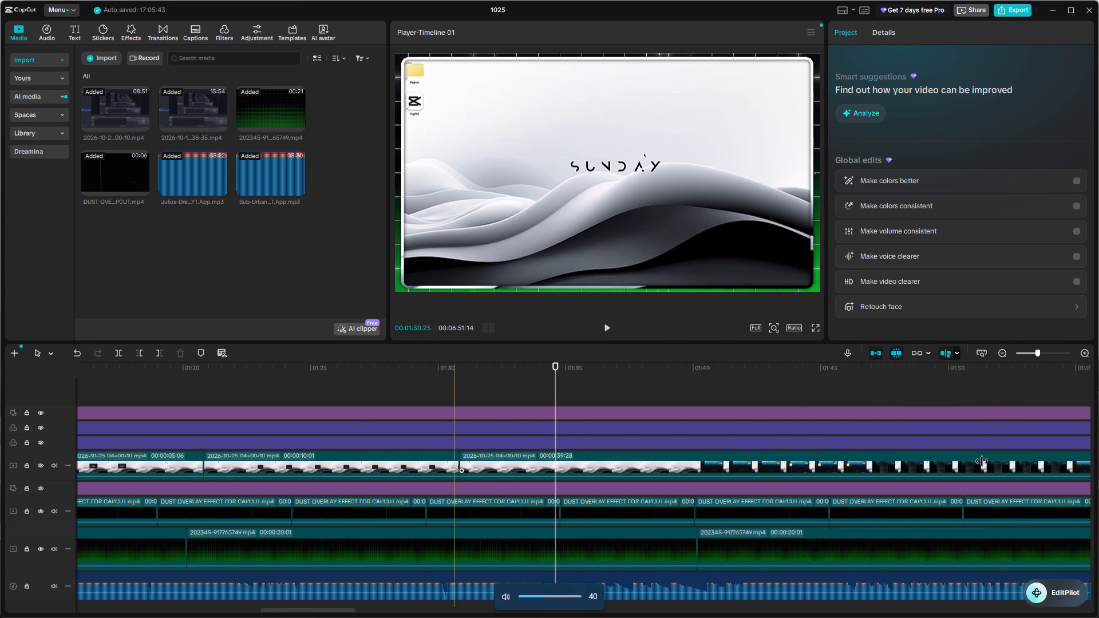
scroll(982, 461, "left", 1)
Add a Transform keyframe to the 39-second clip on the empty desktop at 01:33:28.
left_click(529, 374)
left_click_drag(529, 374, 558, 390)
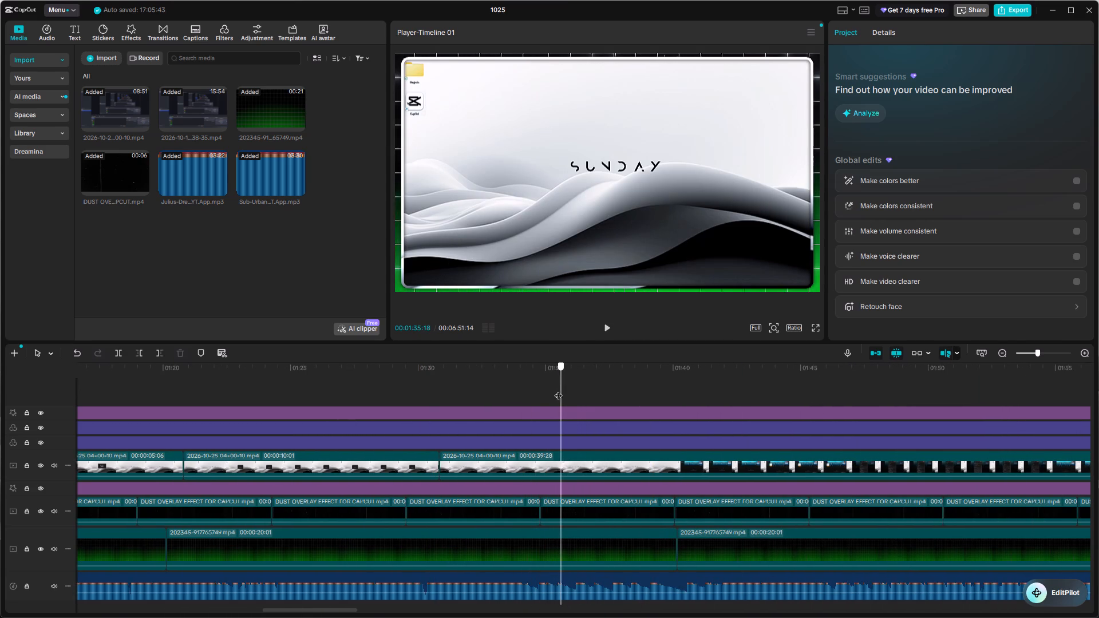
left_click_drag(558, 390, 485, 402)
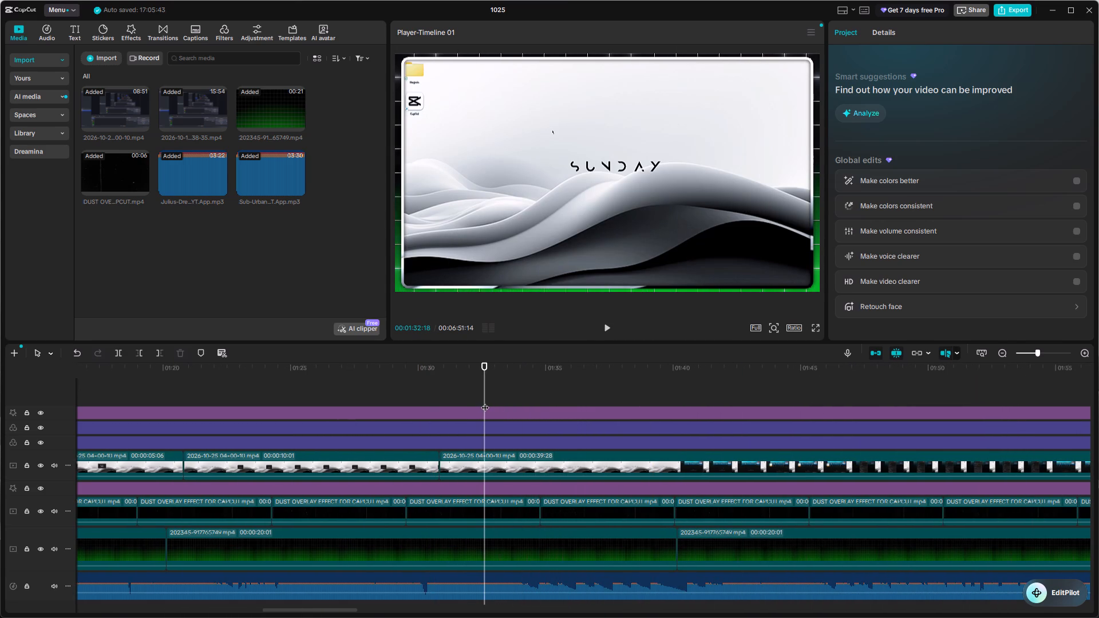
left_click_drag(483, 392, 512, 402)
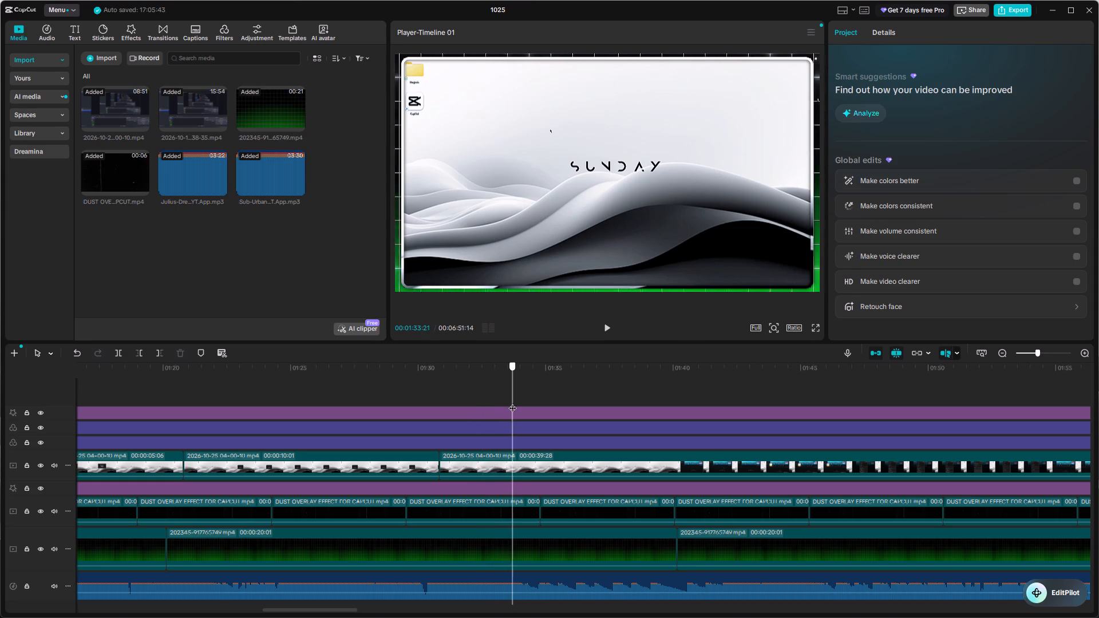
left_click_drag(512, 402, 543, 406)
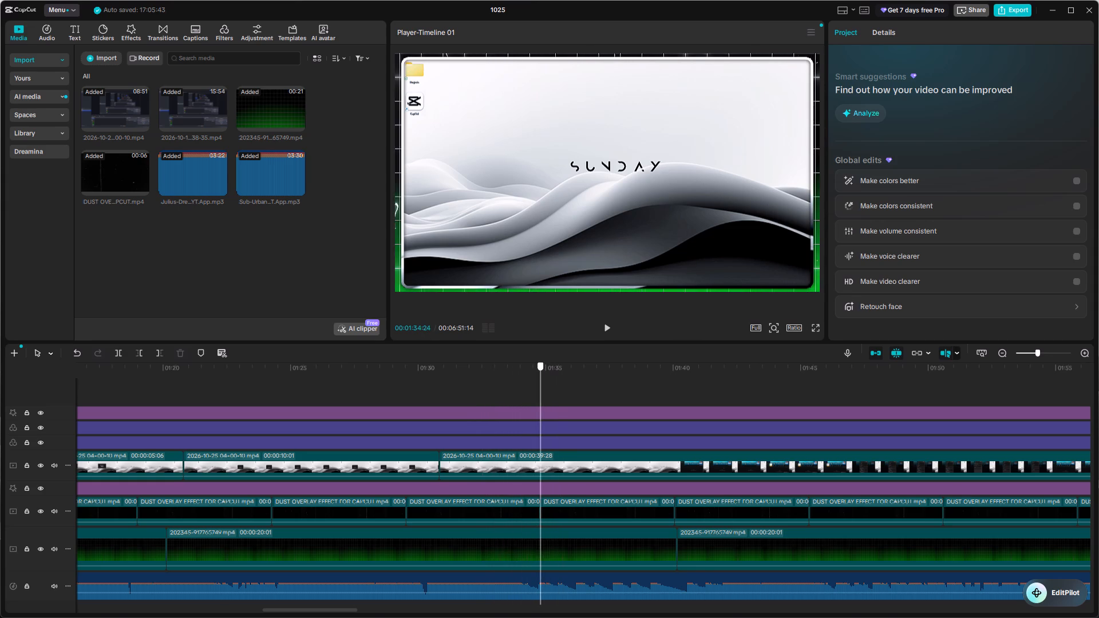
left_click_drag(543, 406, 519, 405)
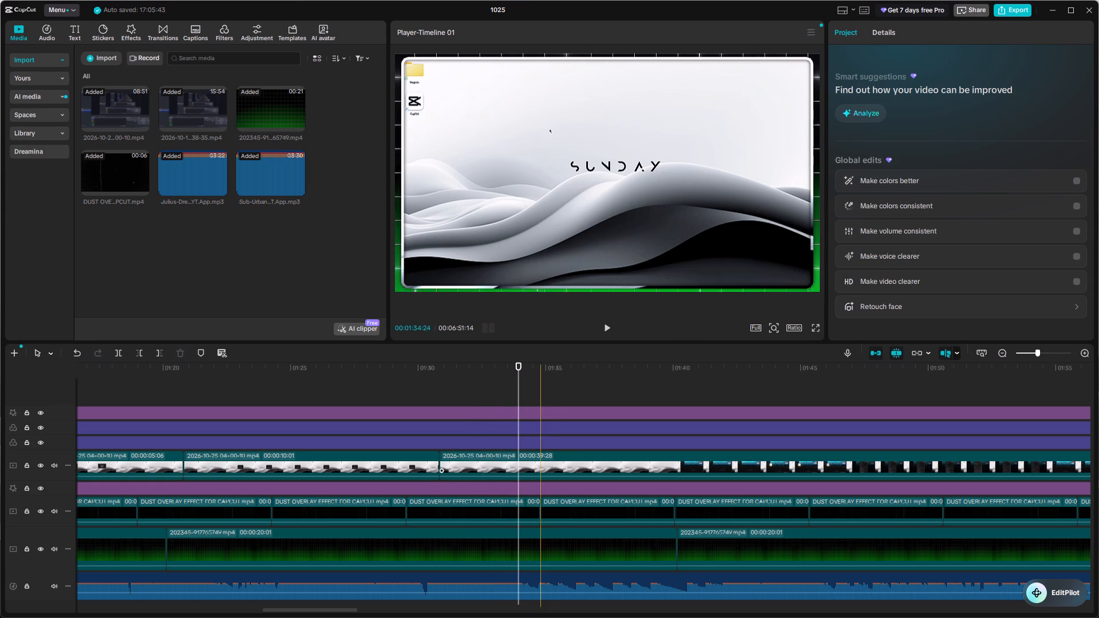
left_click(539, 465)
left_click(1077, 88)
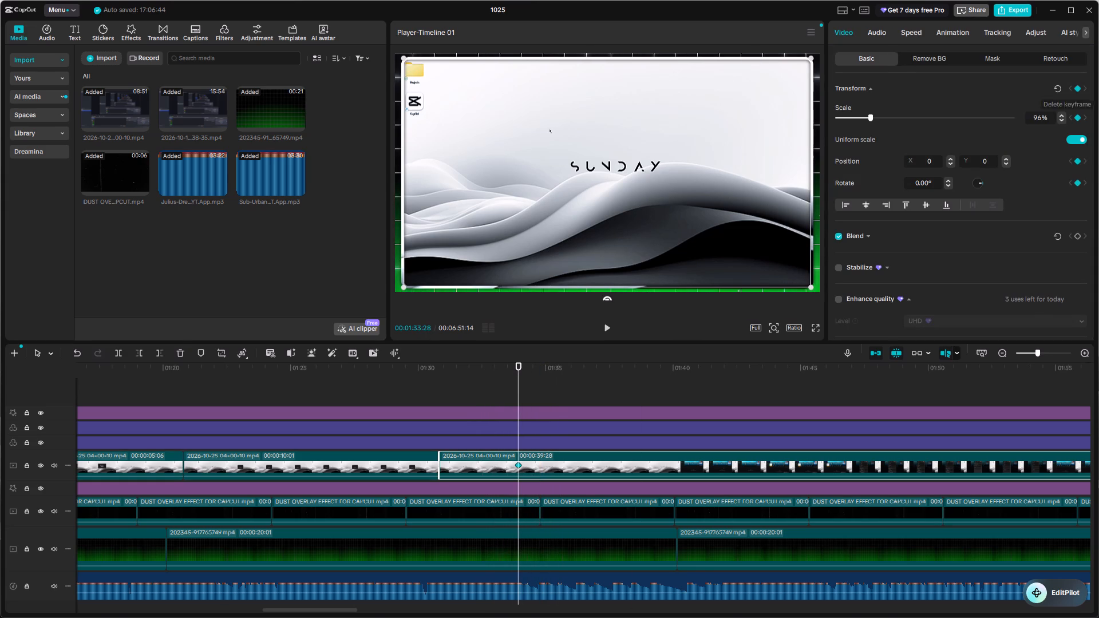
Set the 39-second clip's scale to 125% at 01:35:08 to create the zoom-in keyframe.
left_click_drag(519, 385, 552, 394)
left_click(552, 394)
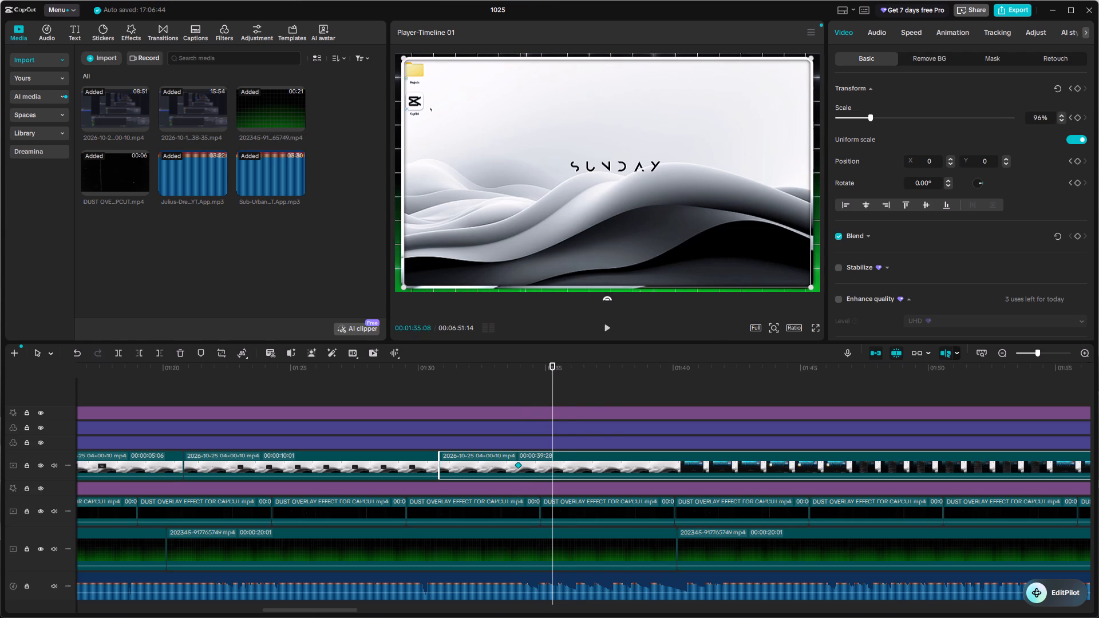
left_click(1074, 90)
left_click(1076, 89)
left_click_drag(1045, 118, 966, 132)
key("BackSpace")
type("125")
key("Return")
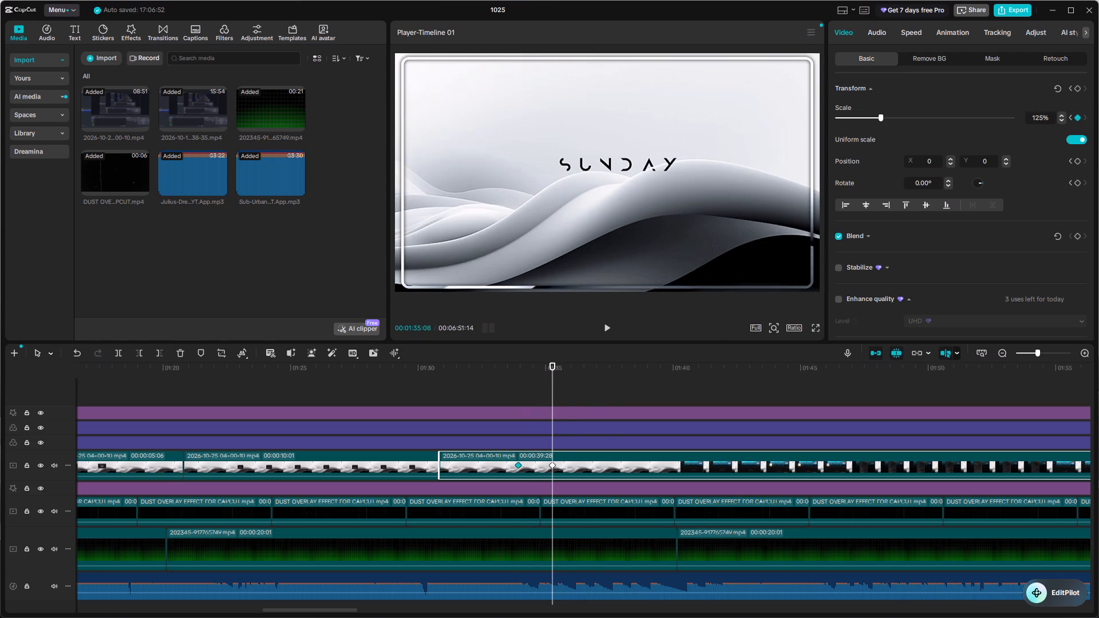
Reposition the zoomed frame at 01:35:08 toward the desktop icons, at about X 478, Y -270.
left_click_drag(535, 146, 590, 183)
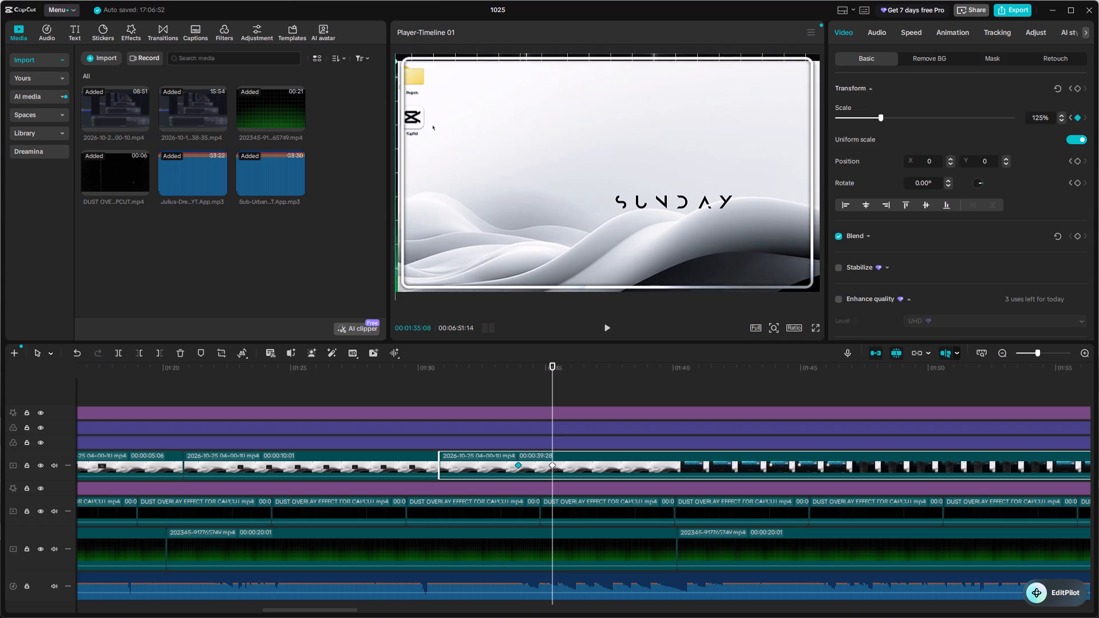
left_click_drag(590, 183, 598, 183)
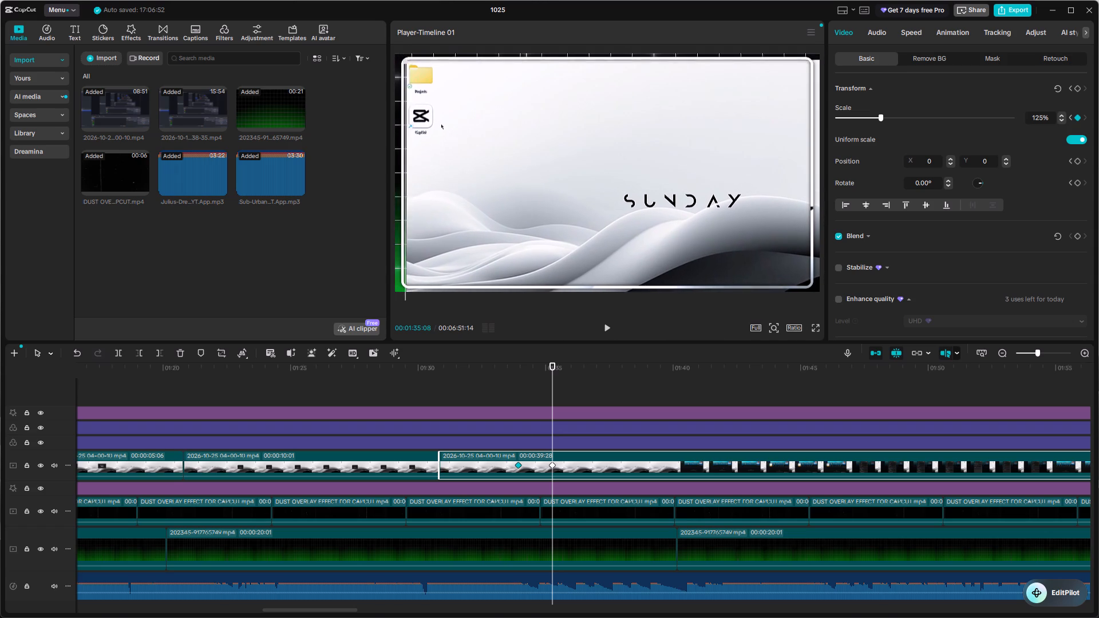
left_click_drag(598, 183, 588, 176)
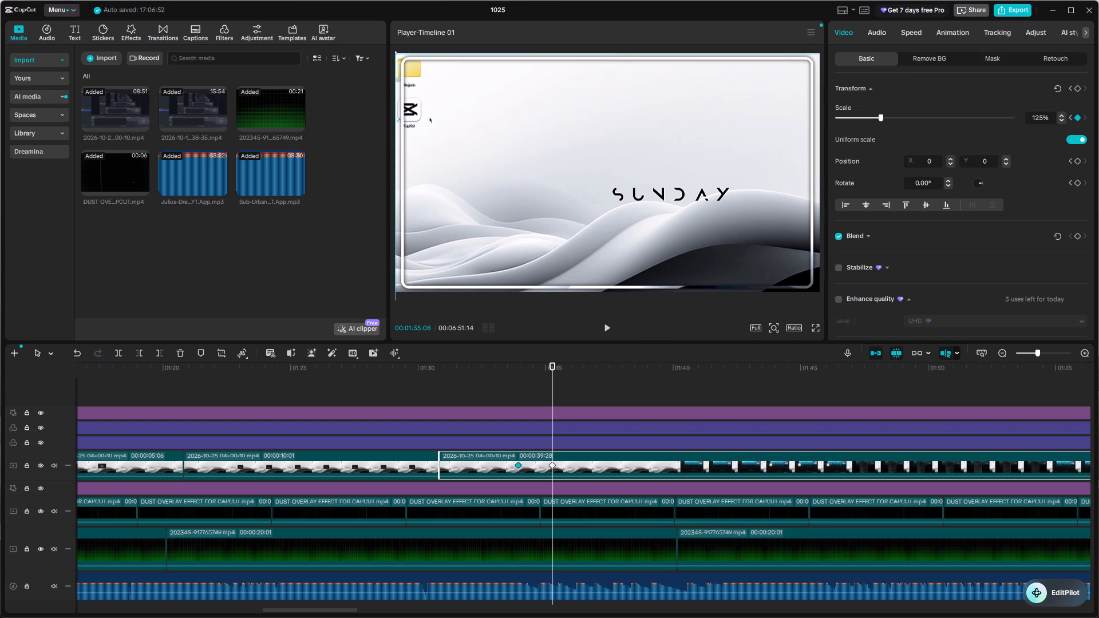
left_click_drag(588, 176, 587, 173)
left_click_drag(587, 173, 587, 174)
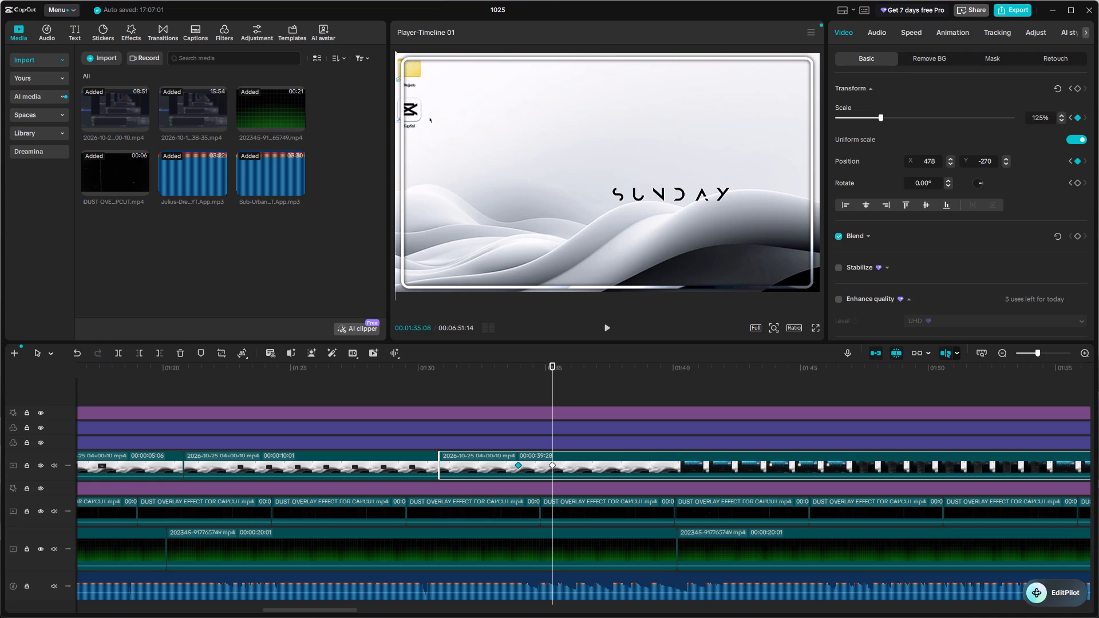
Apply the Circular Ease preset curve to the 125% zoom-in keyframe at 01:35:08.
right_click(551, 464)
left_click(594, 538)
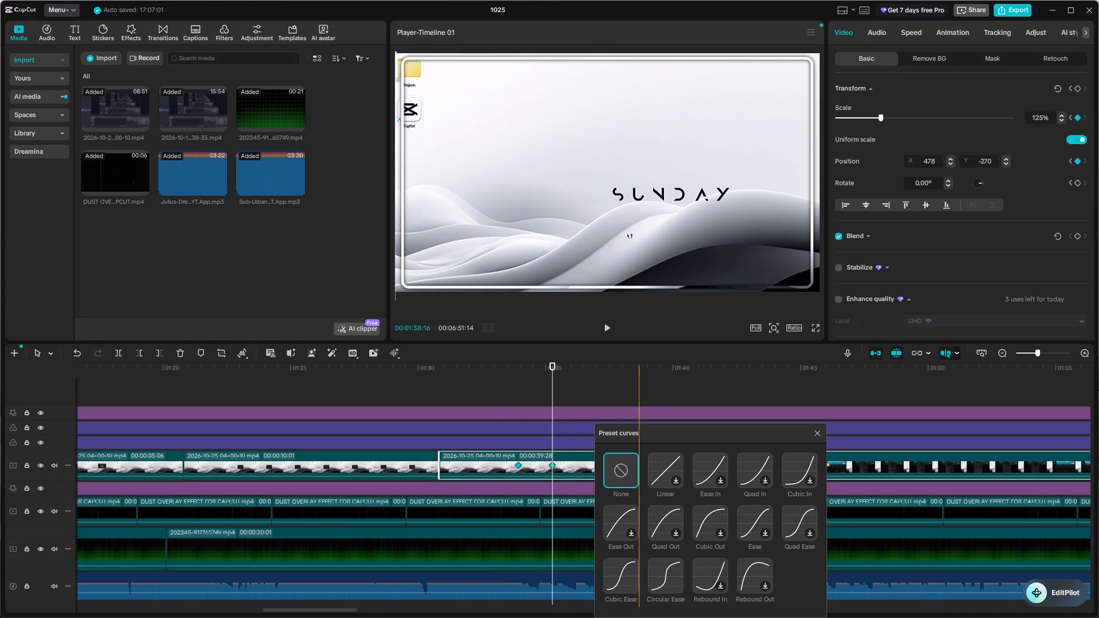
left_click(652, 579)
left_click(817, 436)
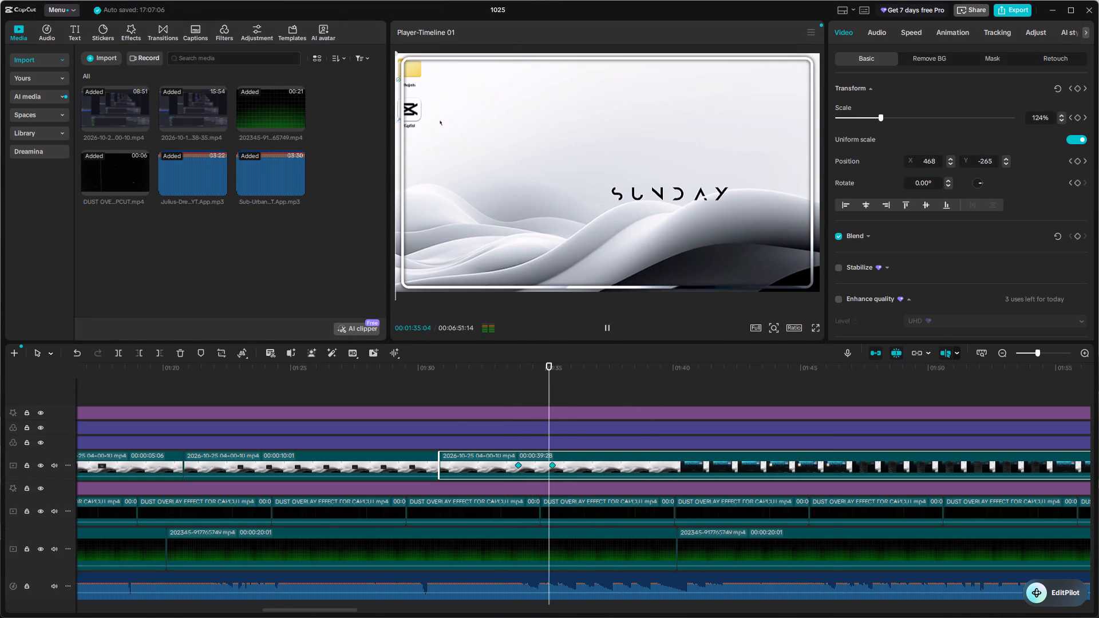
Play back from about 01:30:02 through the eased desktop zoom-in to the CapCut window opening to check its motion.
double_click(457, 382)
left_click_drag(457, 382, 420, 381)
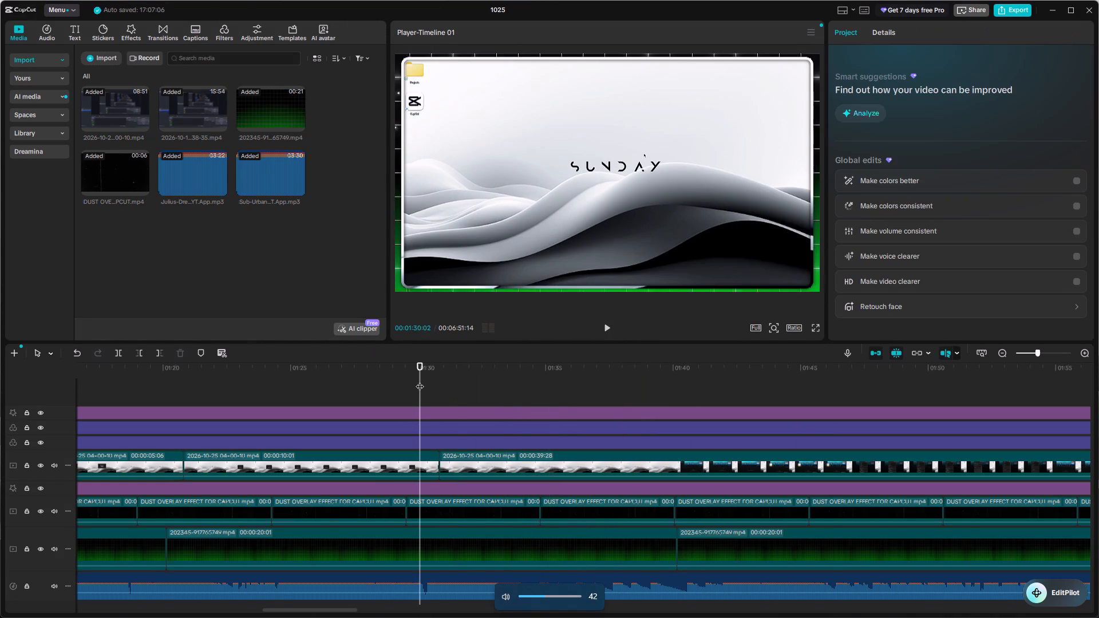
key("space")
scroll(523, 437, "up", 4, "ctrl")
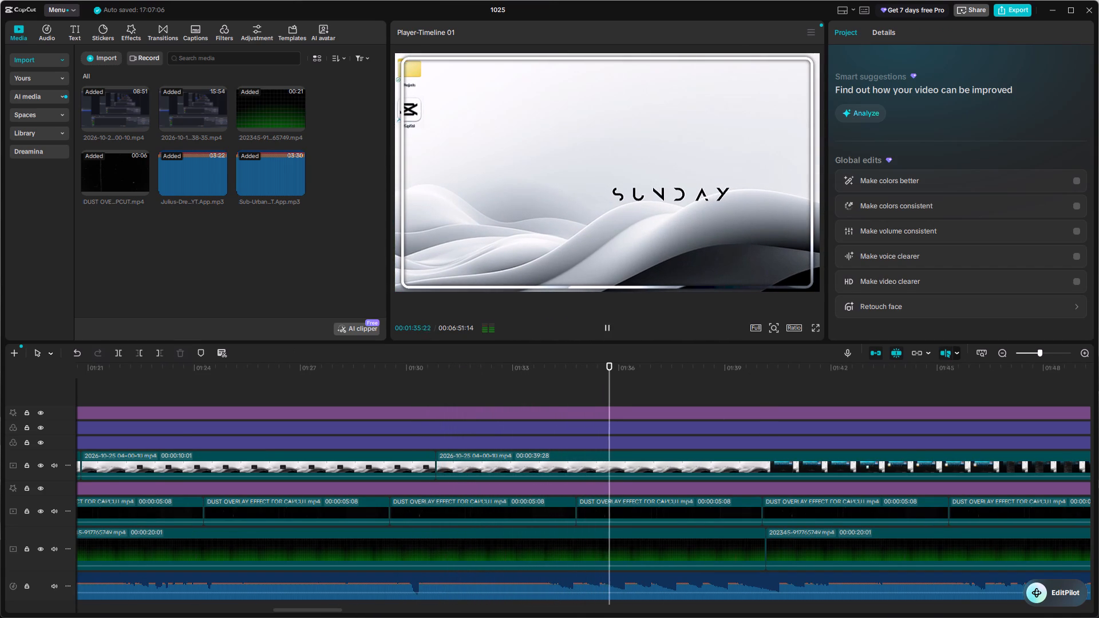
scroll(680, 516, "down", 7, "ctrl")
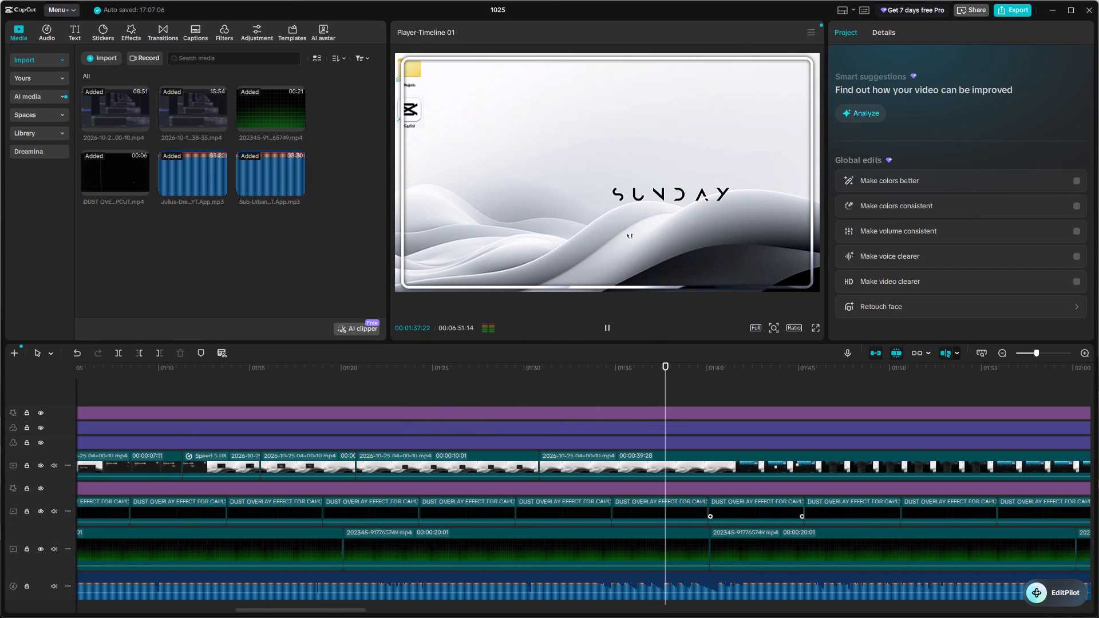
left_click(729, 472)
scroll(729, 472, "left", 1)
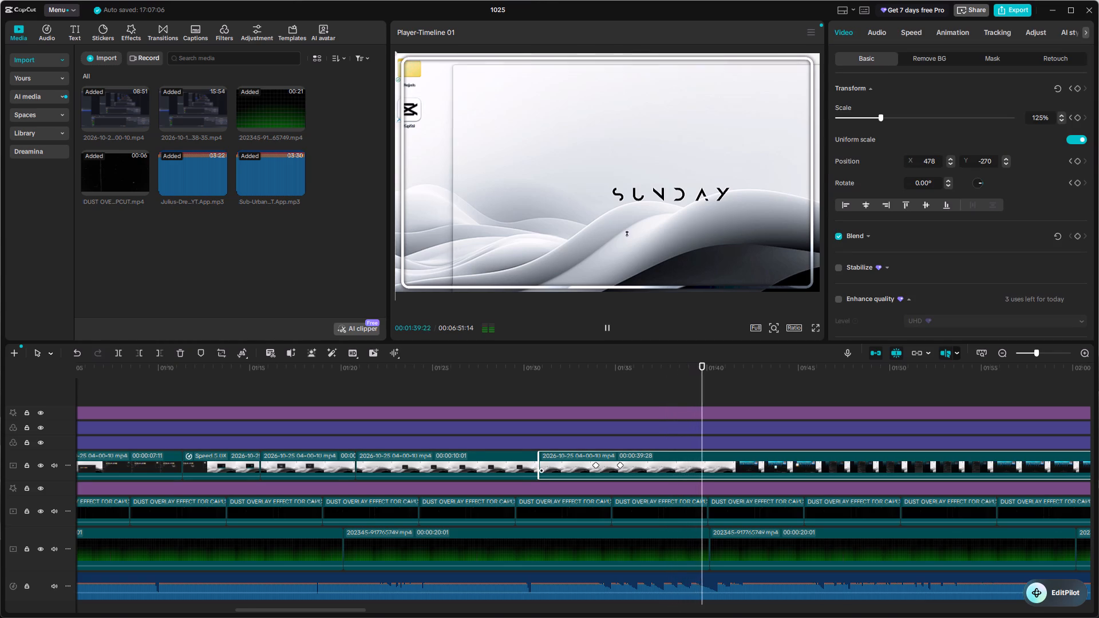
scroll(729, 472, "left", 1)
key("space")
Add a Transform keyframe at 01:38:12 on the 39-second clip, holding the zoomed framing before the CapCut window opens.
left_click(603, 370)
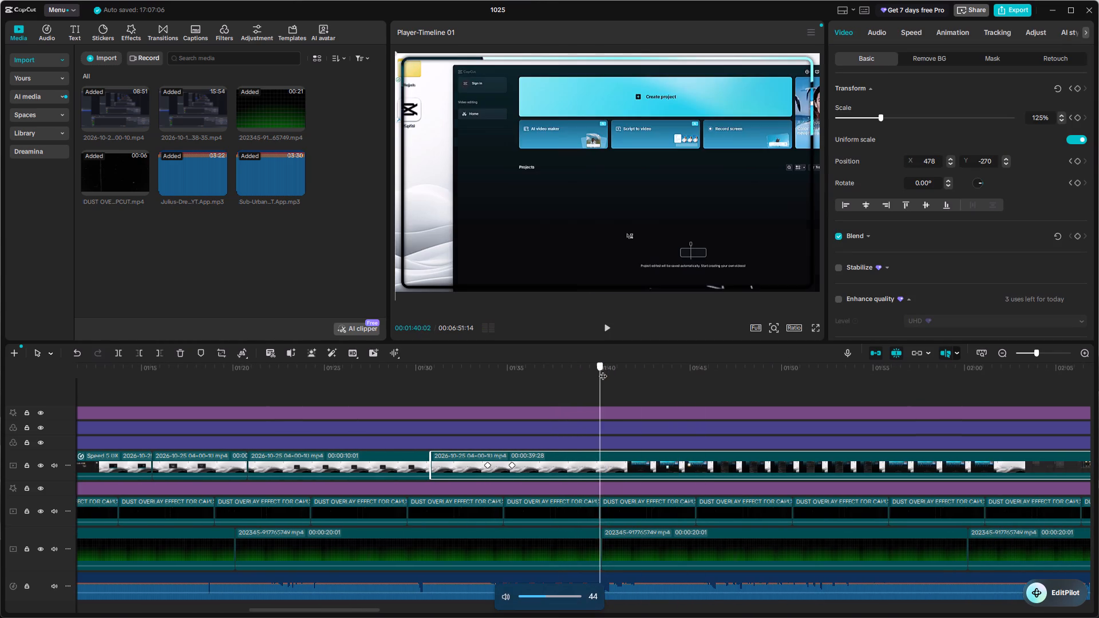
left_click_drag(603, 370, 568, 394)
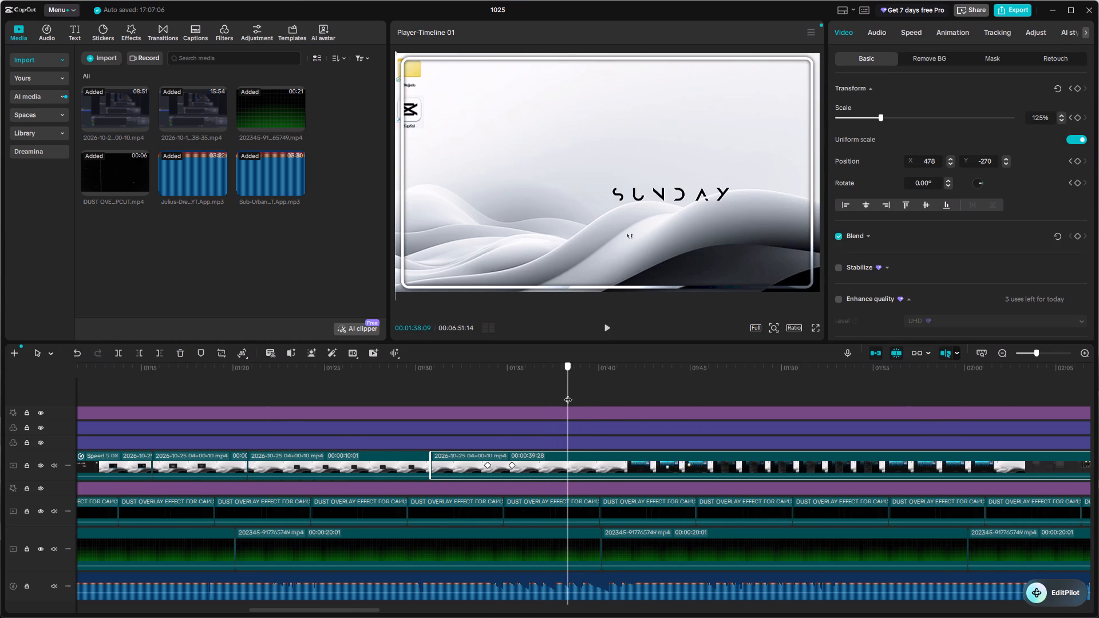
left_click_drag(568, 394, 571, 394)
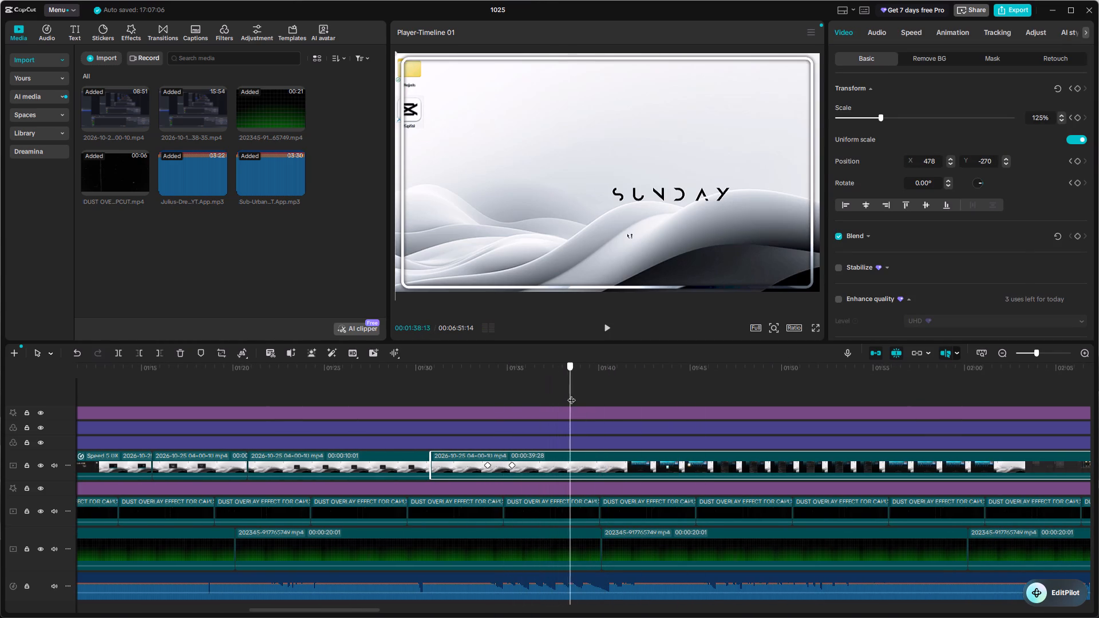
left_click_drag(571, 394, 589, 396)
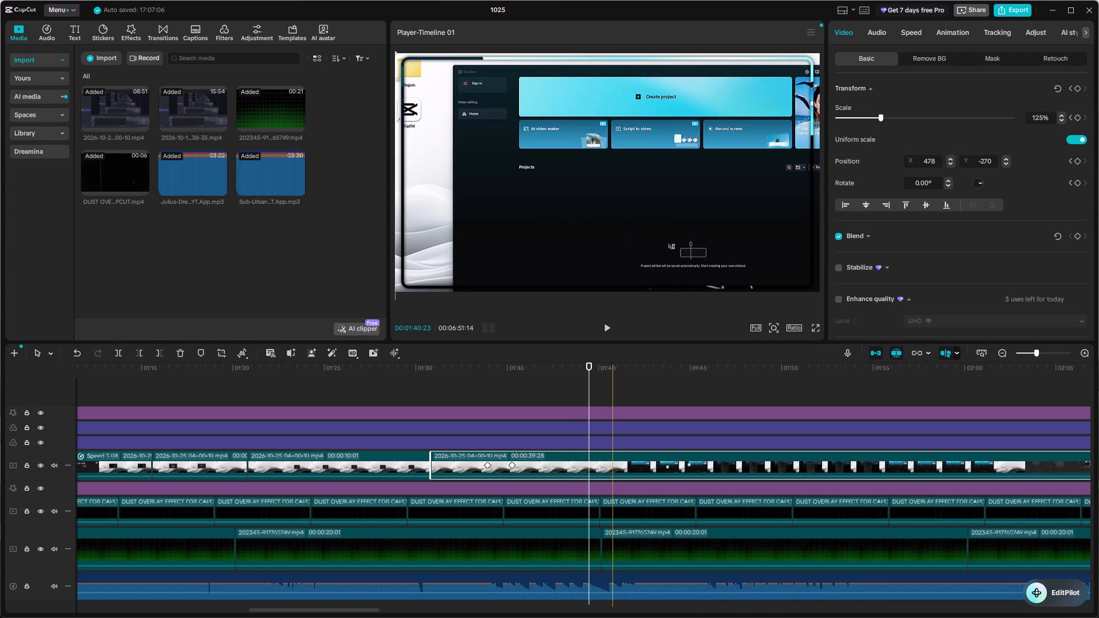
left_click_drag(590, 405, 586, 401)
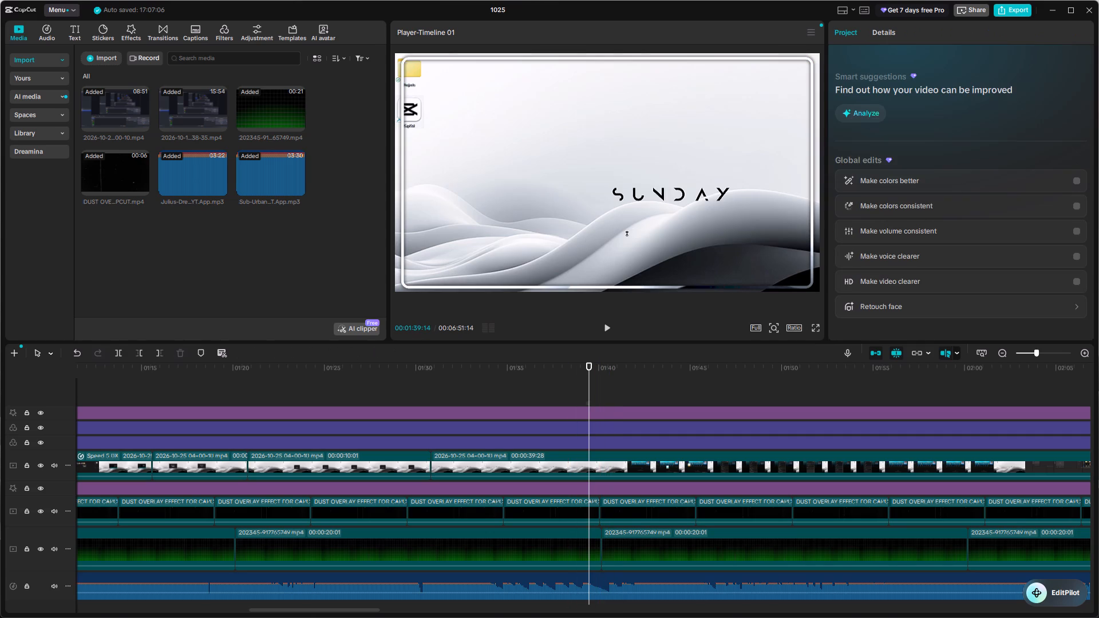
left_click_drag(586, 401, 588, 393)
left_click(588, 393)
left_click_drag(588, 393, 553, 424)
left_click(555, 474)
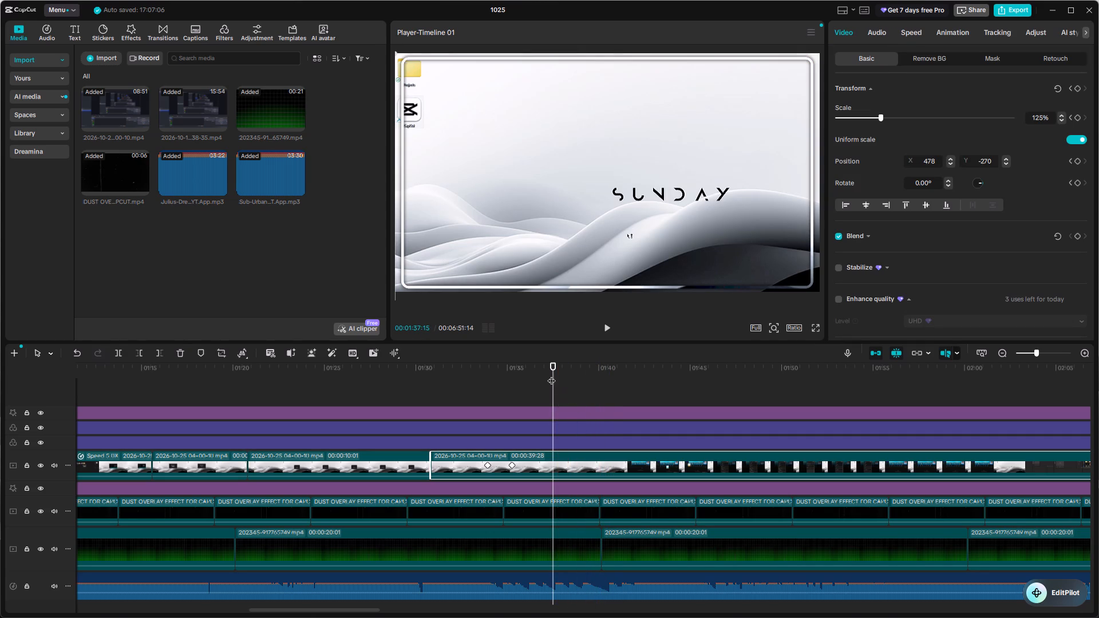
left_click(551, 375)
left_click_drag(551, 375, 517, 377)
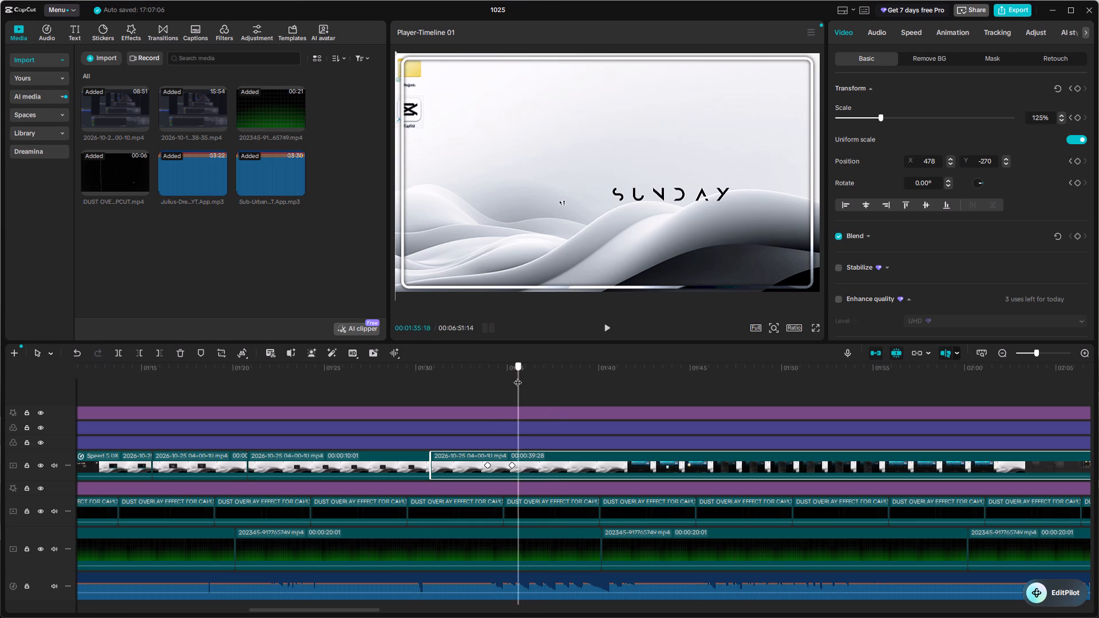
left_click_drag(517, 377, 570, 386)
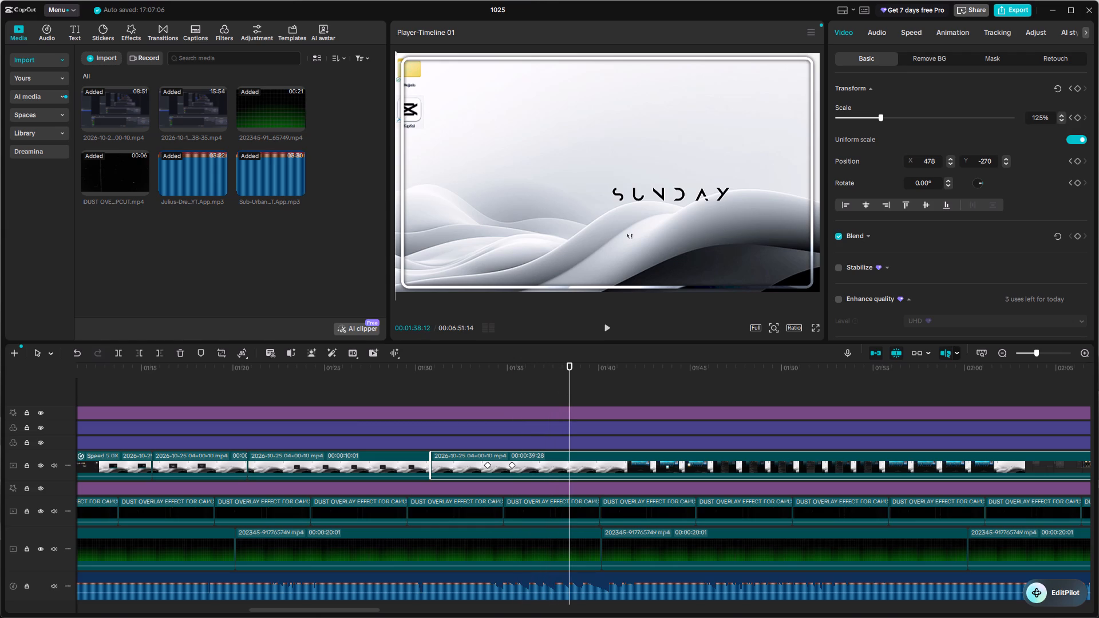
left_click(1078, 88)
Add a Transform keyframe at 01:39:23 on the 39-second clip and set its scale to 96%.
left_click_drag(572, 368, 598, 378)
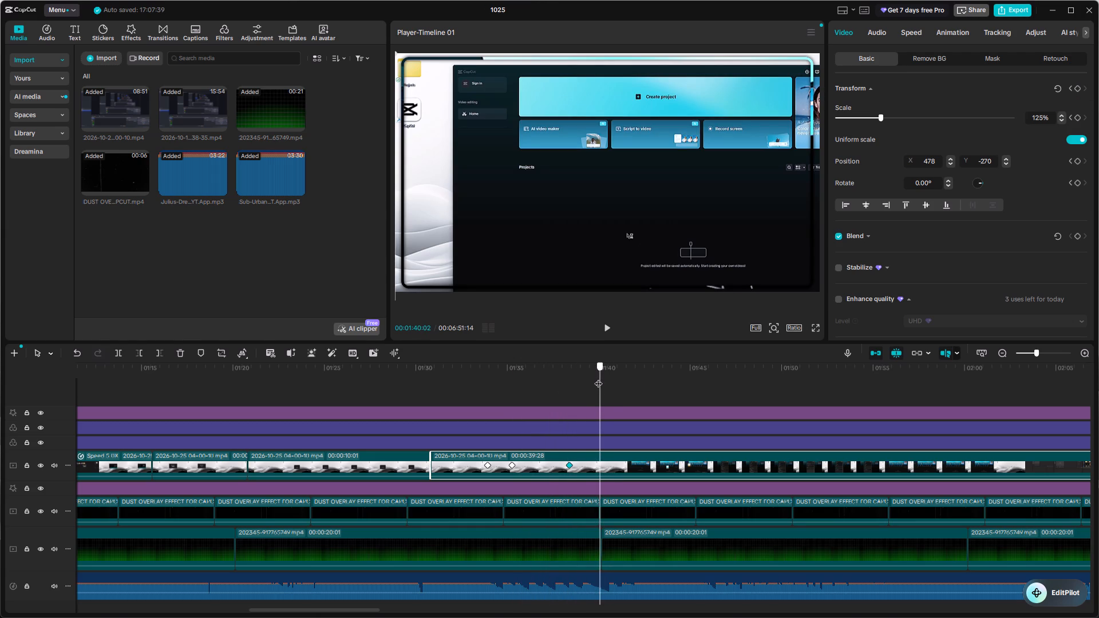
left_click_drag(598, 378, 595, 378)
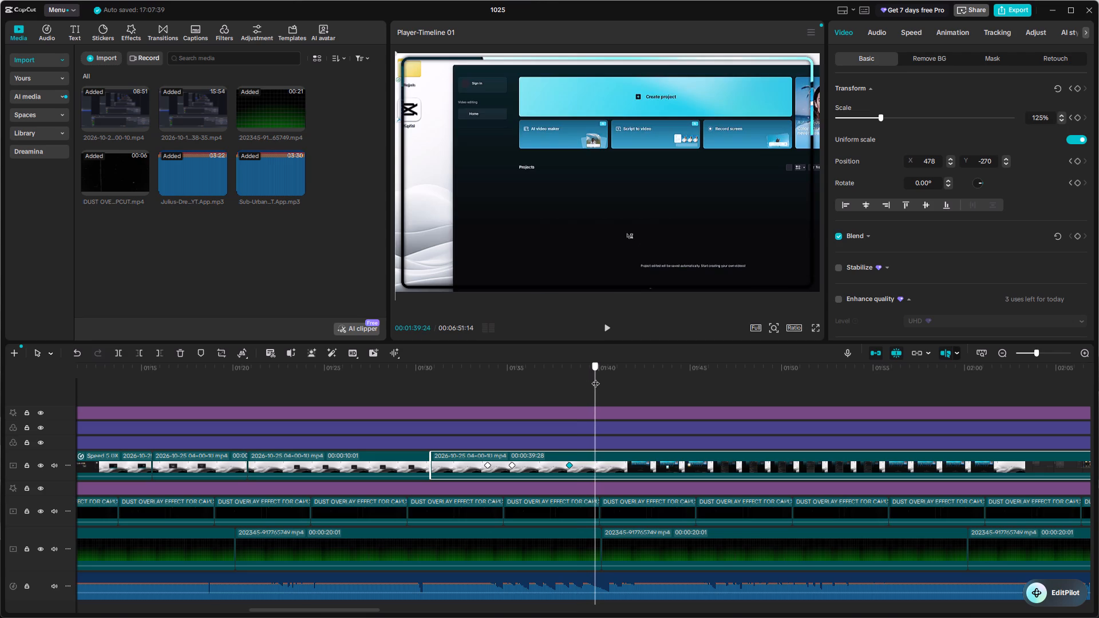
left_click_drag(595, 378, 594, 378)
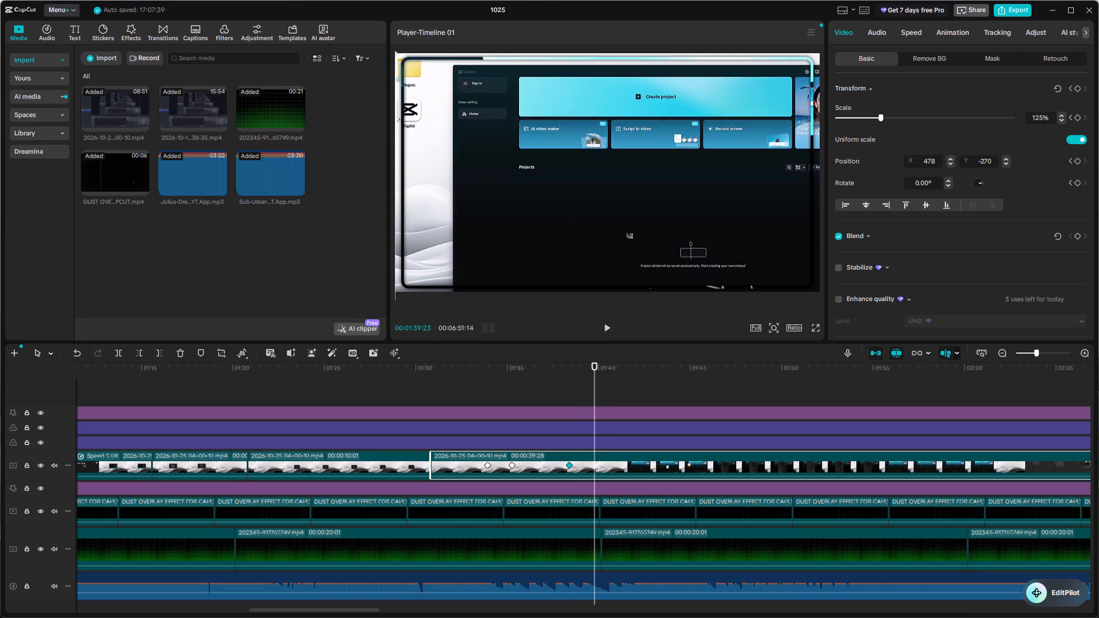
left_click(1074, 86)
left_click(1078, 88)
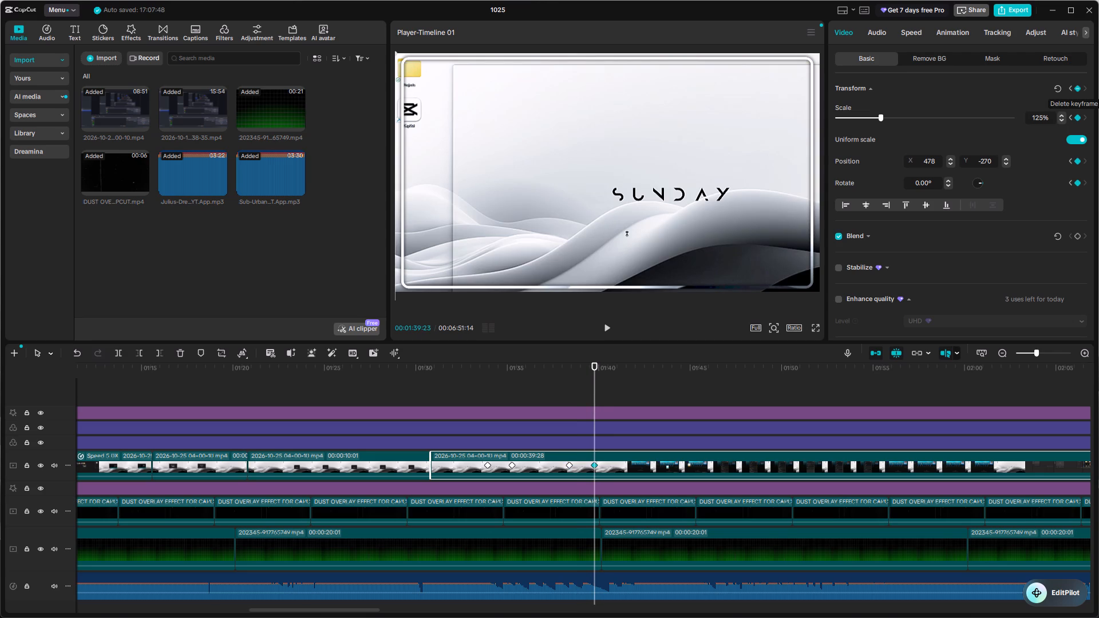
left_click(1078, 88)
left_click_drag(1046, 118, 939, 132)
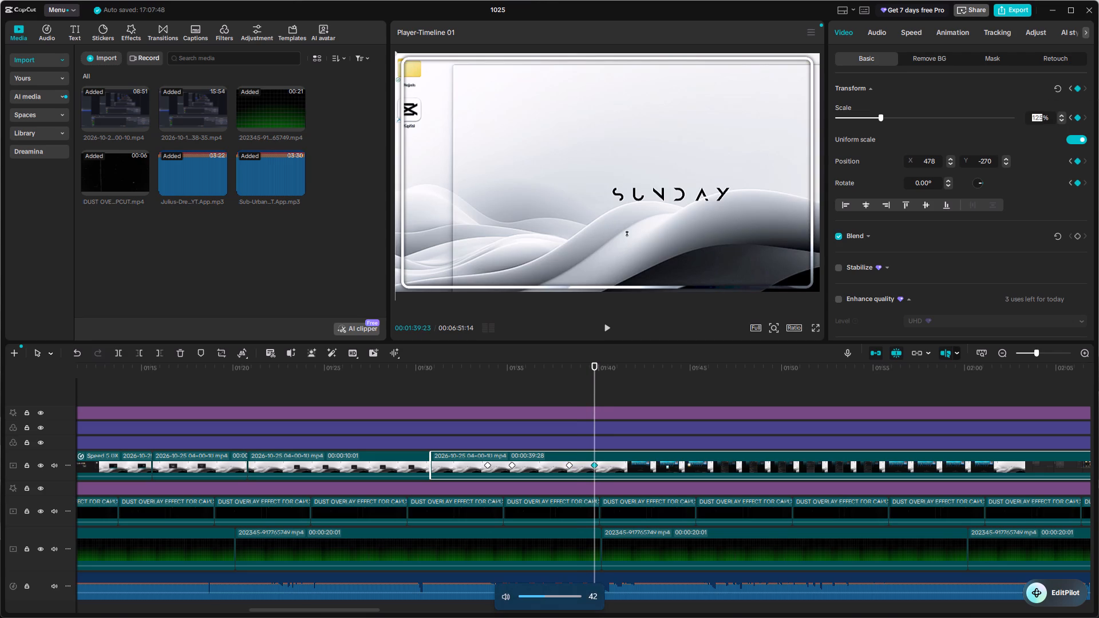
key("BackSpace")
type("96")
key("Return")
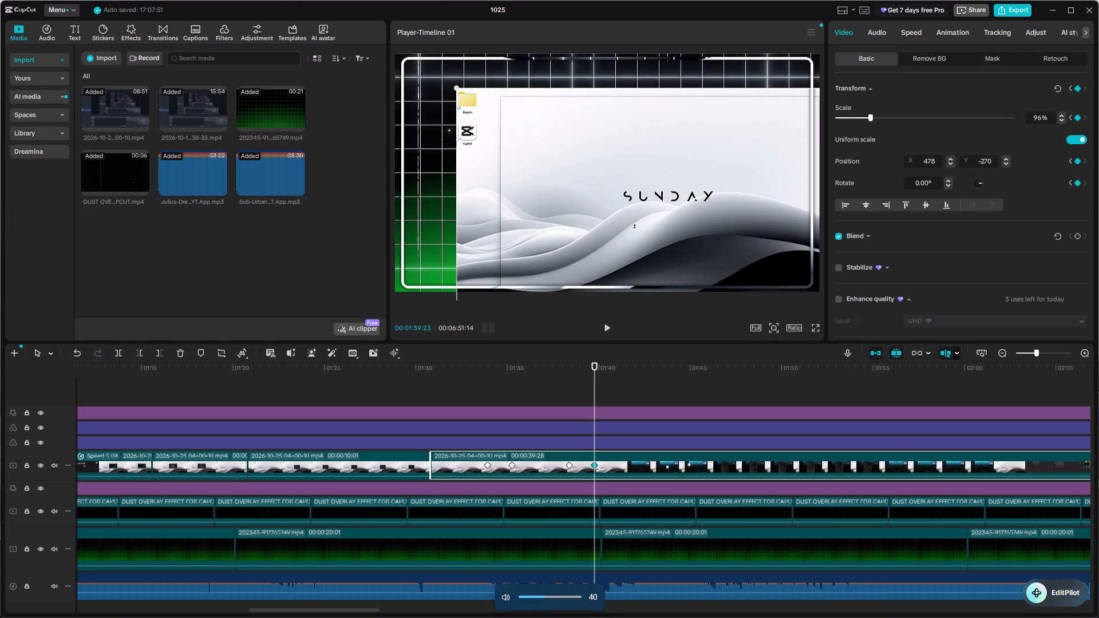
Recentre the frame at the 01:39:23 keyframe to position X 0, Y 0.
left_click_drag(726, 152, 673, 129)
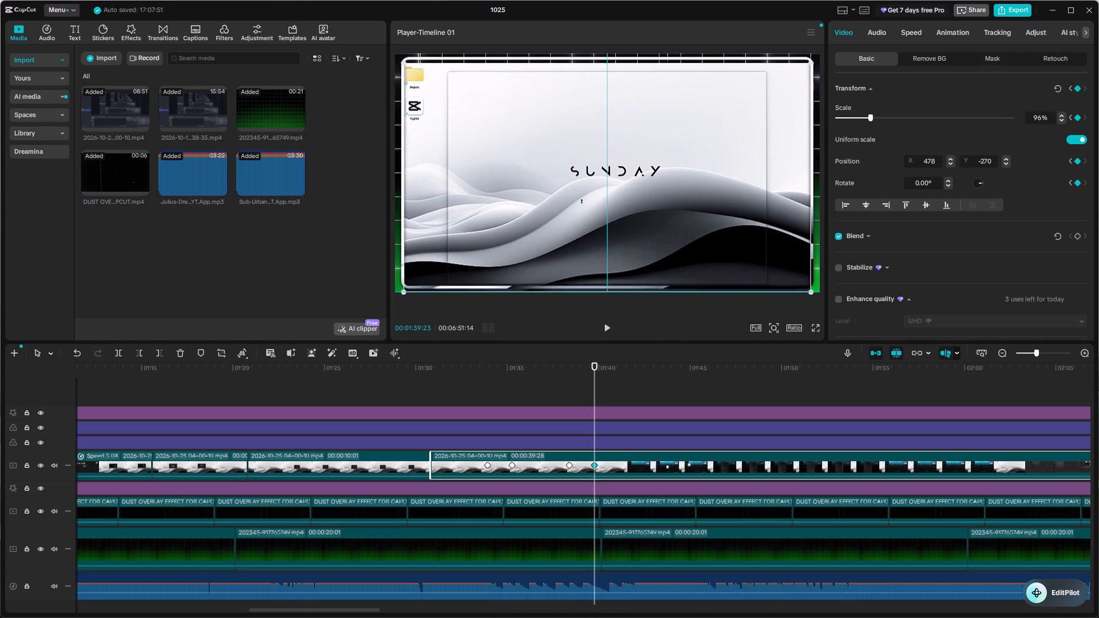
left_click_drag(673, 129, 673, 124)
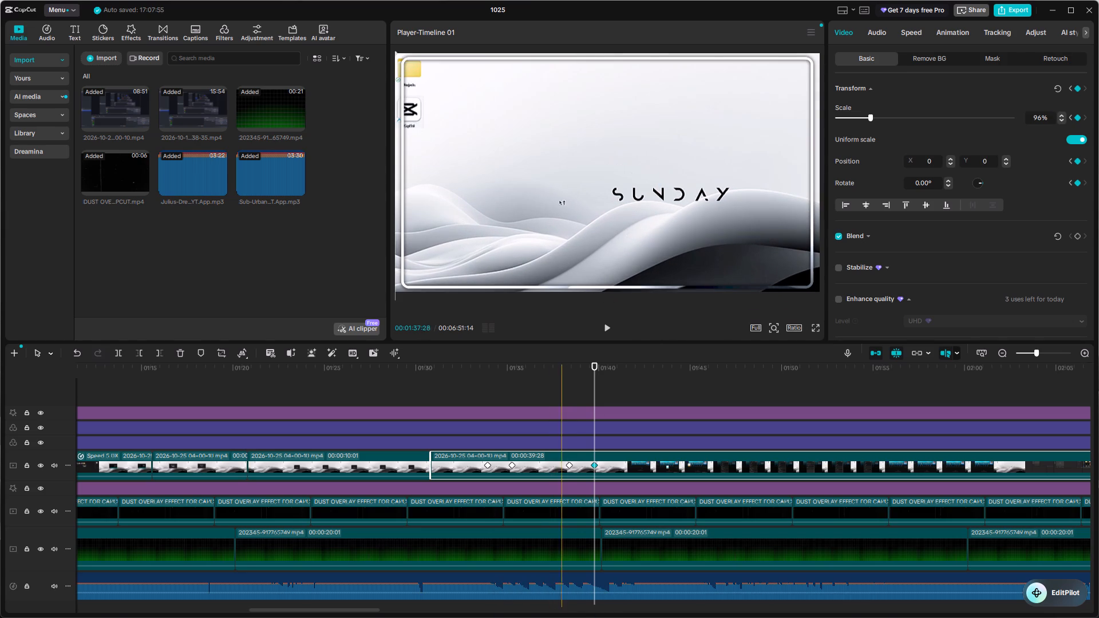
Play back from about 01:32 through the desktop zoom-in and the start of the zoom-out to check the motion.
left_click(562, 394)
left_click_drag(562, 394, 451, 410)
key("space")
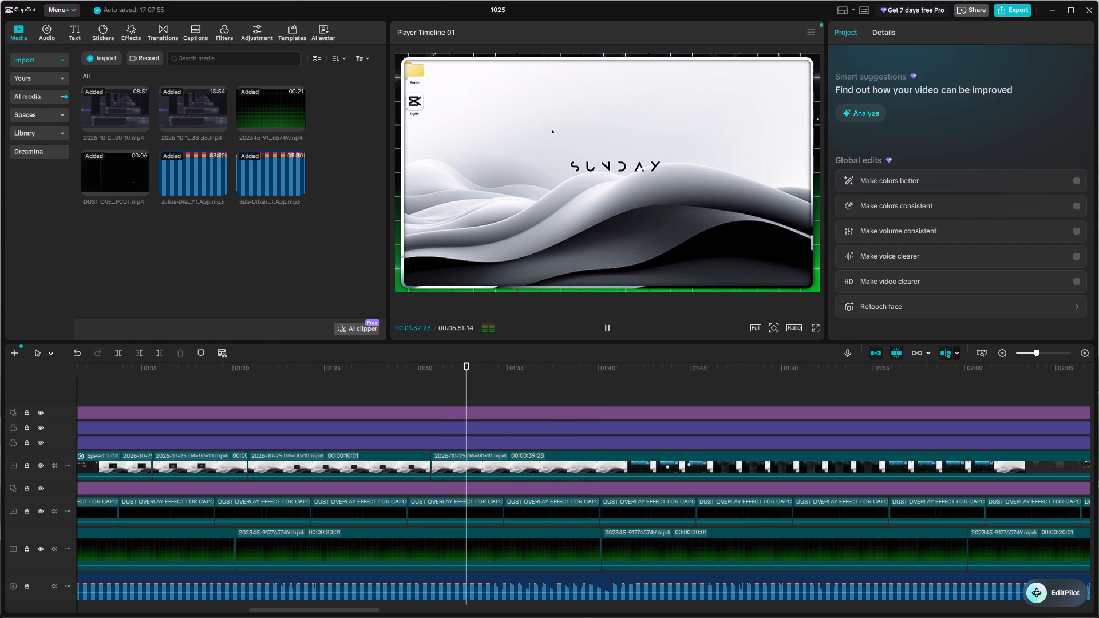
scroll(564, 446, "up", 7, "ctrl")
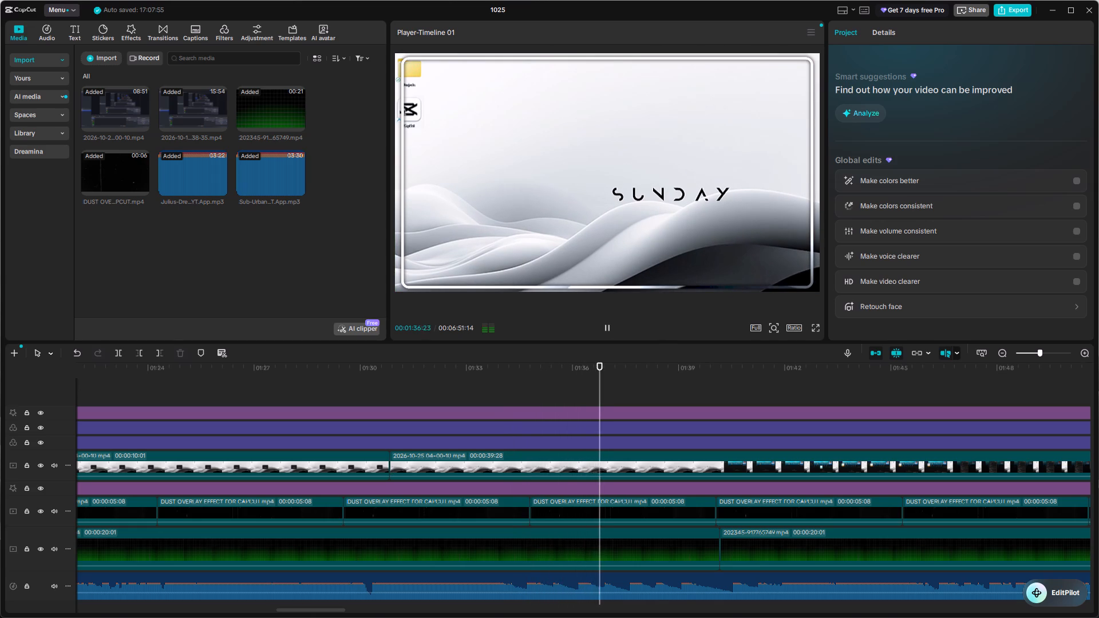
scroll(633, 481, "up", 2, "ctrl")
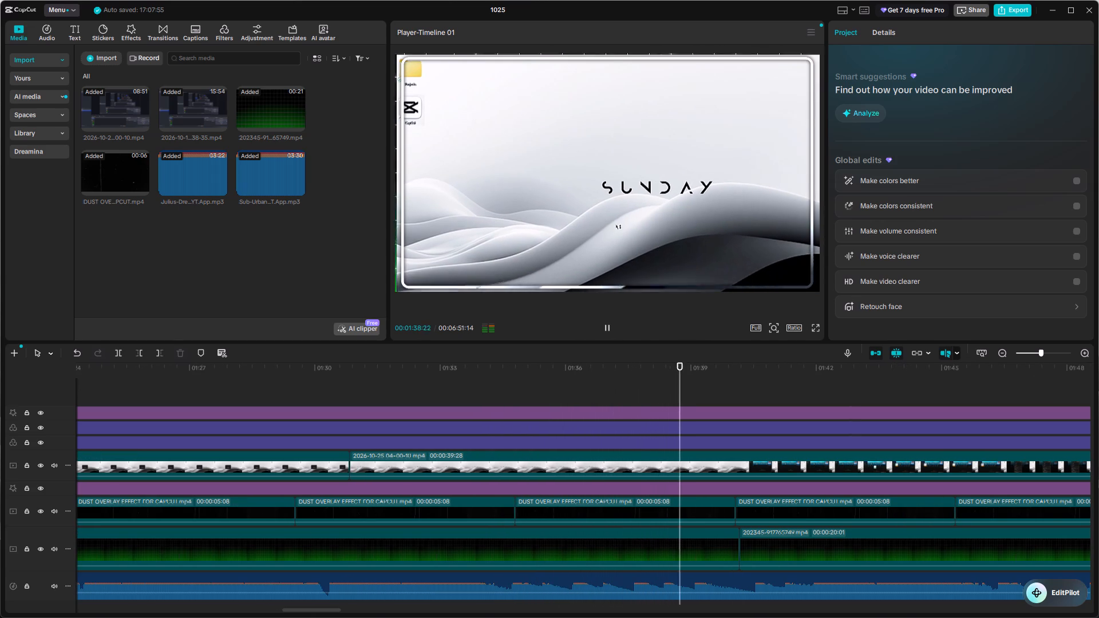
key("space")
Apply the Circular Ease preset curve to the 96% zoom-out keyframe at 01:39:23.
left_click(678, 467)
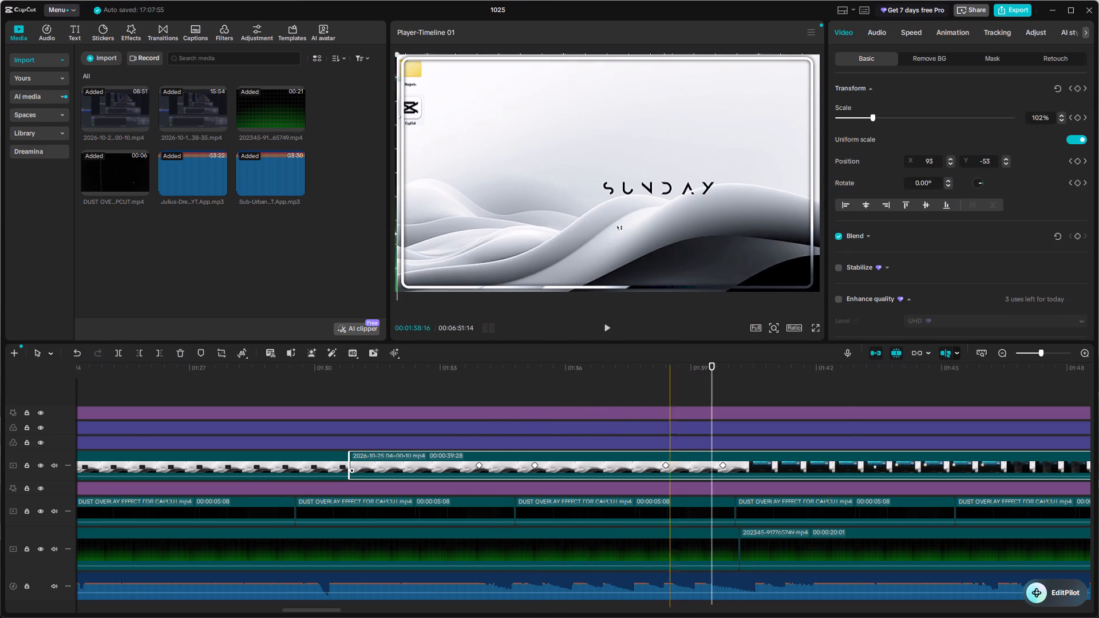
left_click(669, 465)
left_click(721, 465)
right_click(721, 465)
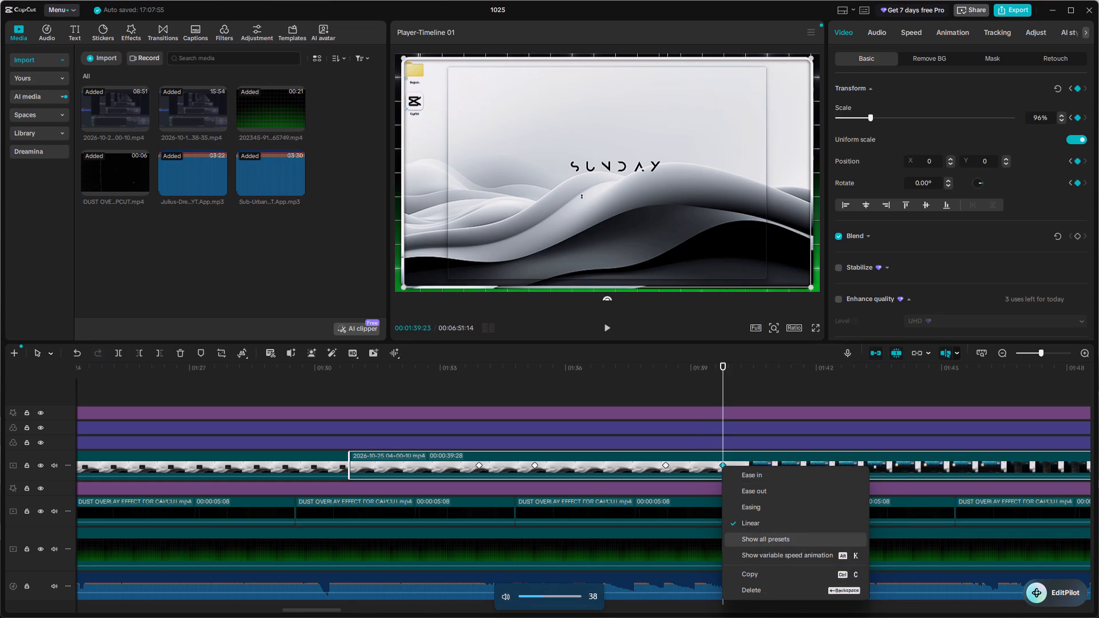
left_click(751, 539)
left_click(808, 571)
left_click(808, 571)
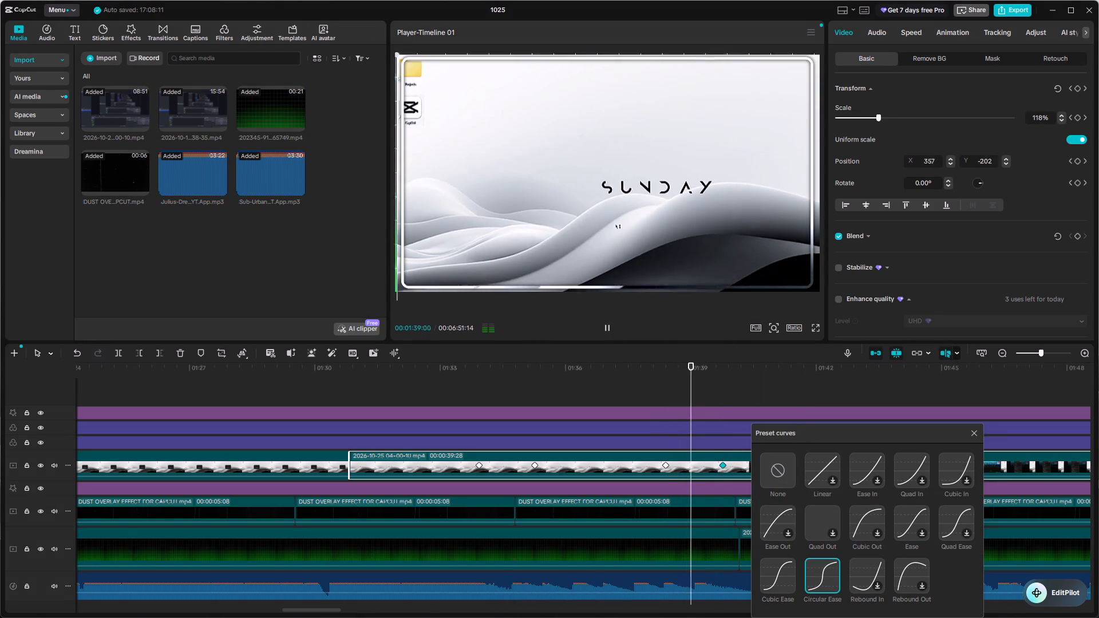
left_click(972, 434)
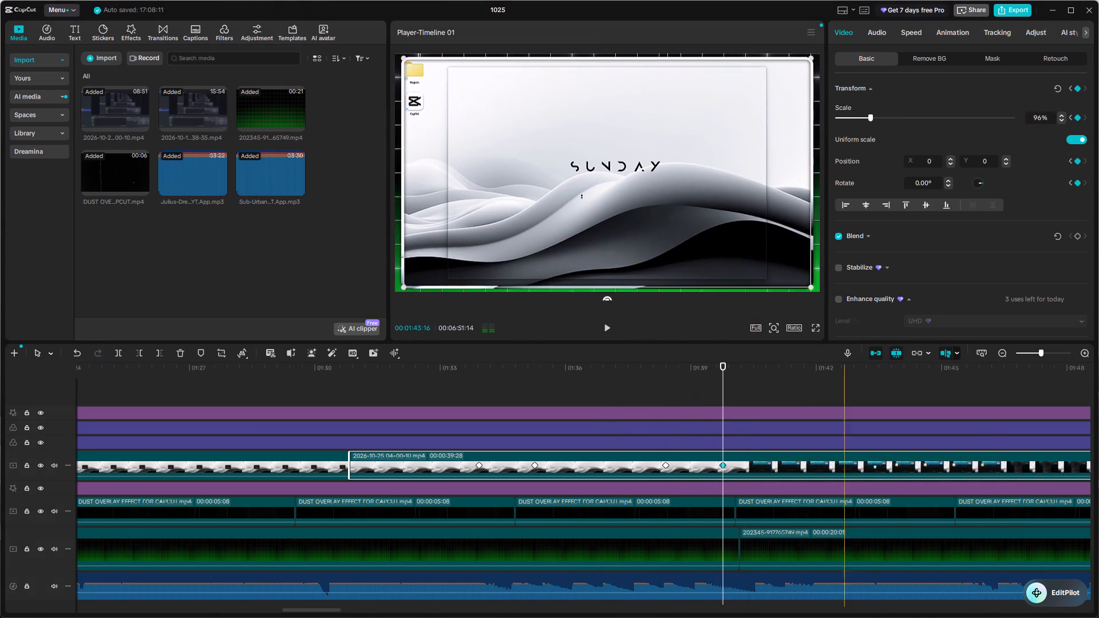
Play back from about 01:38 to 01:57:09, reviewing the eased zoom-out, the CapCut window opening and the settings dialog footage.
left_click(653, 397)
key("space")
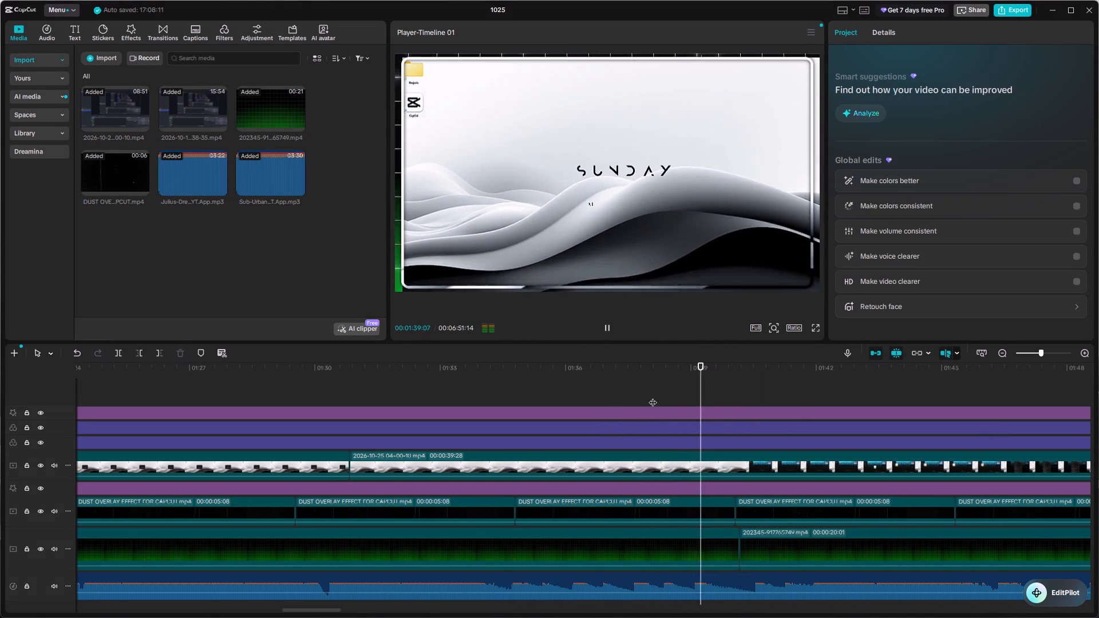
scroll(766, 447, "up", 1, "ctrl")
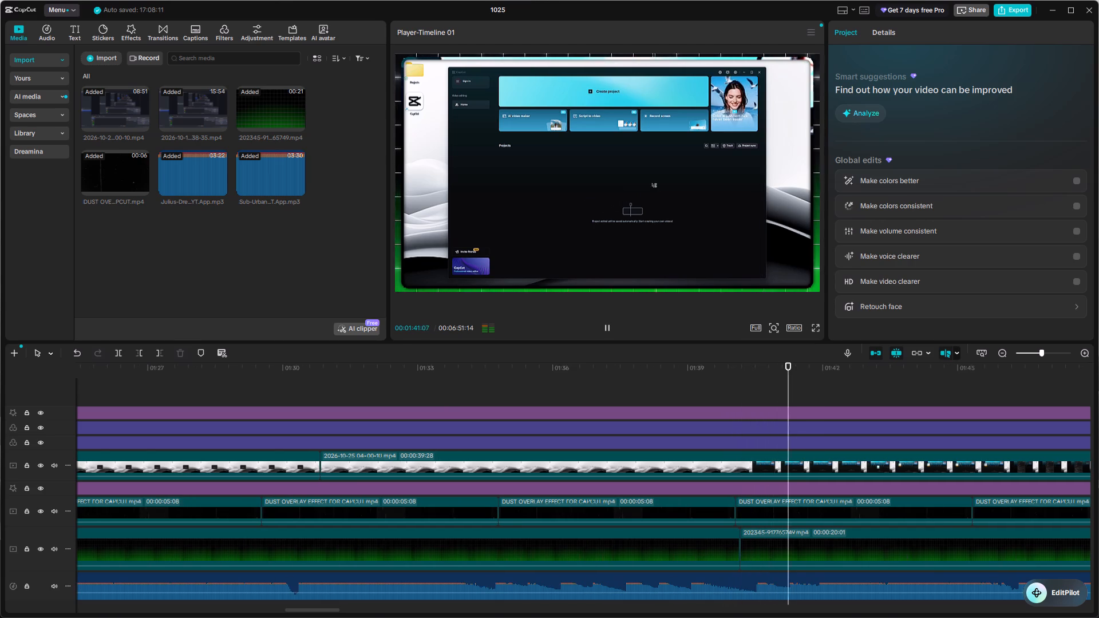
scroll(796, 413, "down", 1, "ctrl")
scroll(826, 445, "up", 3, "ctrl")
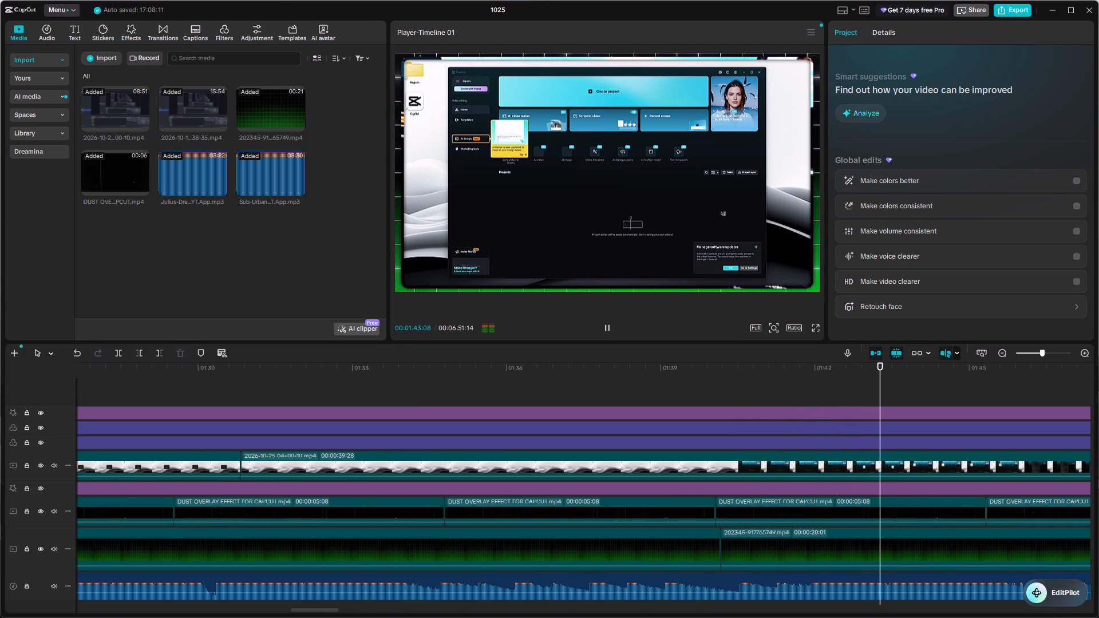
scroll(826, 445, "down", 1, "ctrl")
scroll(826, 445, "left", 1)
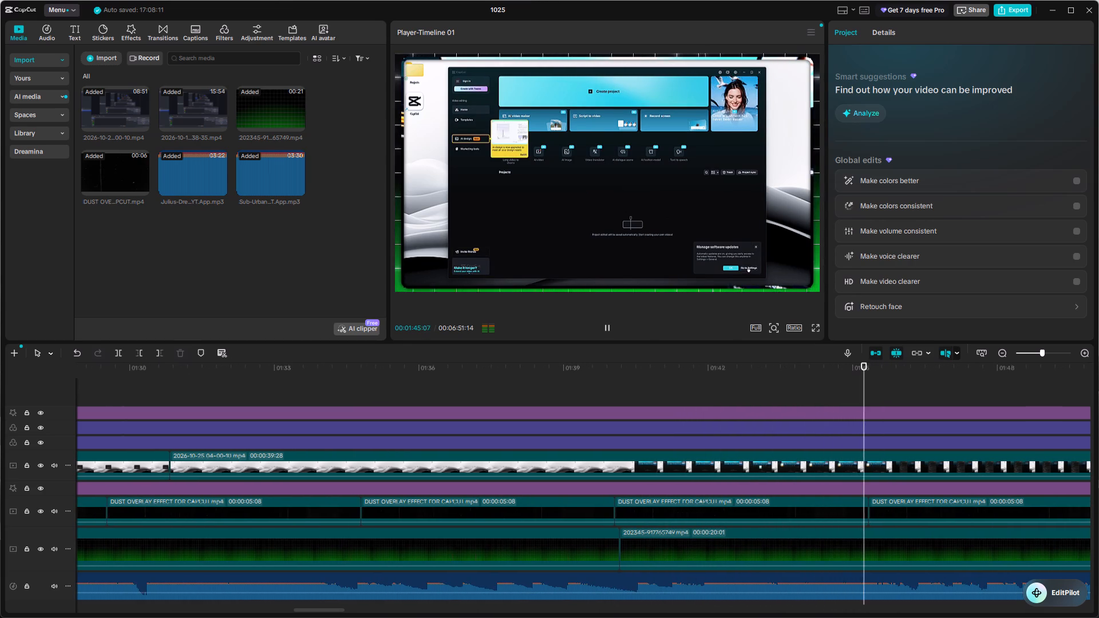
scroll(826, 445, "left", 1)
scroll(826, 445, "down", 2, "ctrl")
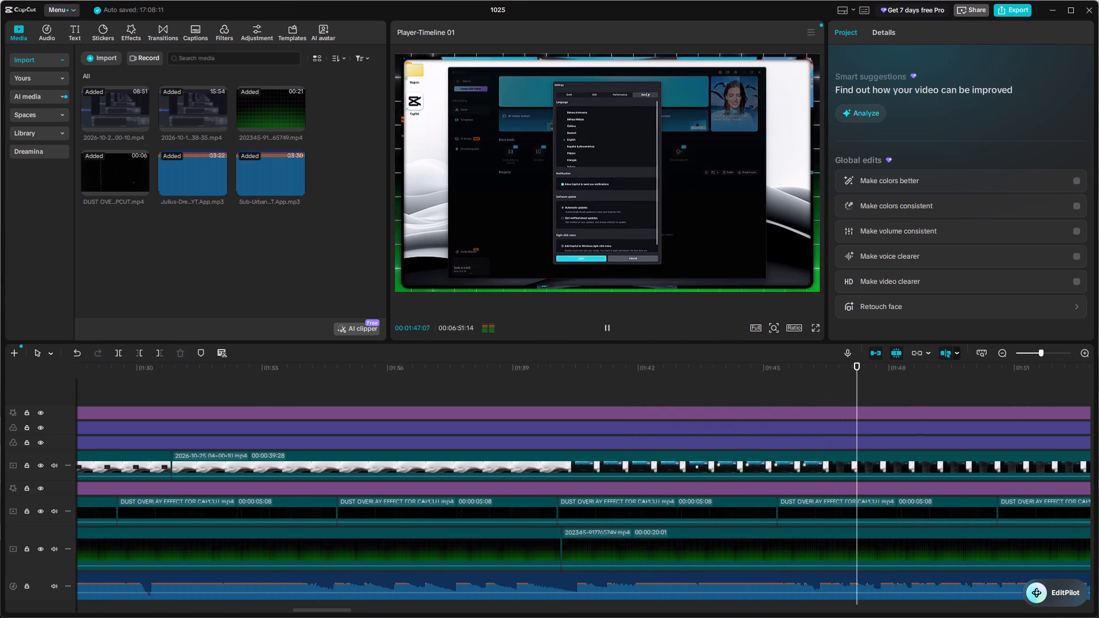
scroll(826, 445, "down", 1, "ctrl")
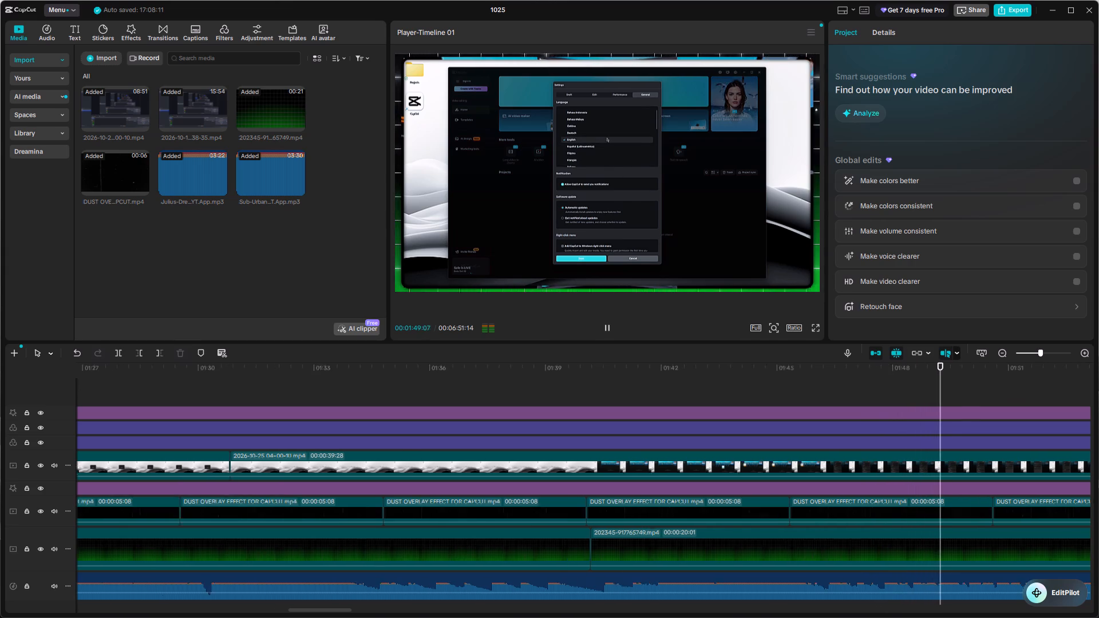
scroll(826, 445, "down", 2, "ctrl")
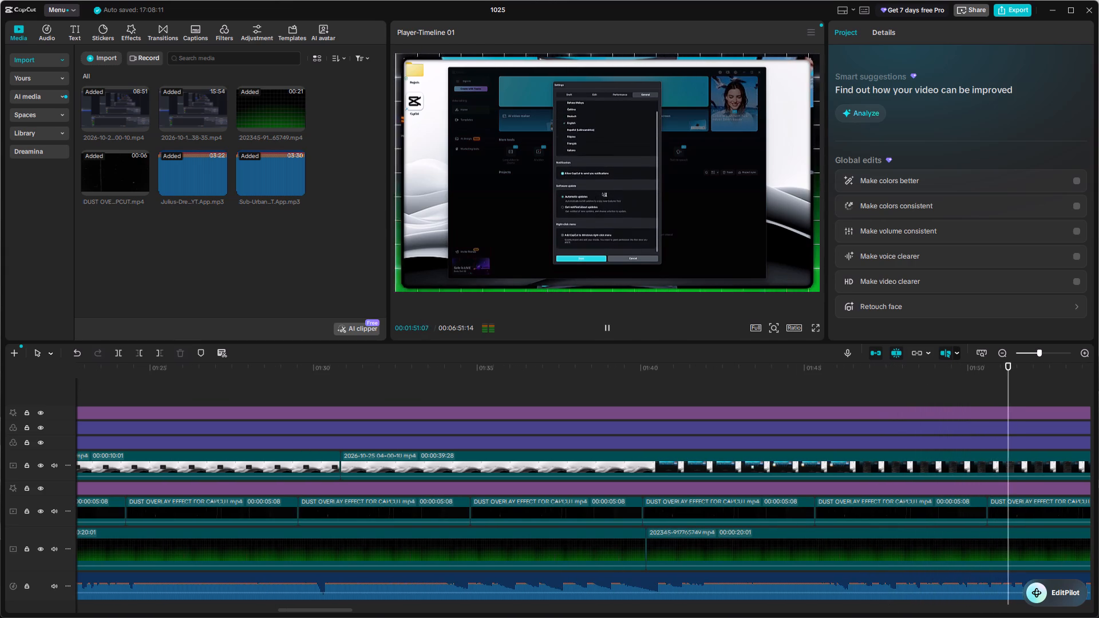
scroll(826, 445, "down", 2, "ctrl")
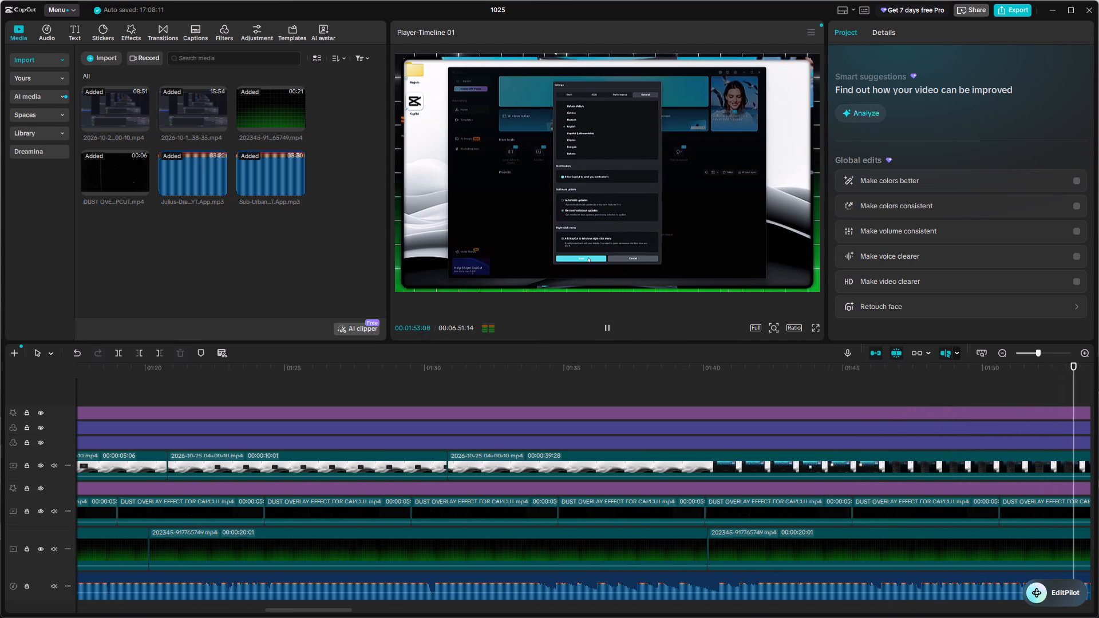
scroll(826, 445, "down", 3, "ctrl")
scroll(501, 518, "up", 8, "ctrl")
scroll(501, 518, "down", 4, "ctrl")
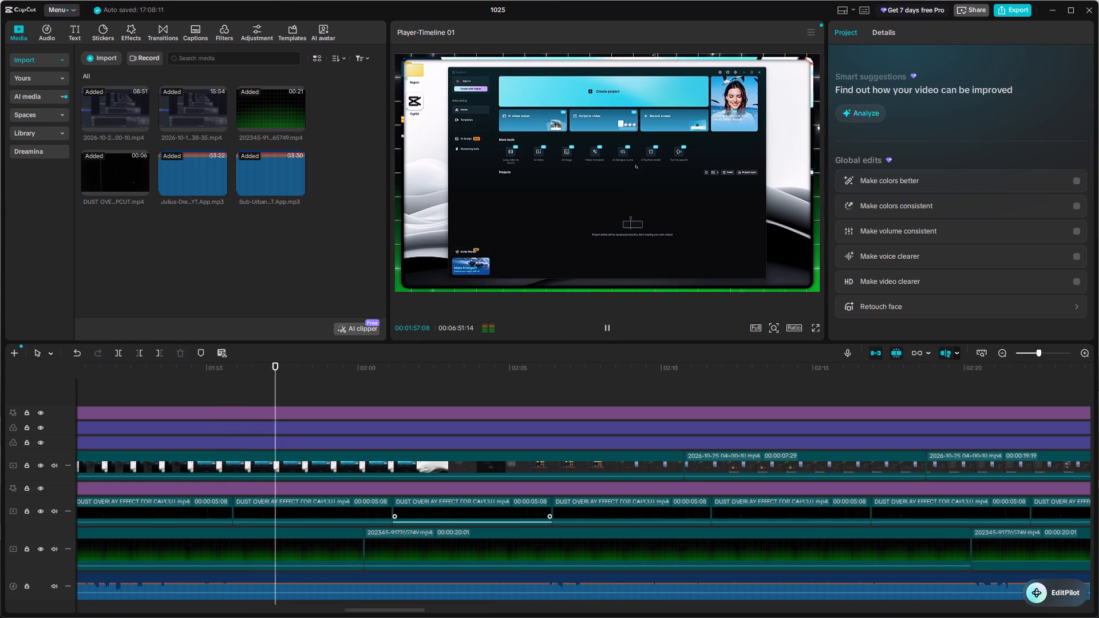
key("space")
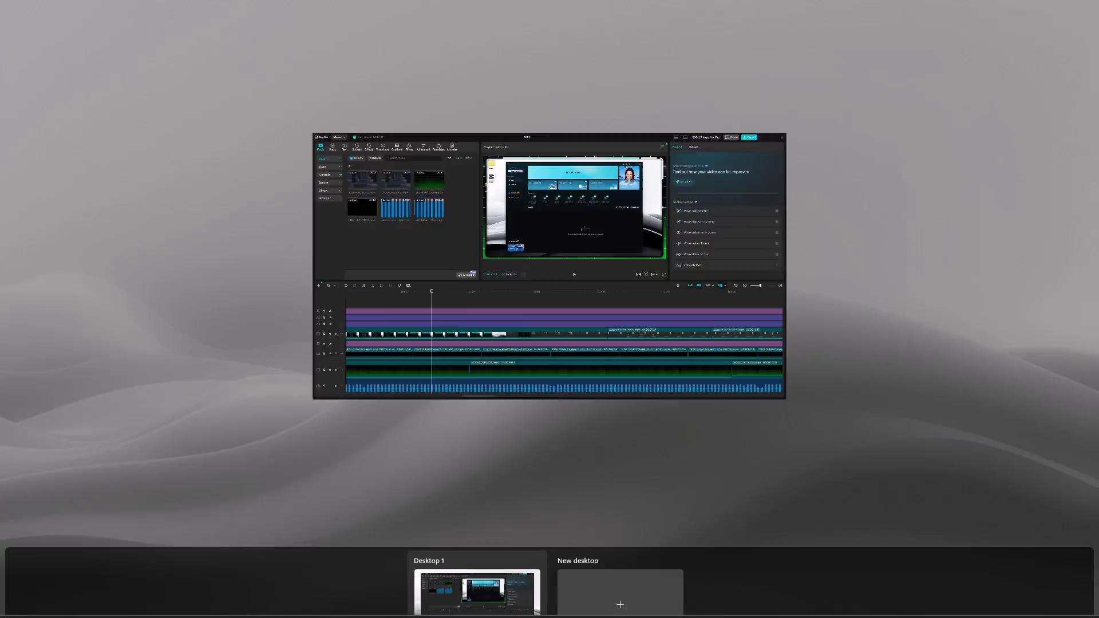
Show the hidden icons in the Windows system tray.
left_click(940, 610)
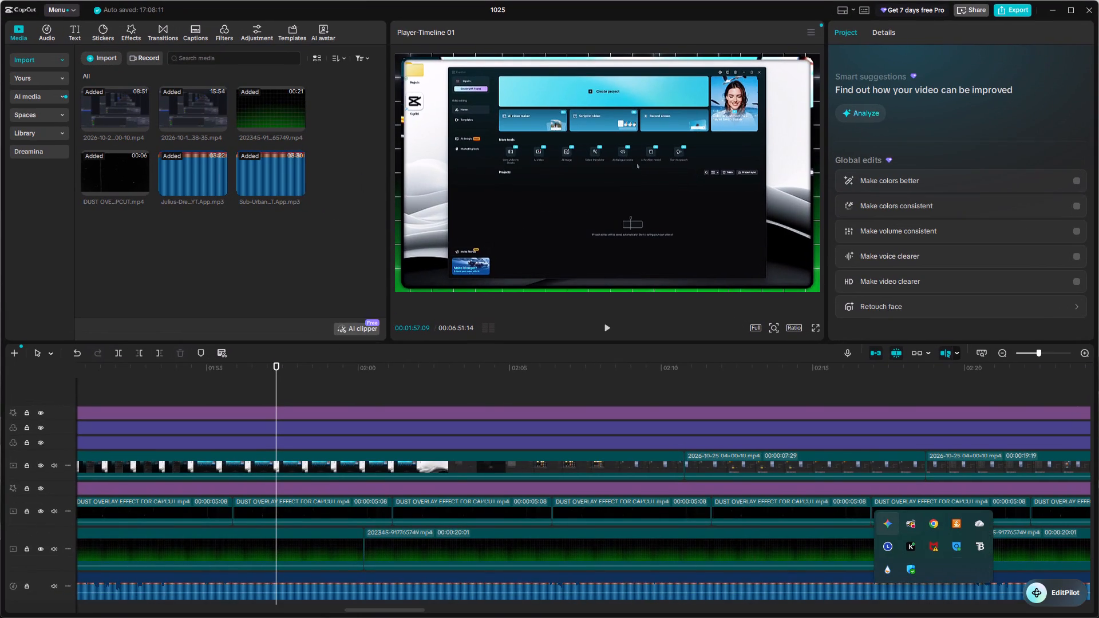